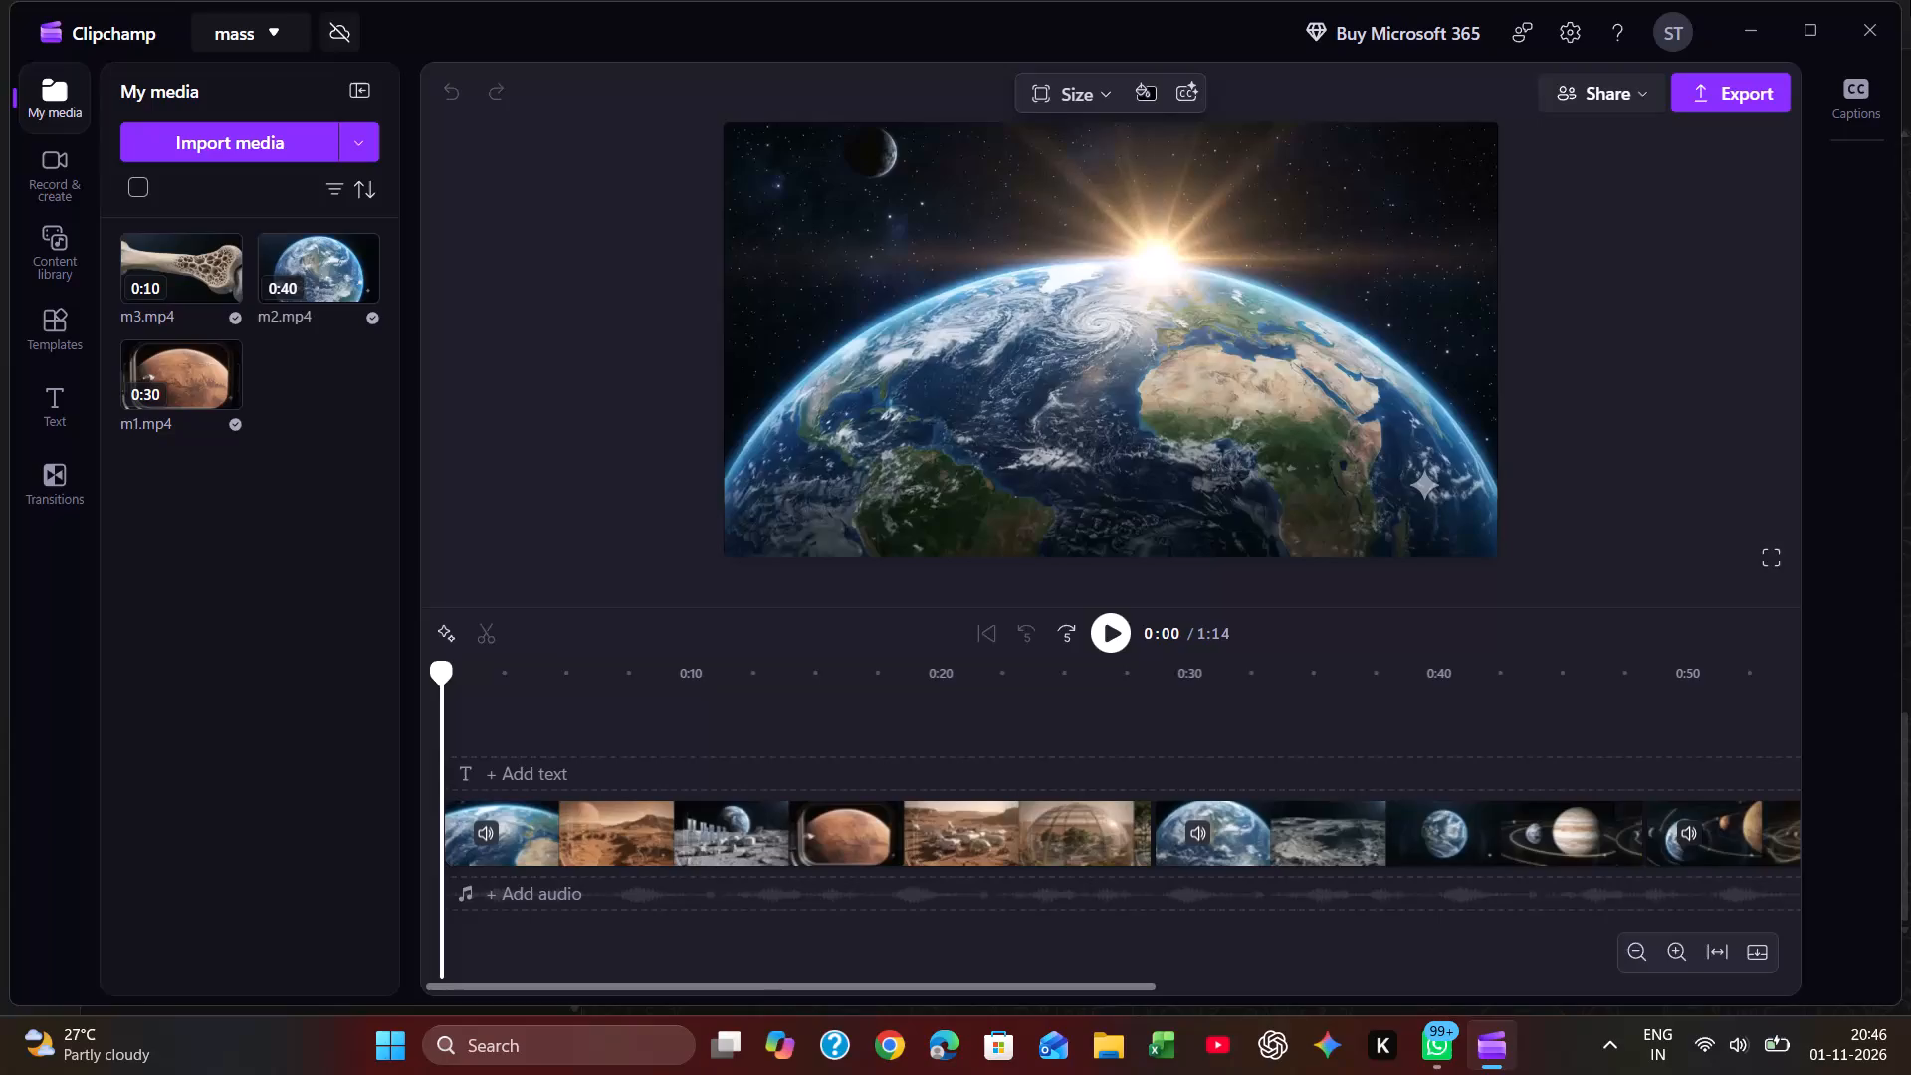
Play the assembled video from the beginning of the timeline to review it.
{"action": "left_click", "coordinate": [1125, 638]}
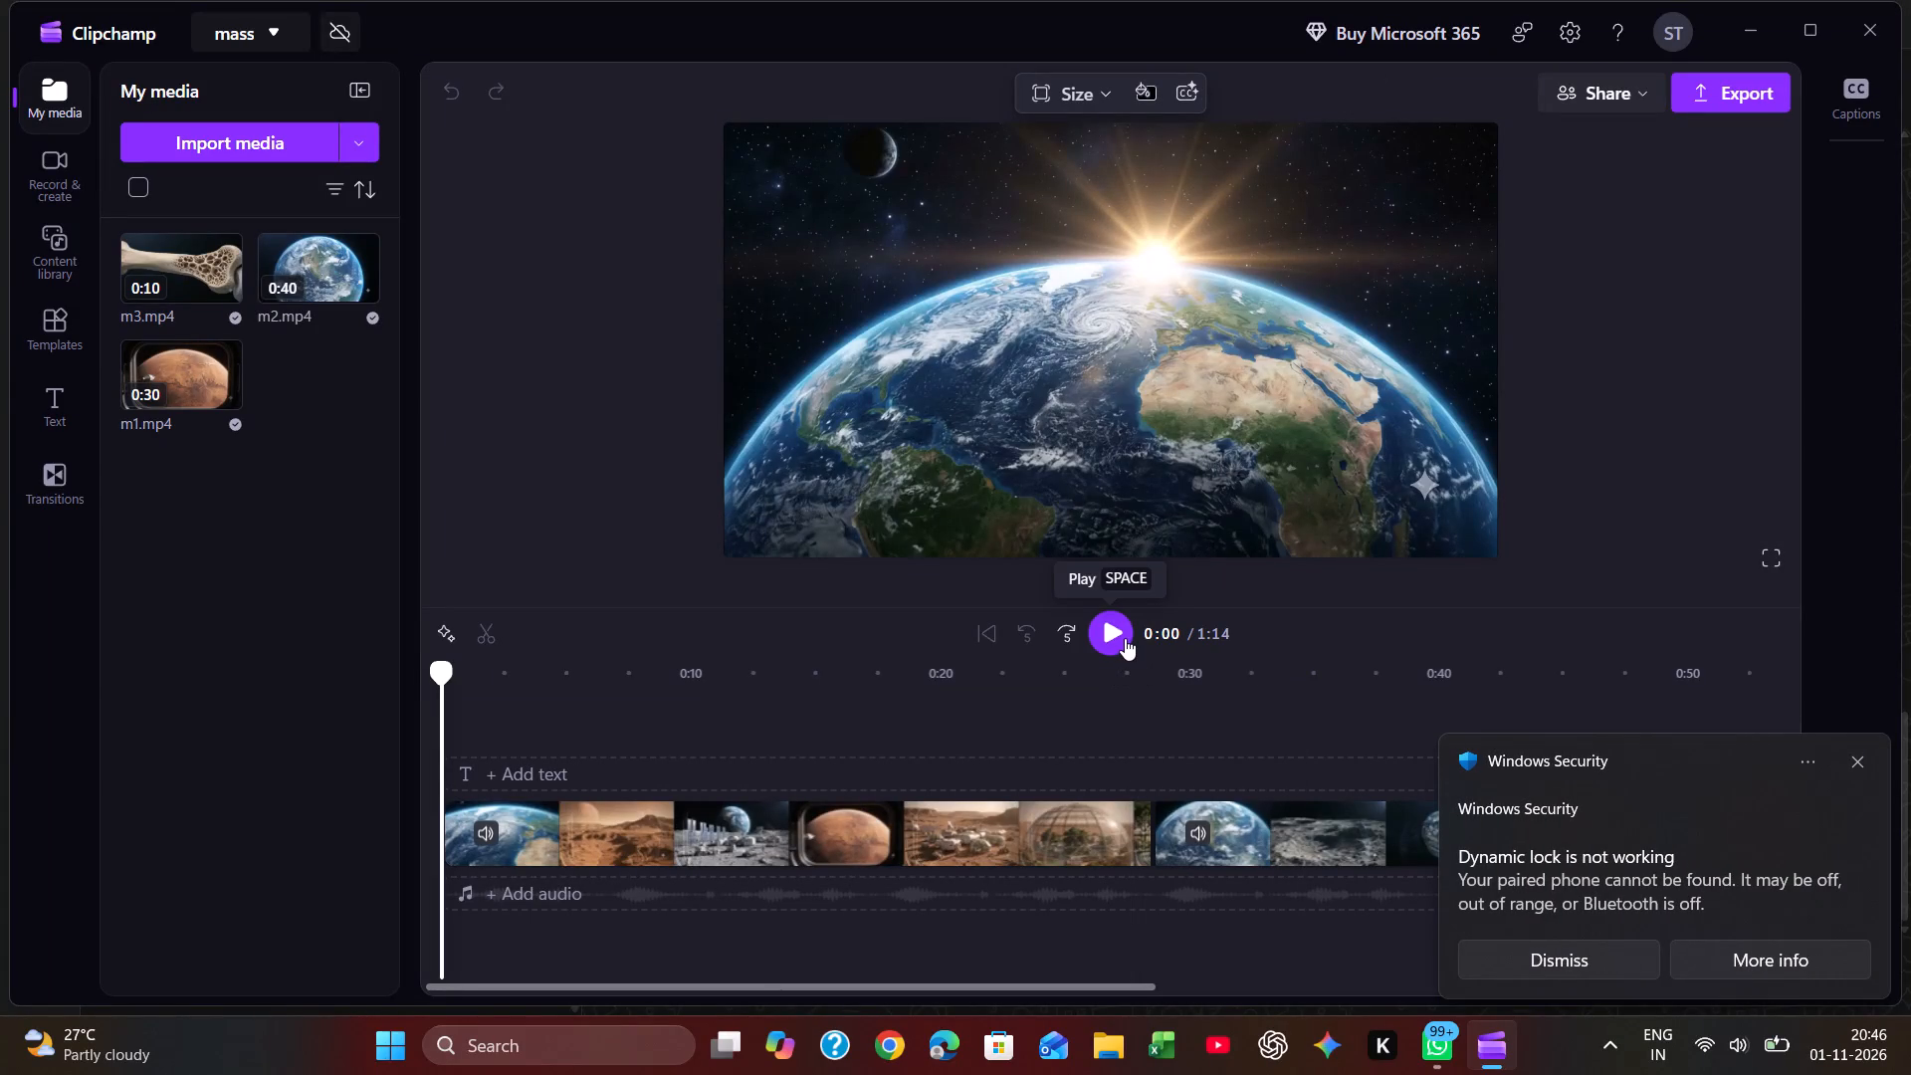
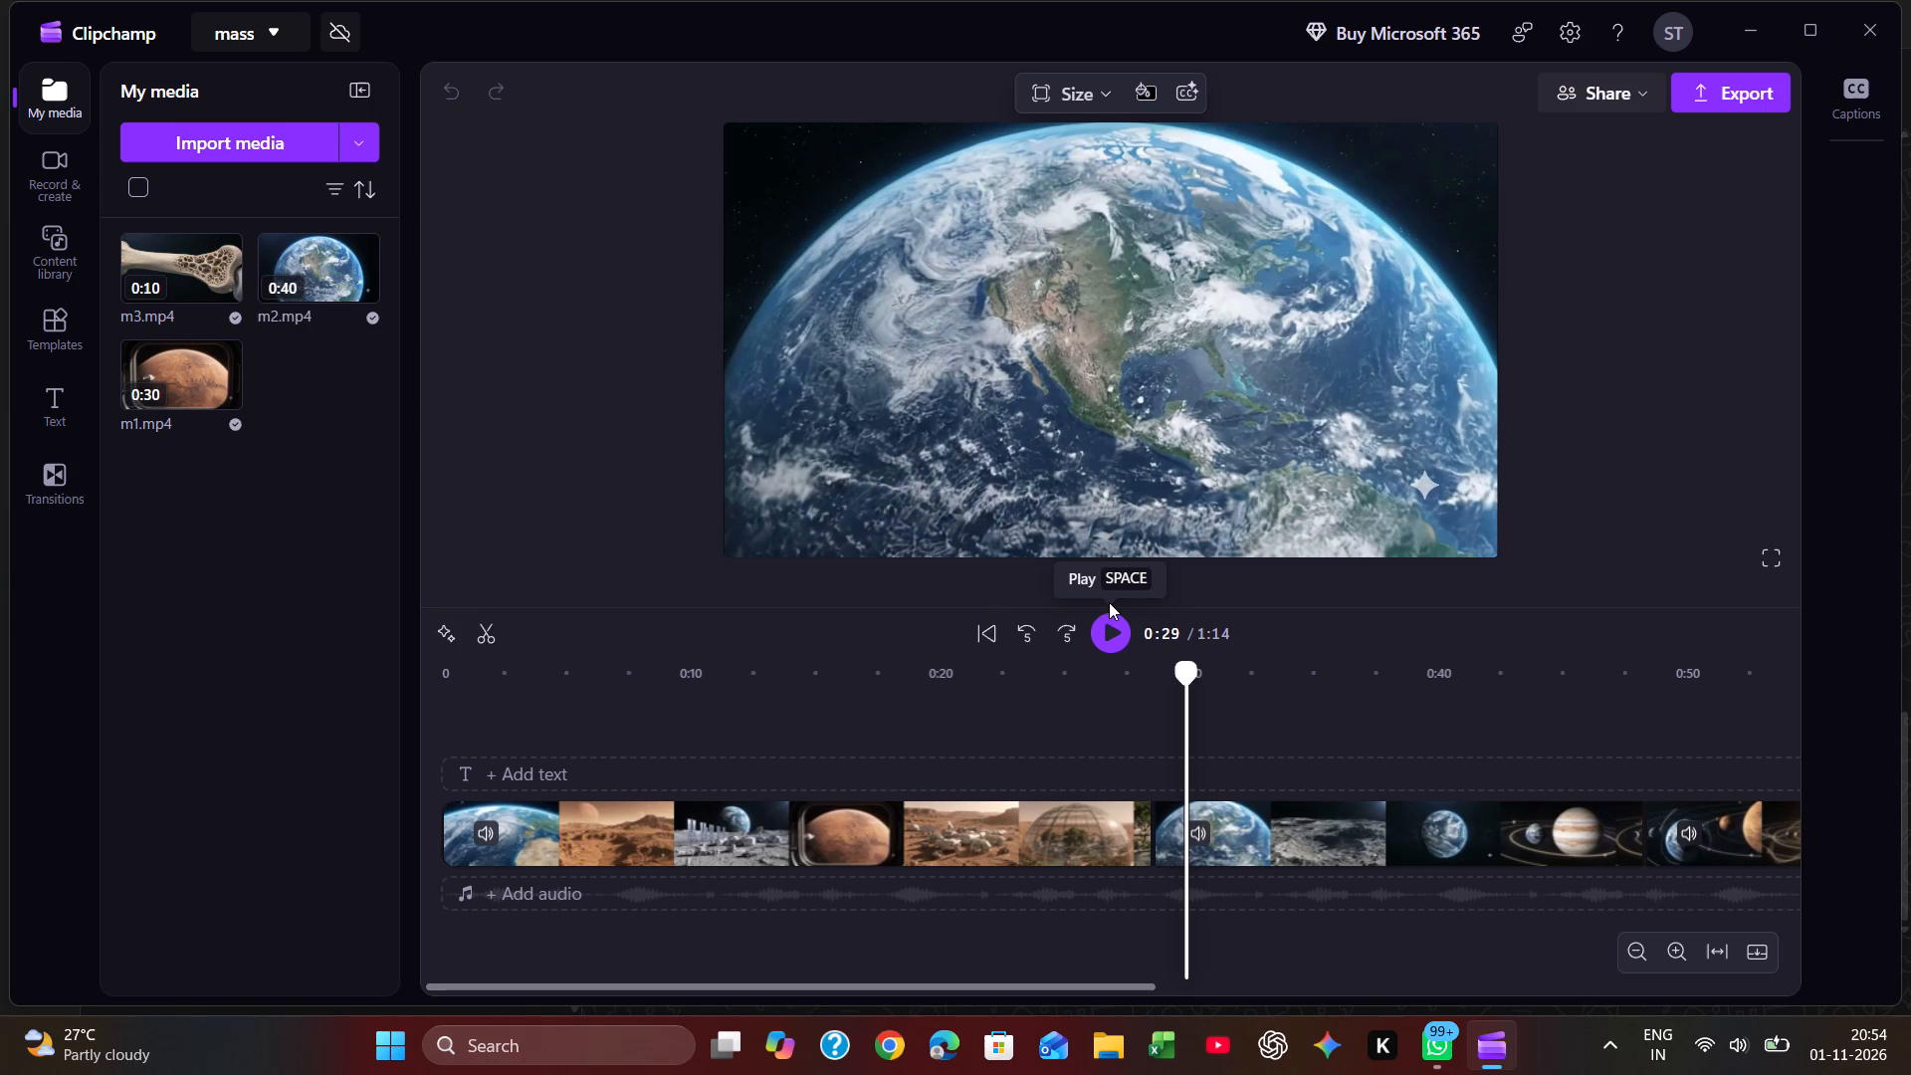
Resume playback from the current playhead position, near the start of the second clip, to continue reviewing the video.
{"action": "left_click", "coordinate": [1107, 640]}
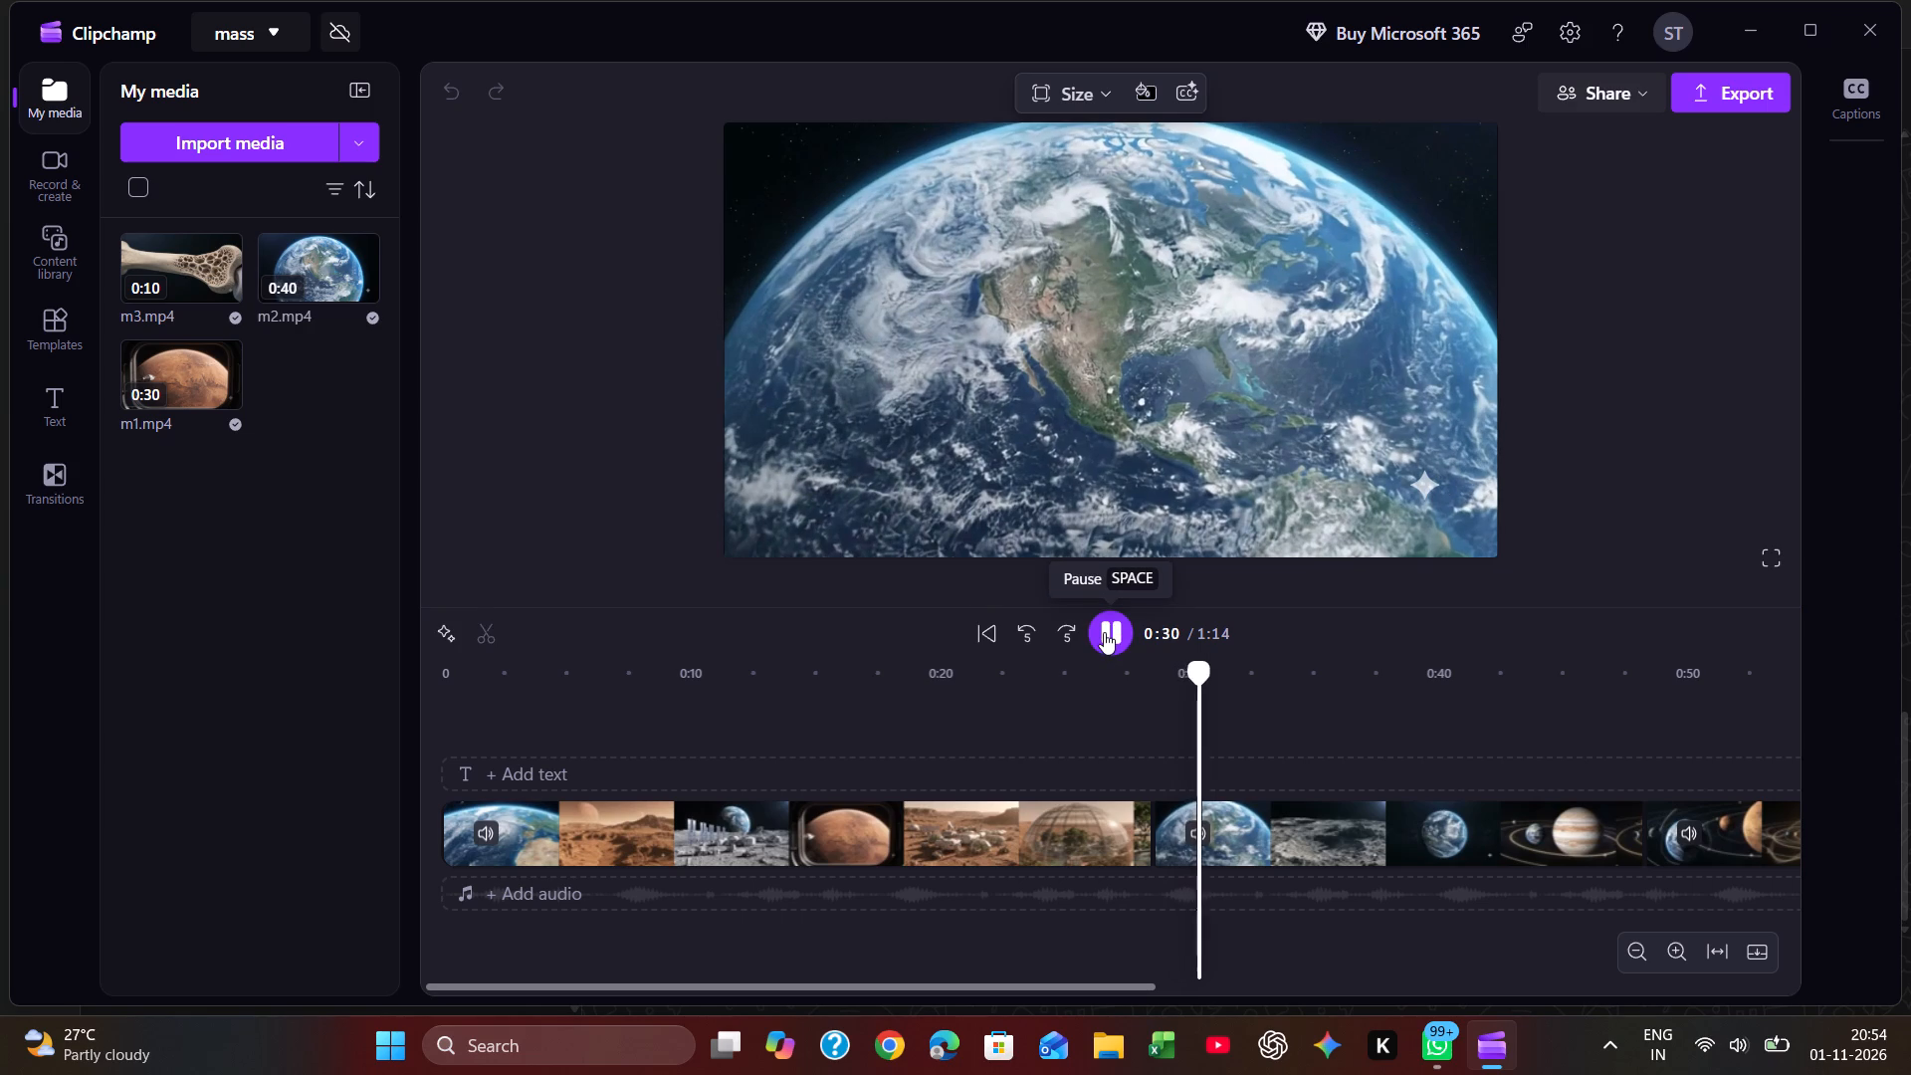
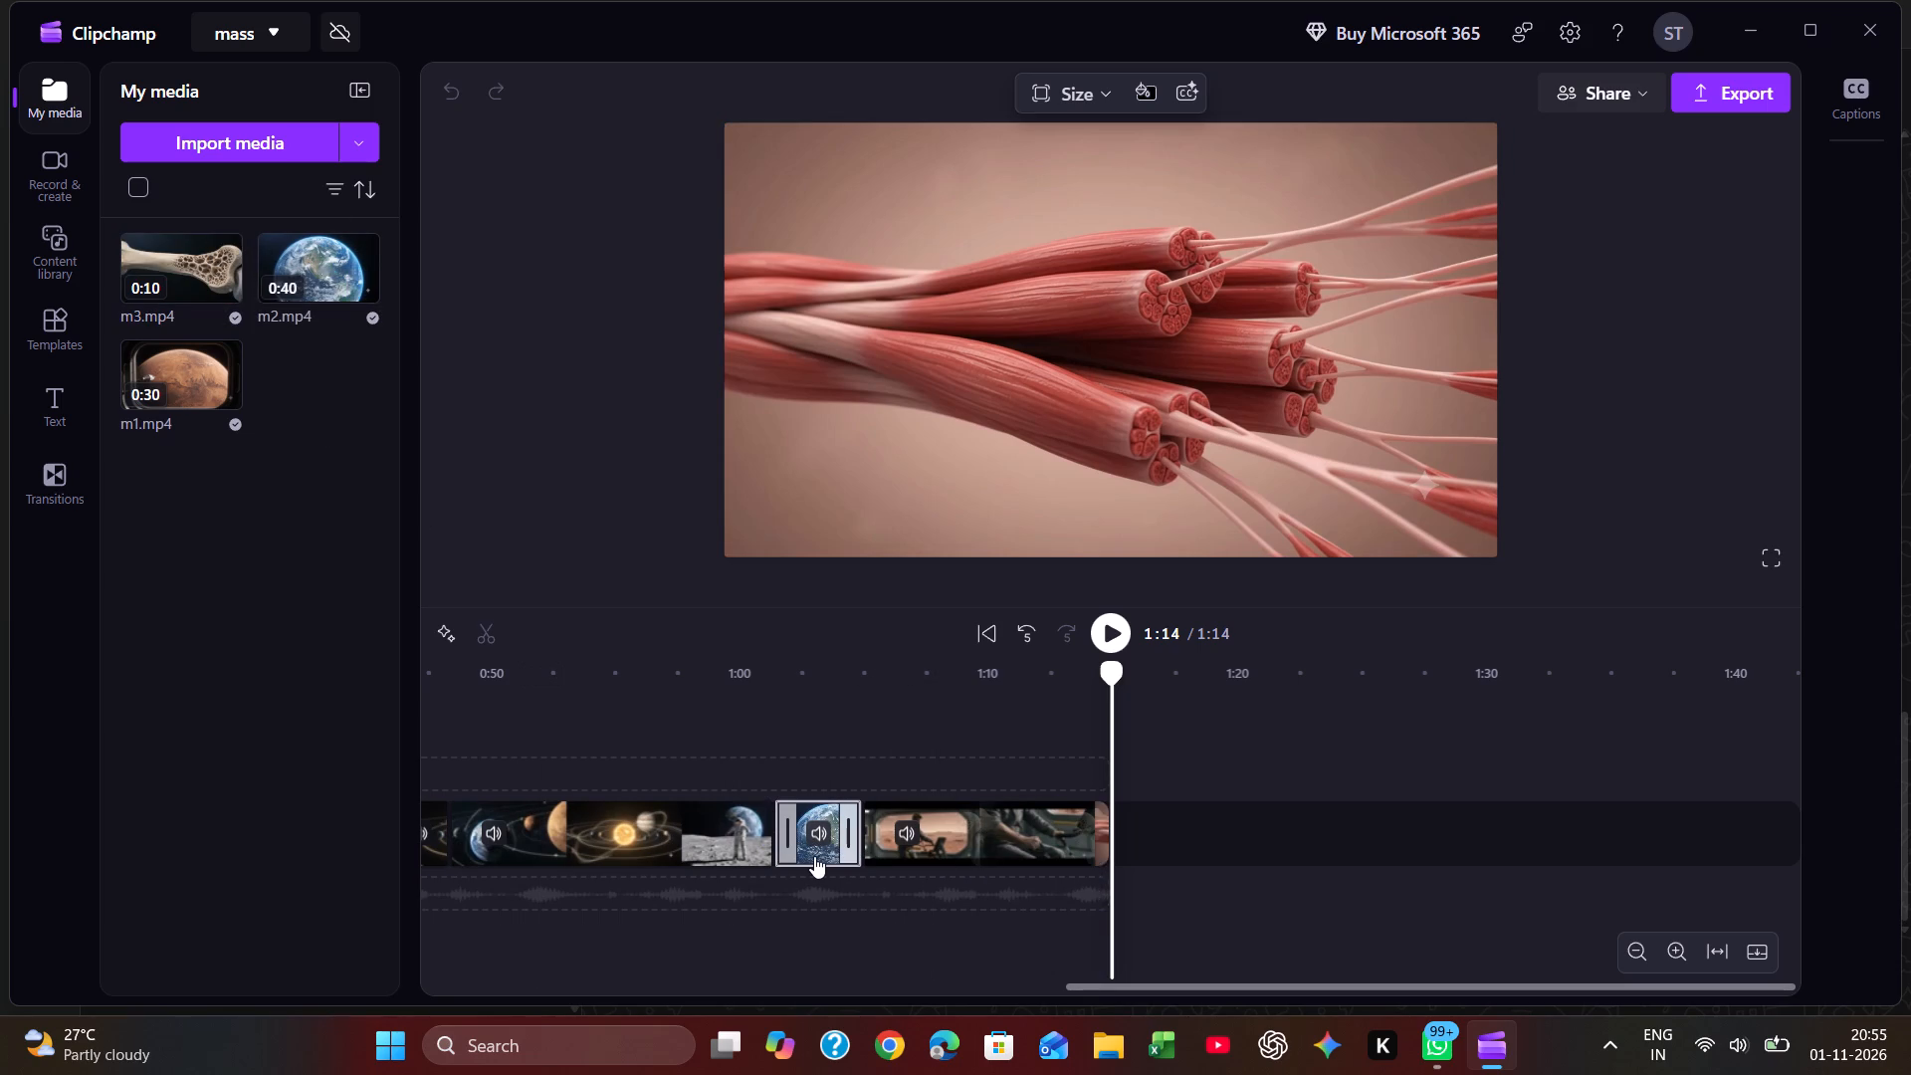
Import the m4 video from the audios folder and add it at the end of the timeline.
{"action": "scroll", "coordinate": [814, 856], "scroll_direction": "right", "scroll_amount": 15}
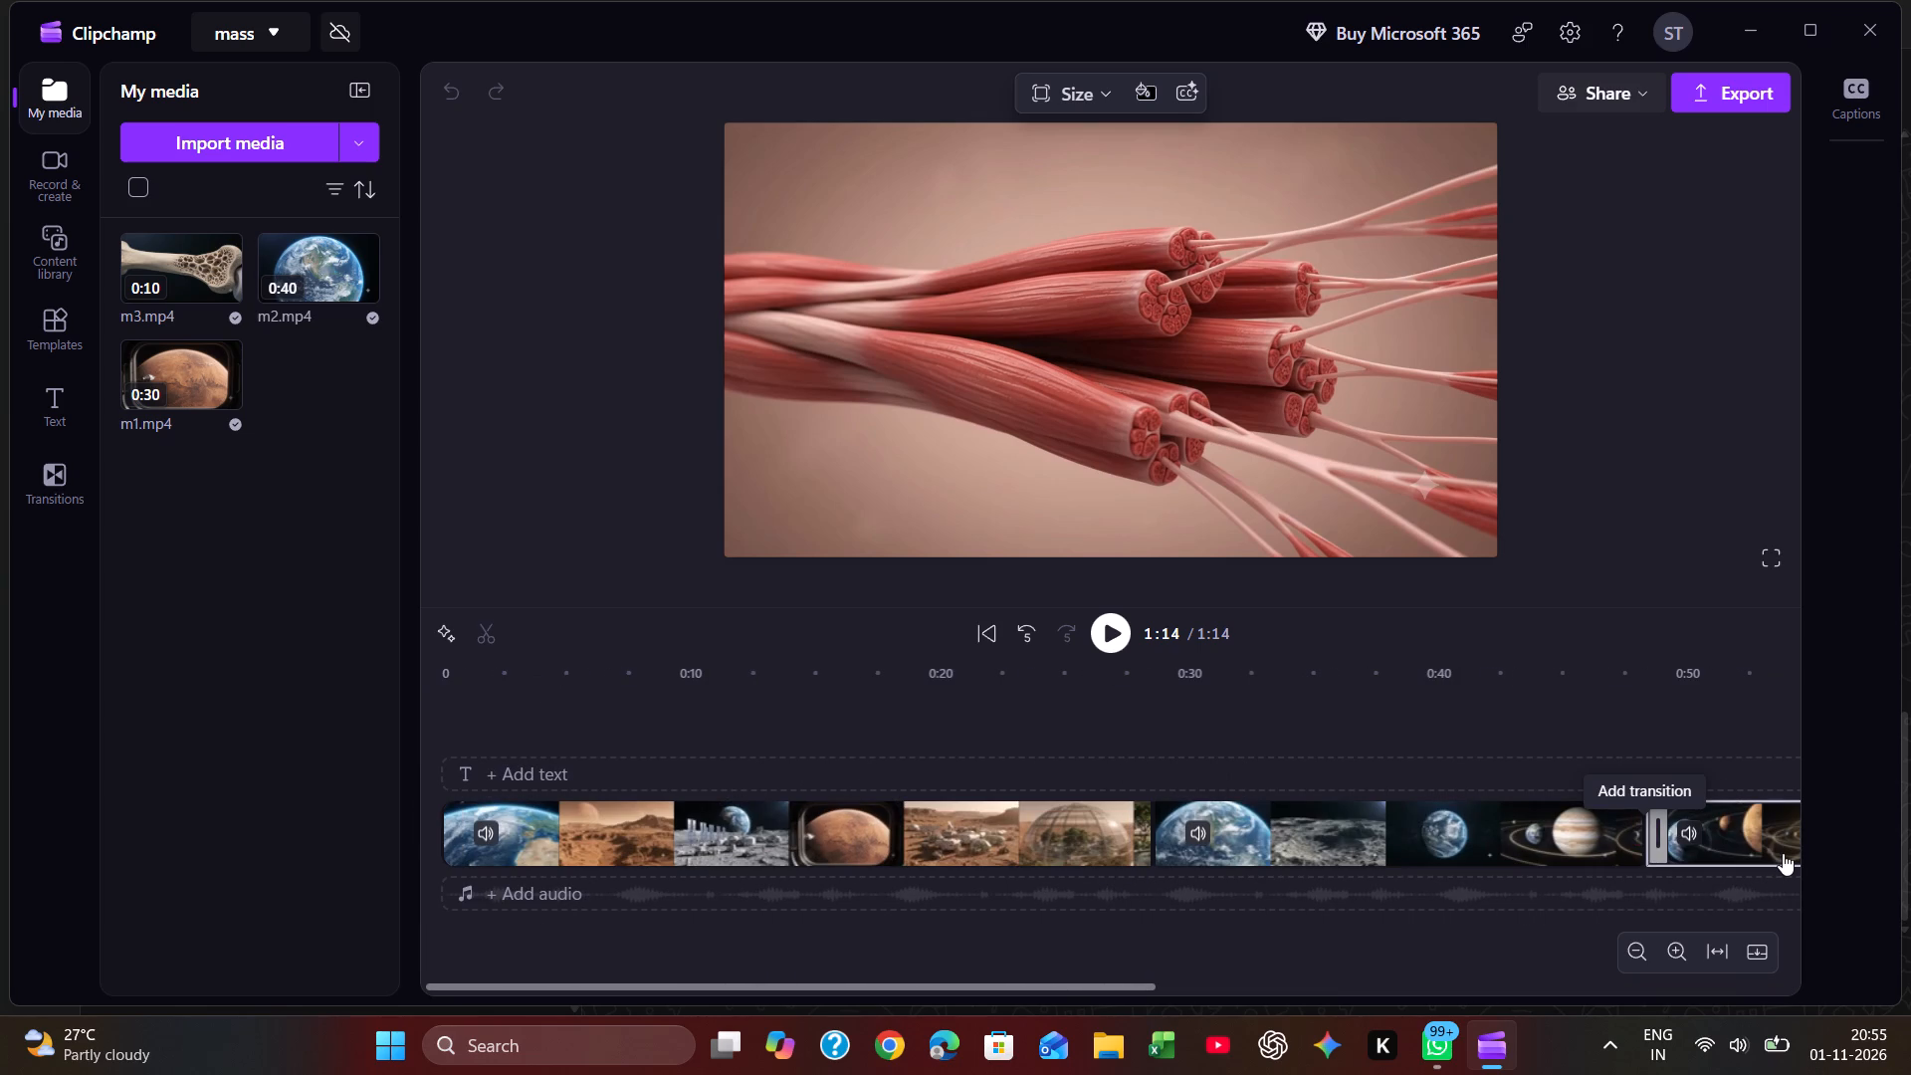
{"action": "scroll", "coordinate": [1753, 847], "scroll_direction": "left", "scroll_amount": 2}
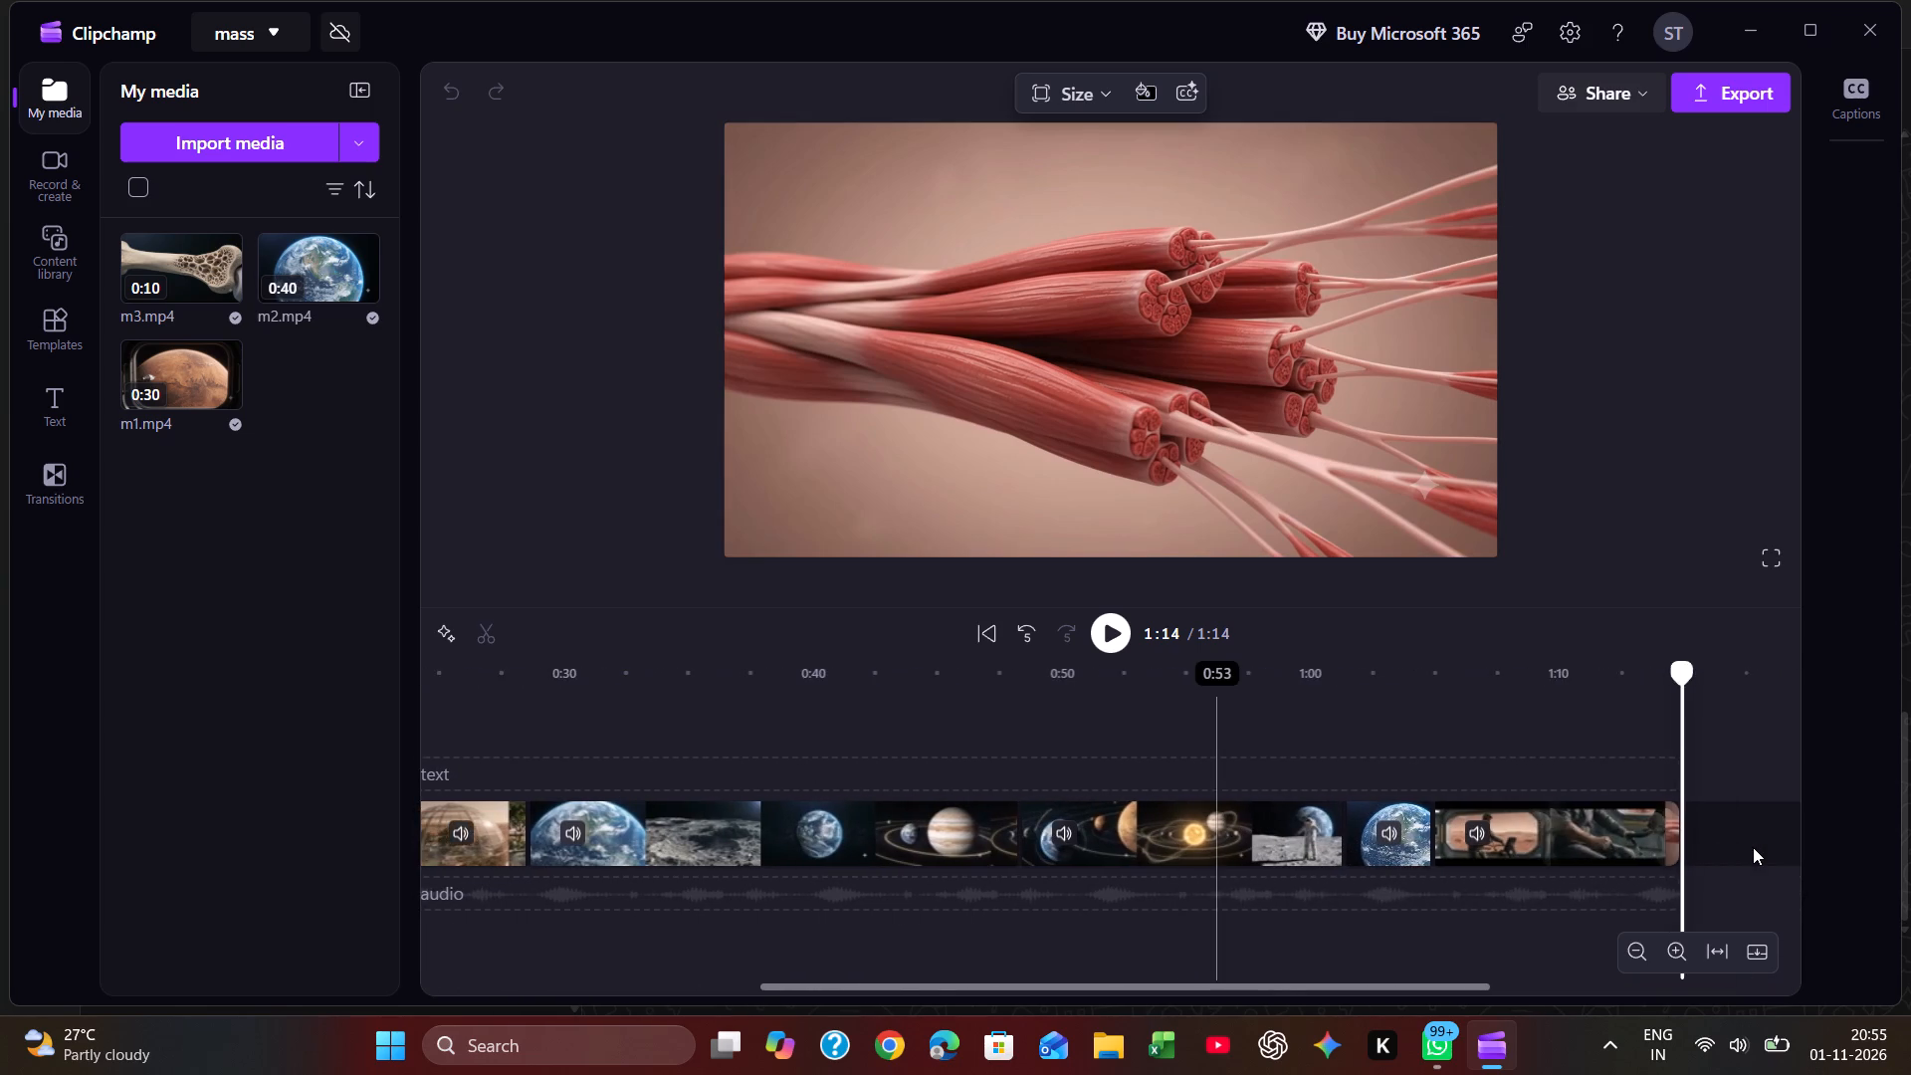
{"action": "scroll", "coordinate": [1753, 847], "scroll_direction": "left", "scroll_amount": 1}
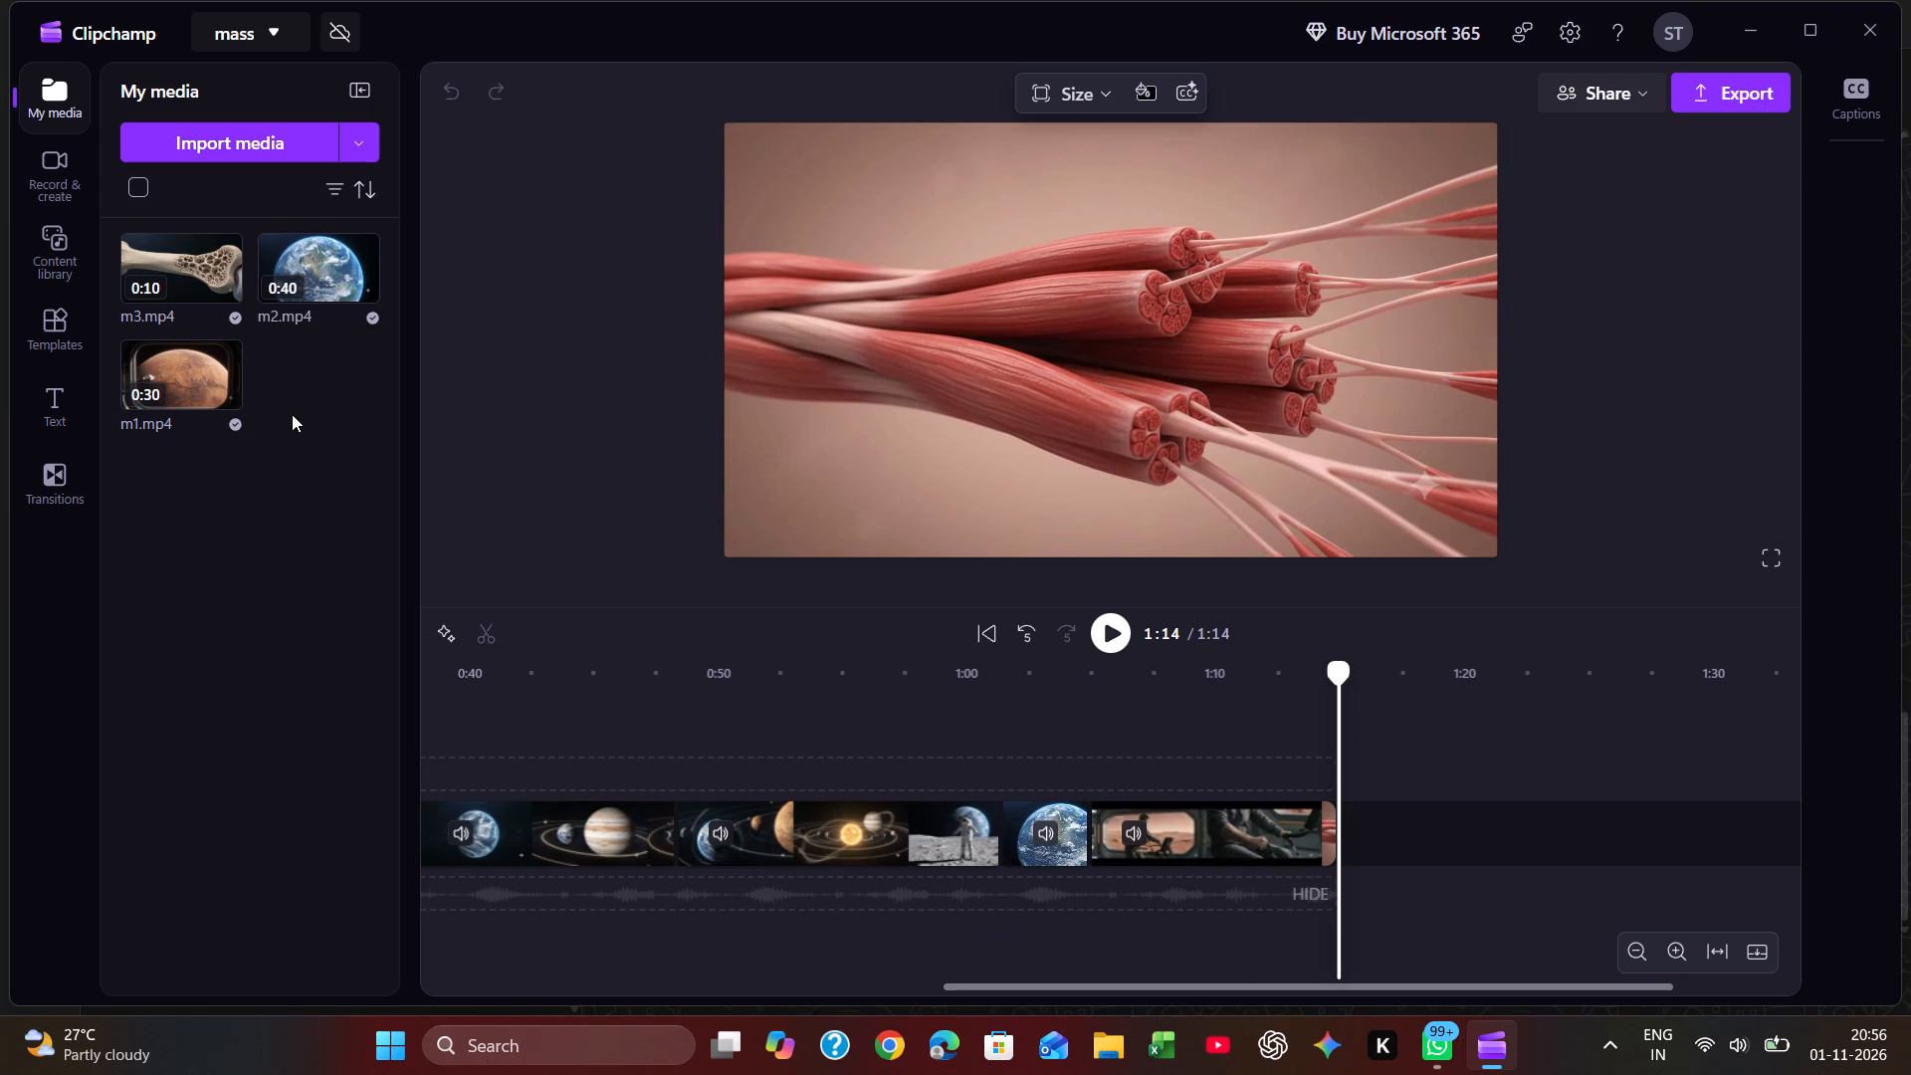
{"action": "left_click", "coordinate": [257, 158]}
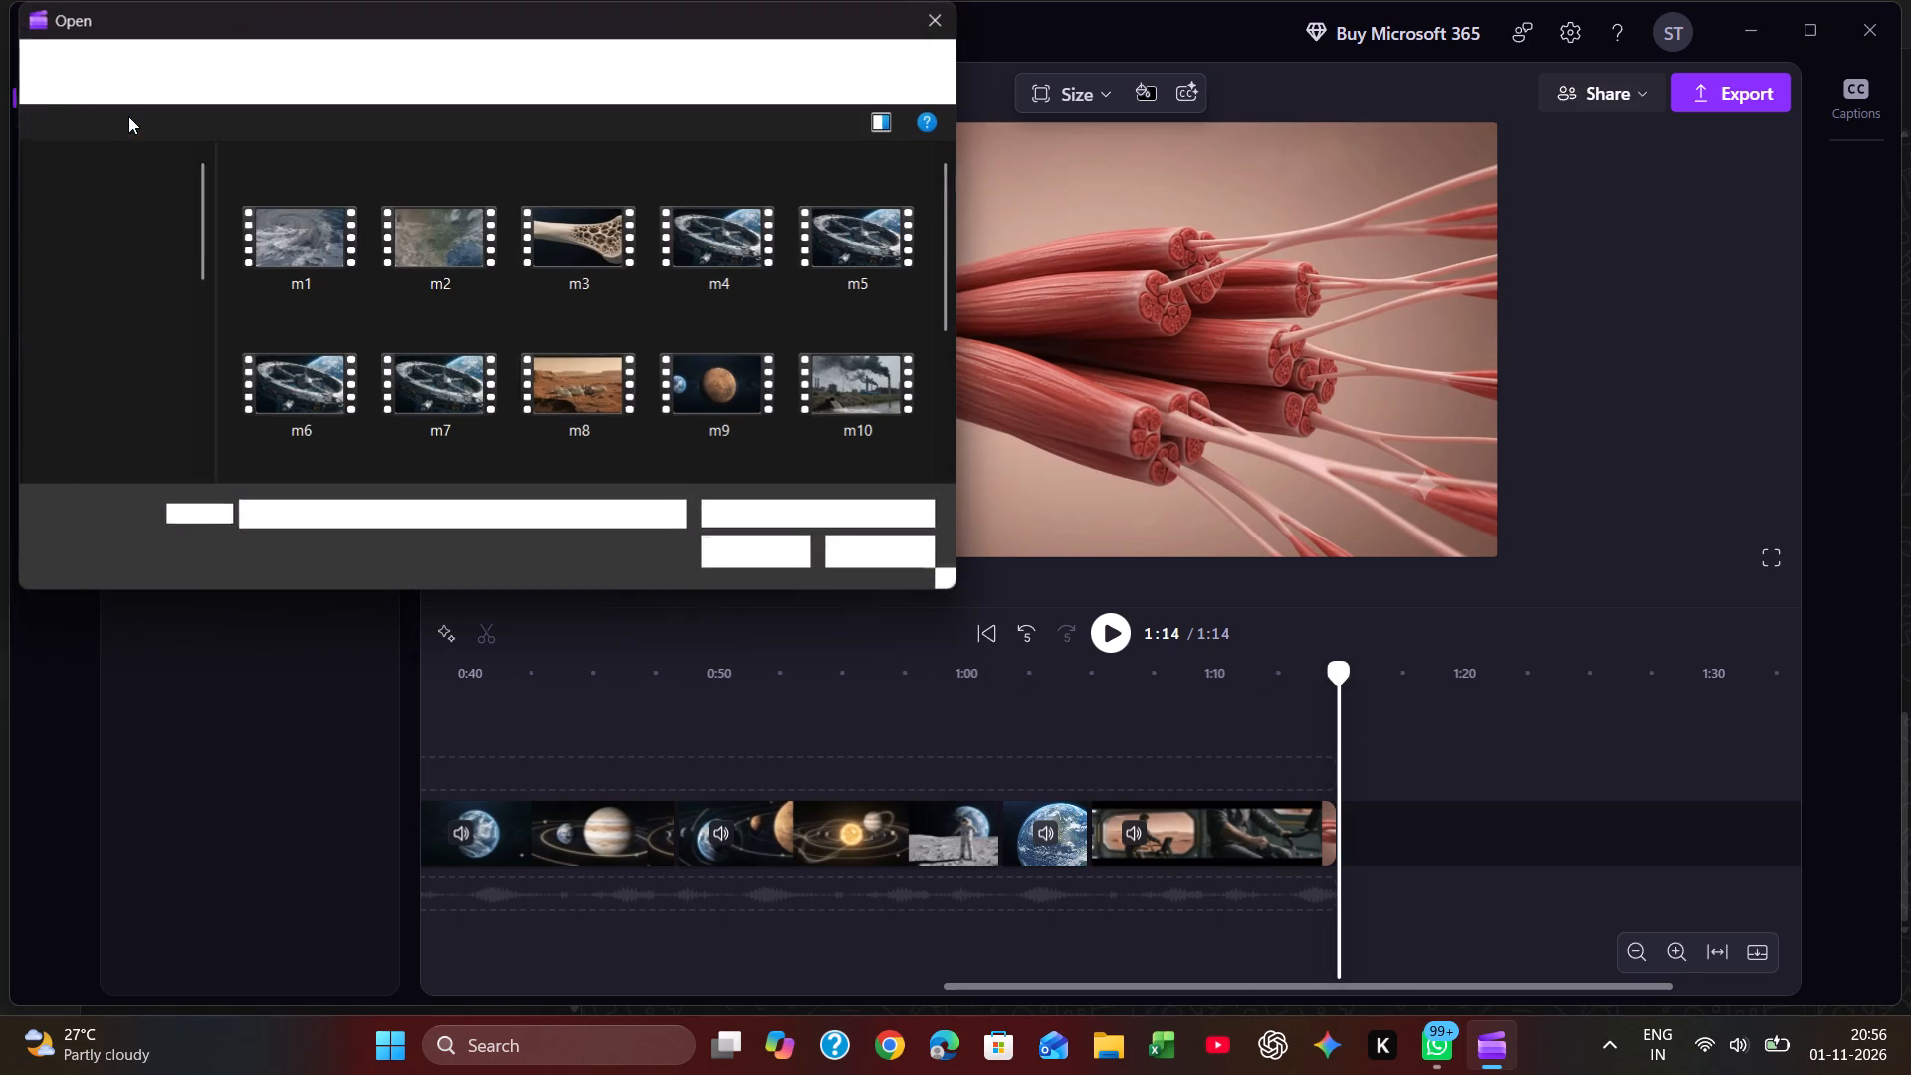
{"action": "left_click", "coordinate": [707, 244]}
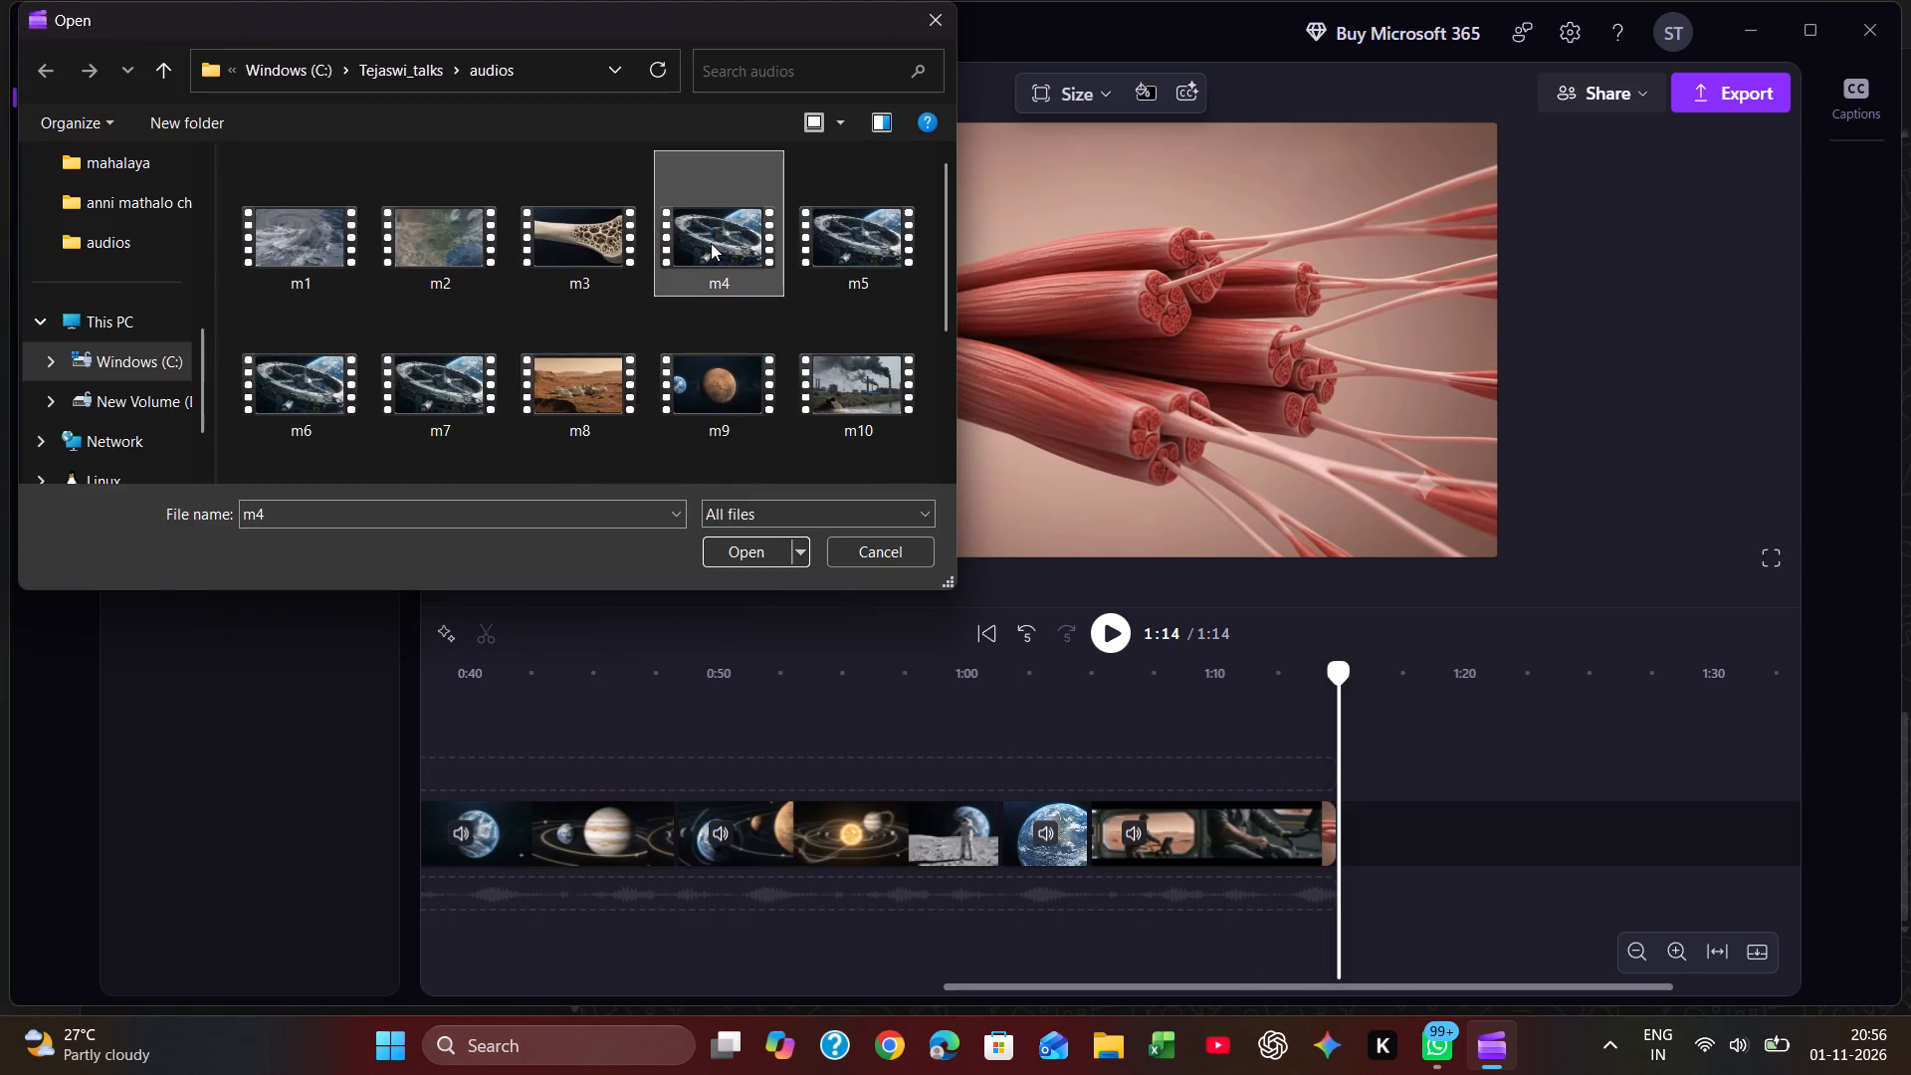
{"action": "left_click", "coordinate": [716, 231]}
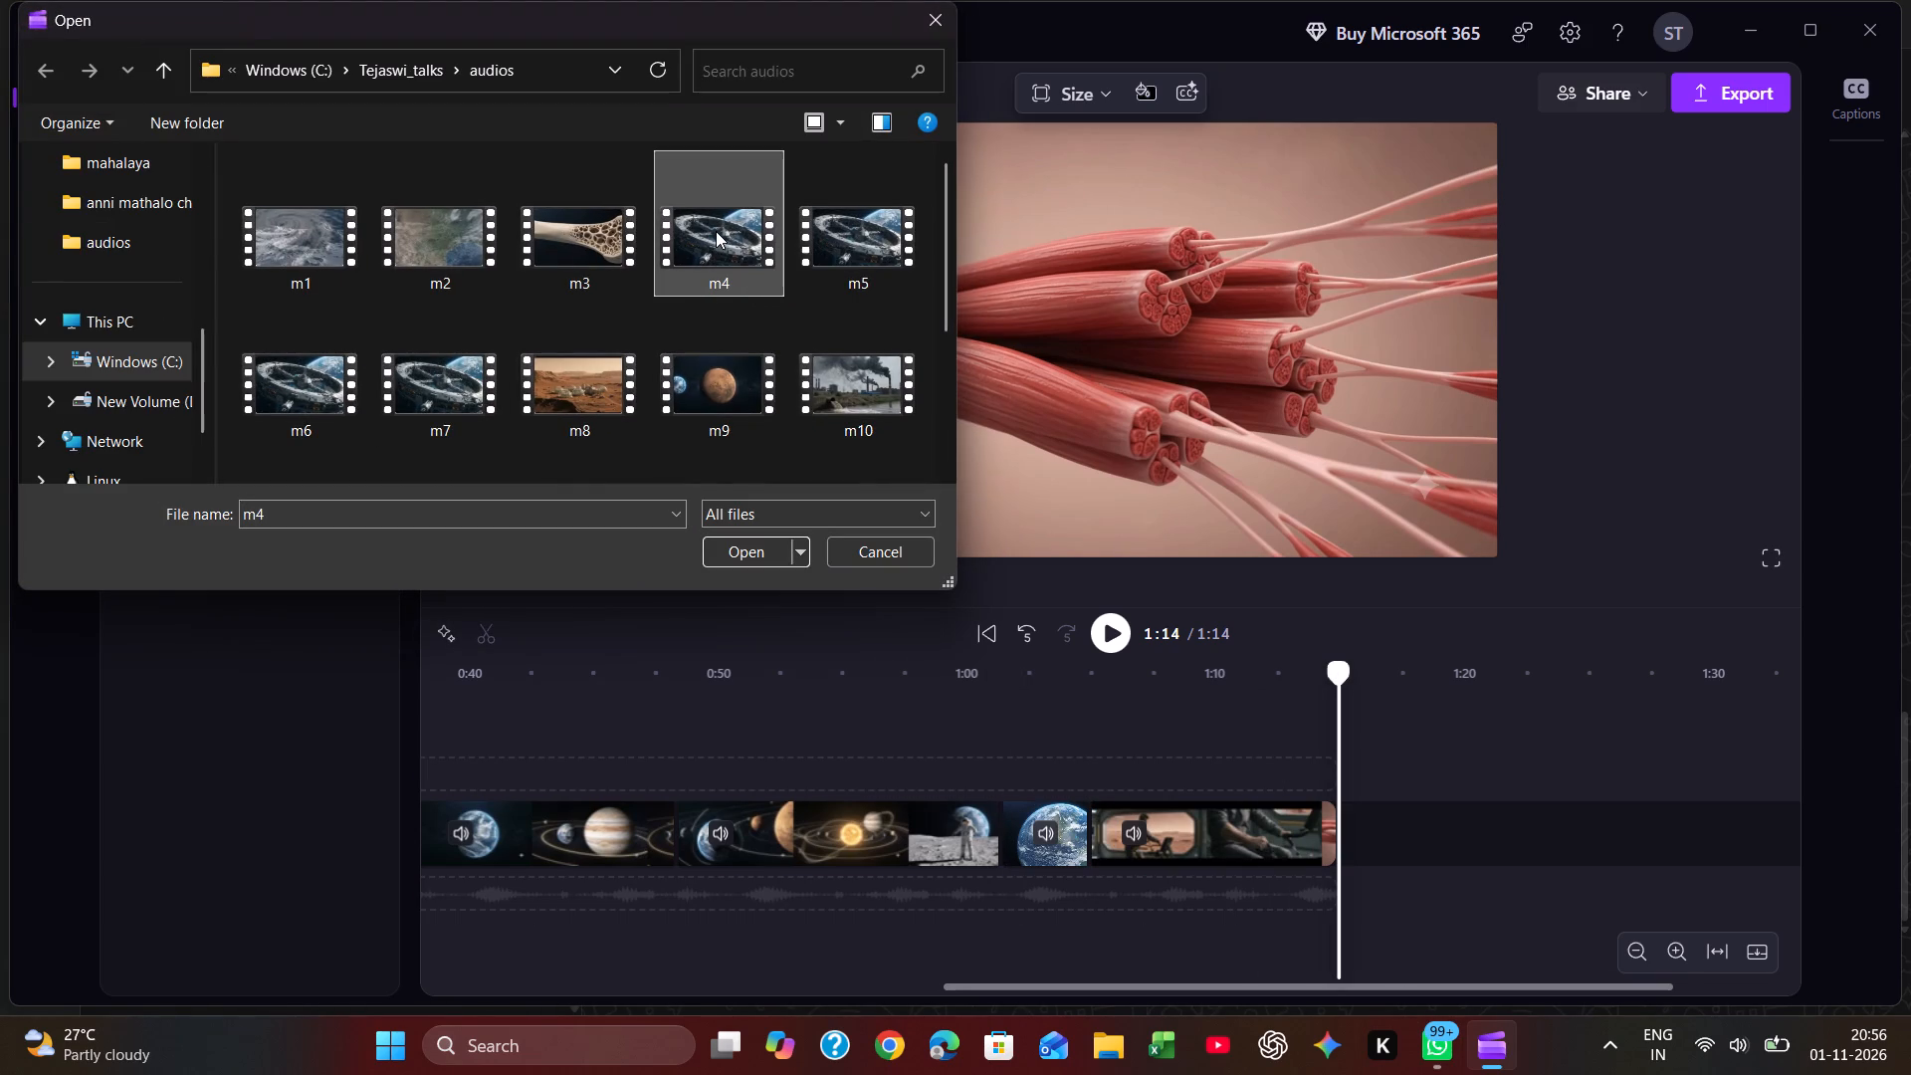
{"action": "double_click", "coordinate": [716, 231]}
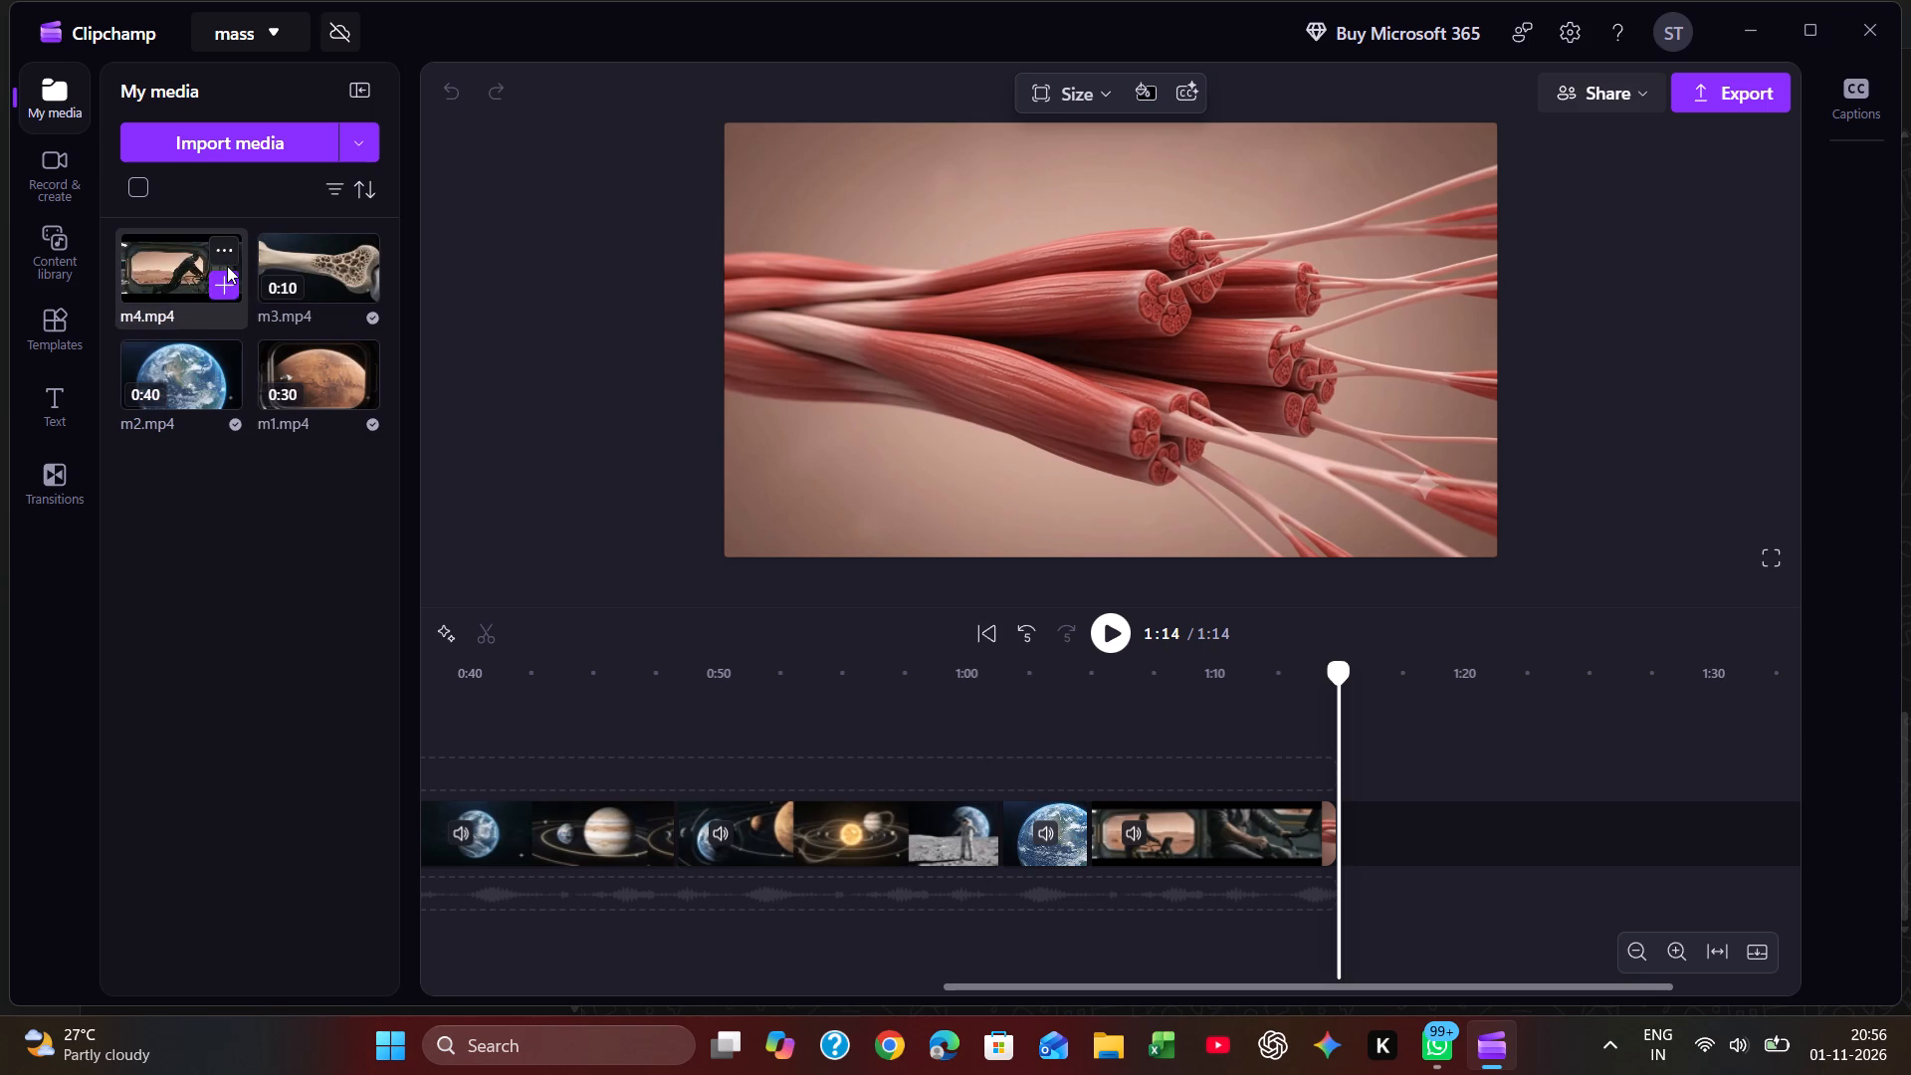
{"action": "left_click", "coordinate": [227, 279]}
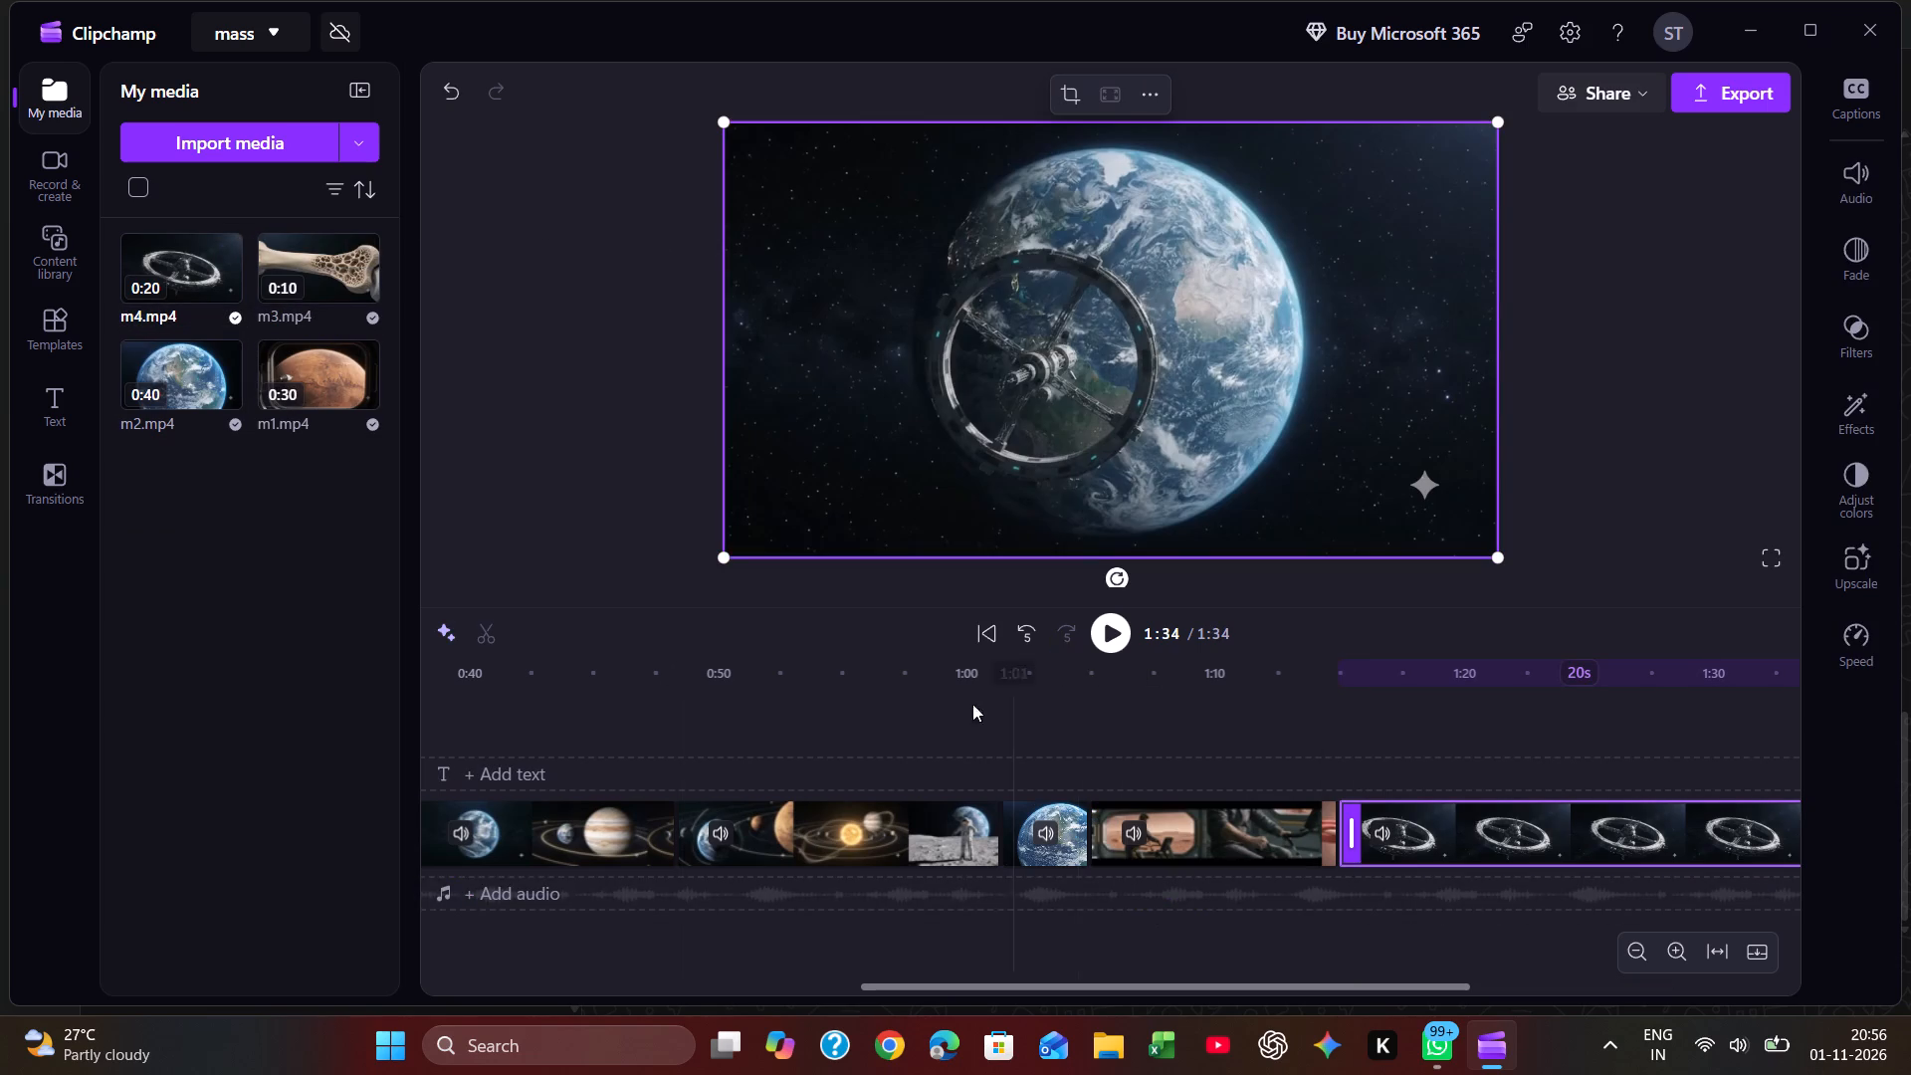
Play through the added m4 clip and split it at about 1:29, where the hurricane shot begins.
{"action": "left_click", "coordinate": [1252, 712]}
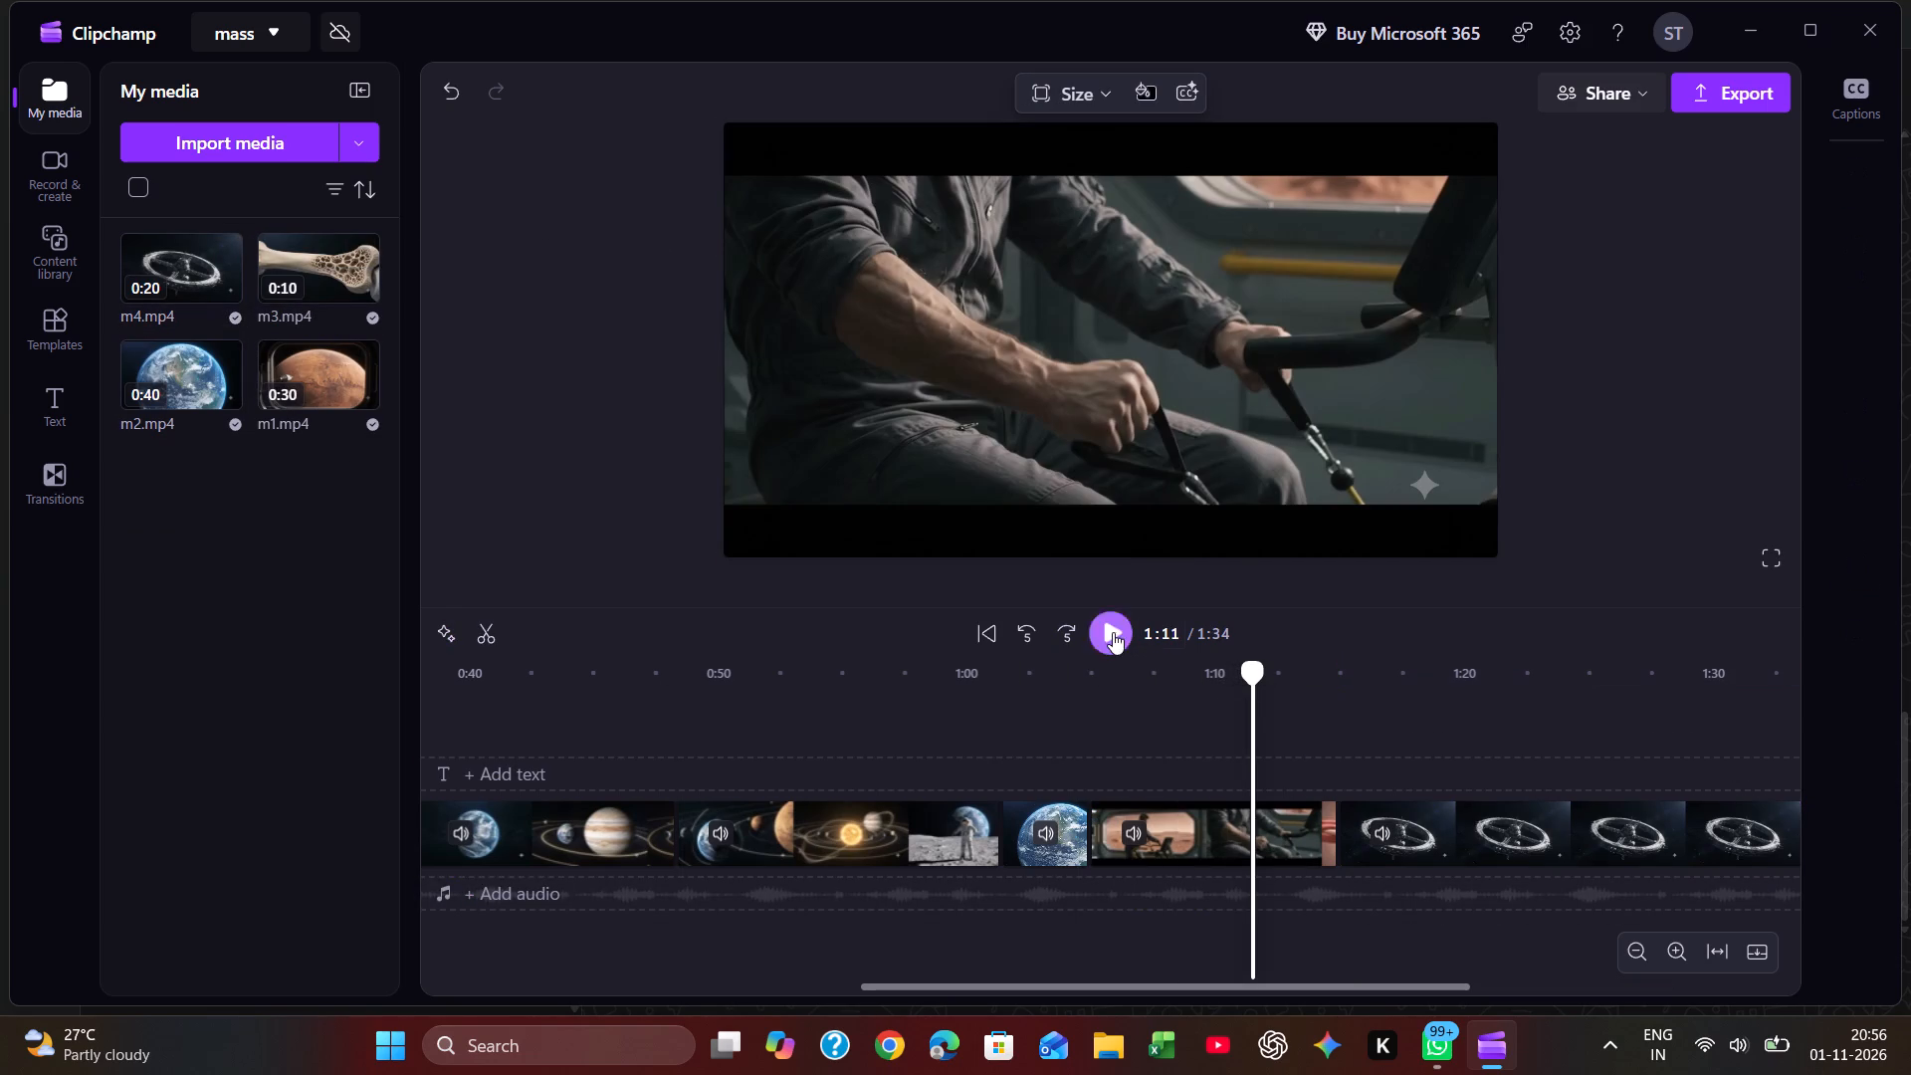
{"action": "left_click", "coordinate": [1107, 631]}
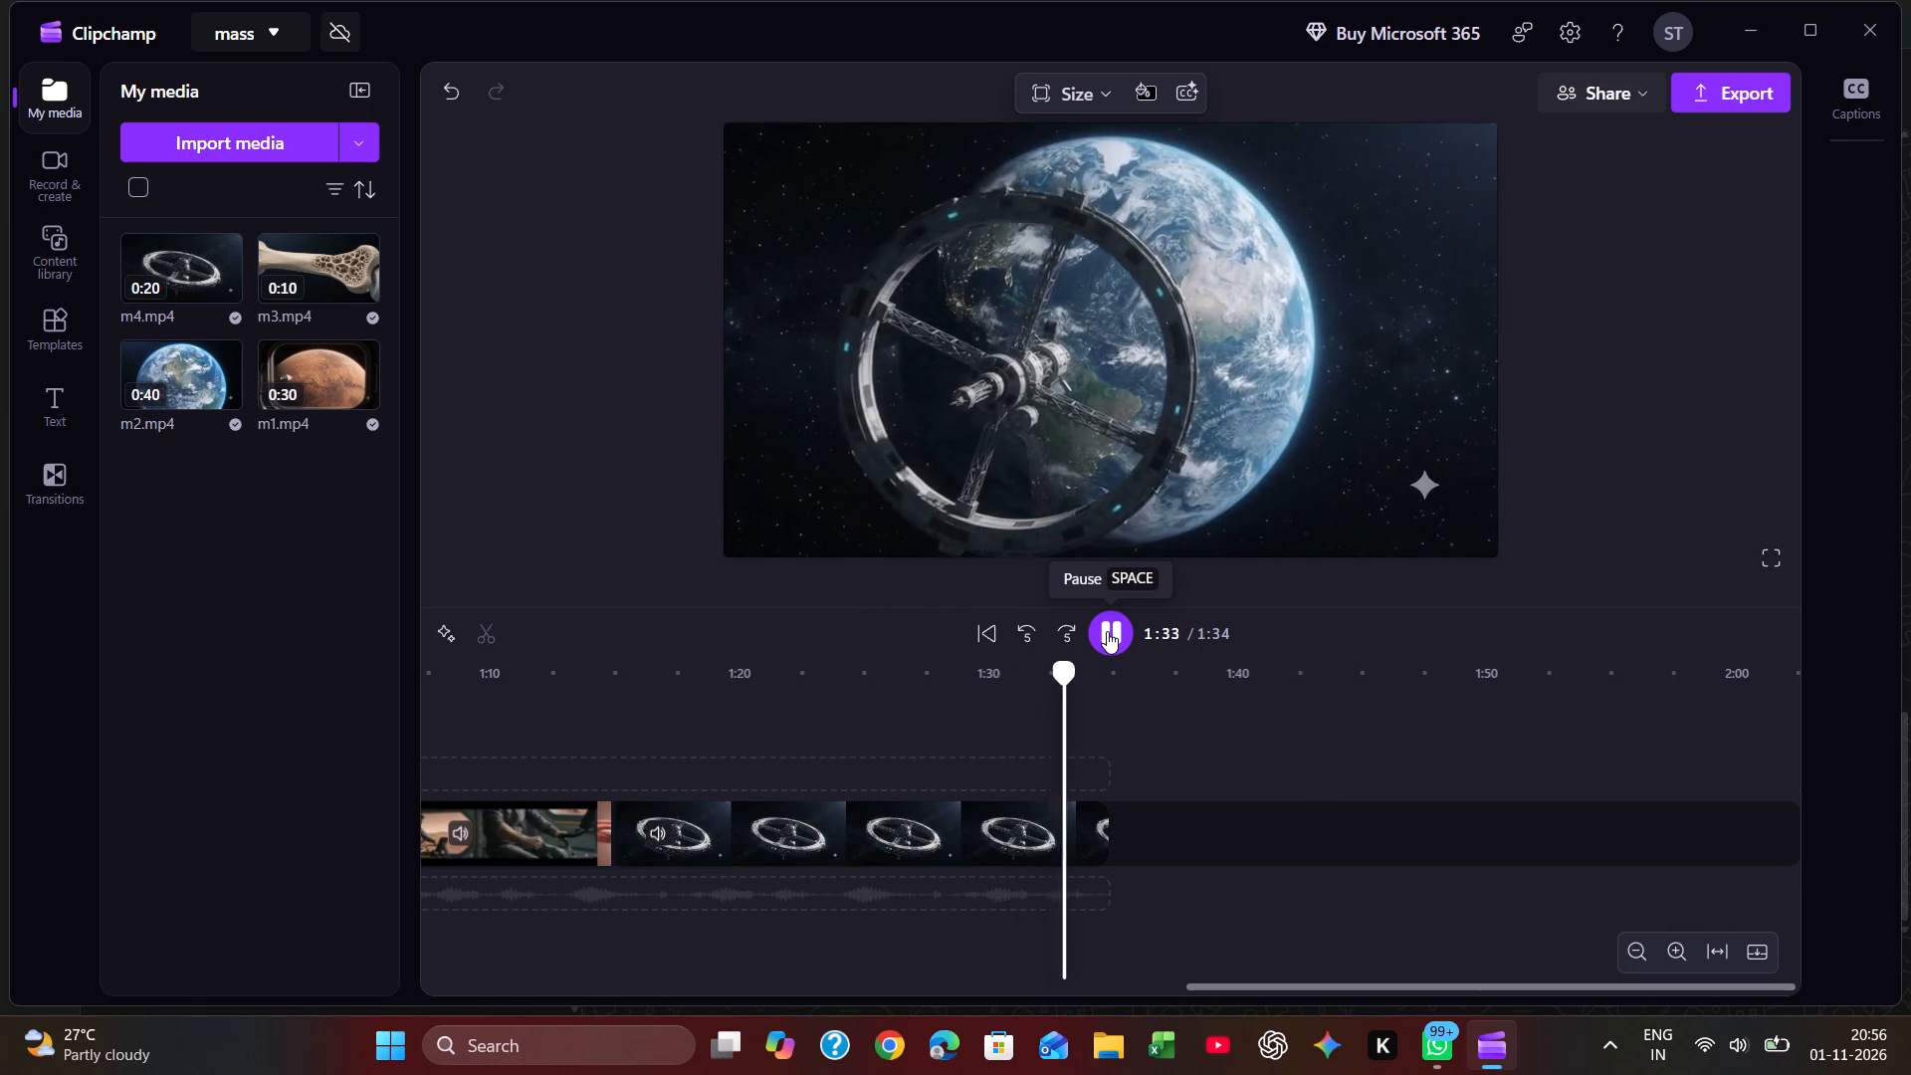
{"action": "key", "text": "space"}
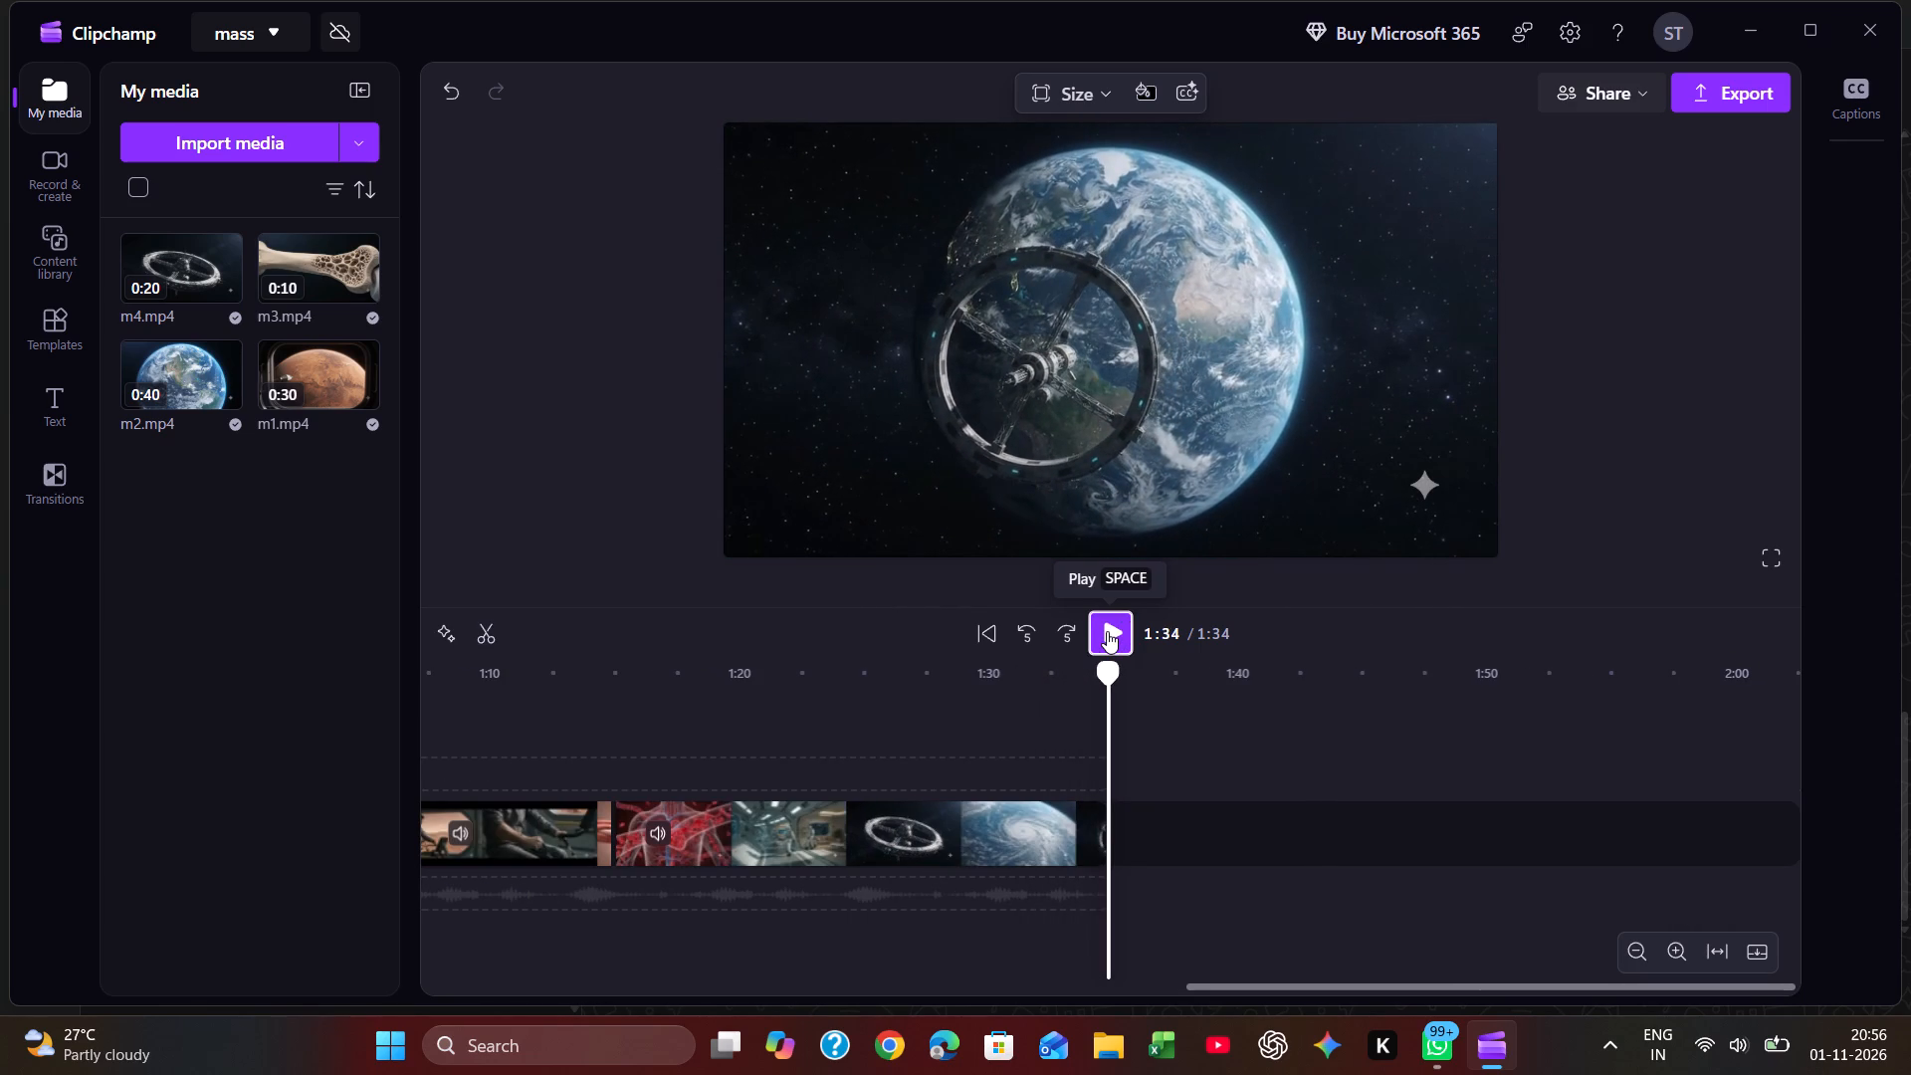
{"action": "left_click", "coordinate": [982, 710]}
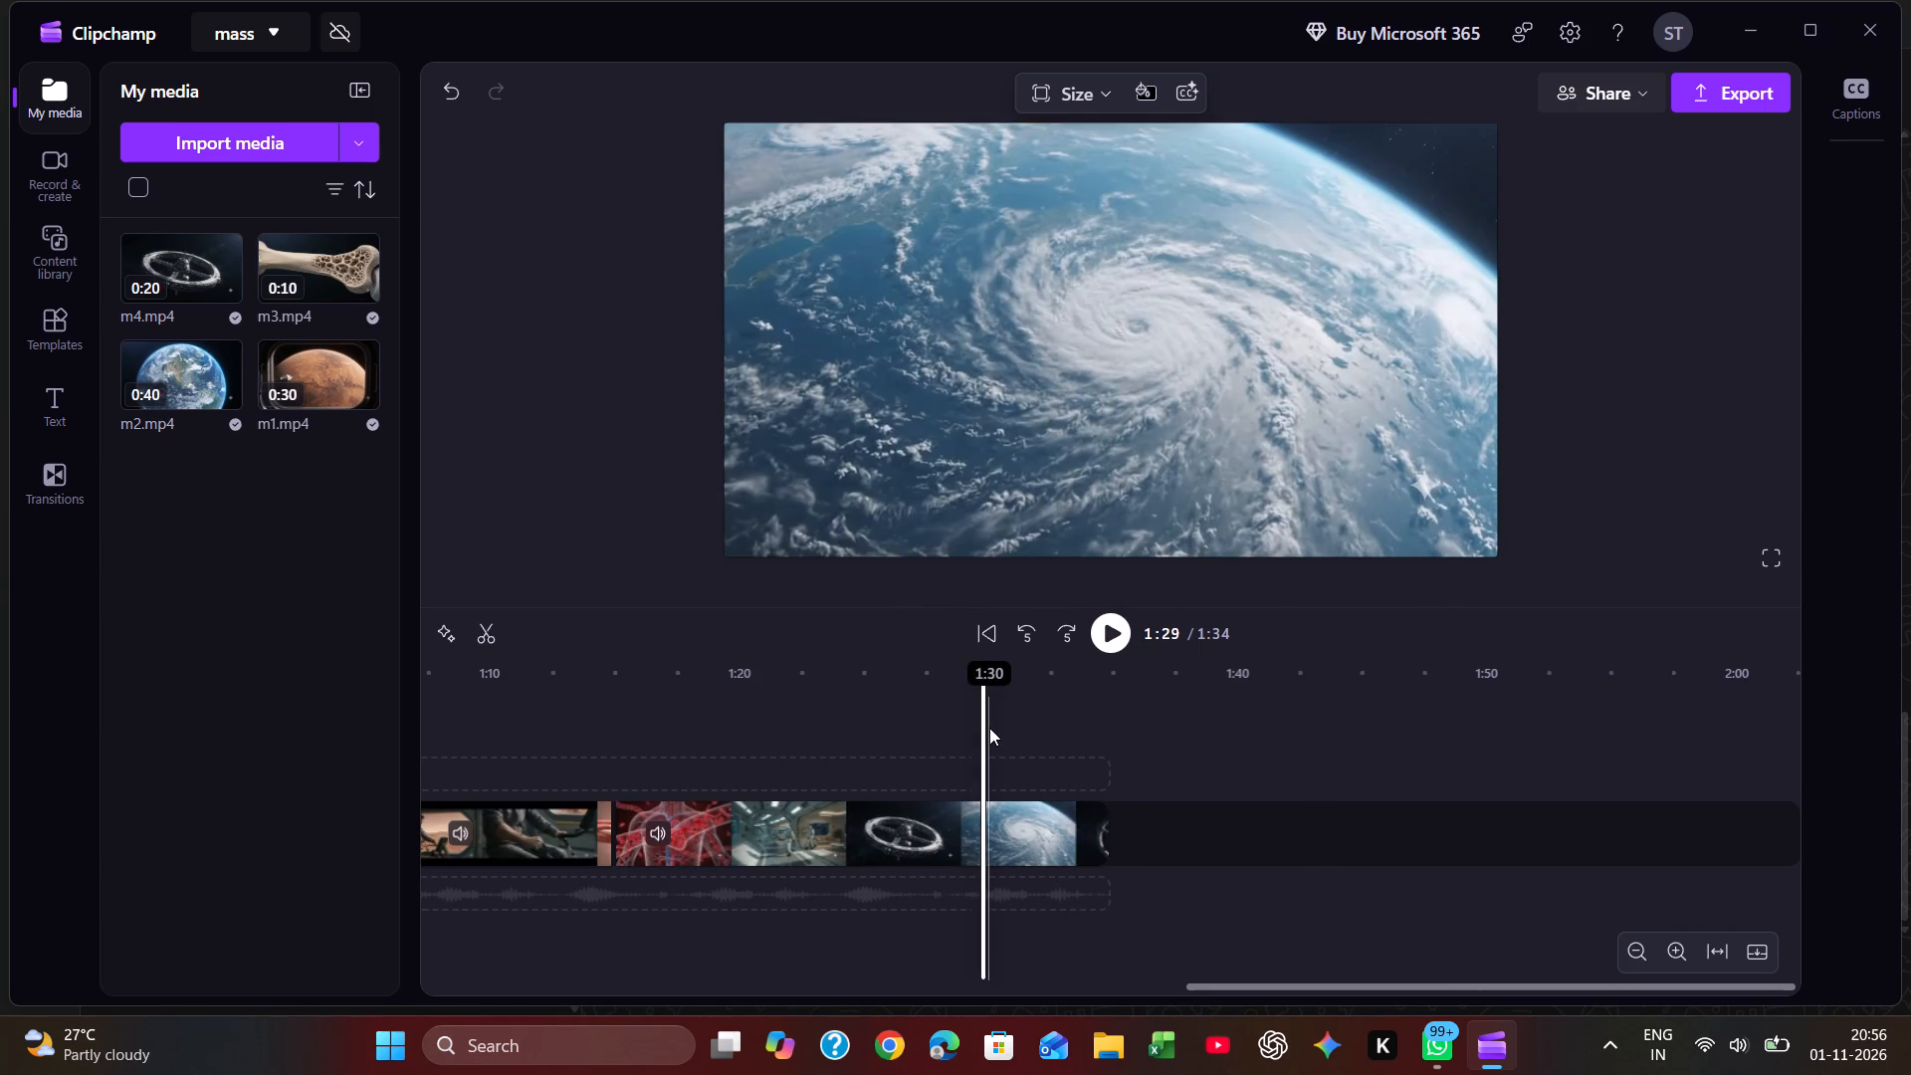
{"action": "key", "text": "space"}
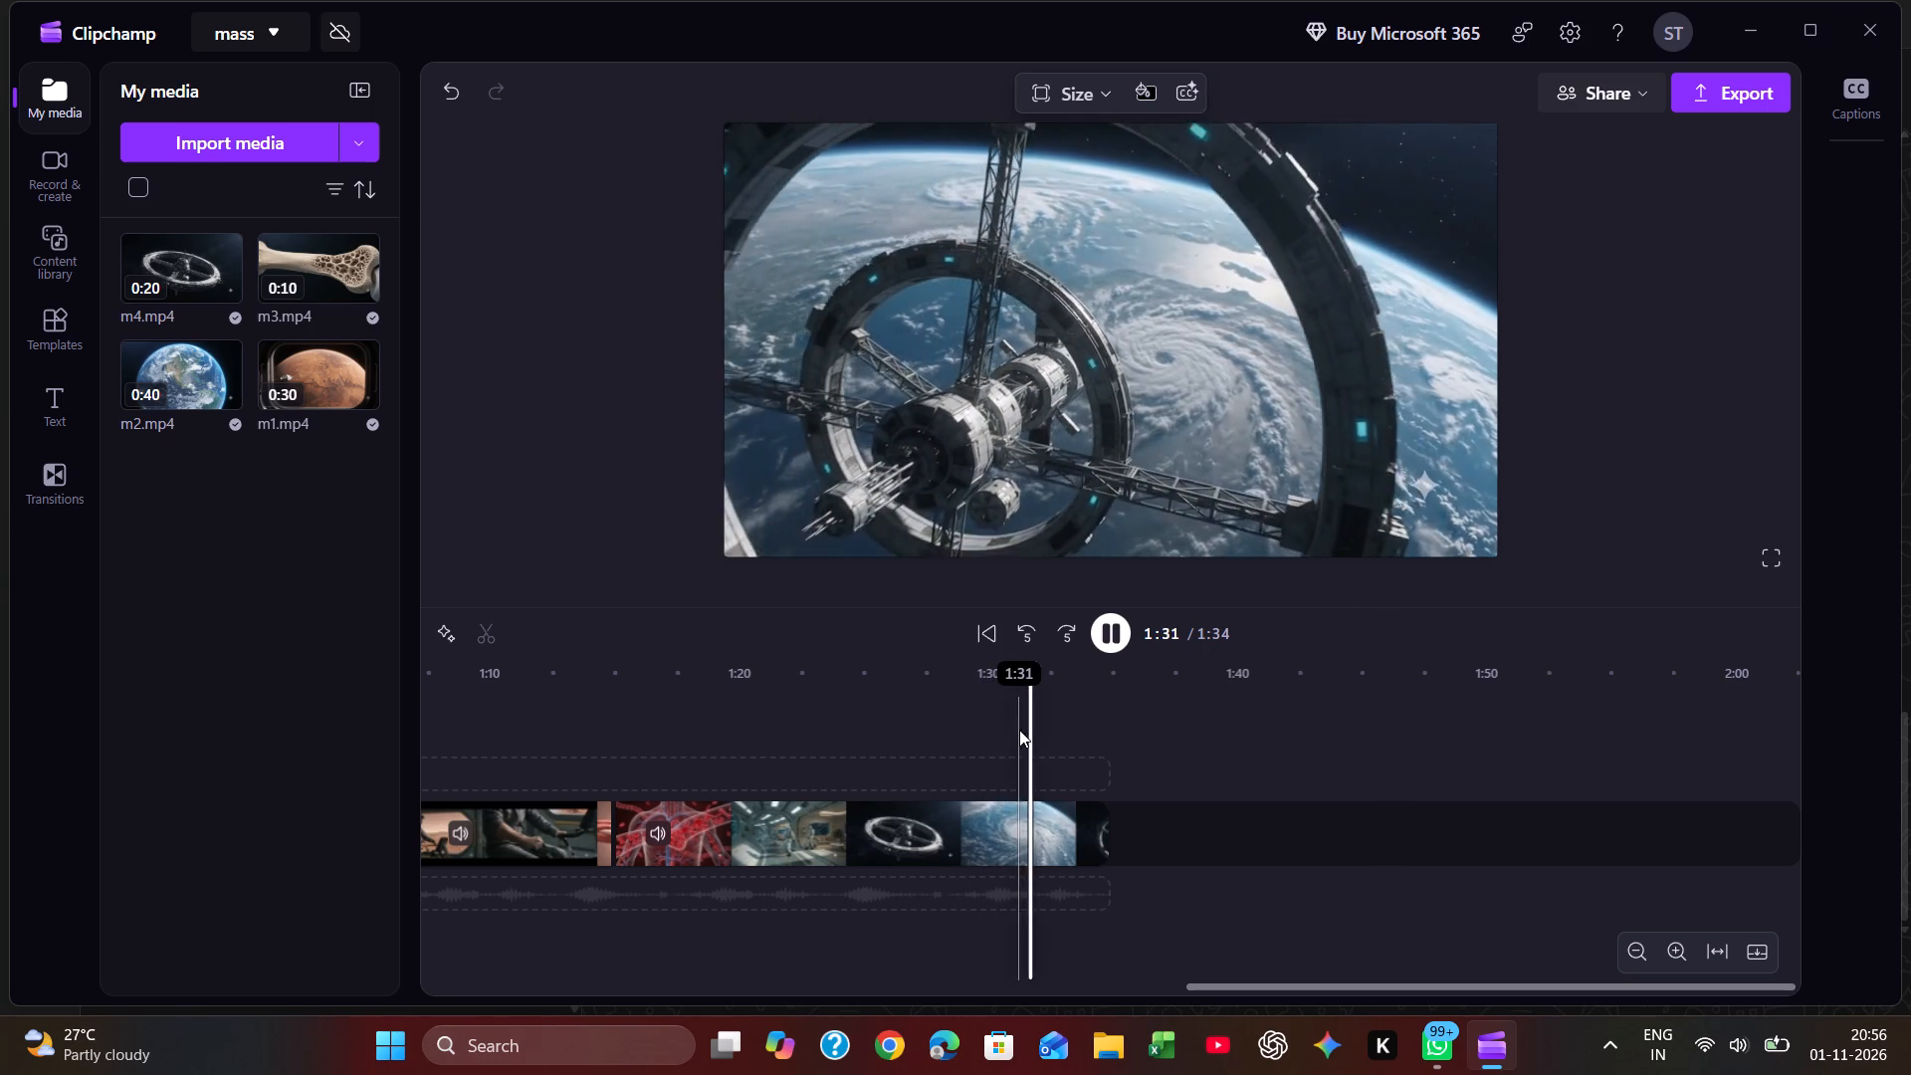
{"action": "left_click", "coordinate": [980, 720]}
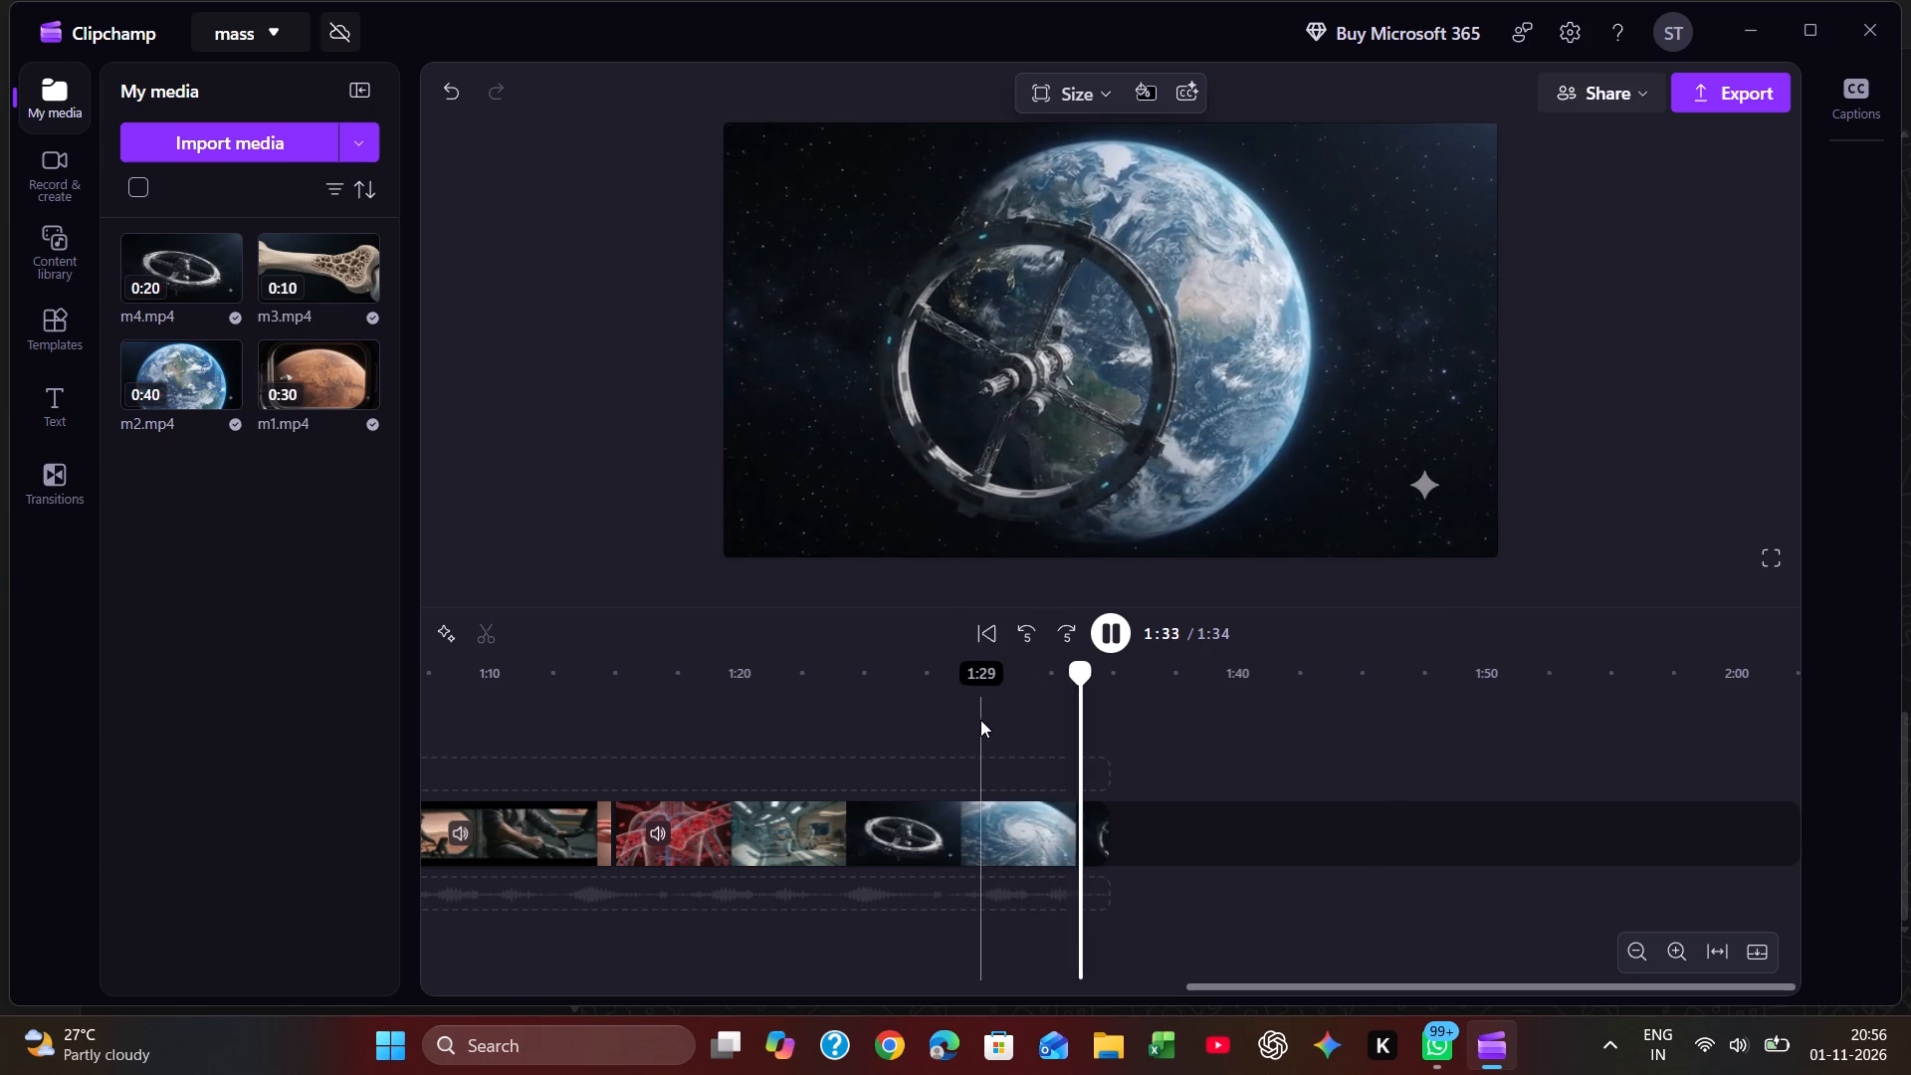
{"action": "left_click", "coordinate": [972, 717]}
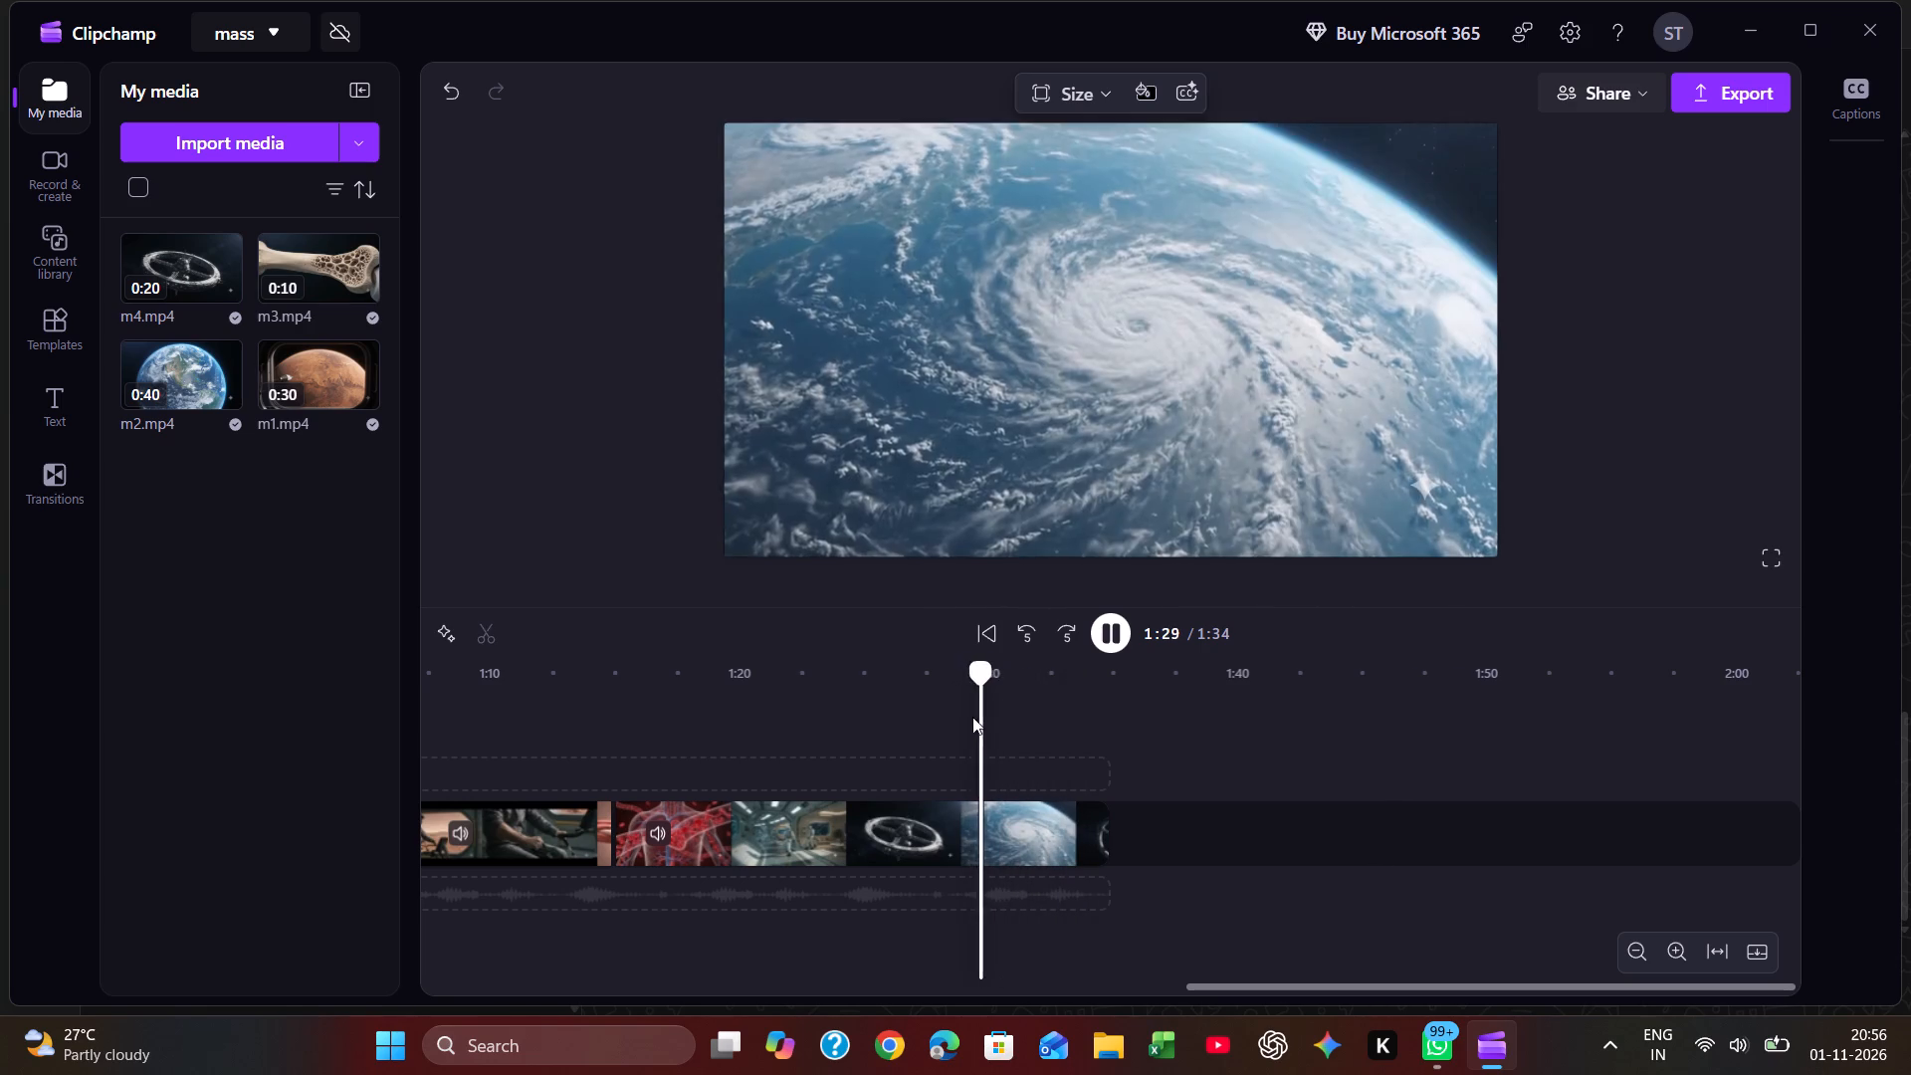
{"action": "left_click", "coordinate": [959, 711]}
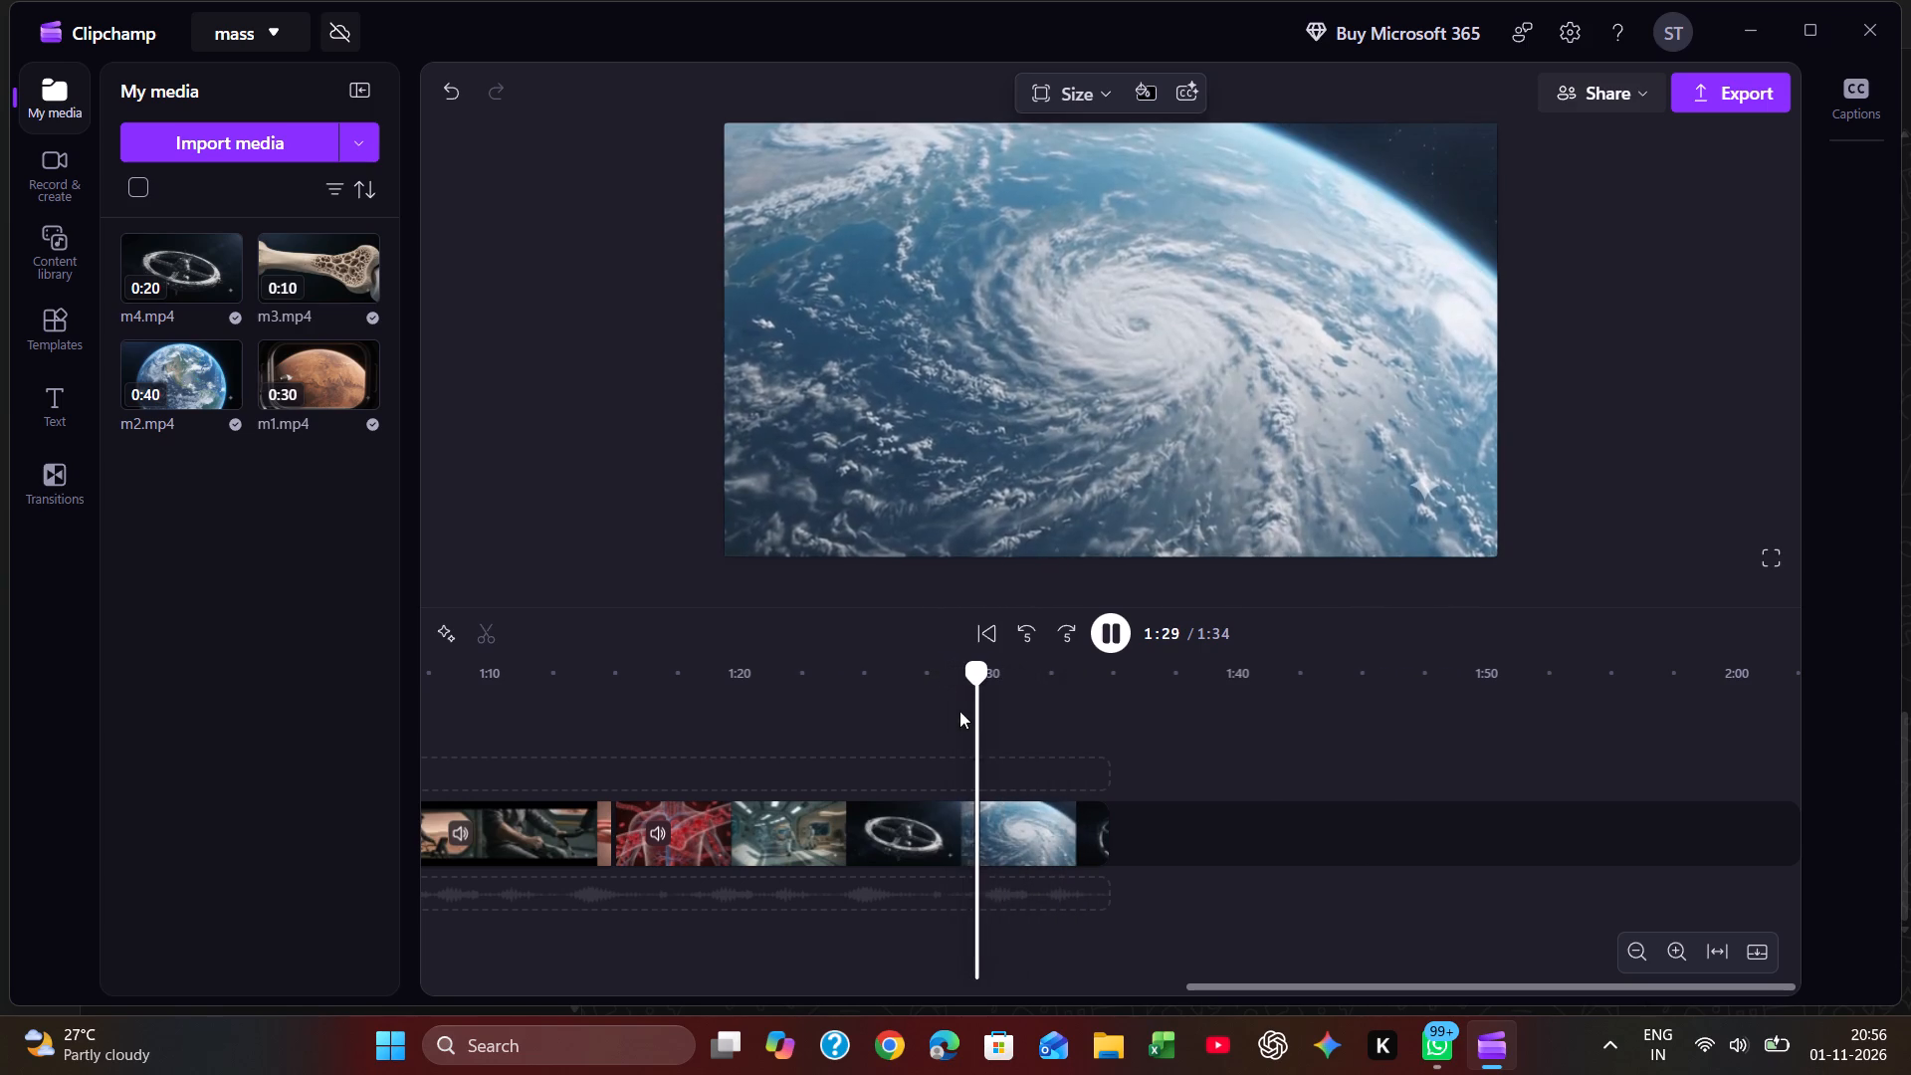
{"action": "left_click", "coordinate": [969, 711]}
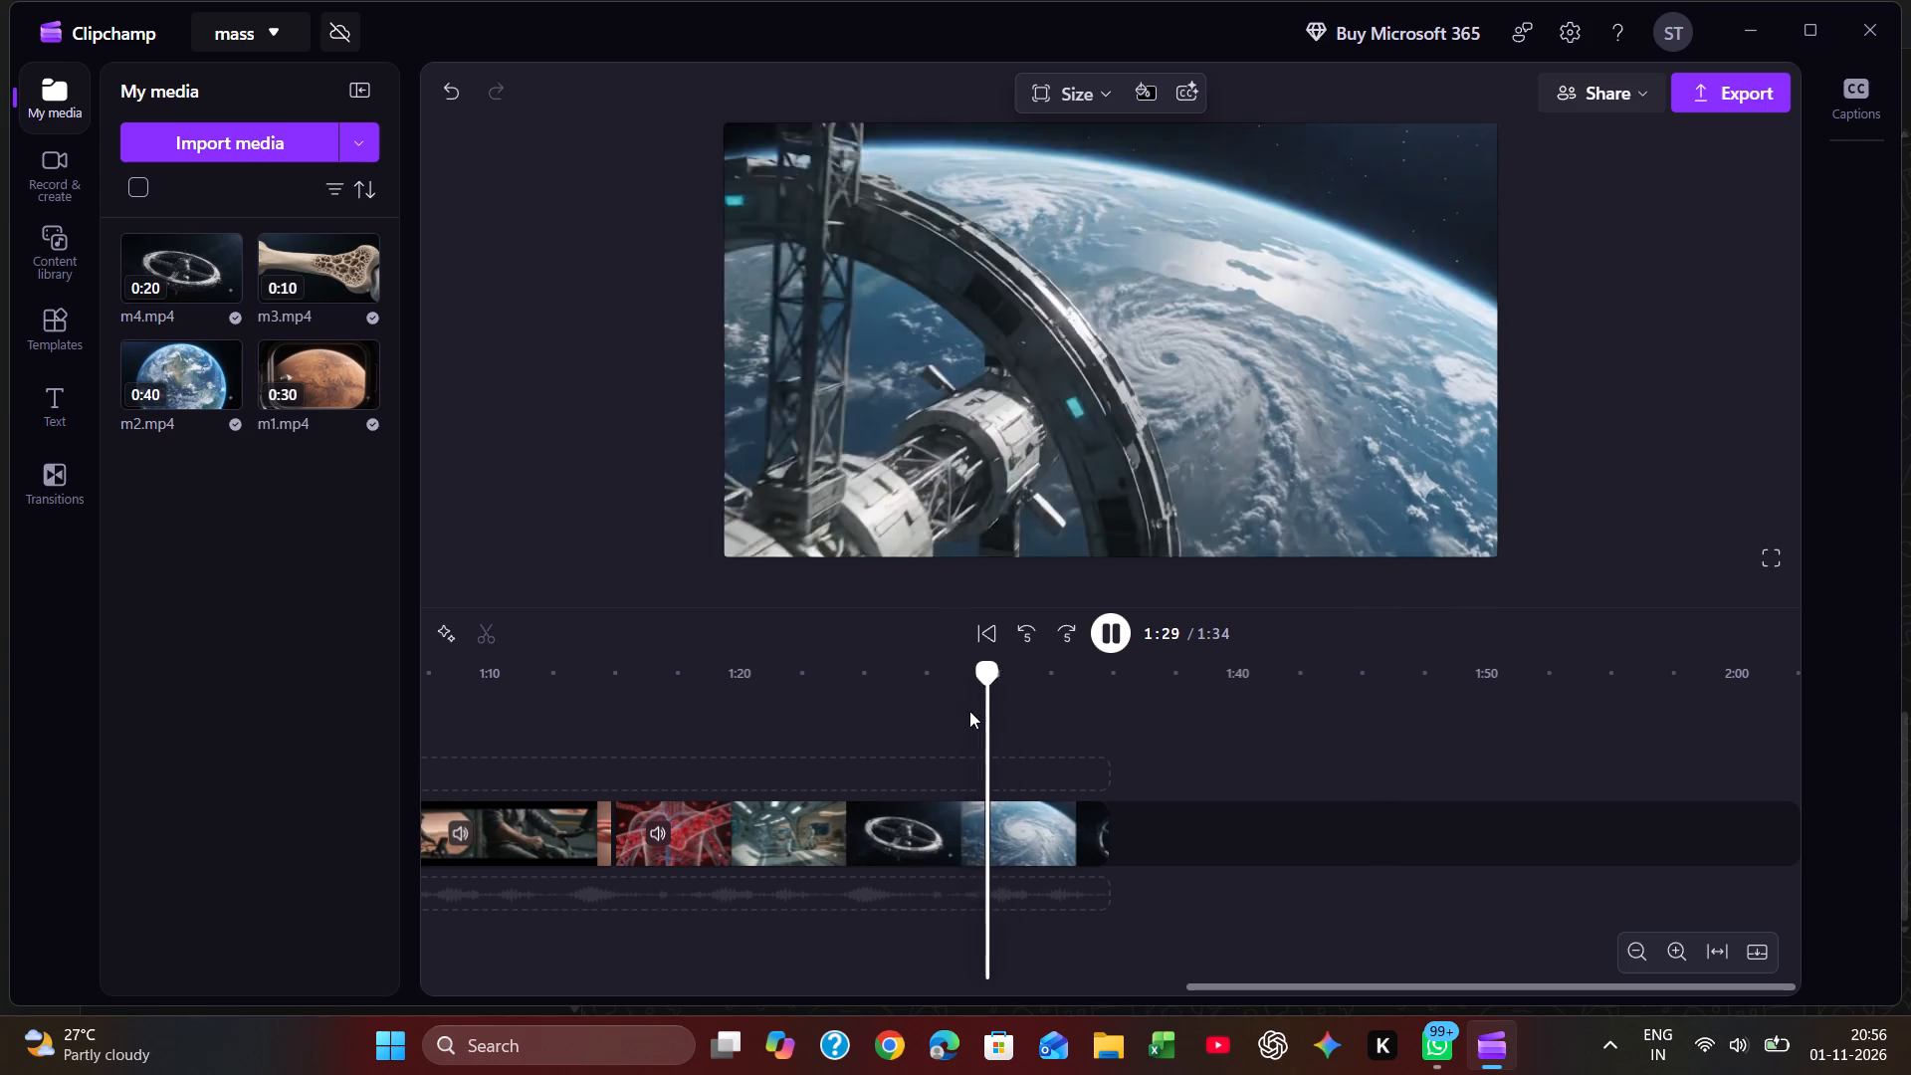
{"action": "left_click", "coordinate": [978, 713]}
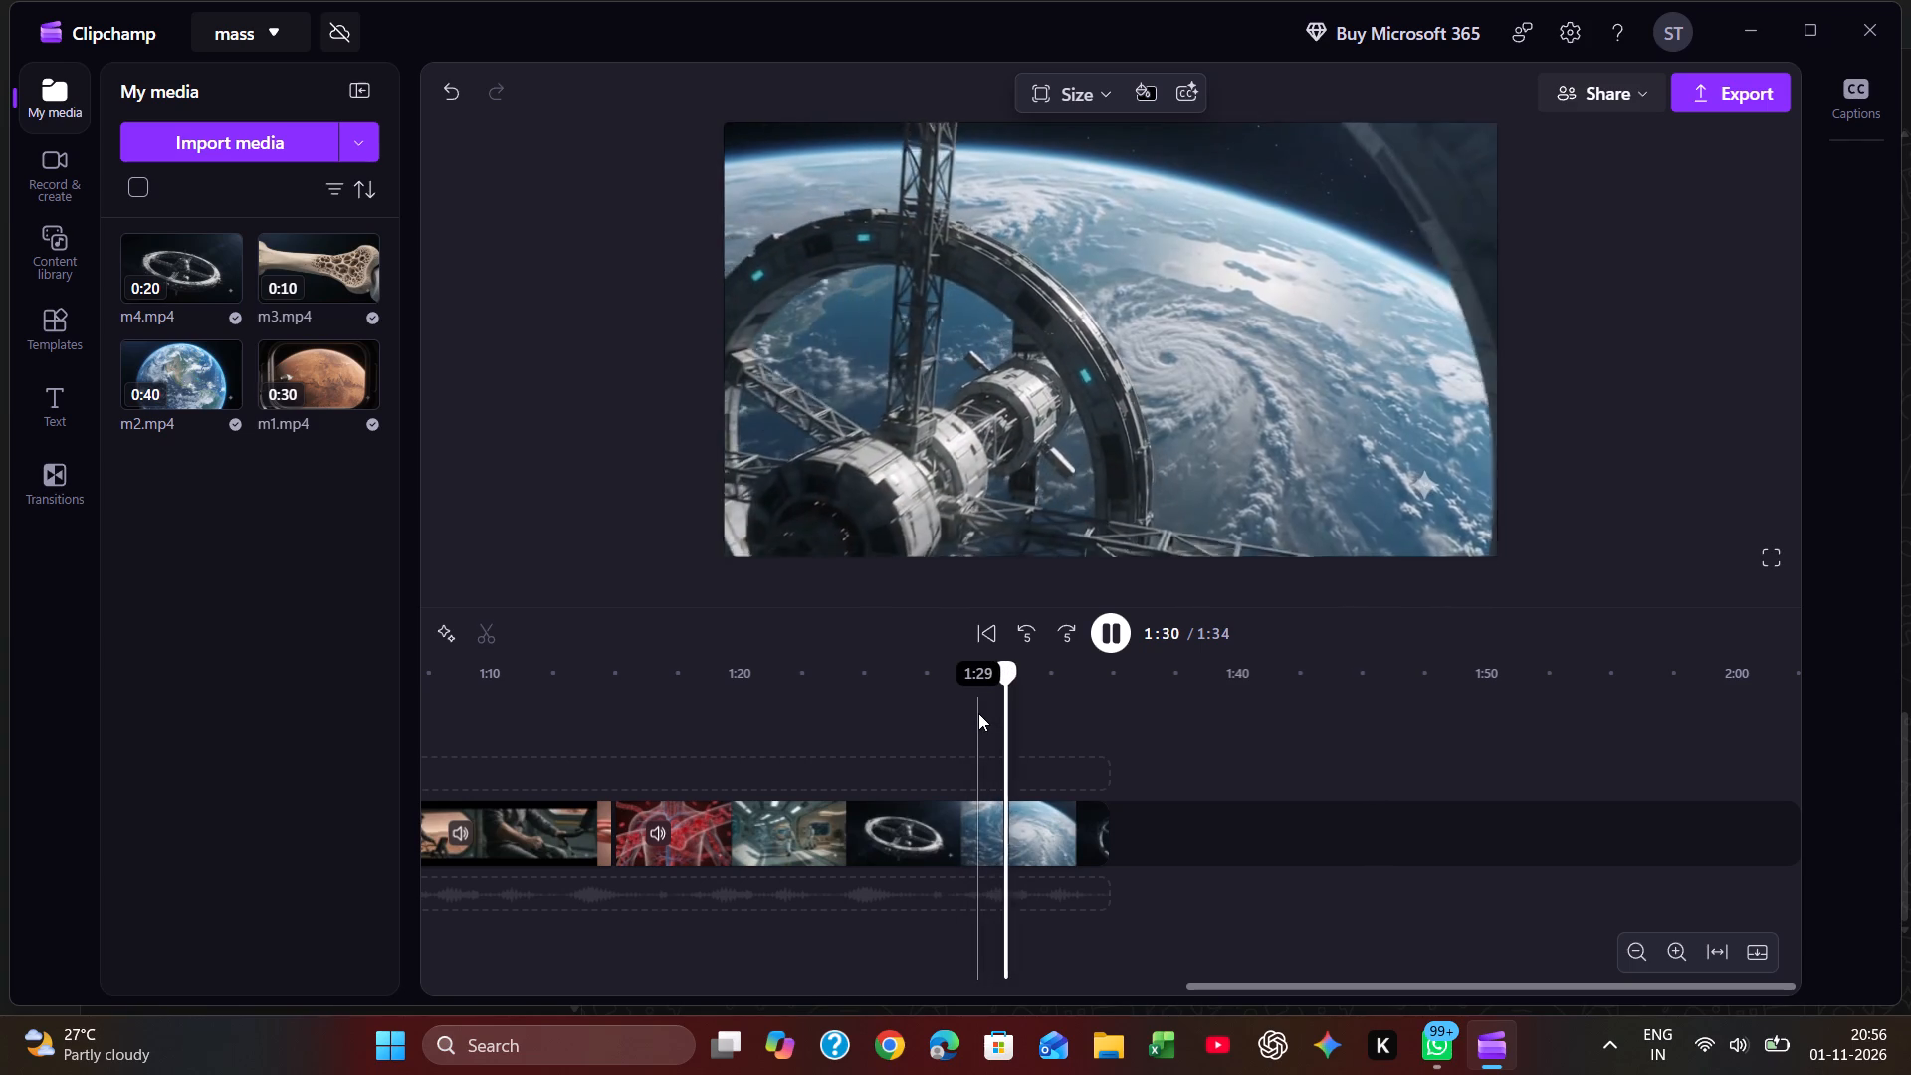
{"action": "left_click", "coordinate": [978, 713]}
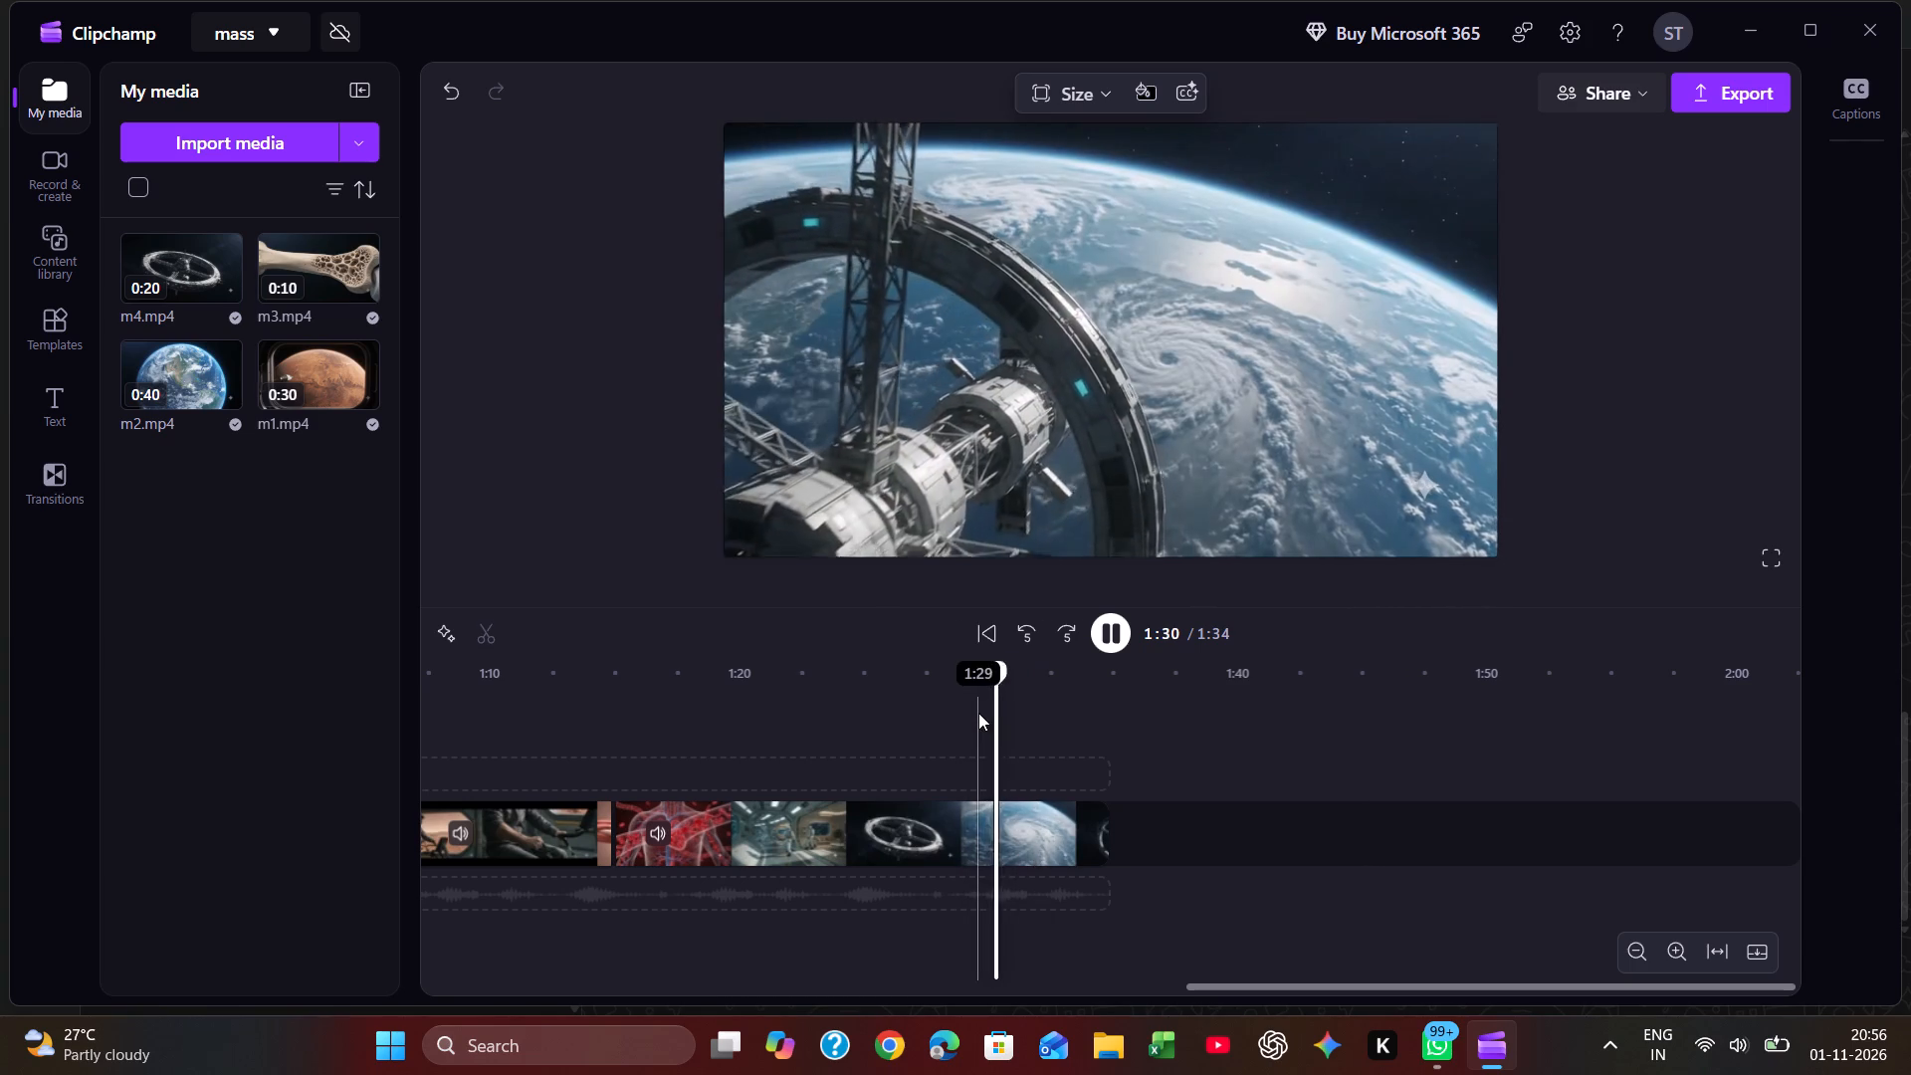
{"action": "key", "text": "space"}
{"action": "left_click", "coordinate": [978, 713]}
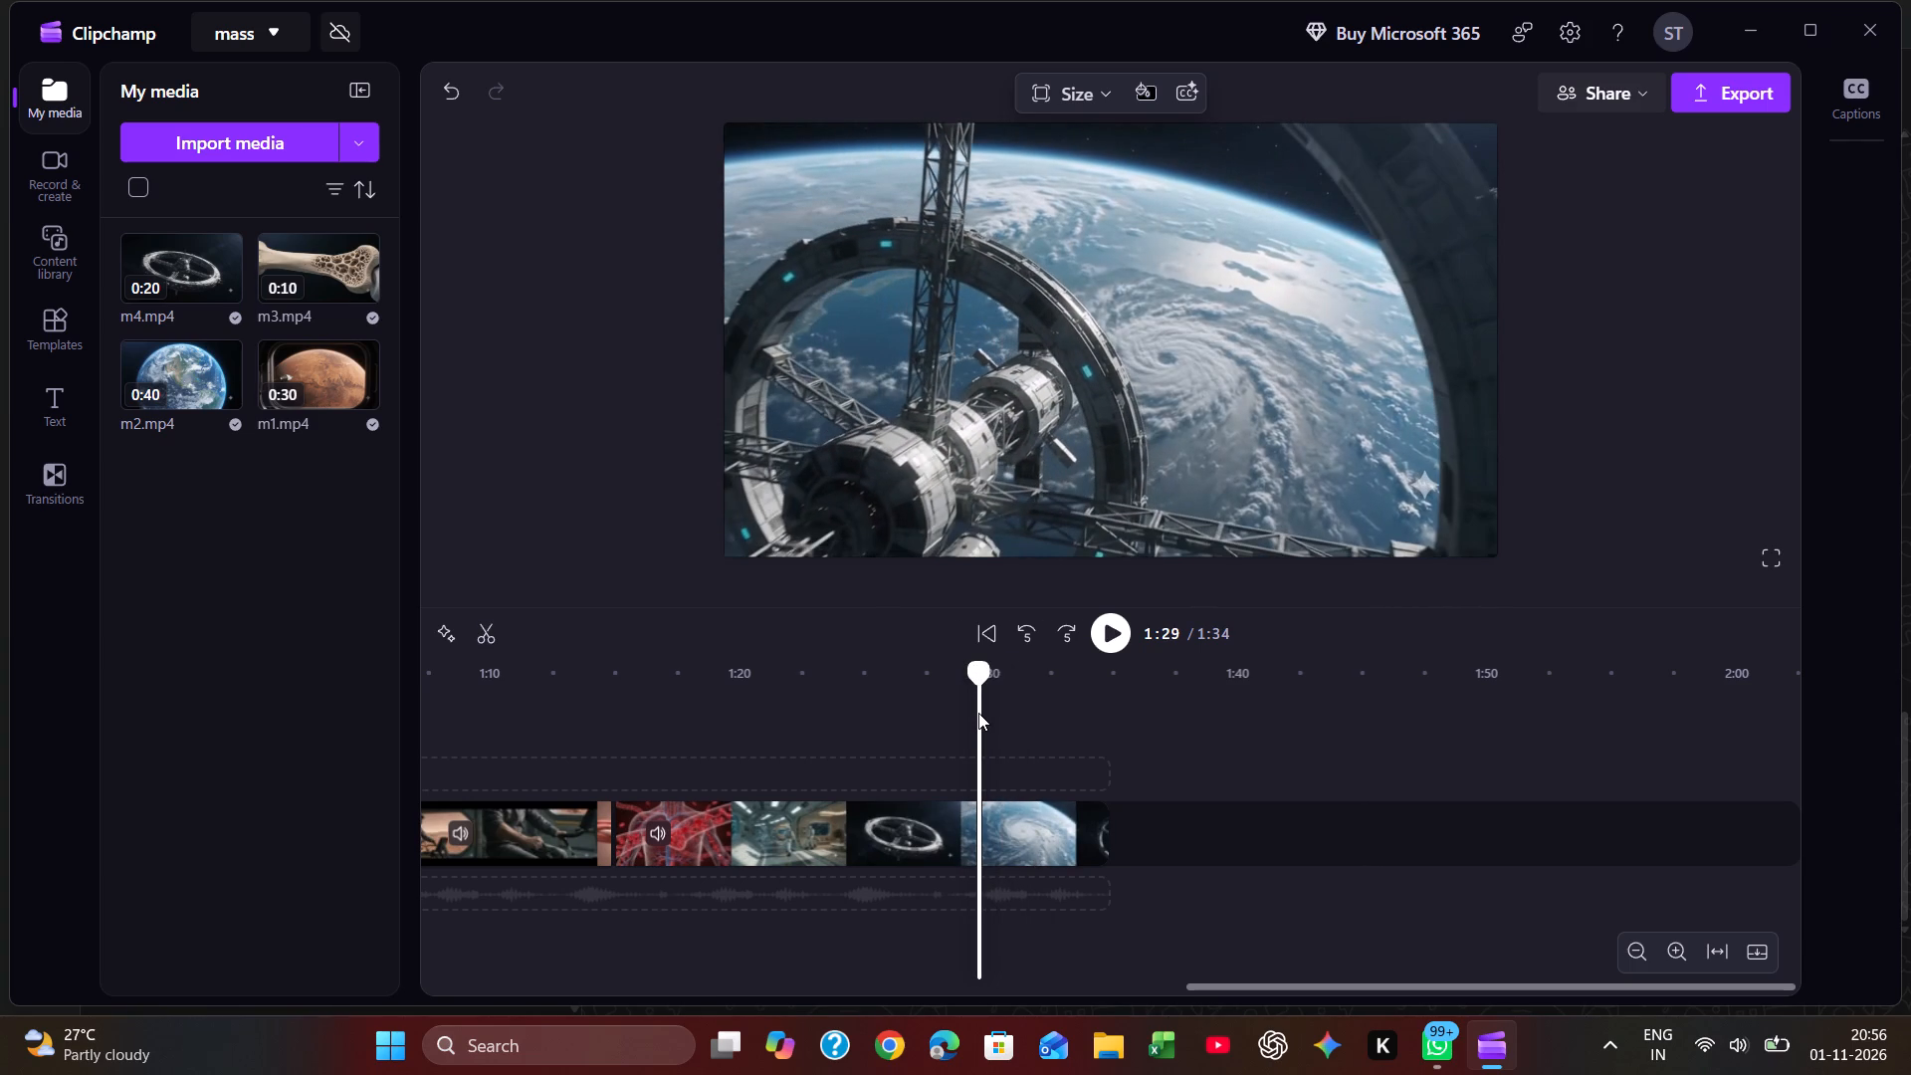
{"action": "left_click", "coordinate": [497, 627]}
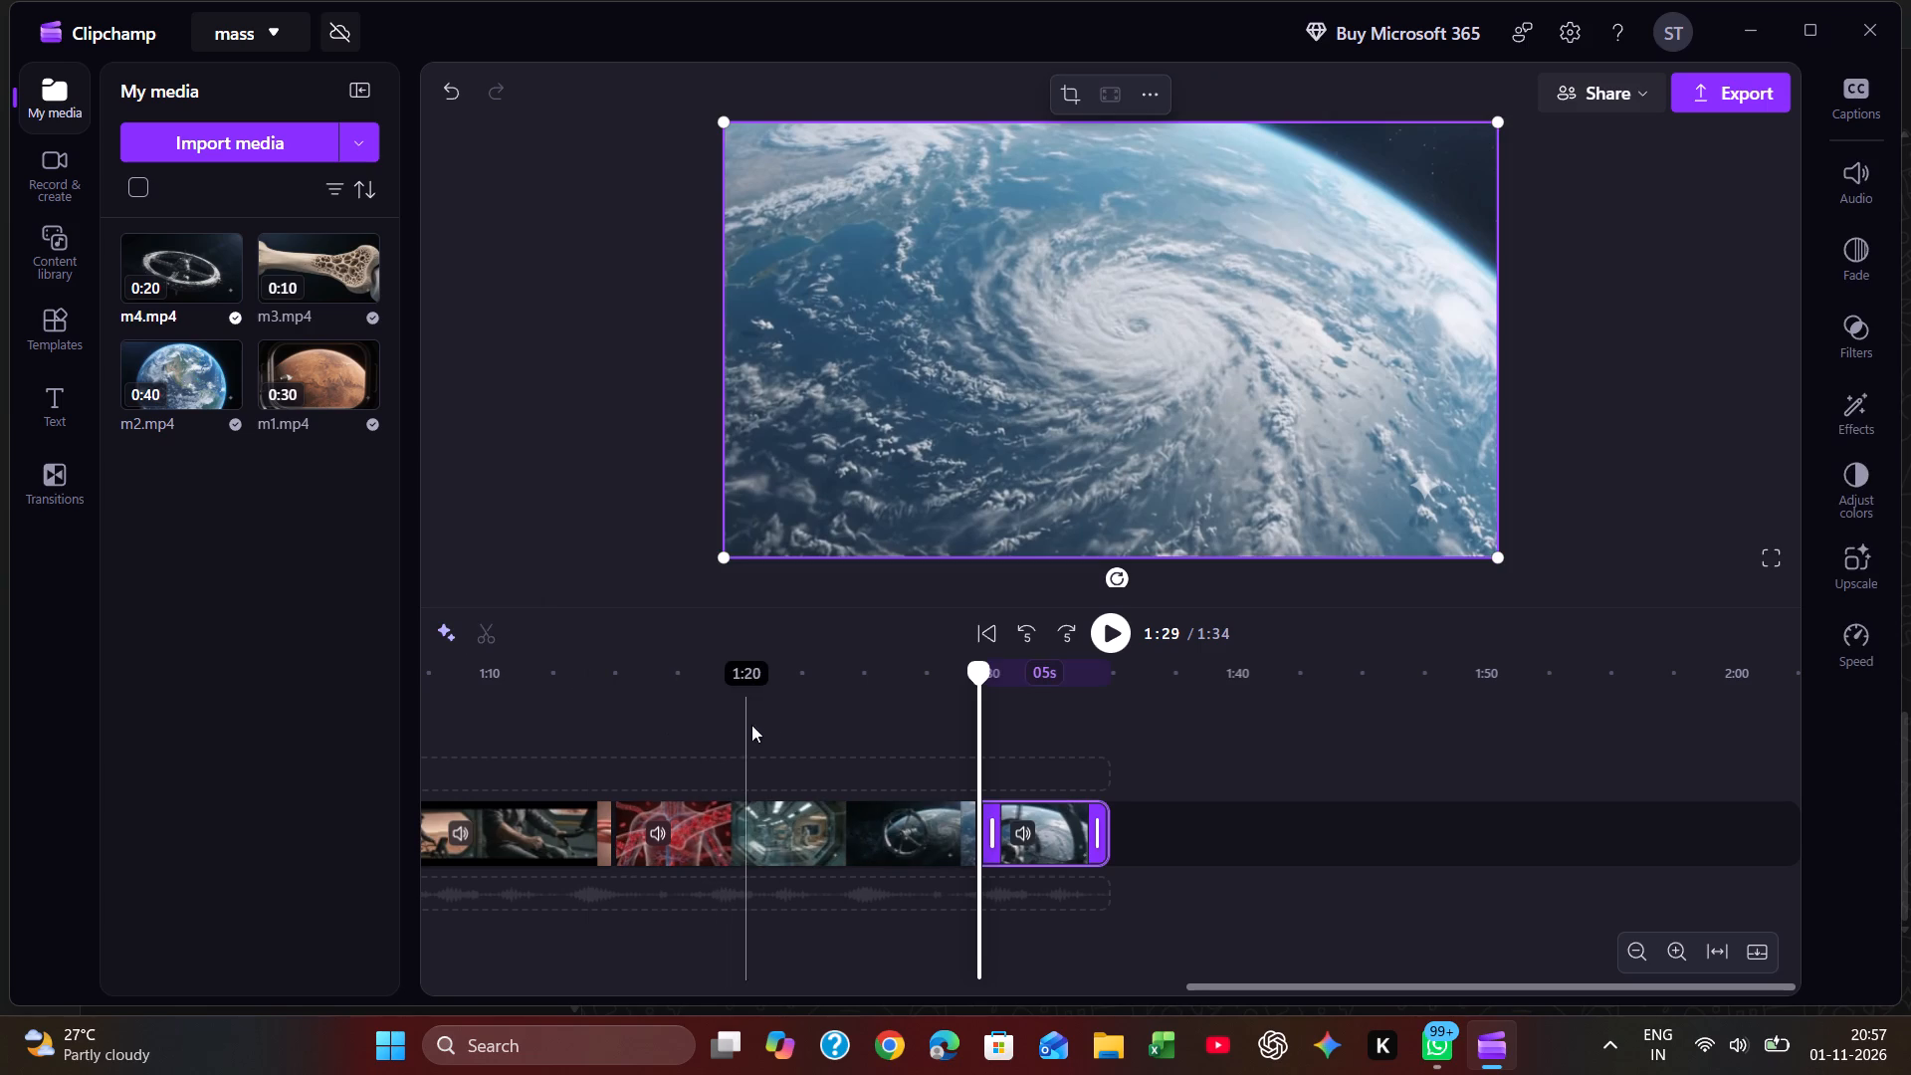
Split the m4 clip again at about 1:24, where the view changes to the distant ring station shot.
{"action": "left_click", "coordinate": [823, 730]}
{"action": "key", "text": "space"}
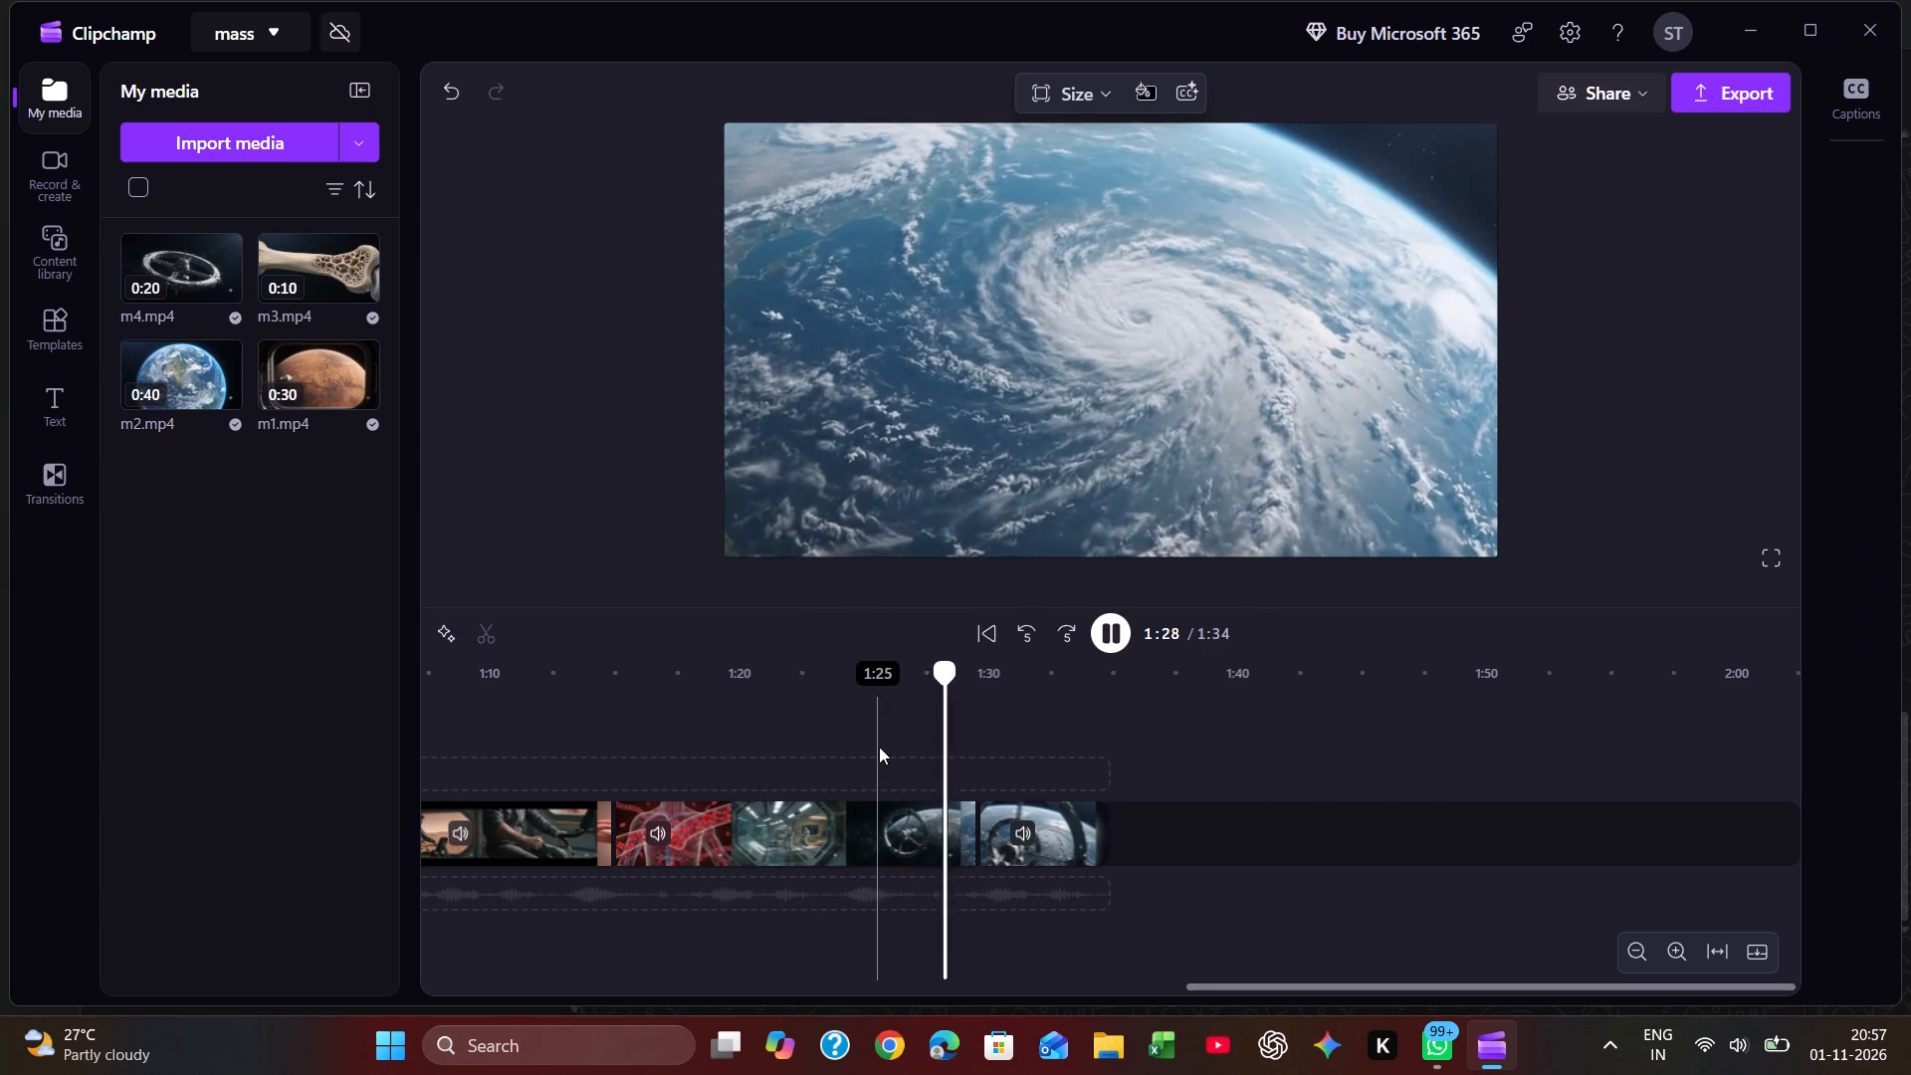
{"action": "left_click", "coordinate": [879, 747]}
{"action": "left_click", "coordinate": [860, 731]}
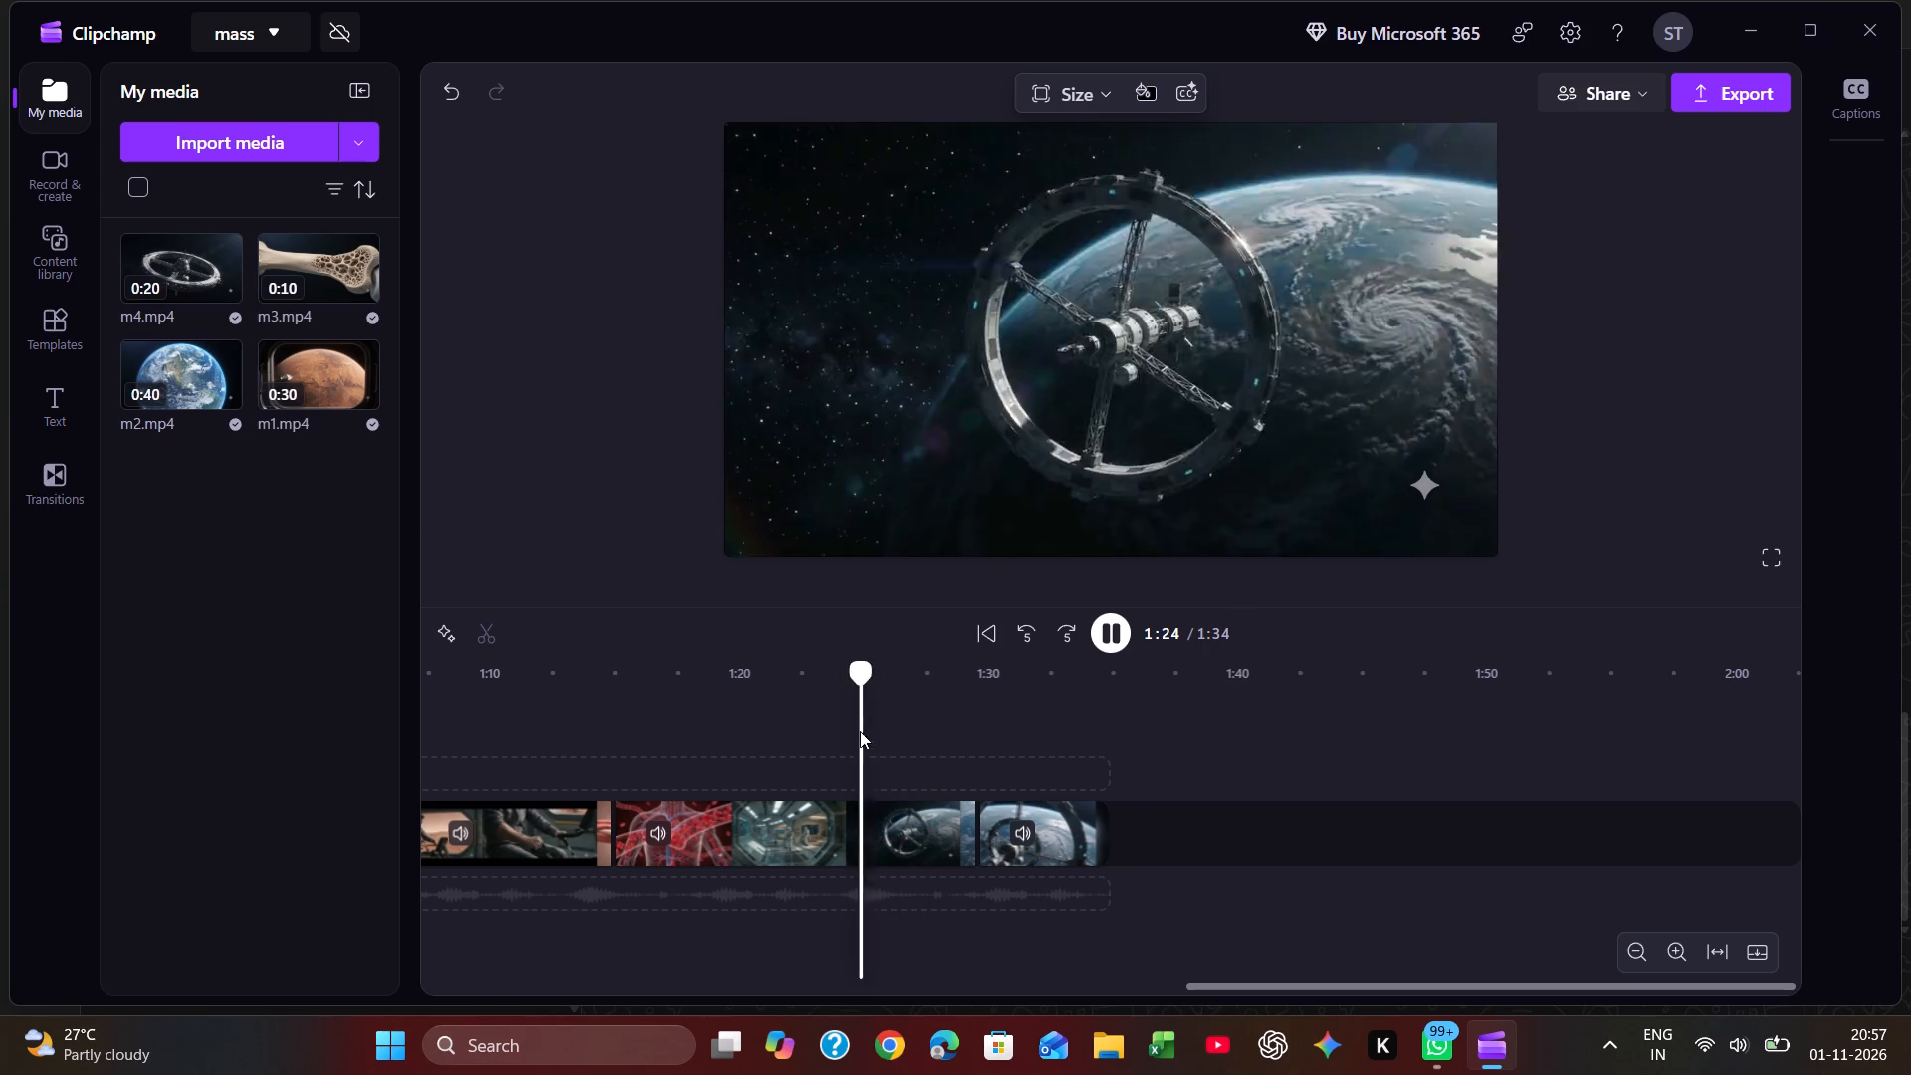
{"action": "left_click", "coordinate": [844, 728]}
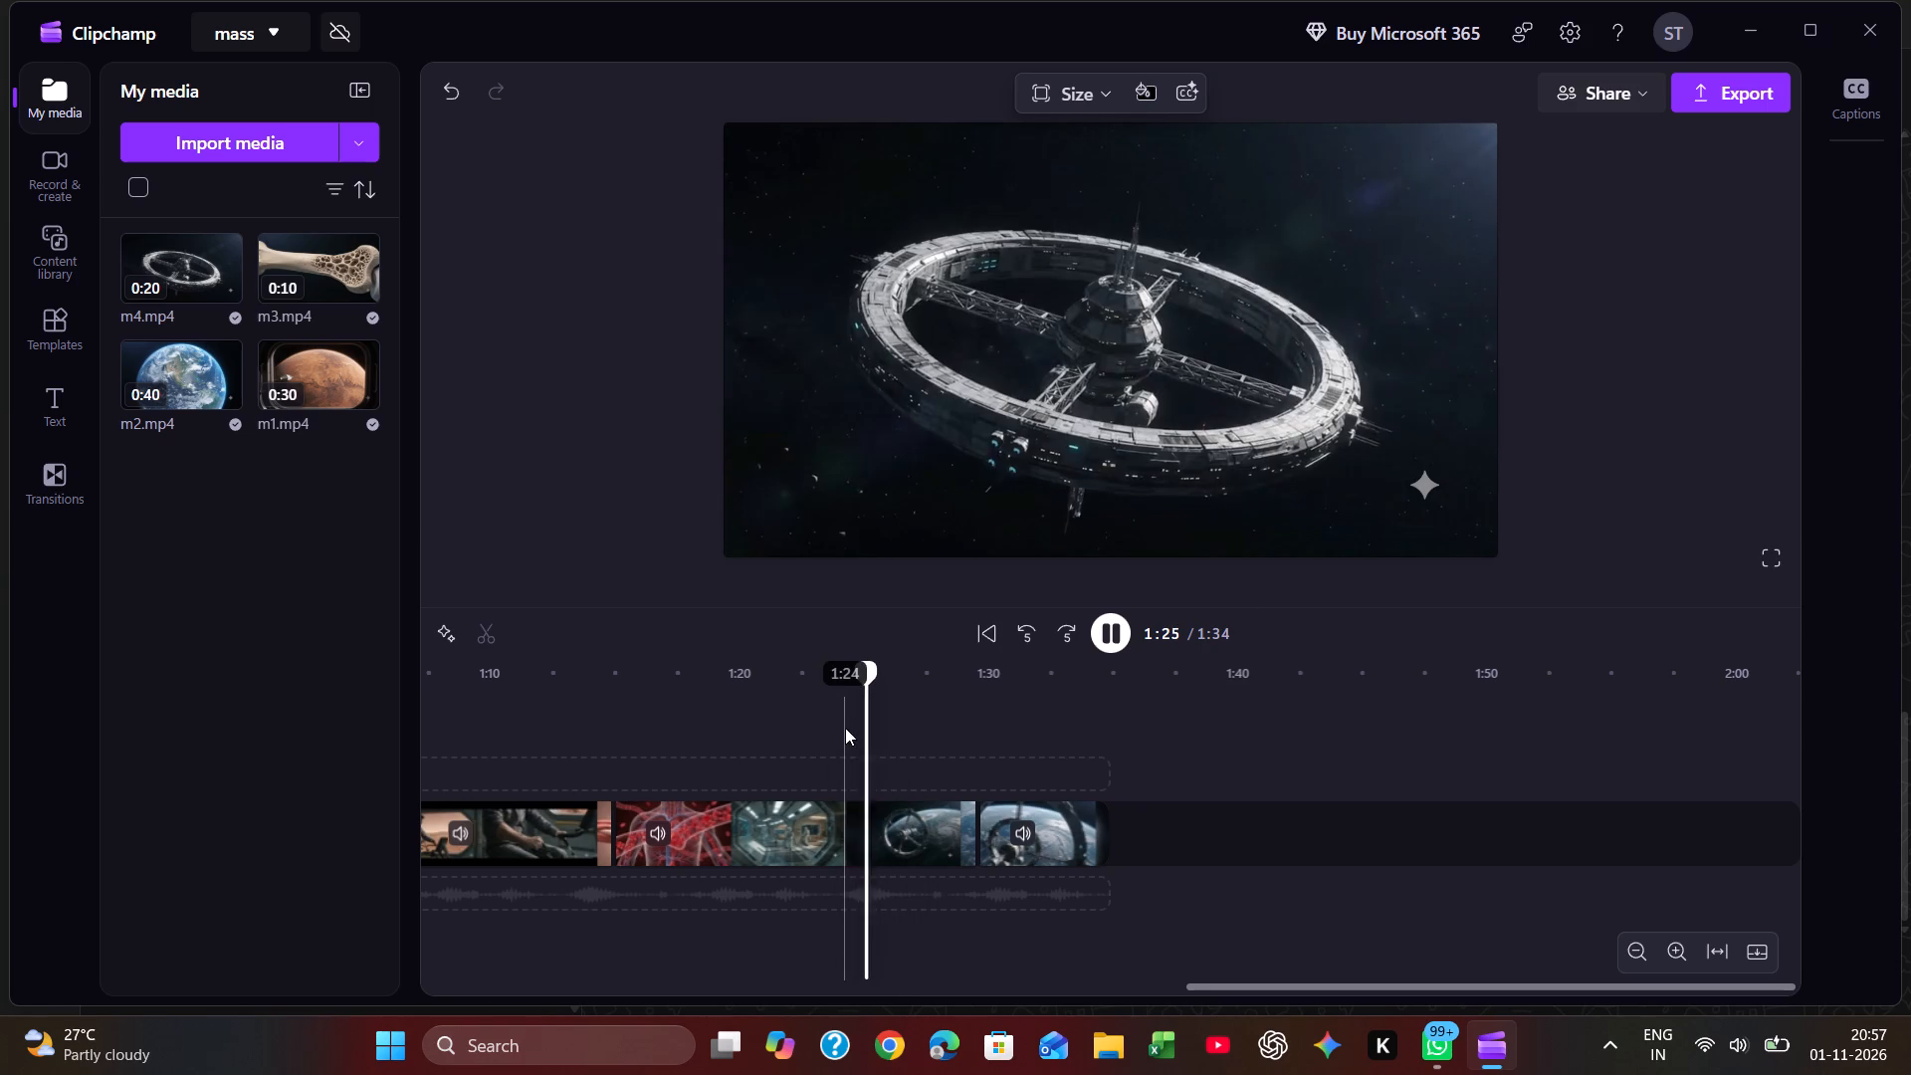
{"action": "left_click", "coordinate": [858, 728]}
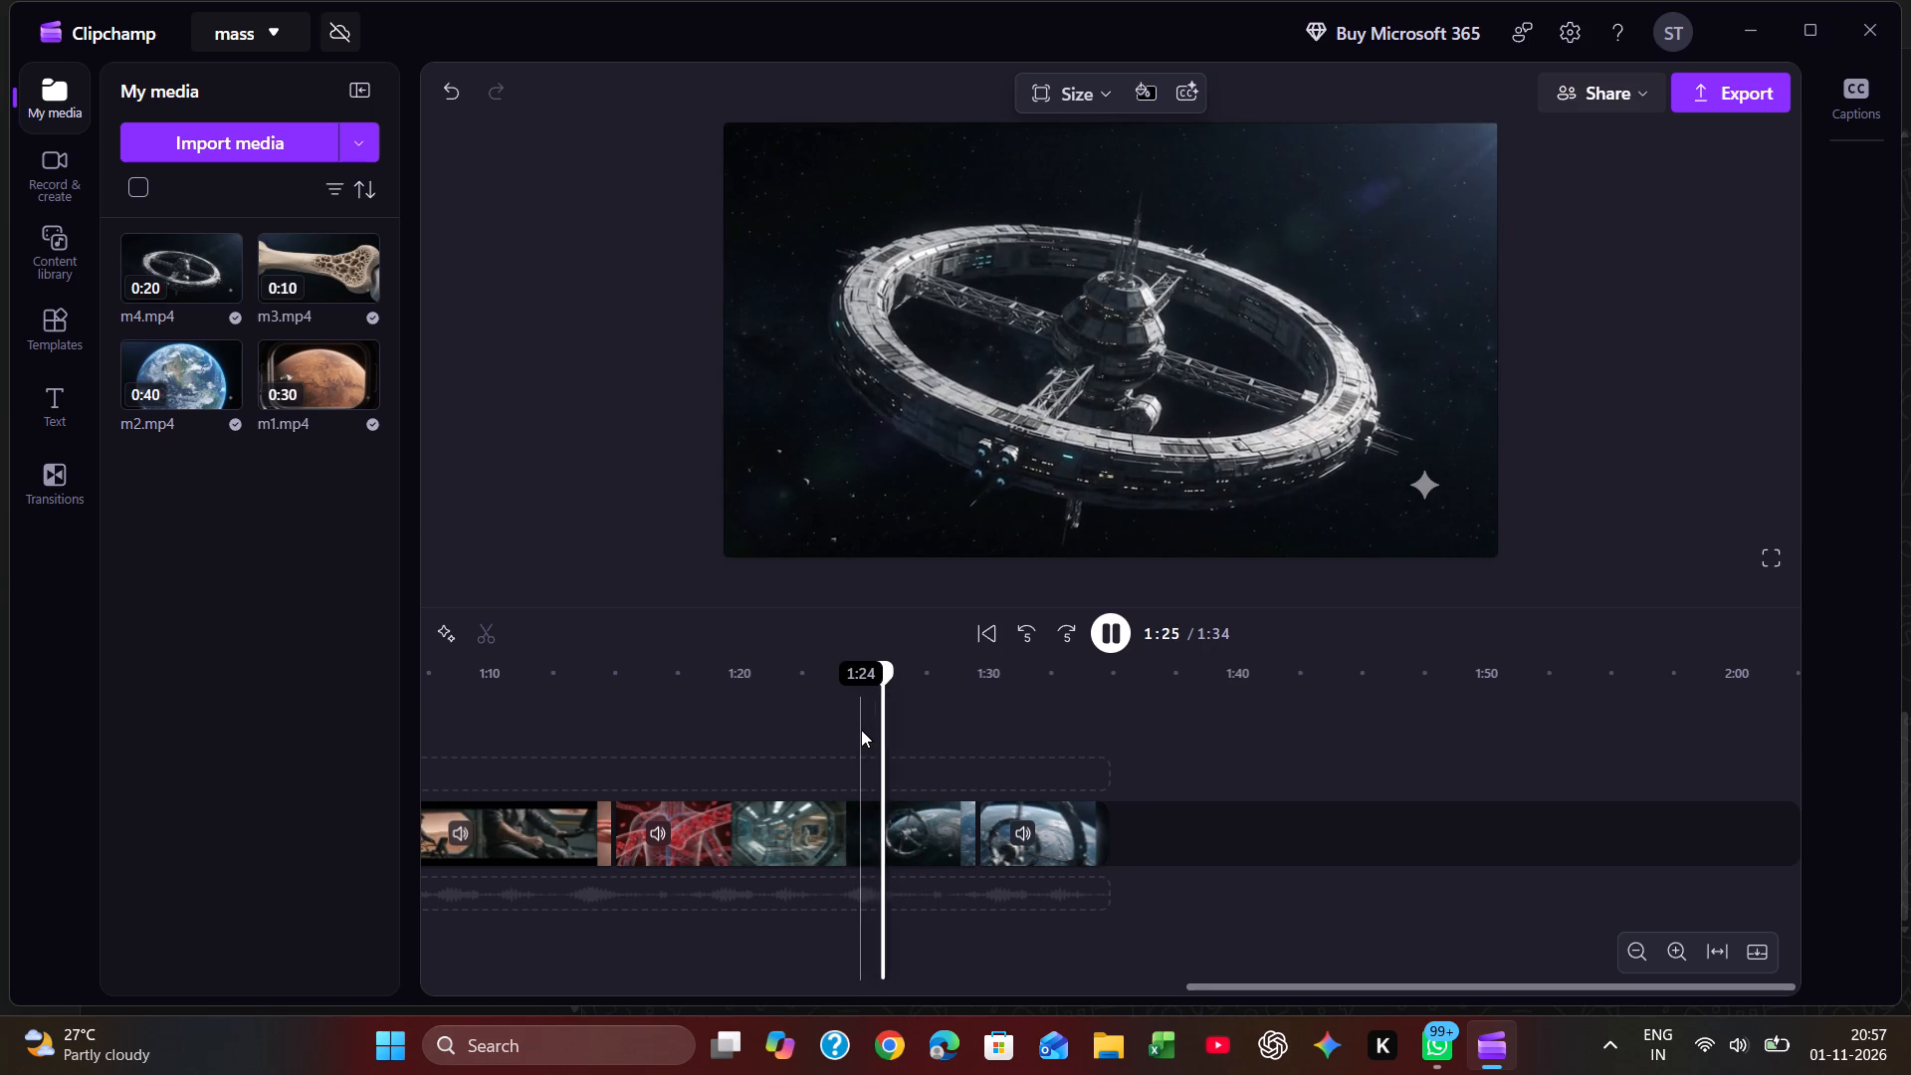
{"action": "left_click", "coordinate": [861, 730]}
{"action": "left_click", "coordinate": [861, 730]}
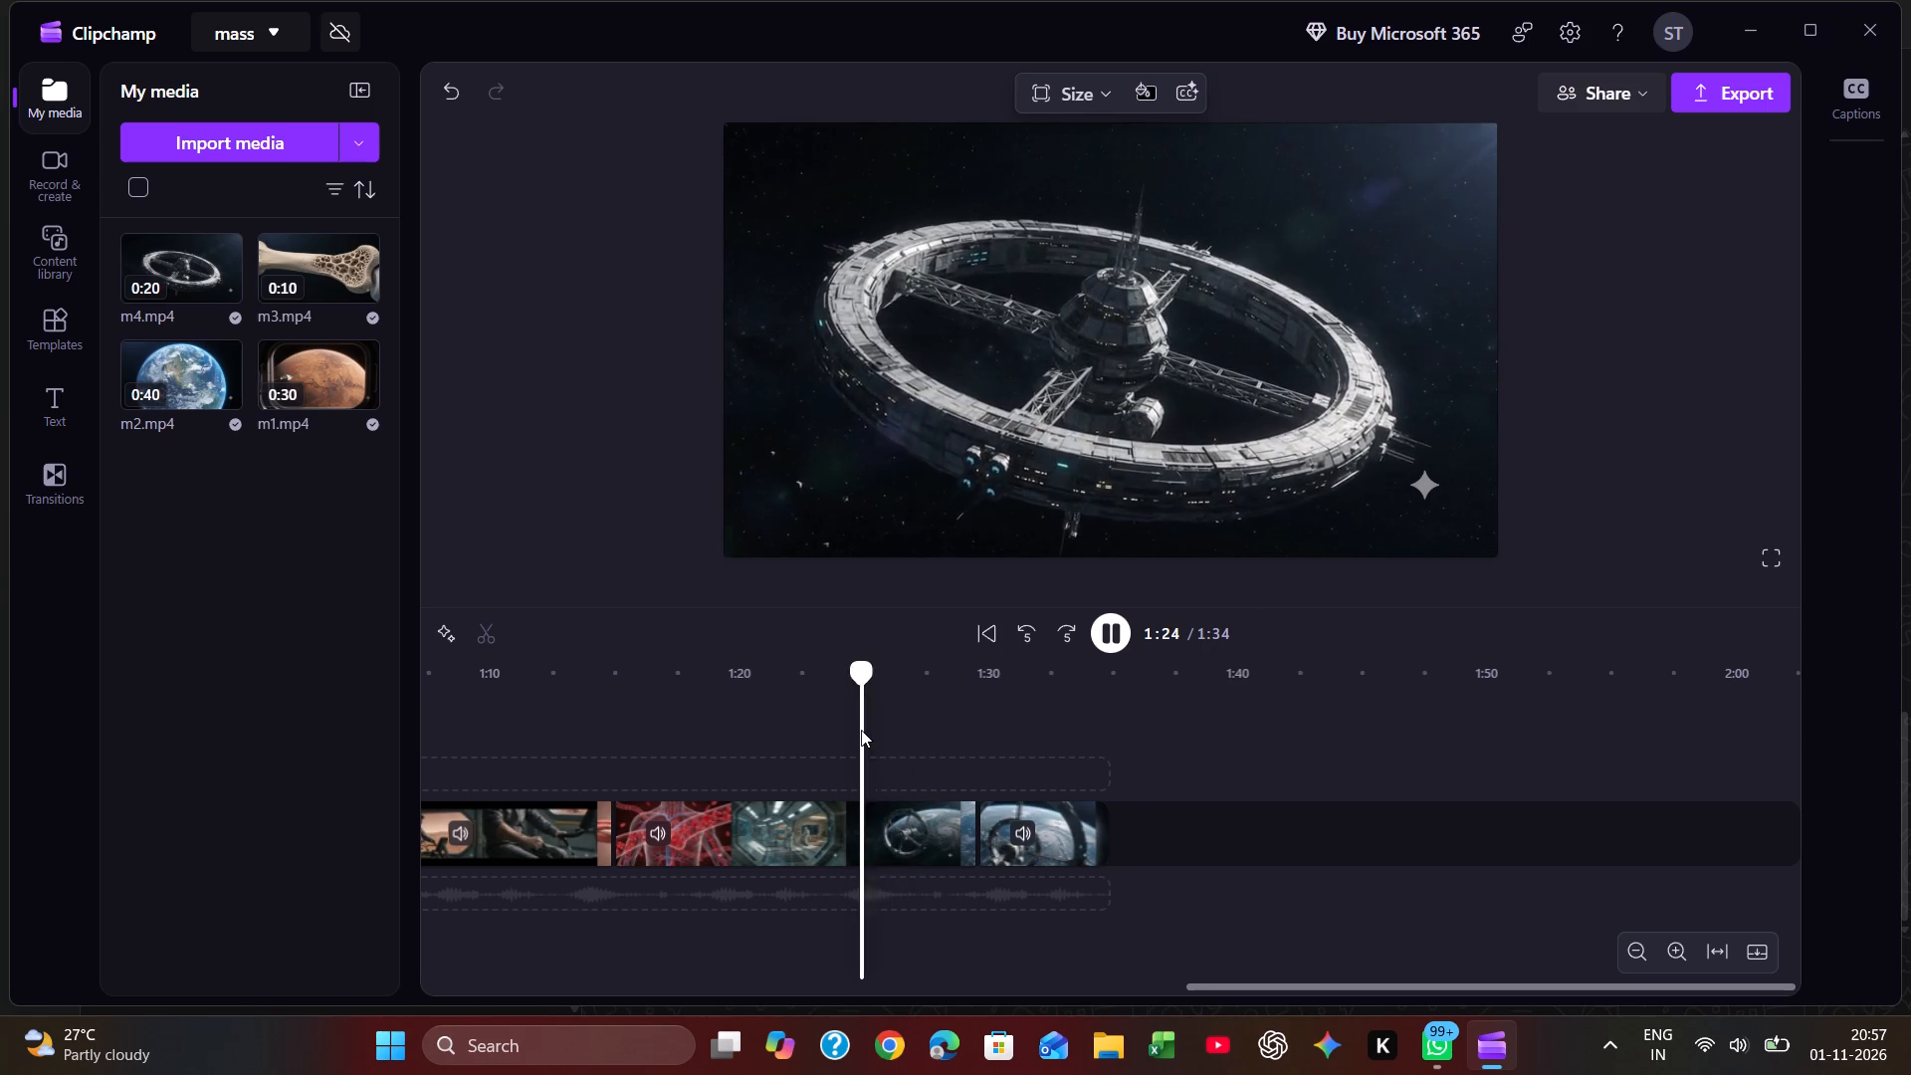
{"action": "left_click", "coordinate": [861, 730]}
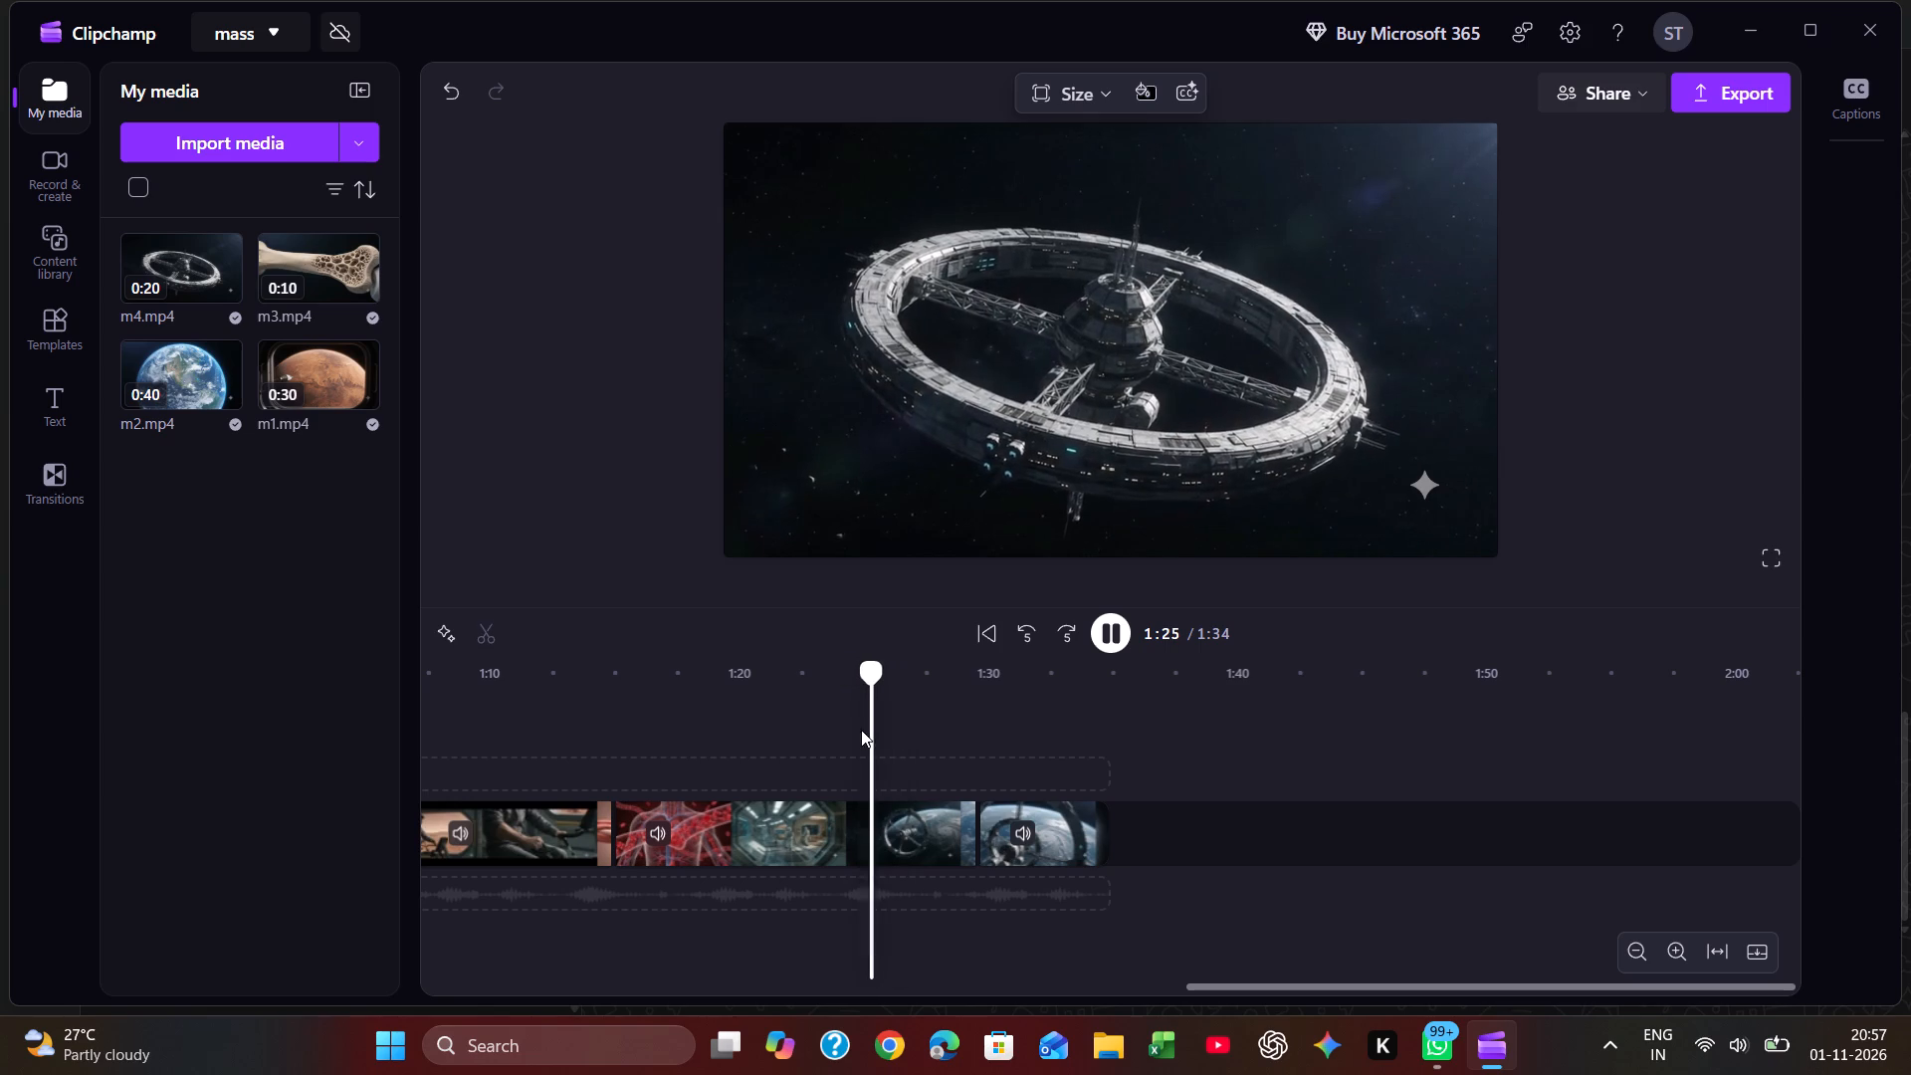
{"action": "left_click", "coordinate": [861, 730]}
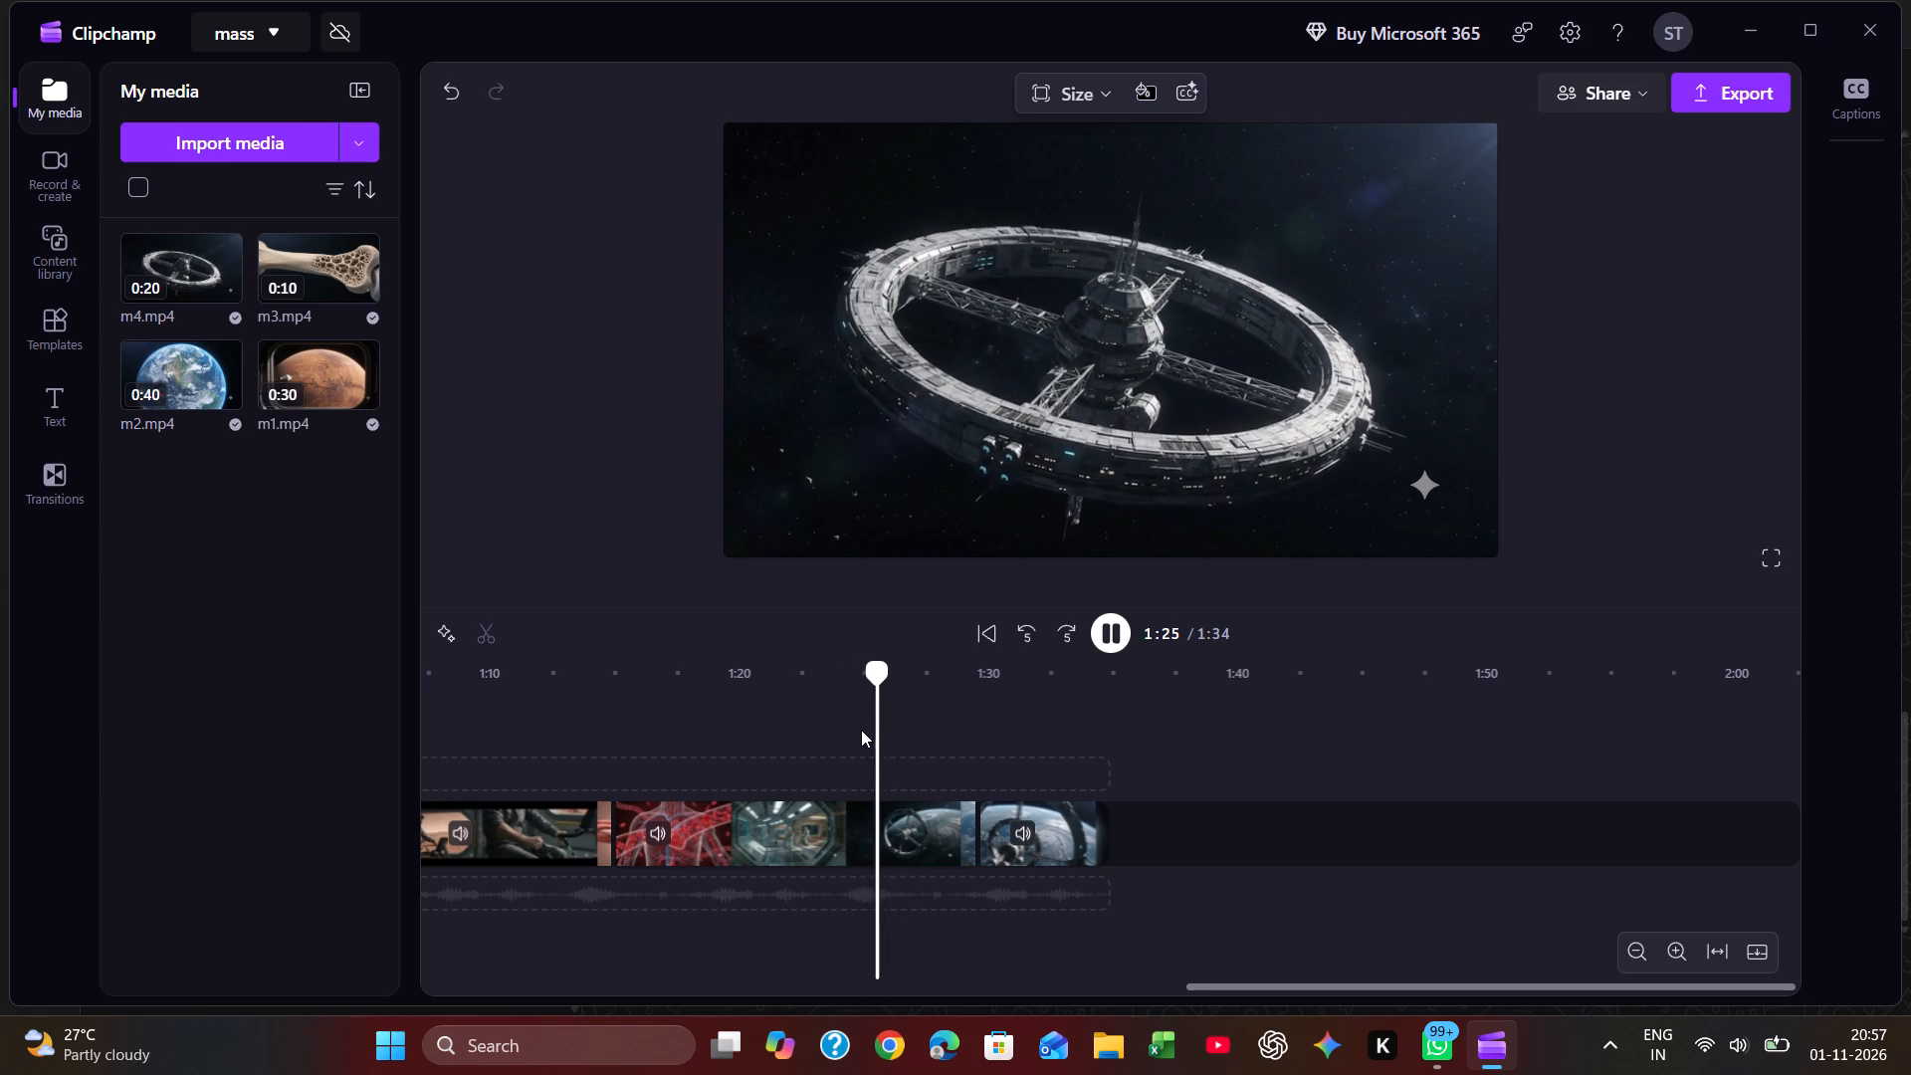
{"action": "key", "text": "space"}
{"action": "left_click", "coordinate": [861, 730]}
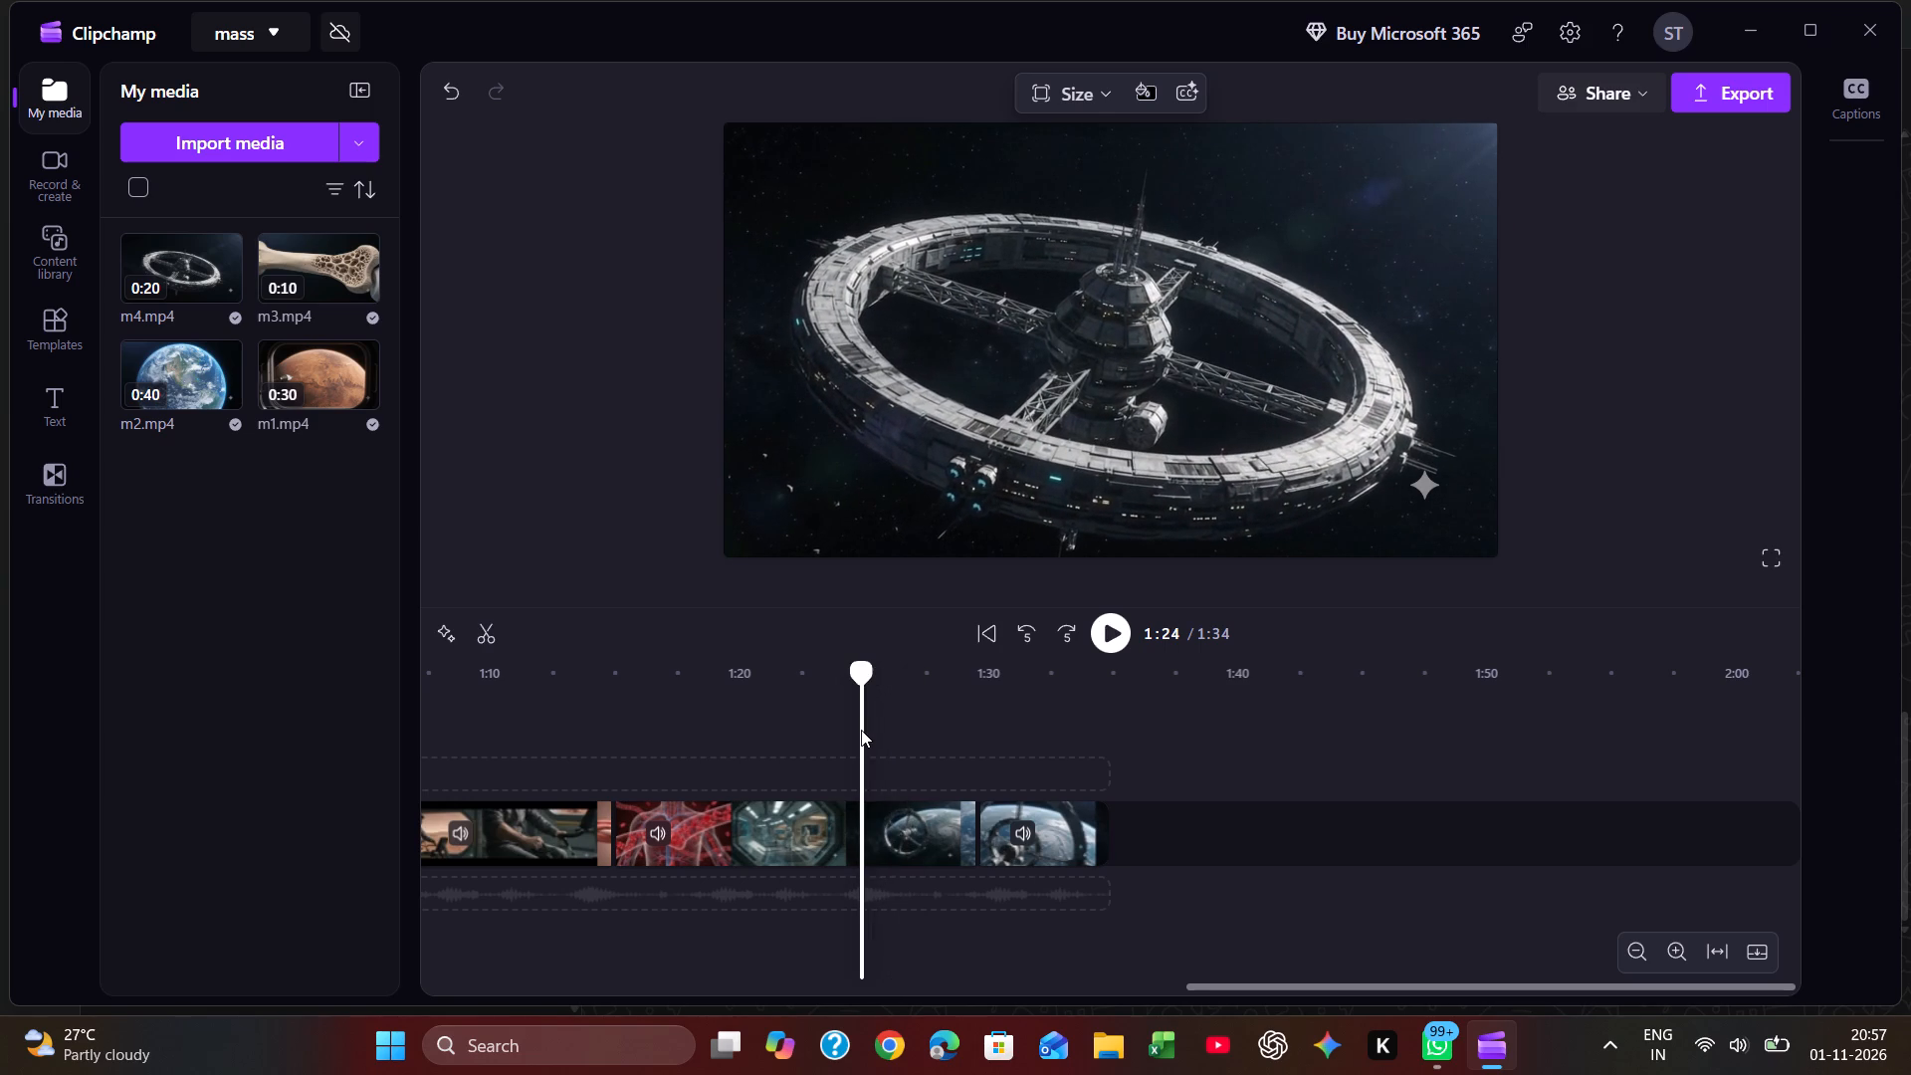
{"action": "left_click", "coordinate": [492, 630]}
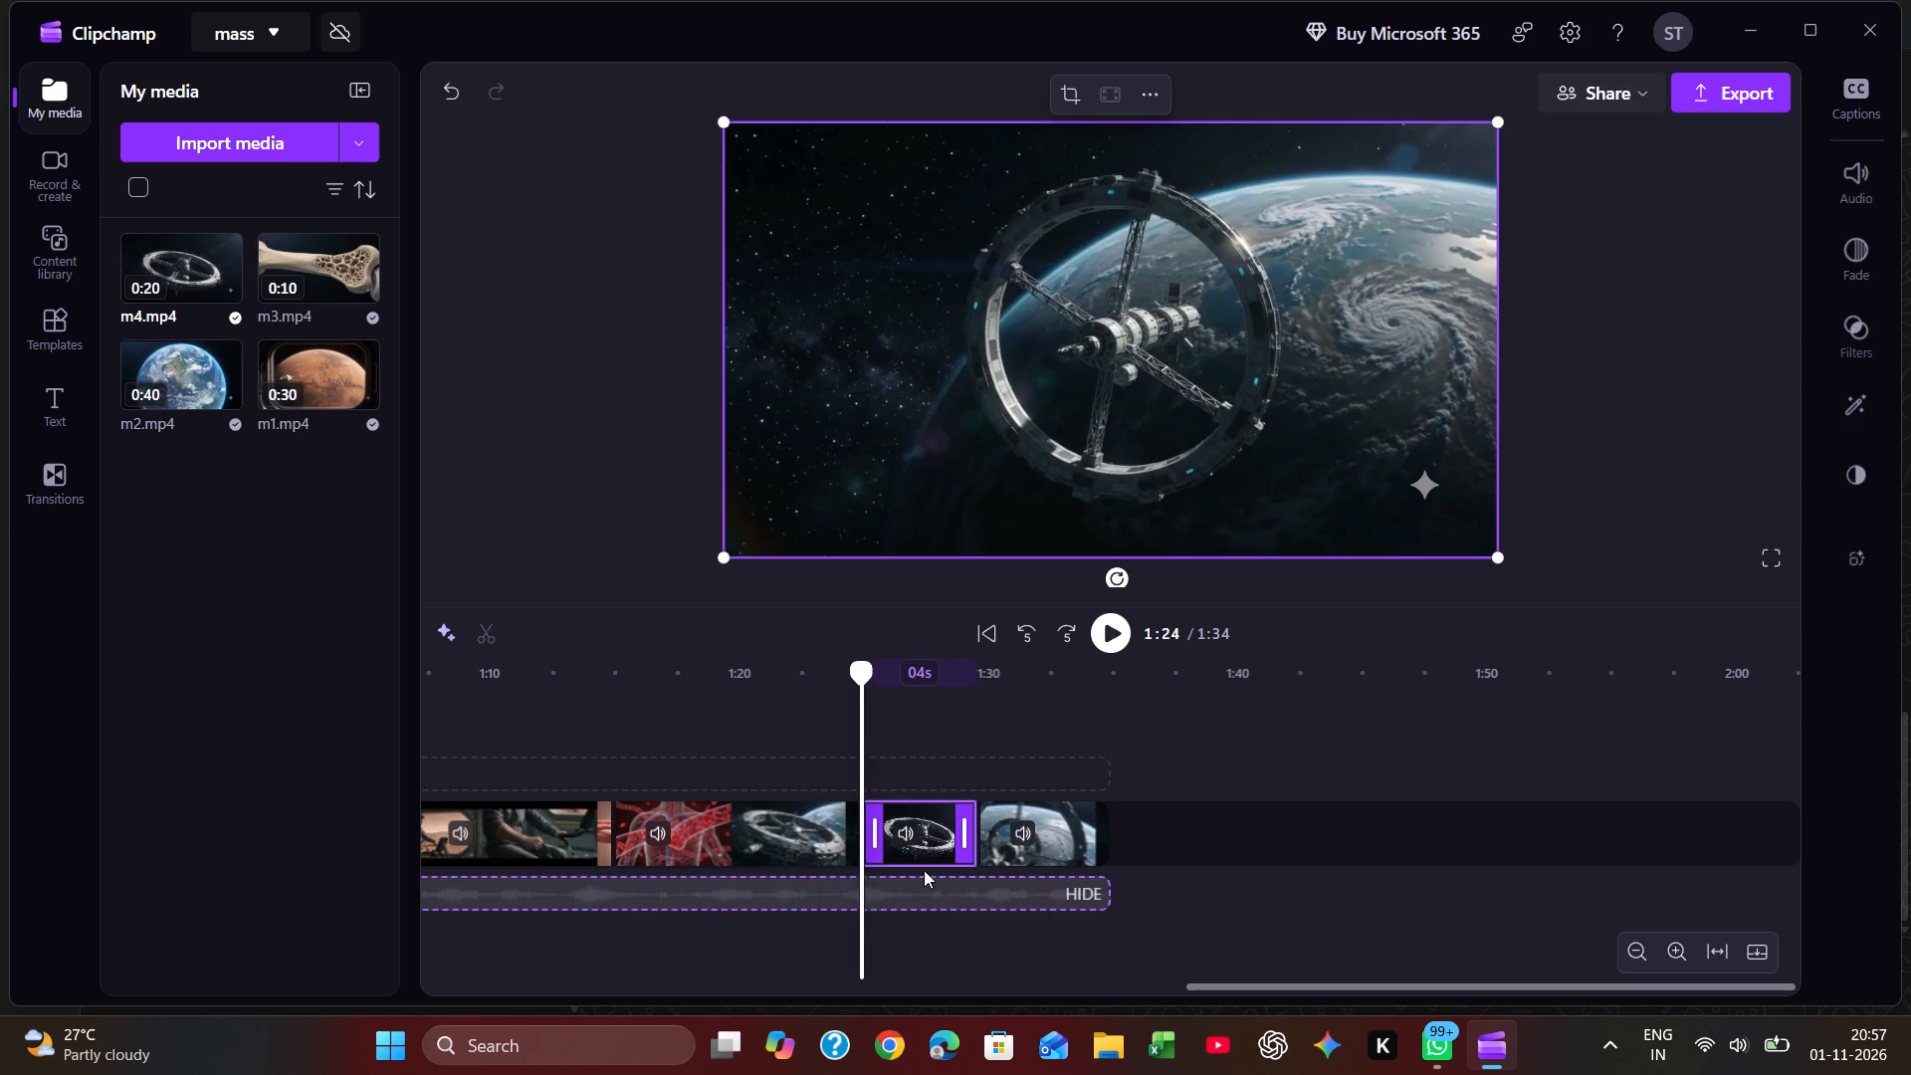
Delete the m4 segment between 1:24 and 1:29, close the gap it leaves, and play back the edited ending.
{"action": "right_click", "coordinate": [929, 837]}
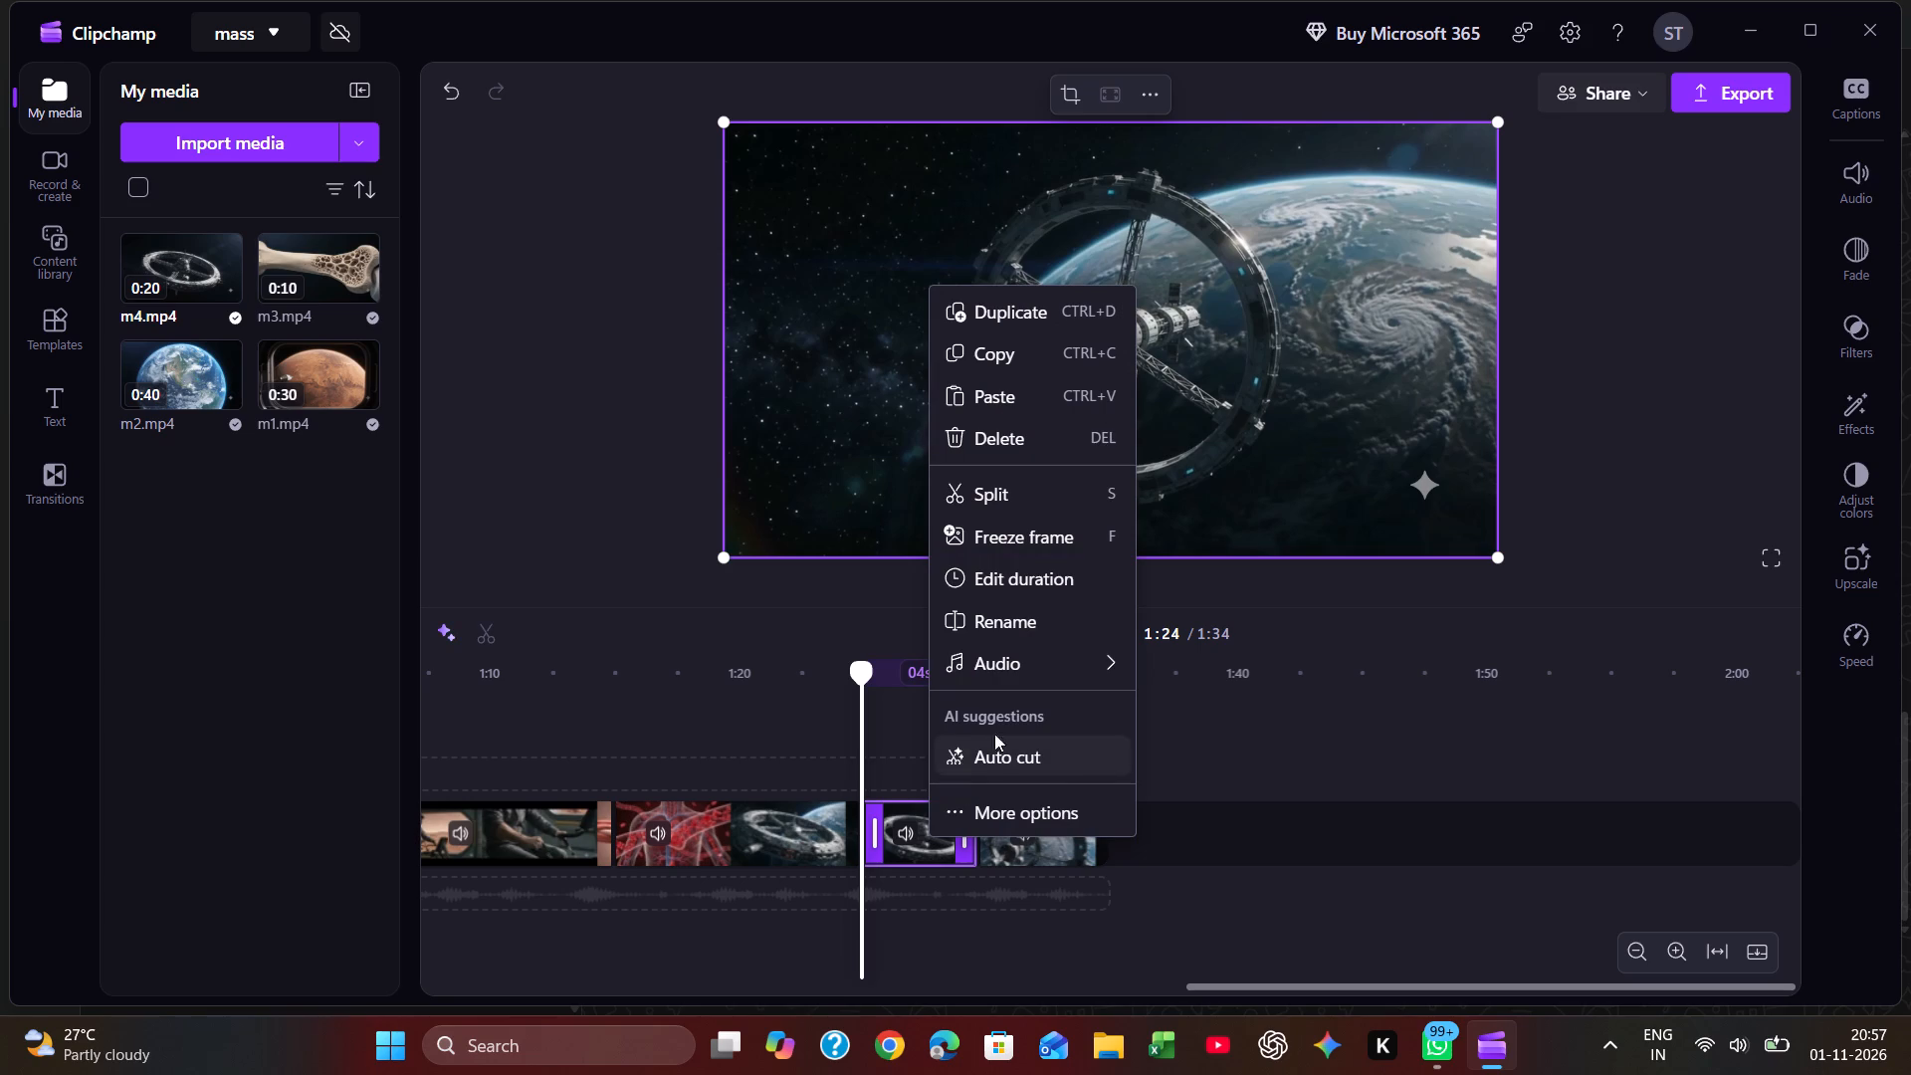
{"action": "left_click", "coordinate": [1024, 436]}
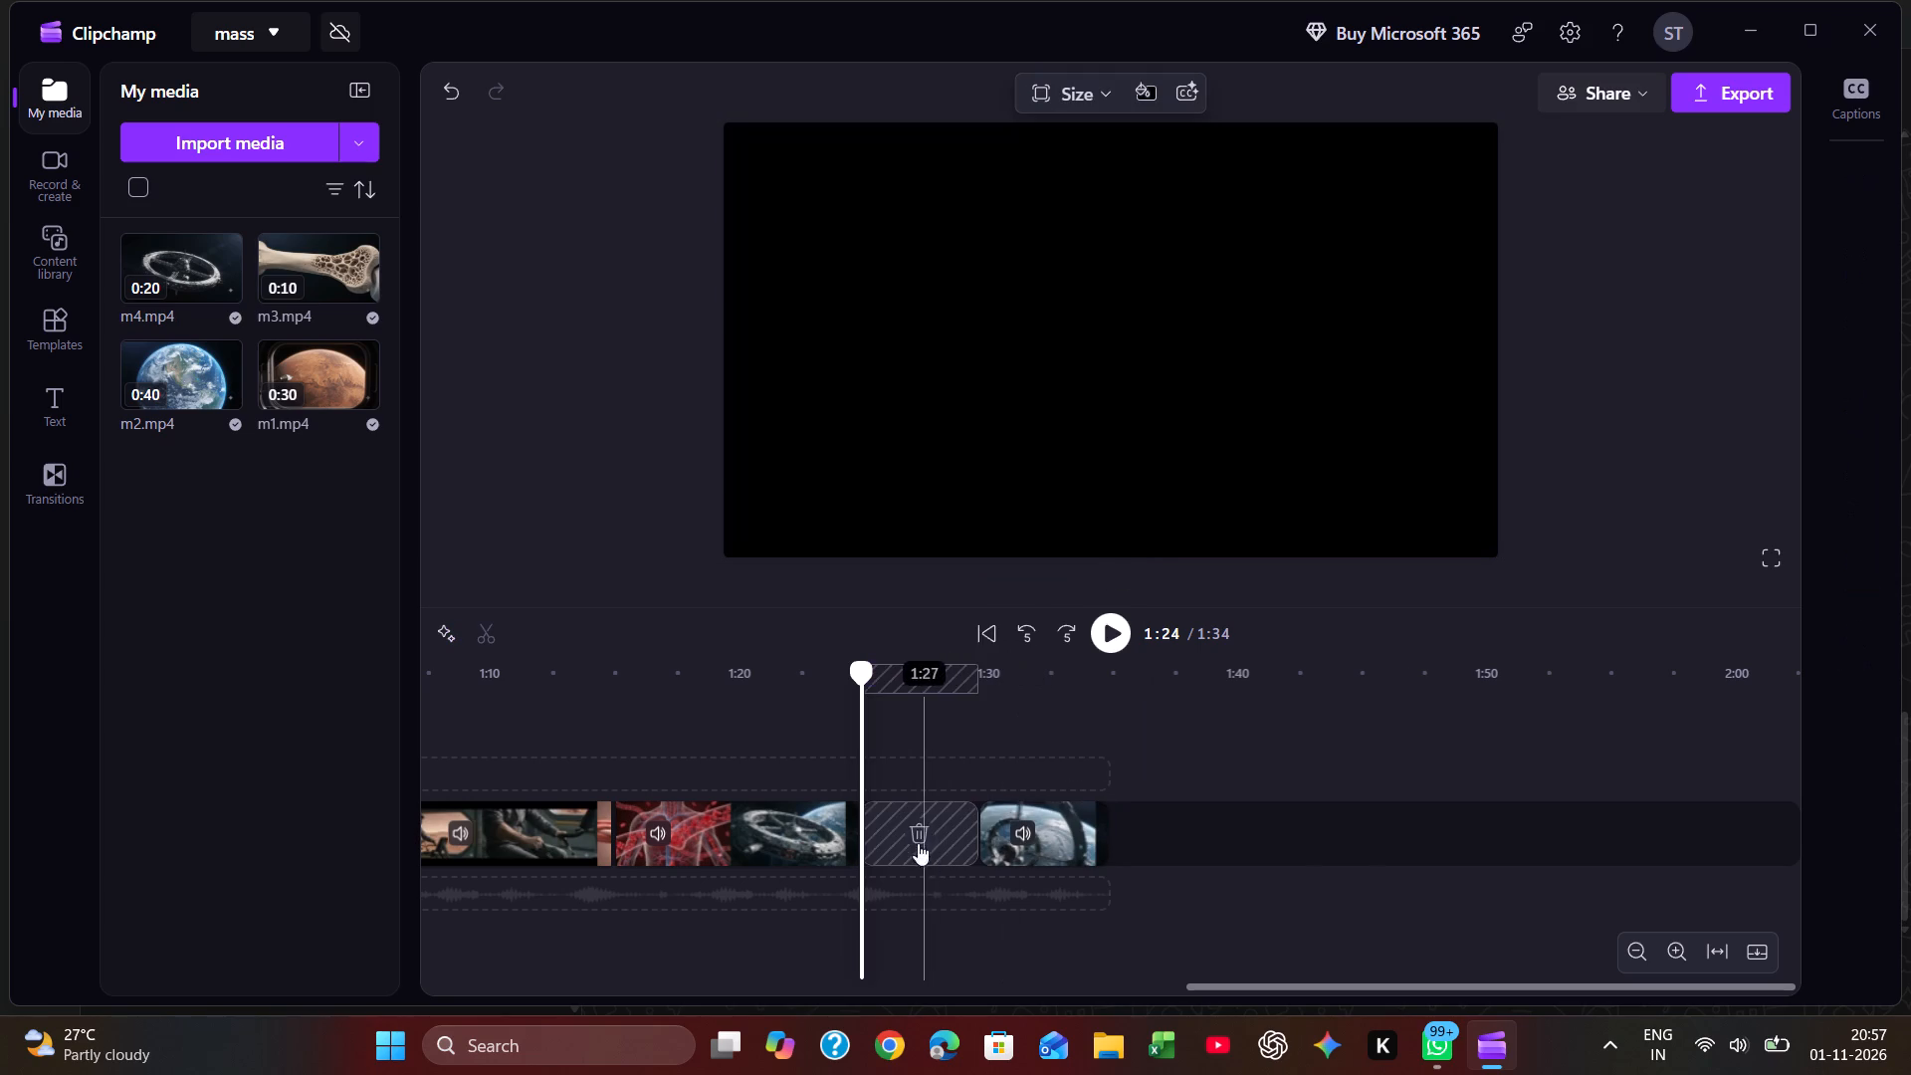
{"action": "left_click", "coordinate": [914, 826]}
{"action": "left_click", "coordinate": [823, 726]}
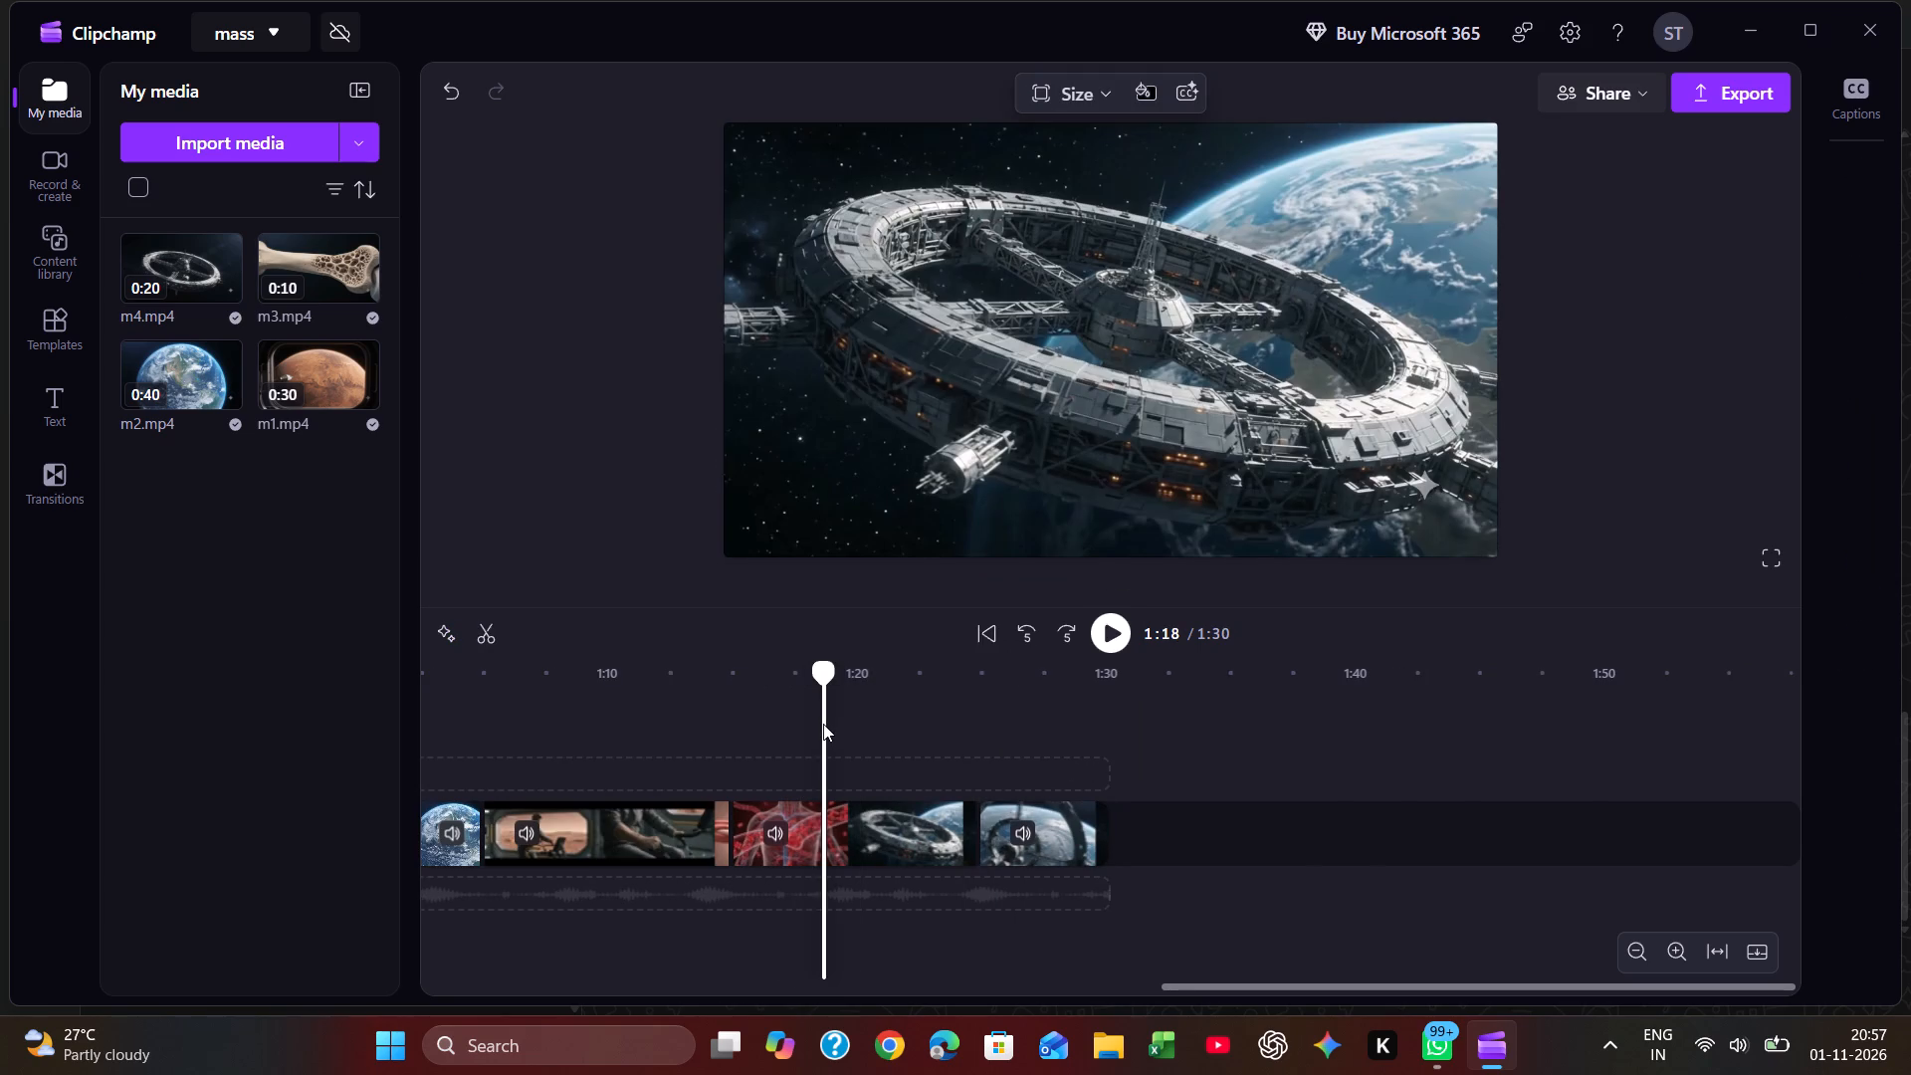
{"action": "key", "text": "space"}
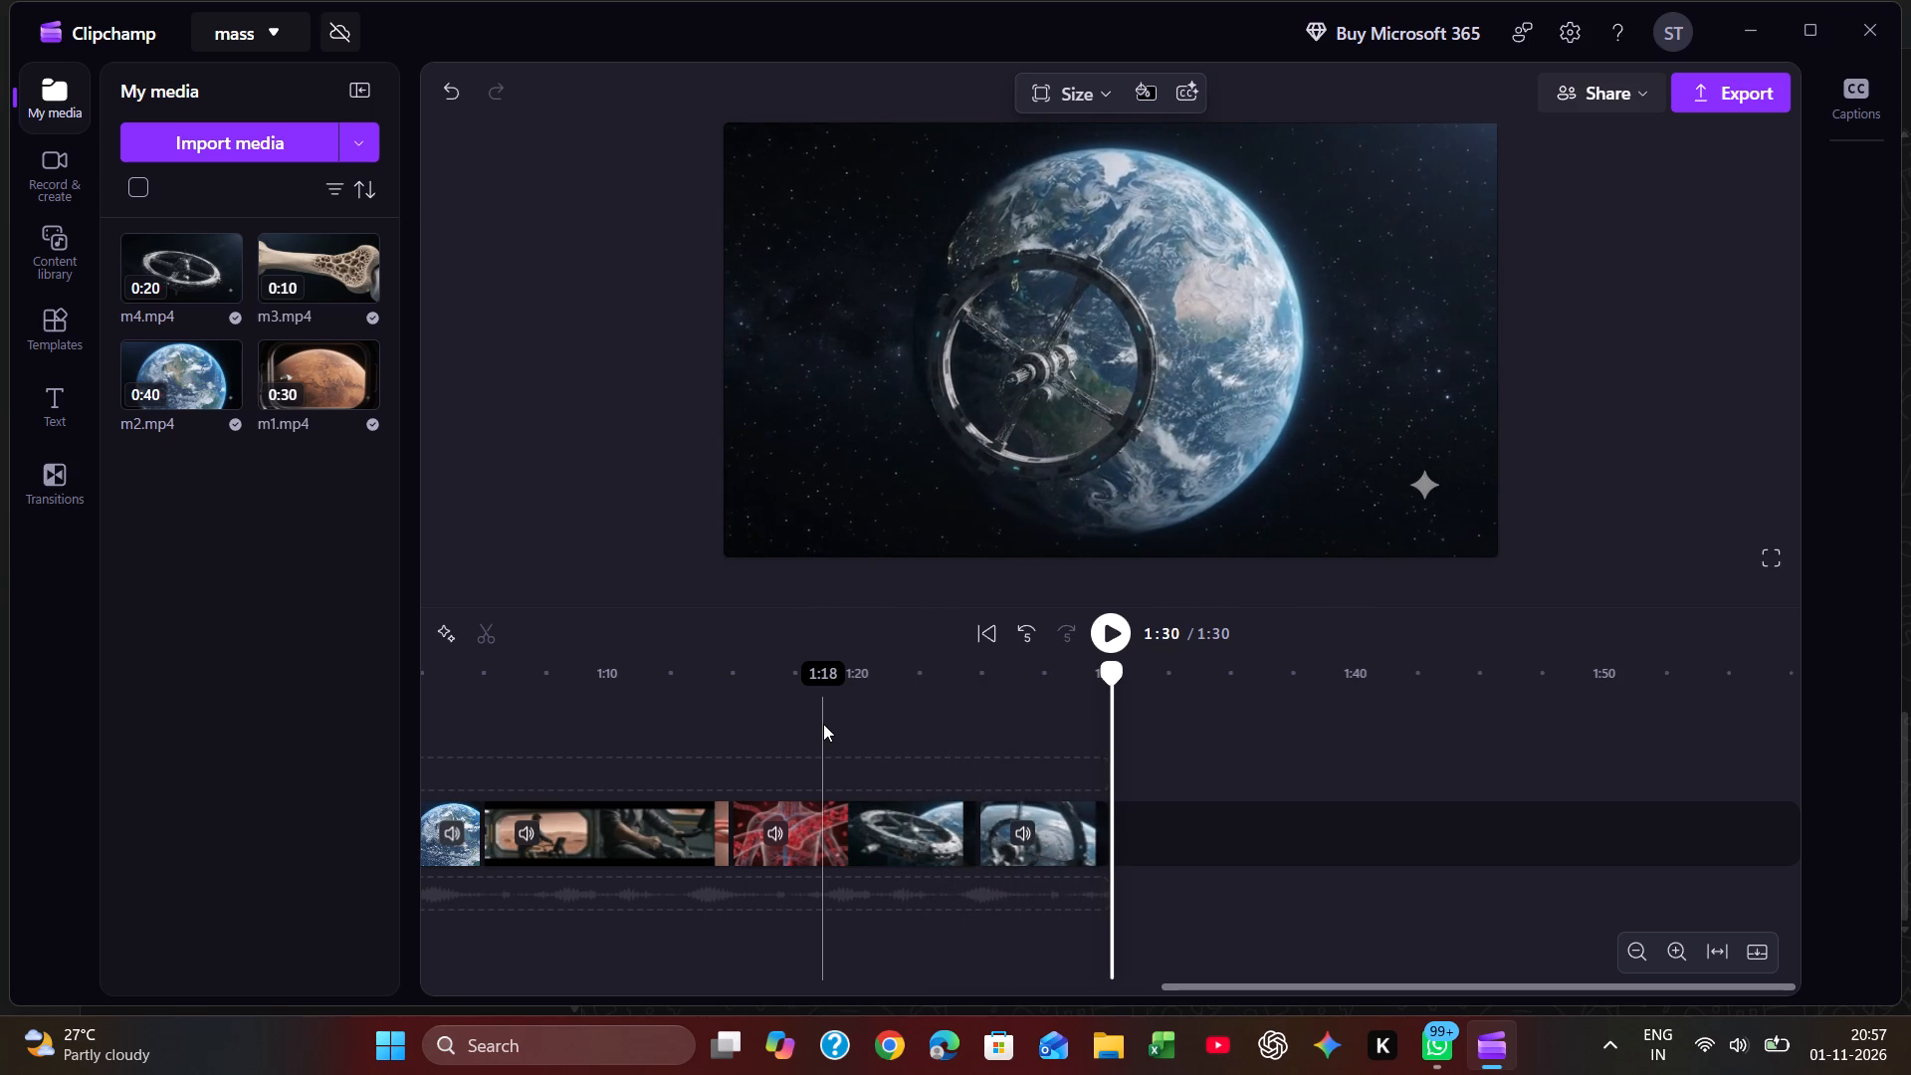
Import the m5 video from the audios folder and add it at the end of the timeline.
{"action": "left_click", "coordinate": [197, 137]}
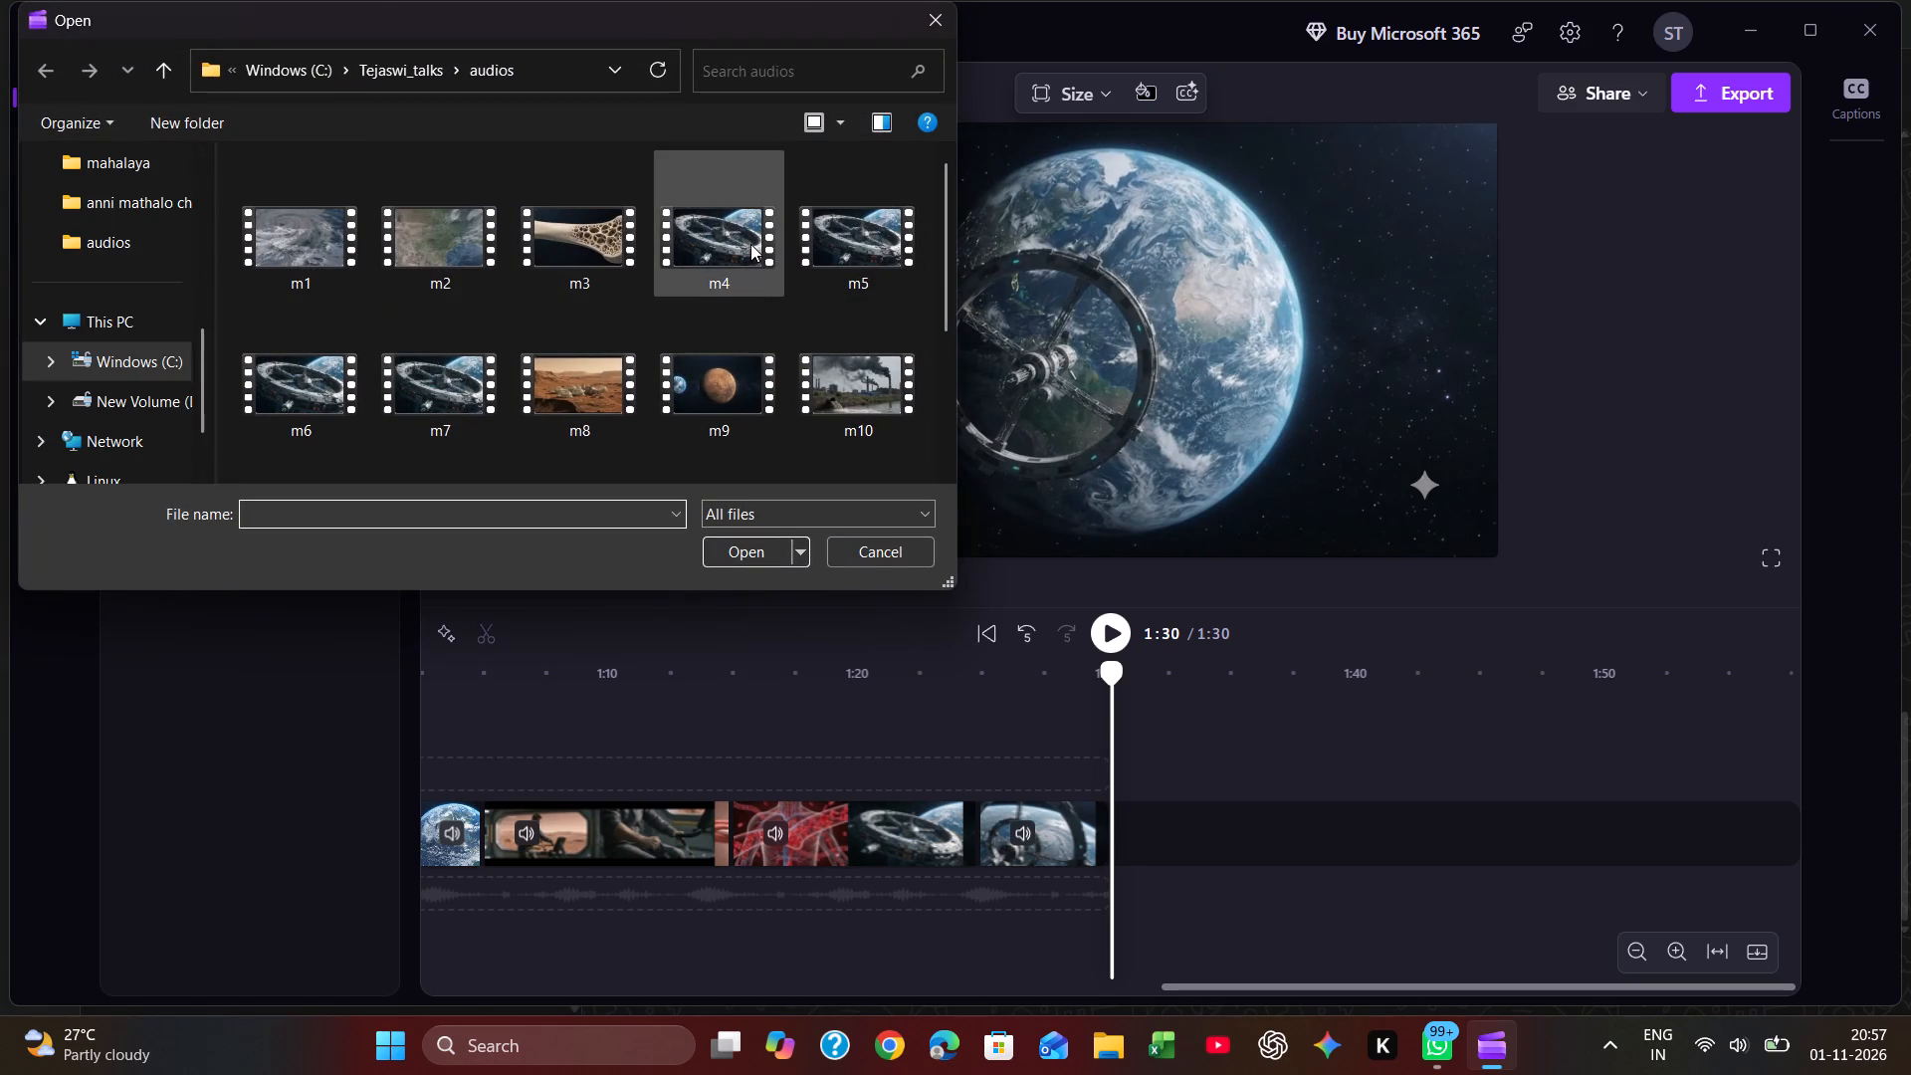
{"action": "left_click", "coordinate": [847, 224]}
{"action": "left_click", "coordinate": [847, 224]}
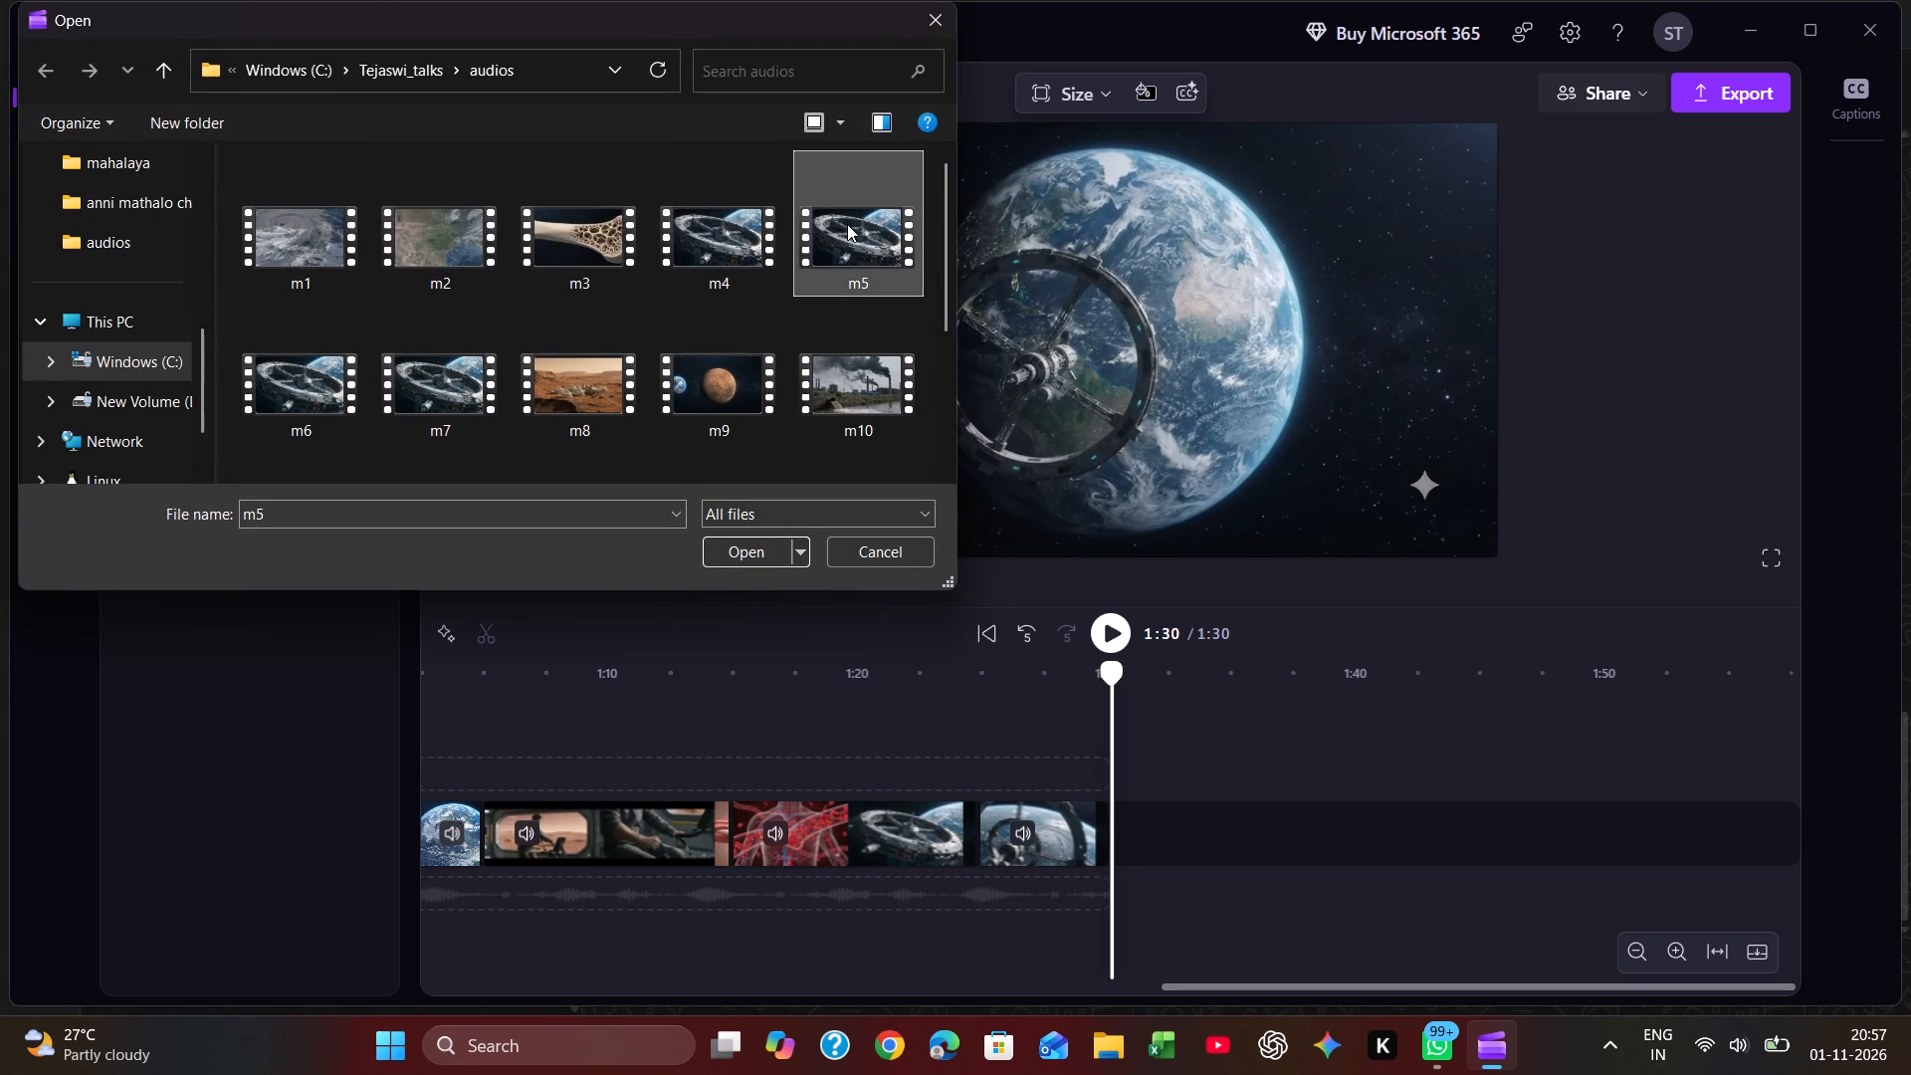
{"action": "double_click", "coordinate": [847, 224]}
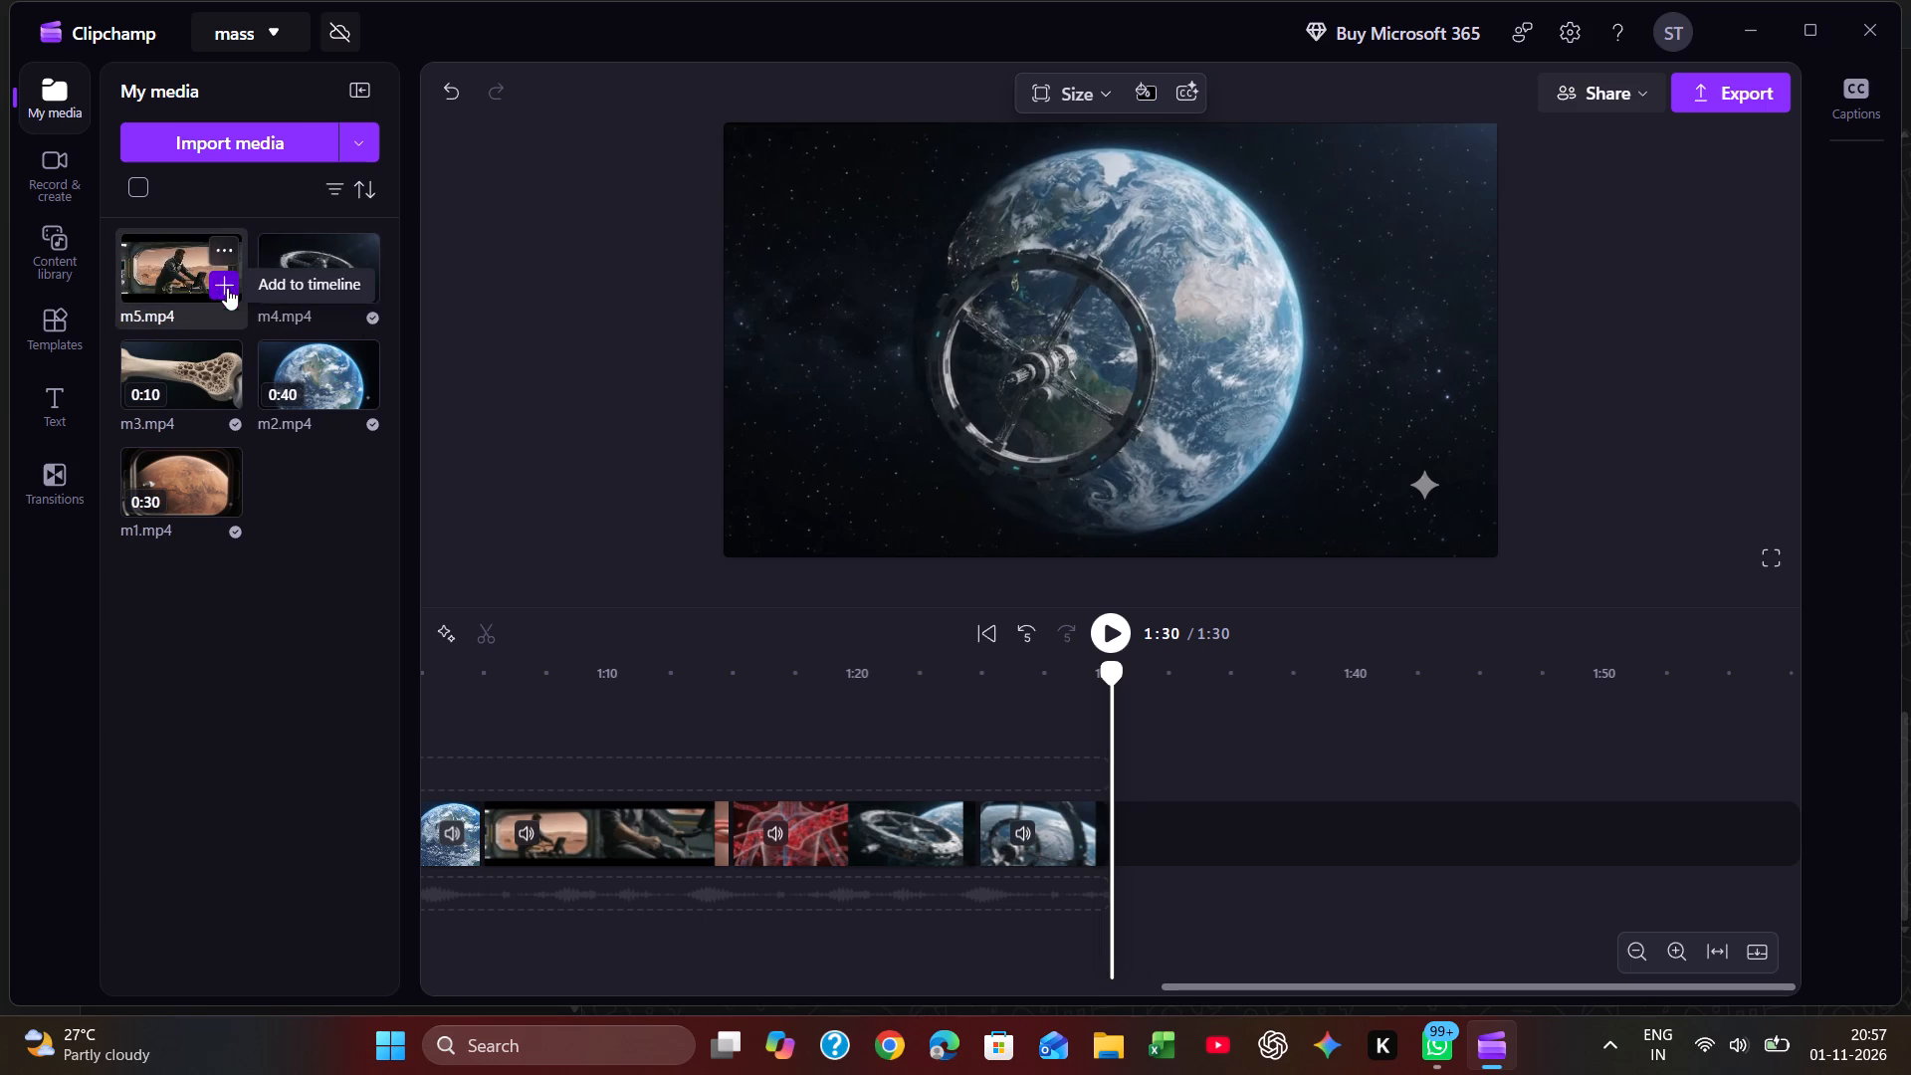
{"action": "left_click", "coordinate": [235, 285]}
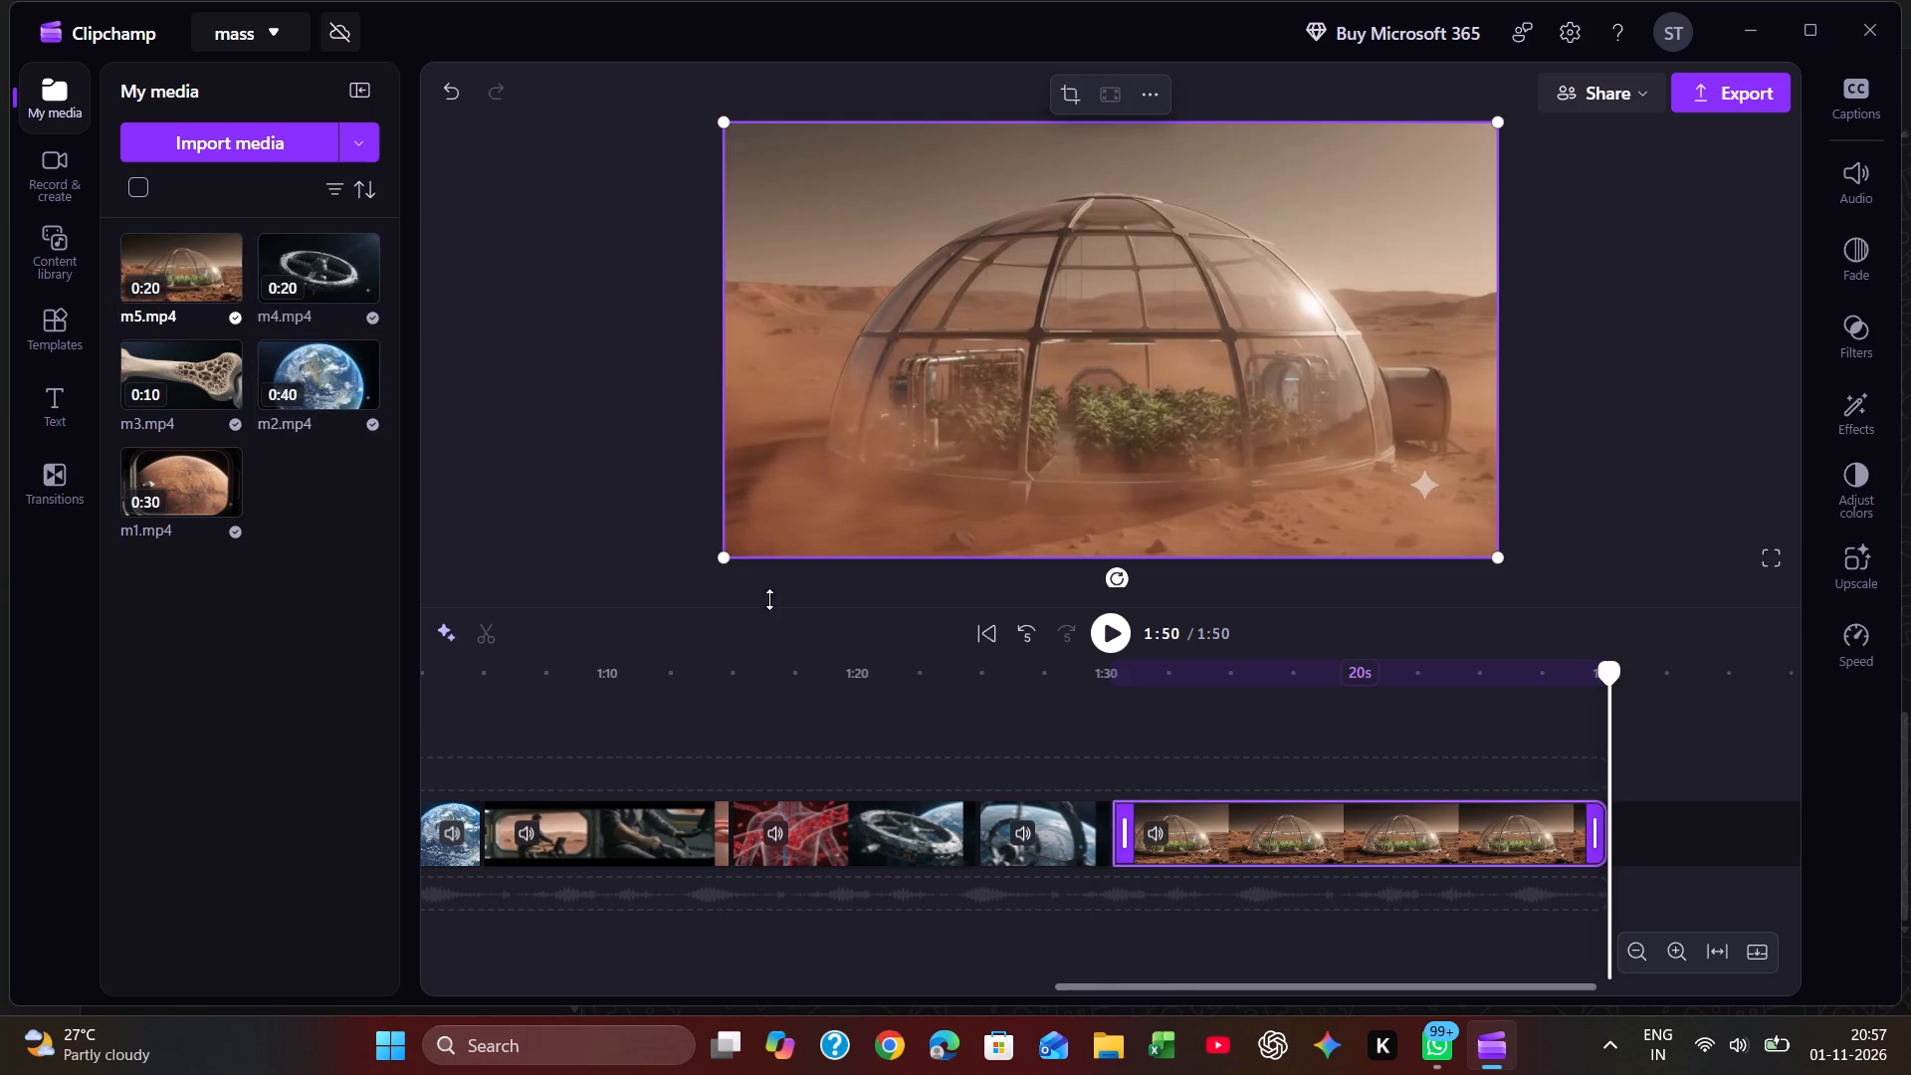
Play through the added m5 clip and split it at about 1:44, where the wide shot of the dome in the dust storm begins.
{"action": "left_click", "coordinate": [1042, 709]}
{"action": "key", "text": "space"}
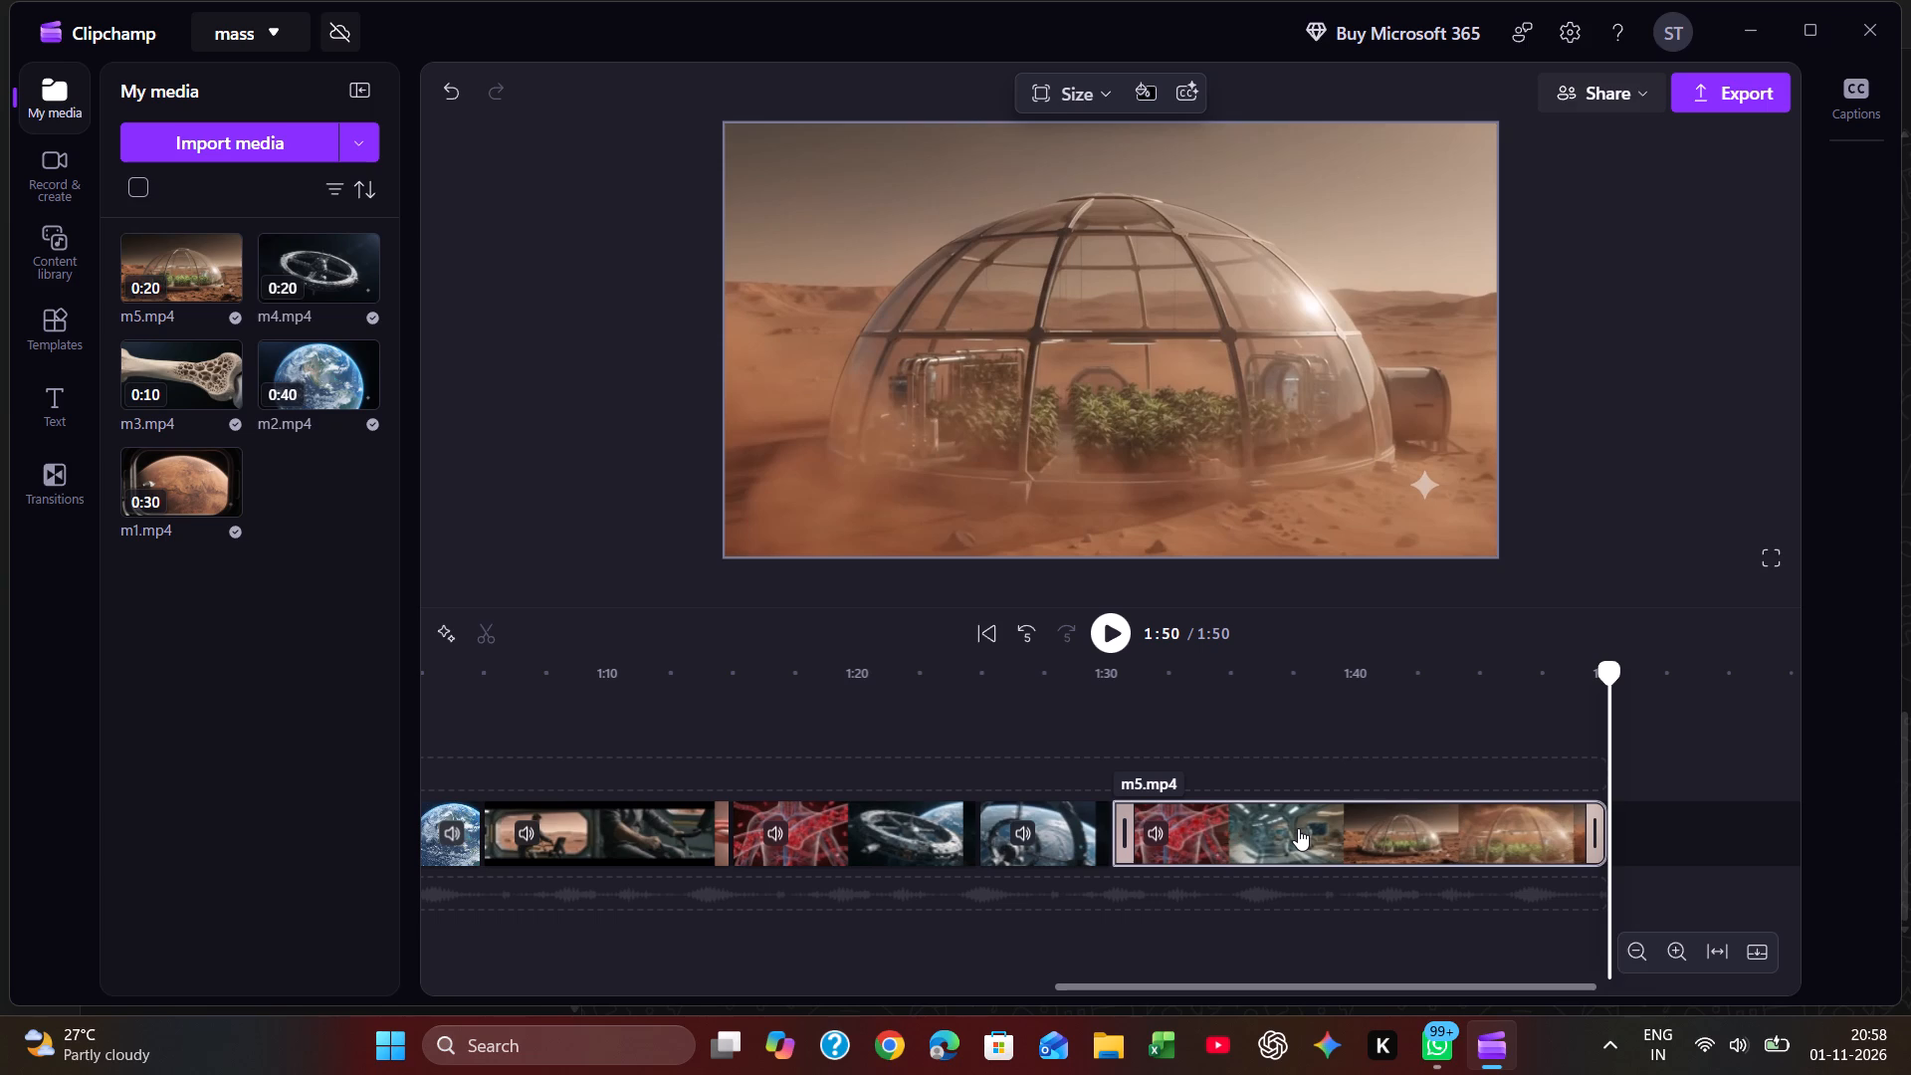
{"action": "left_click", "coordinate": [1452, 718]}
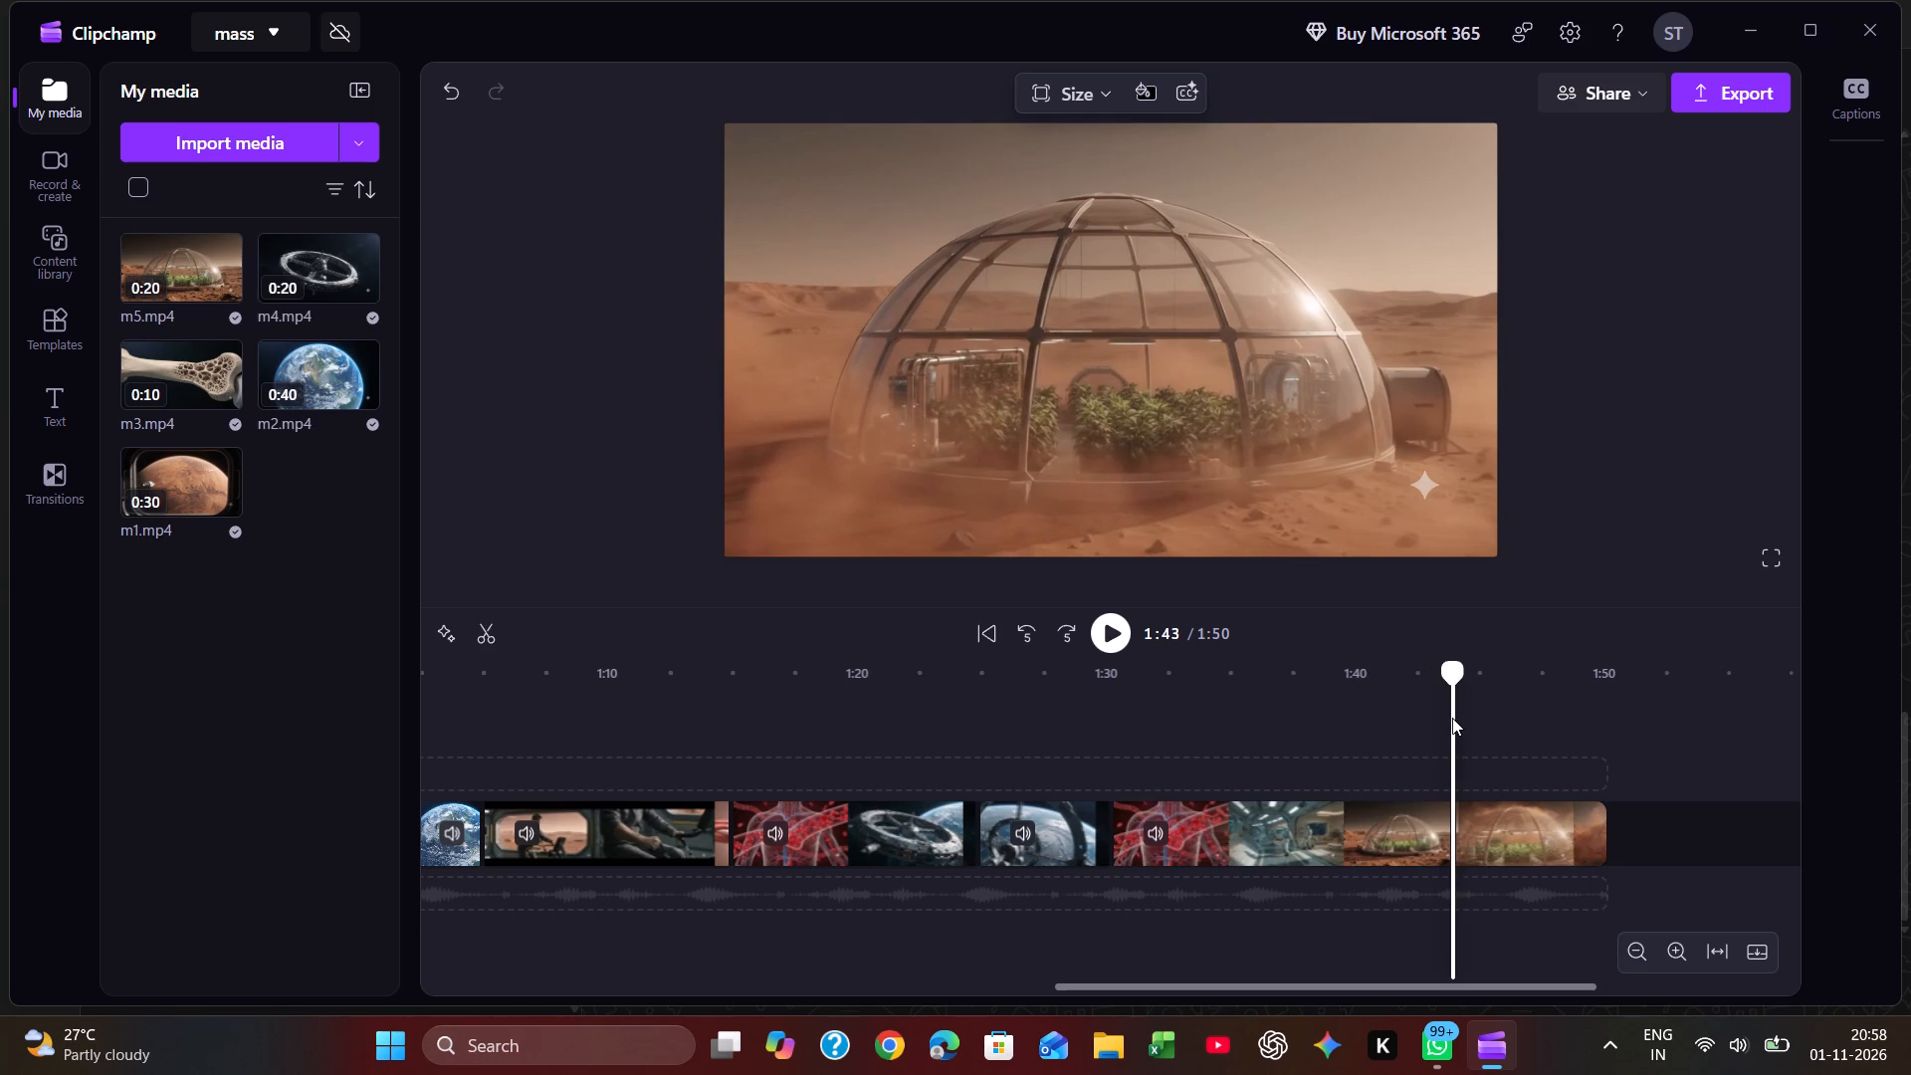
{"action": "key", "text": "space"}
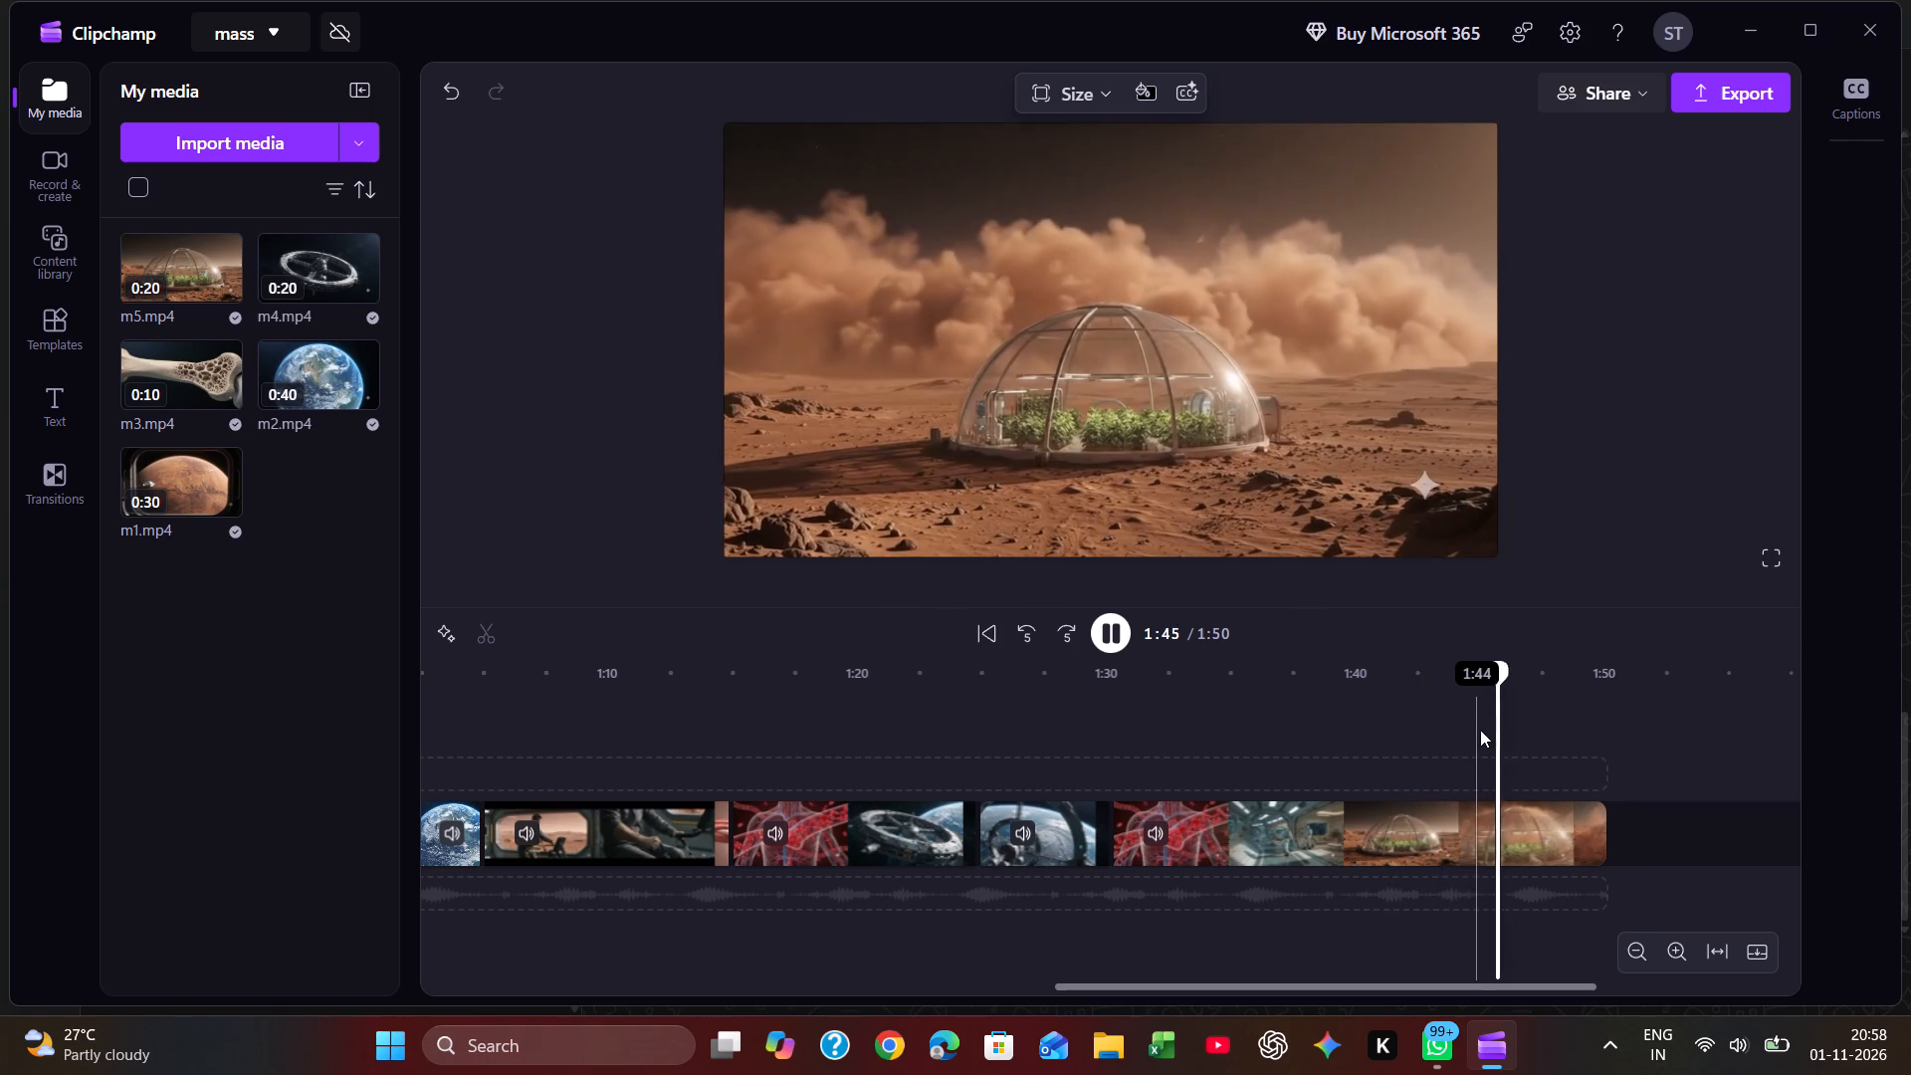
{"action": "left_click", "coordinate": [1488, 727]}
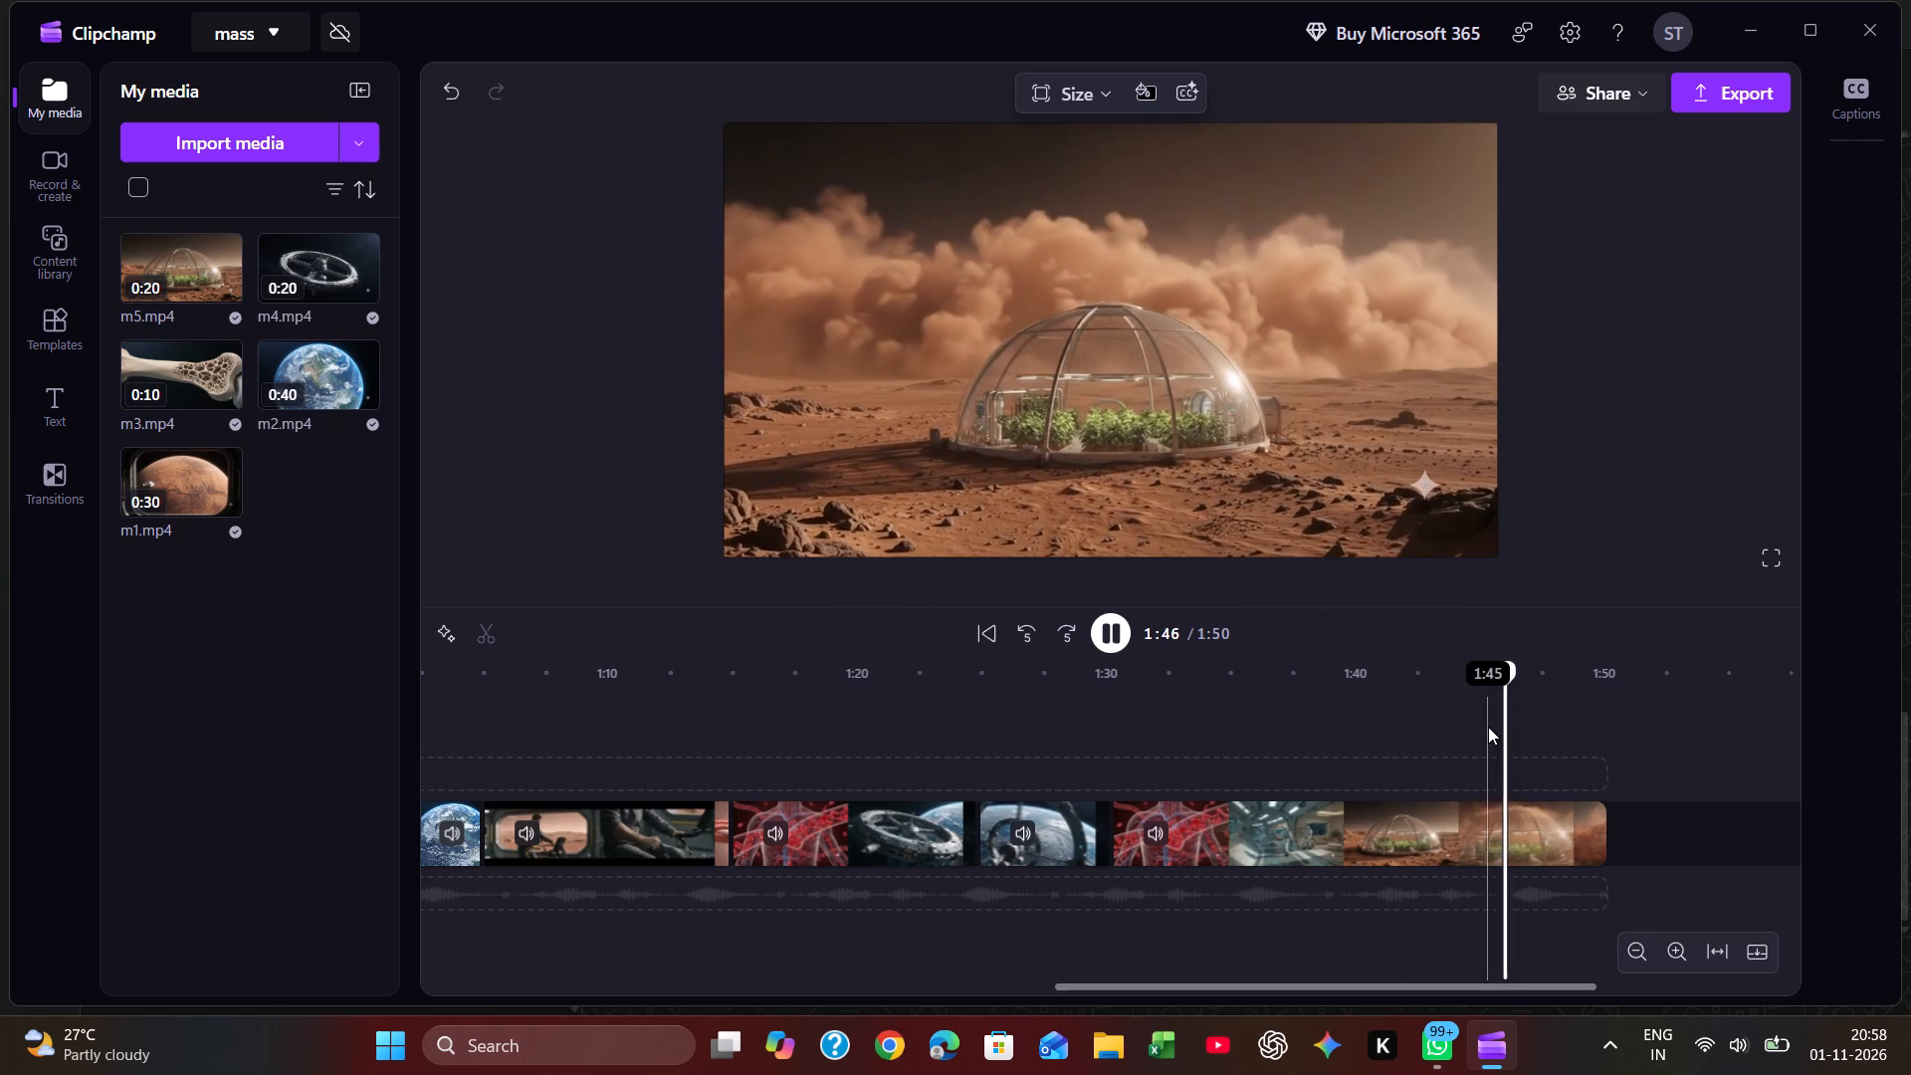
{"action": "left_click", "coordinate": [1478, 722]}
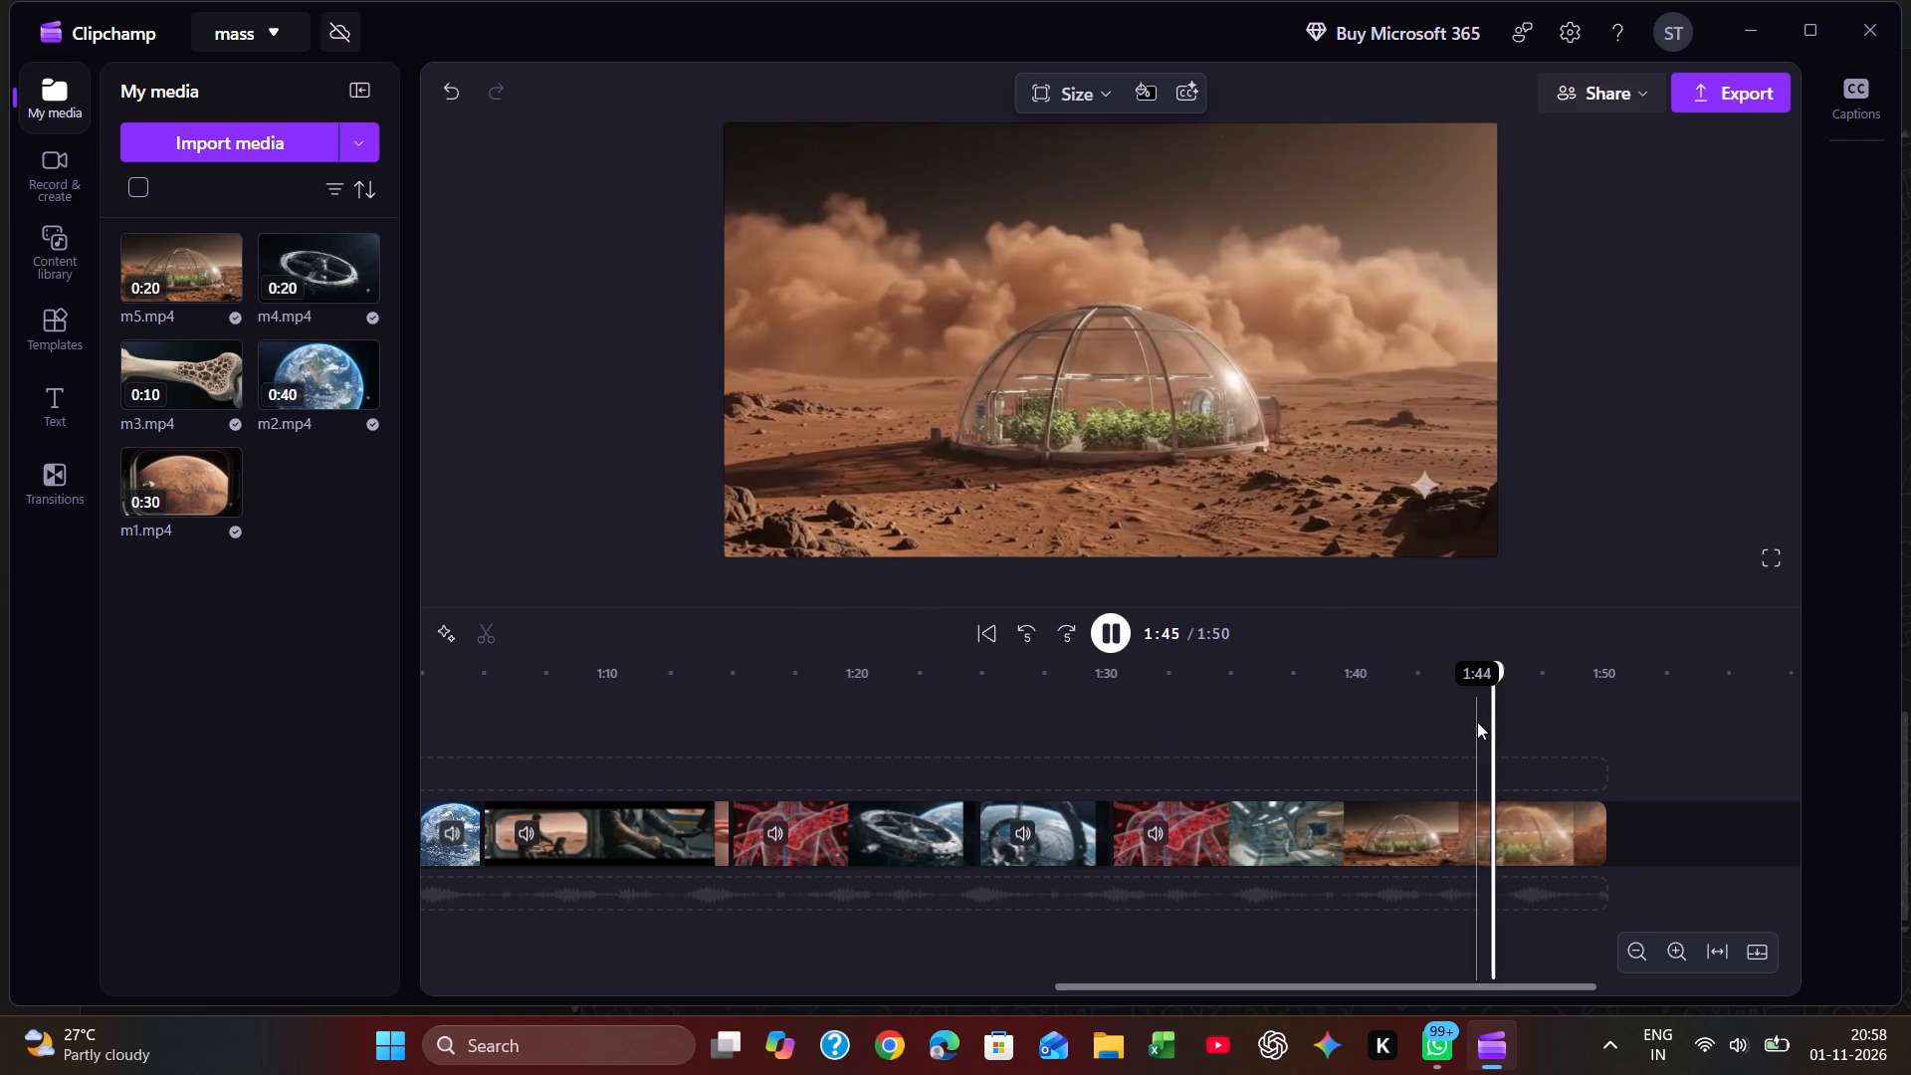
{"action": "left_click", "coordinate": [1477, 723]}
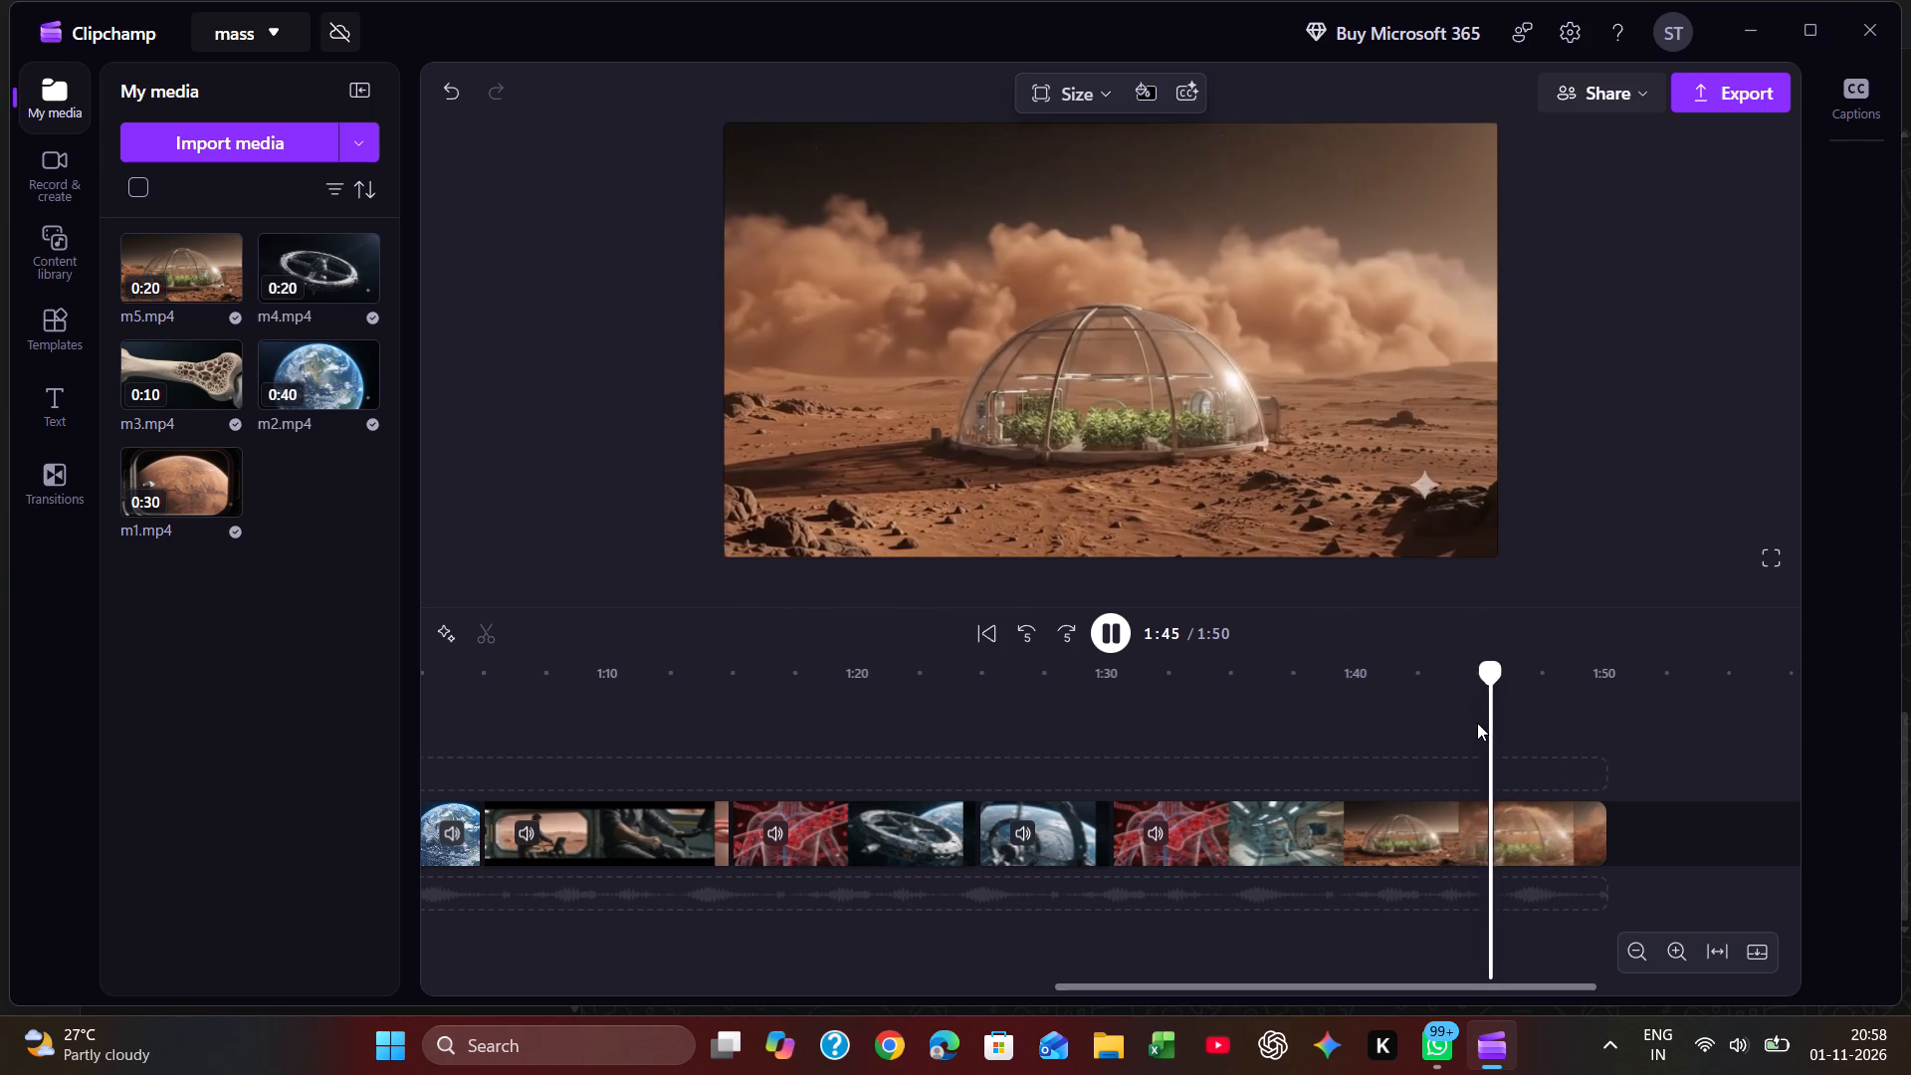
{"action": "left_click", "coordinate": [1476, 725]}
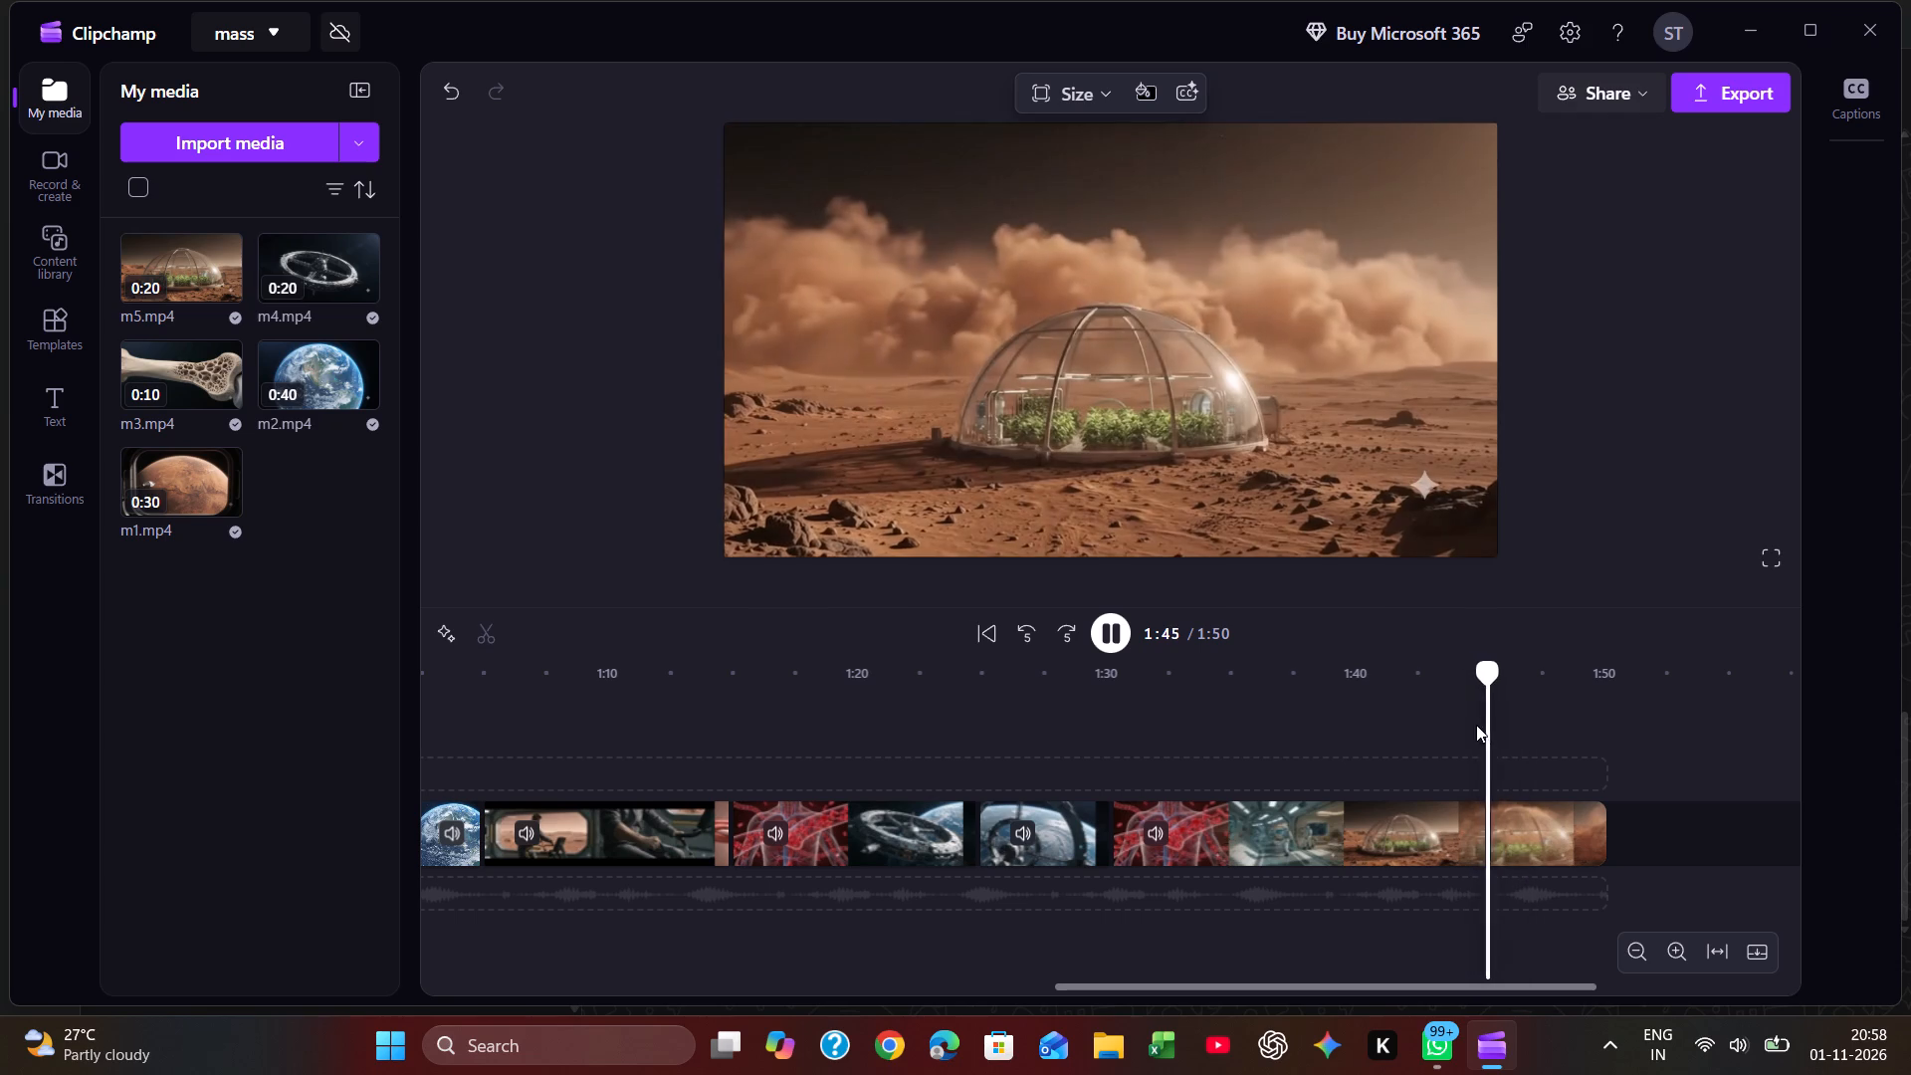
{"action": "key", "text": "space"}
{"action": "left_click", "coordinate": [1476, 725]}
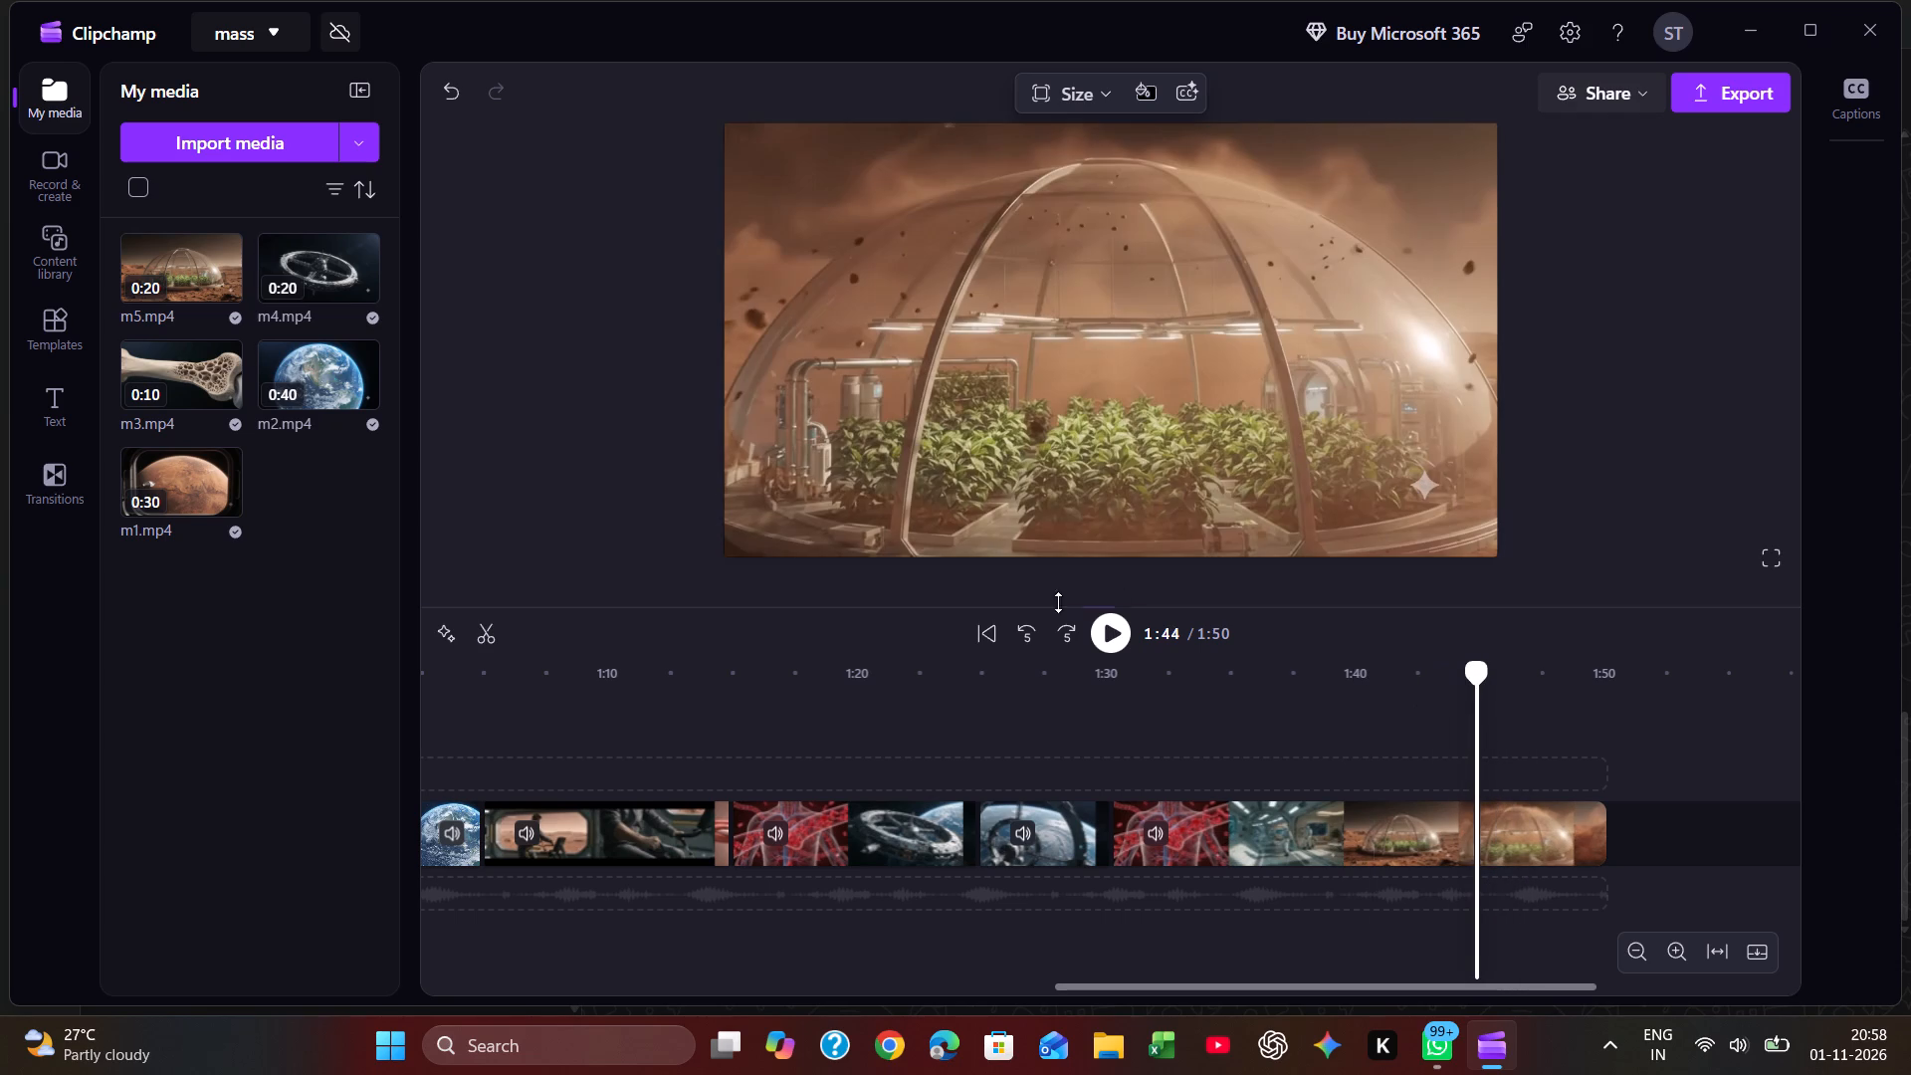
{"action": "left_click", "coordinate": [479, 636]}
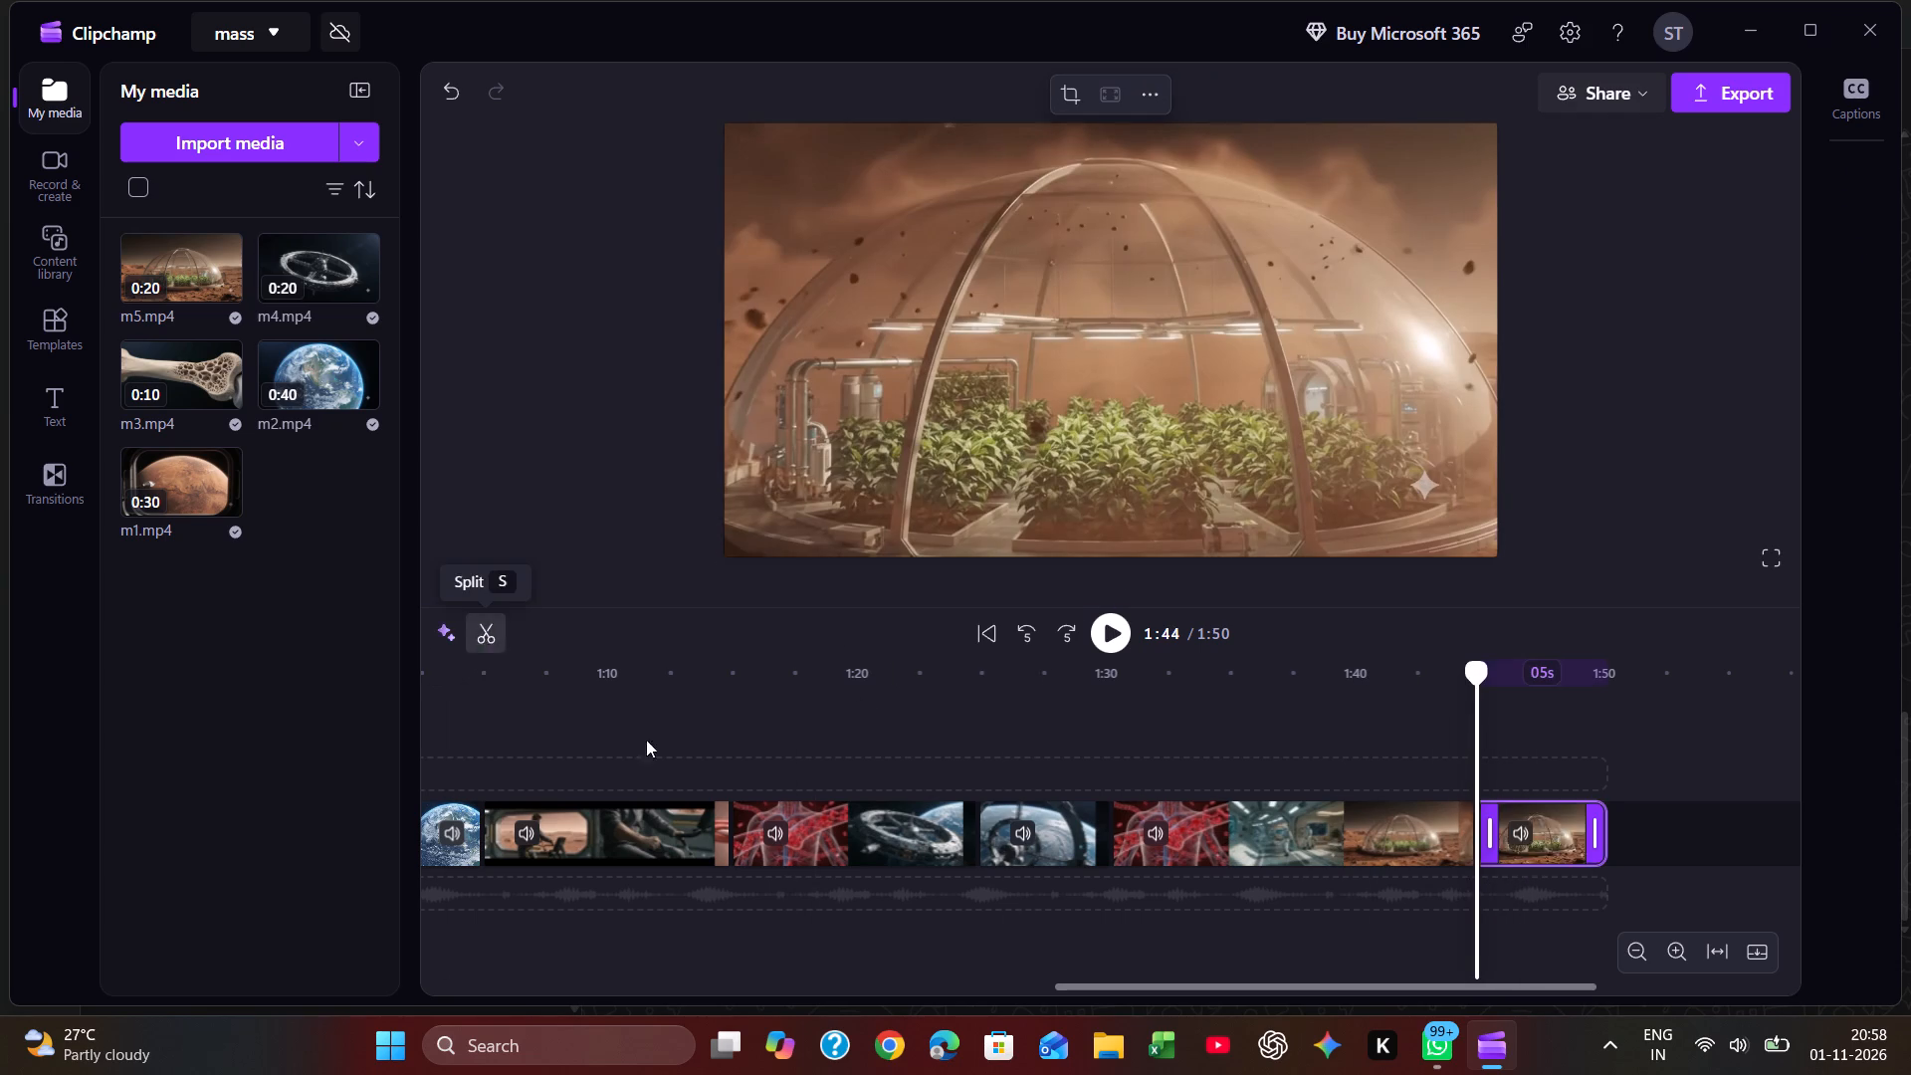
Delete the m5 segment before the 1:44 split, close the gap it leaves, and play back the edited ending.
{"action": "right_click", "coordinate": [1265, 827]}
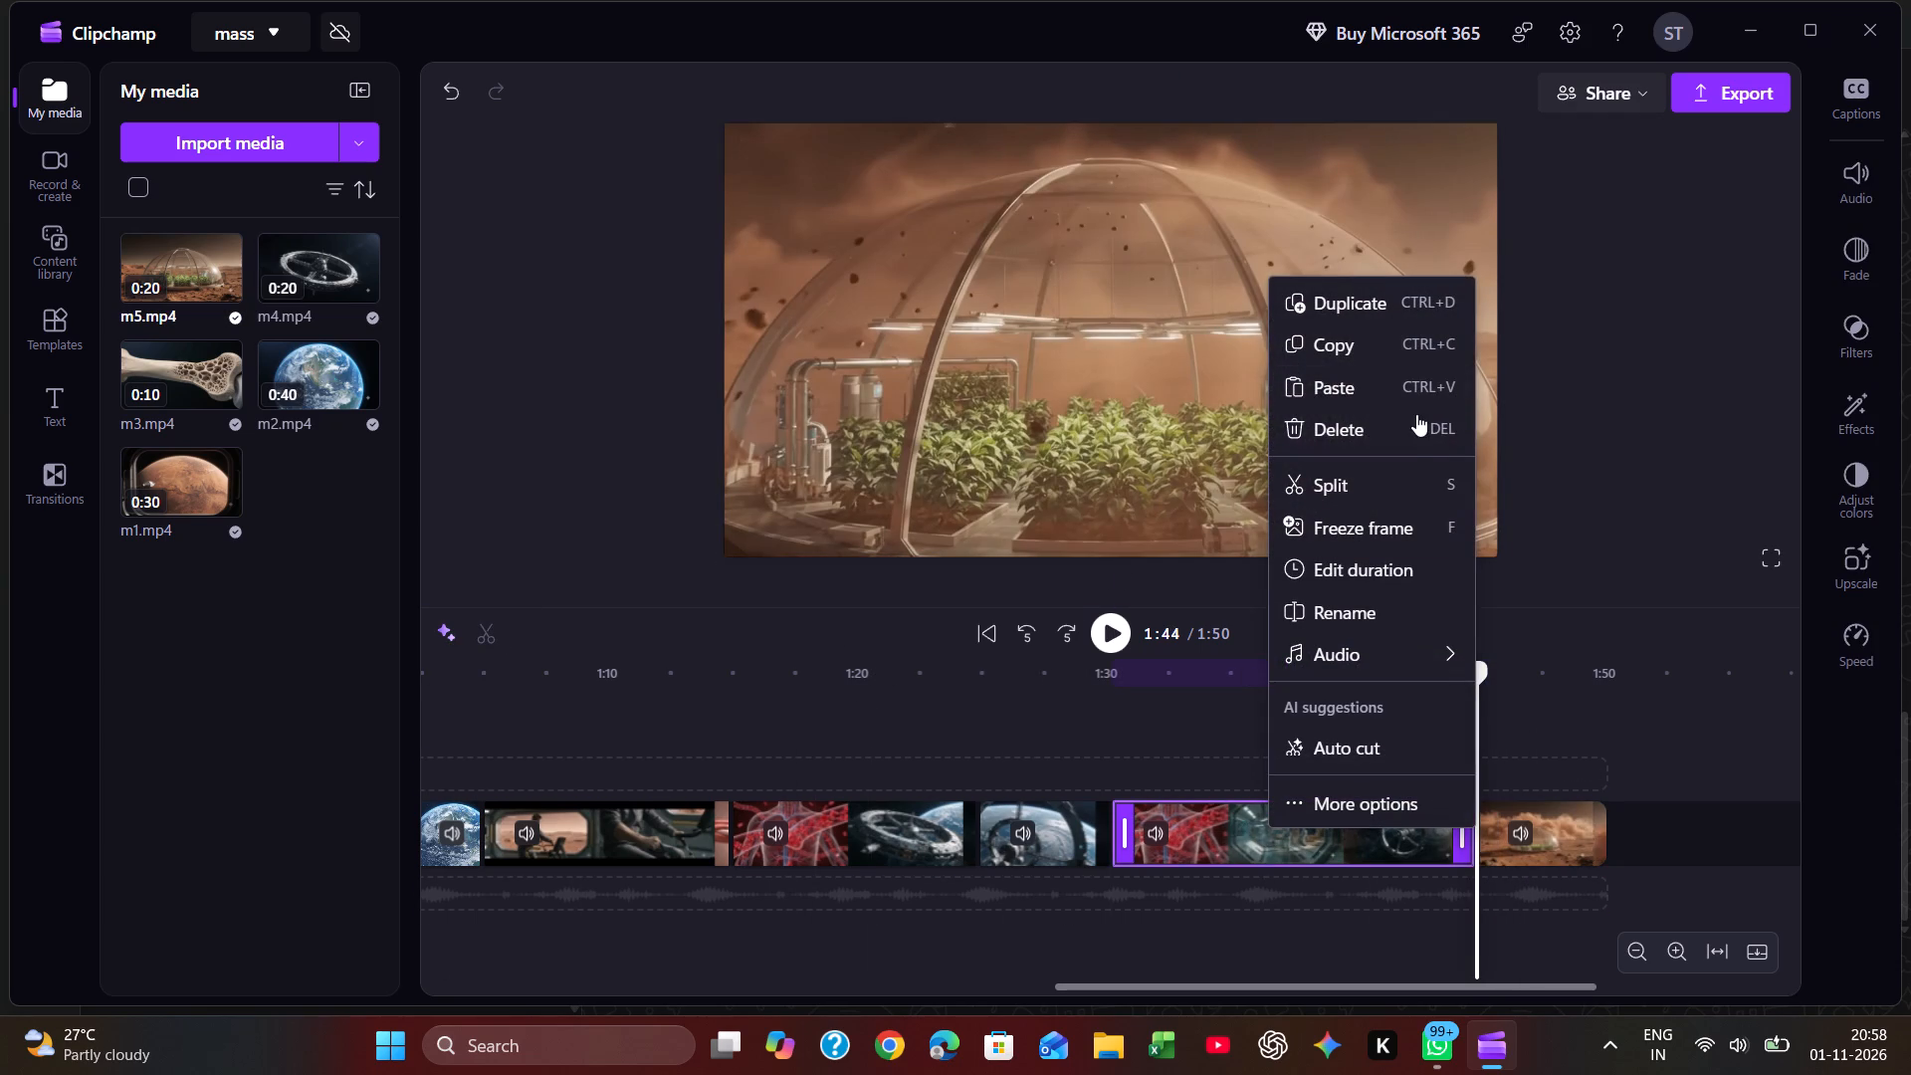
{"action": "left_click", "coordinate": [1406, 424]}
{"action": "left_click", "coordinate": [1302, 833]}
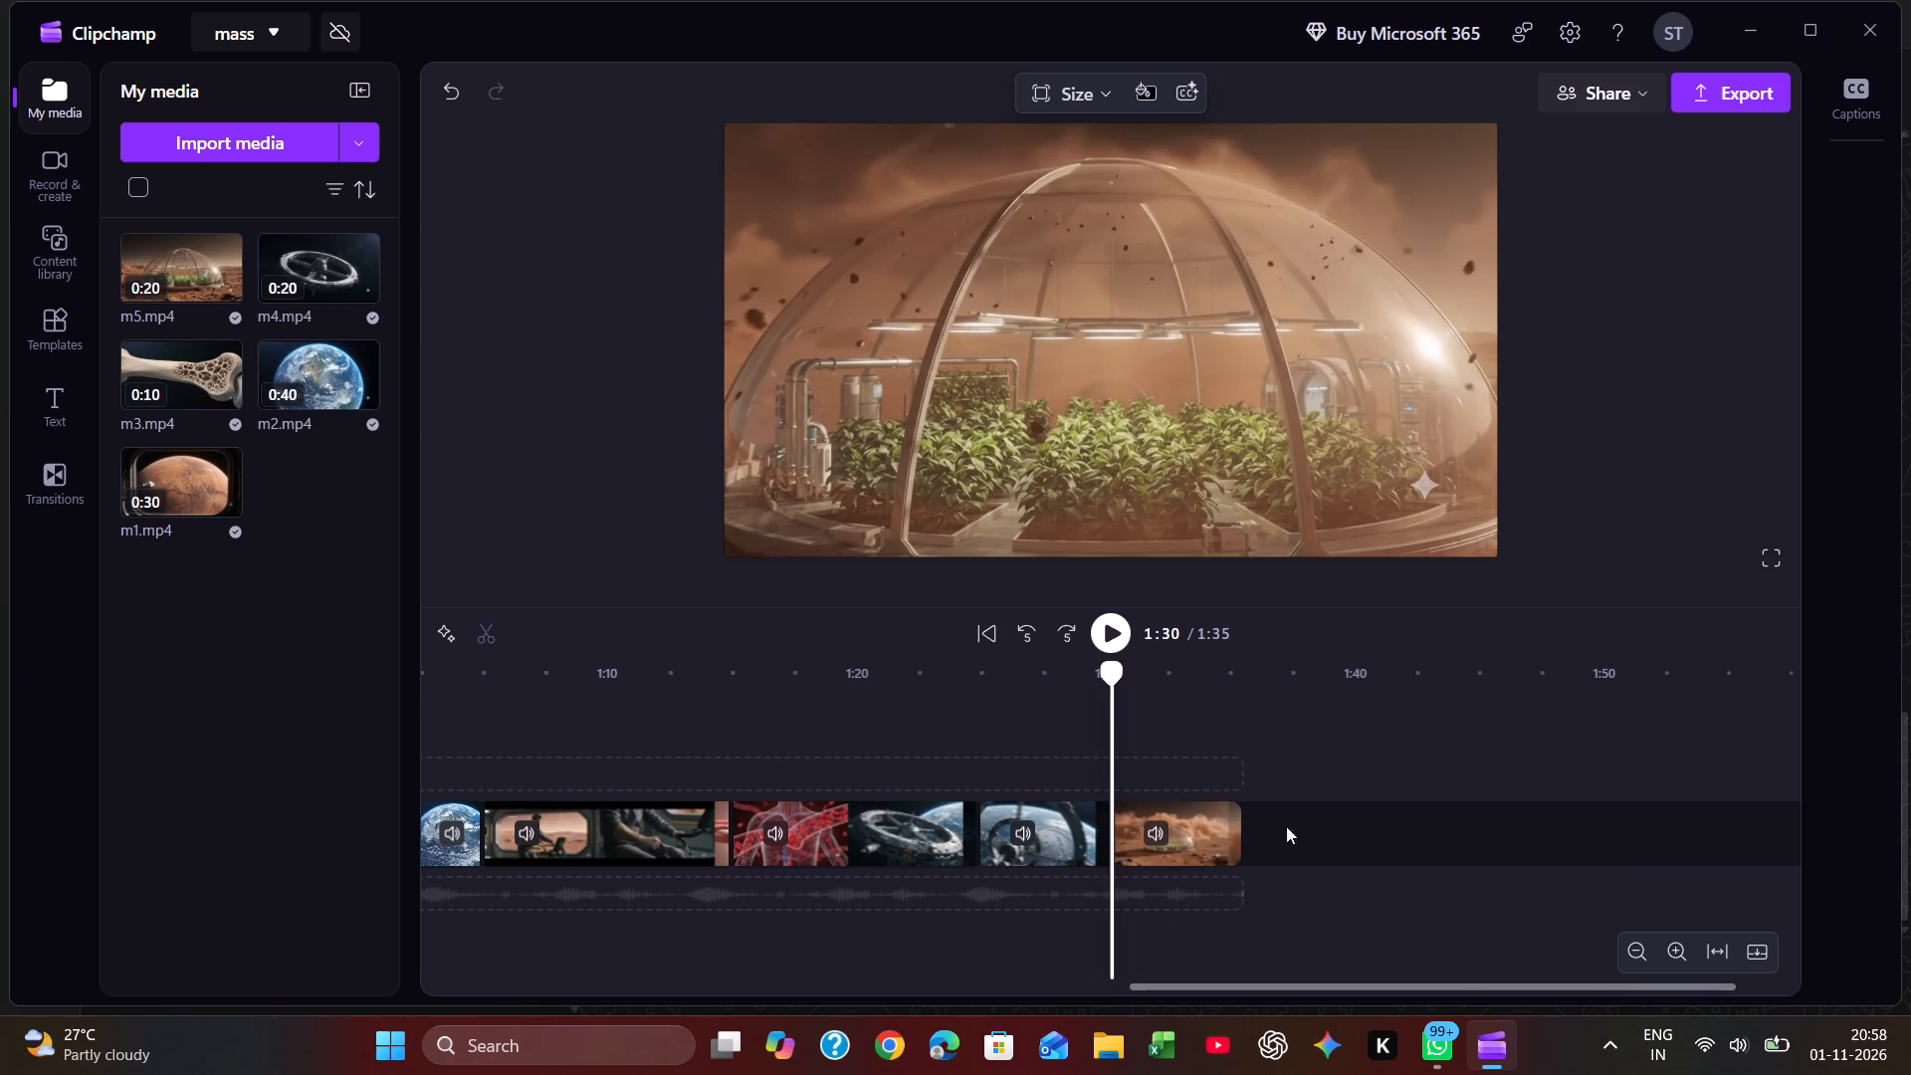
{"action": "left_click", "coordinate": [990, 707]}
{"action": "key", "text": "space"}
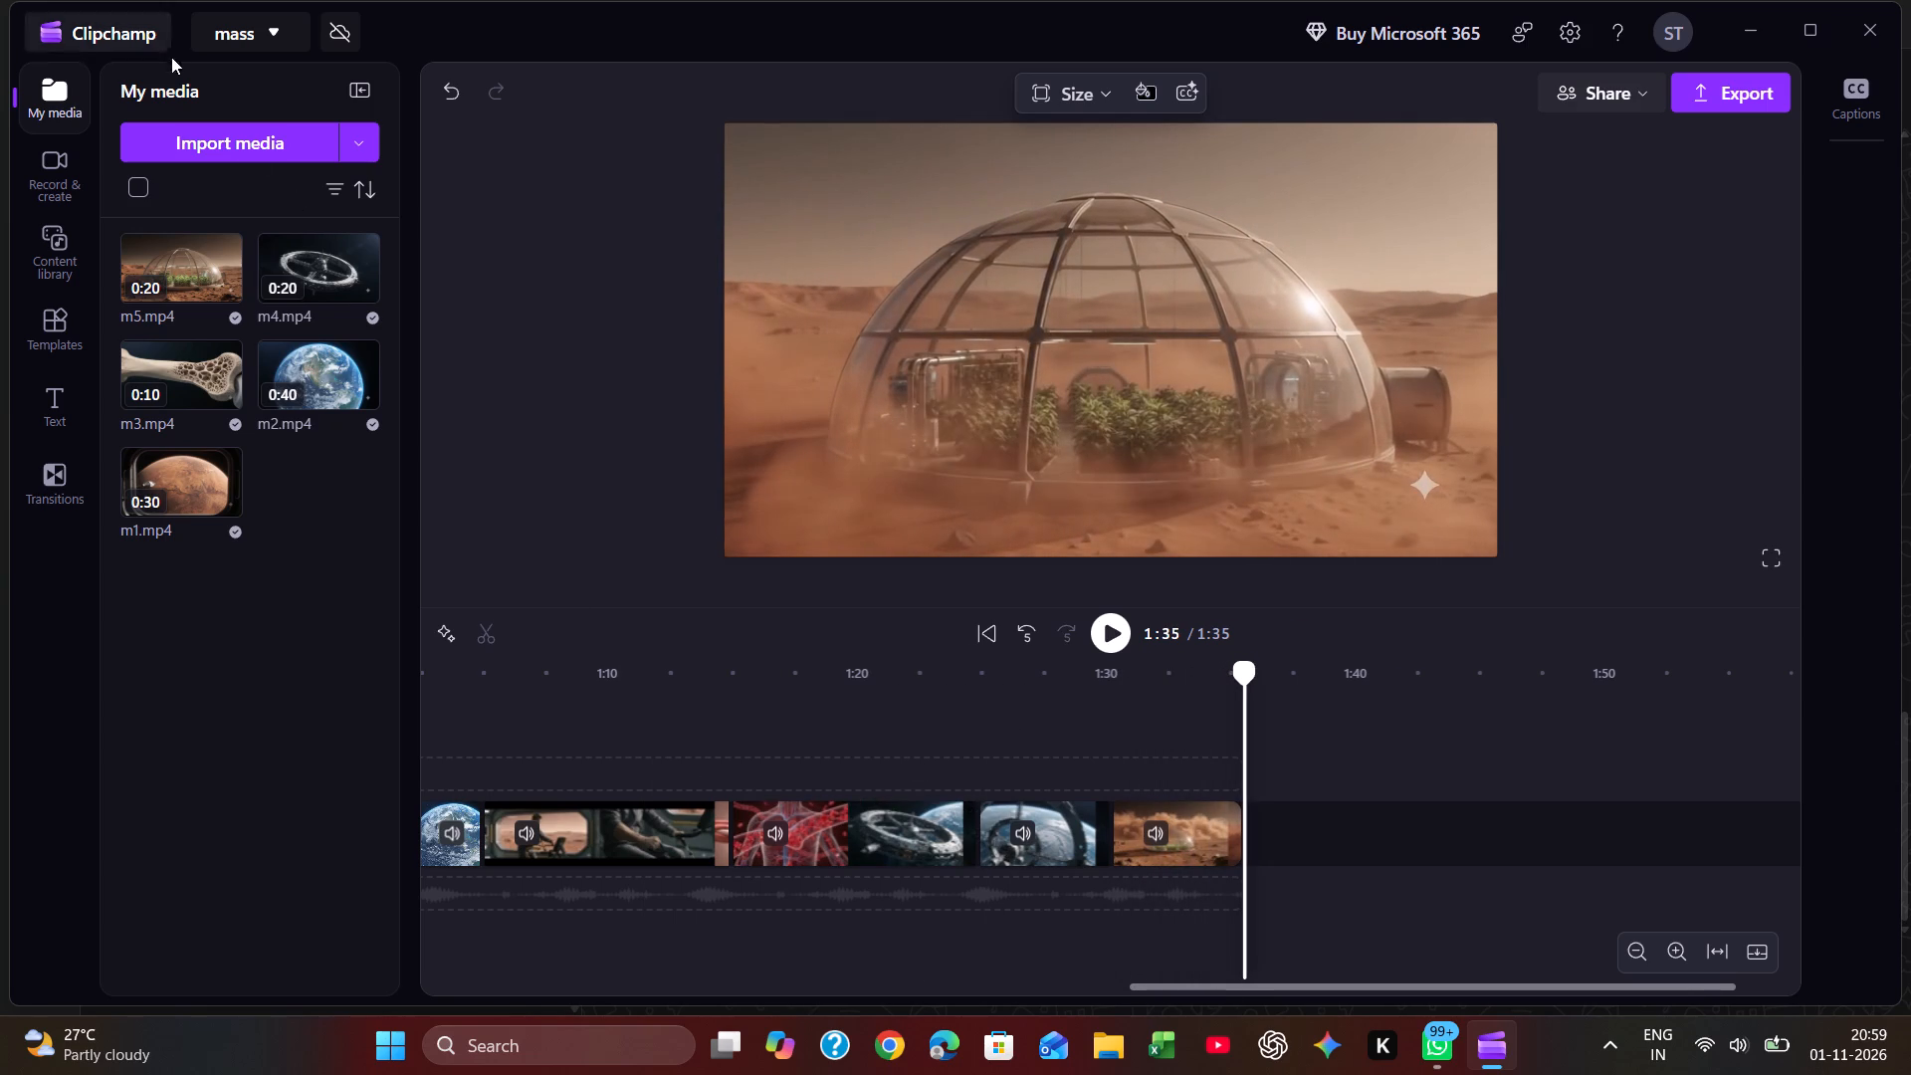
Import the m6 video from the audios folder and add it at the end of the timeline.
{"action": "left_click", "coordinate": [250, 147]}
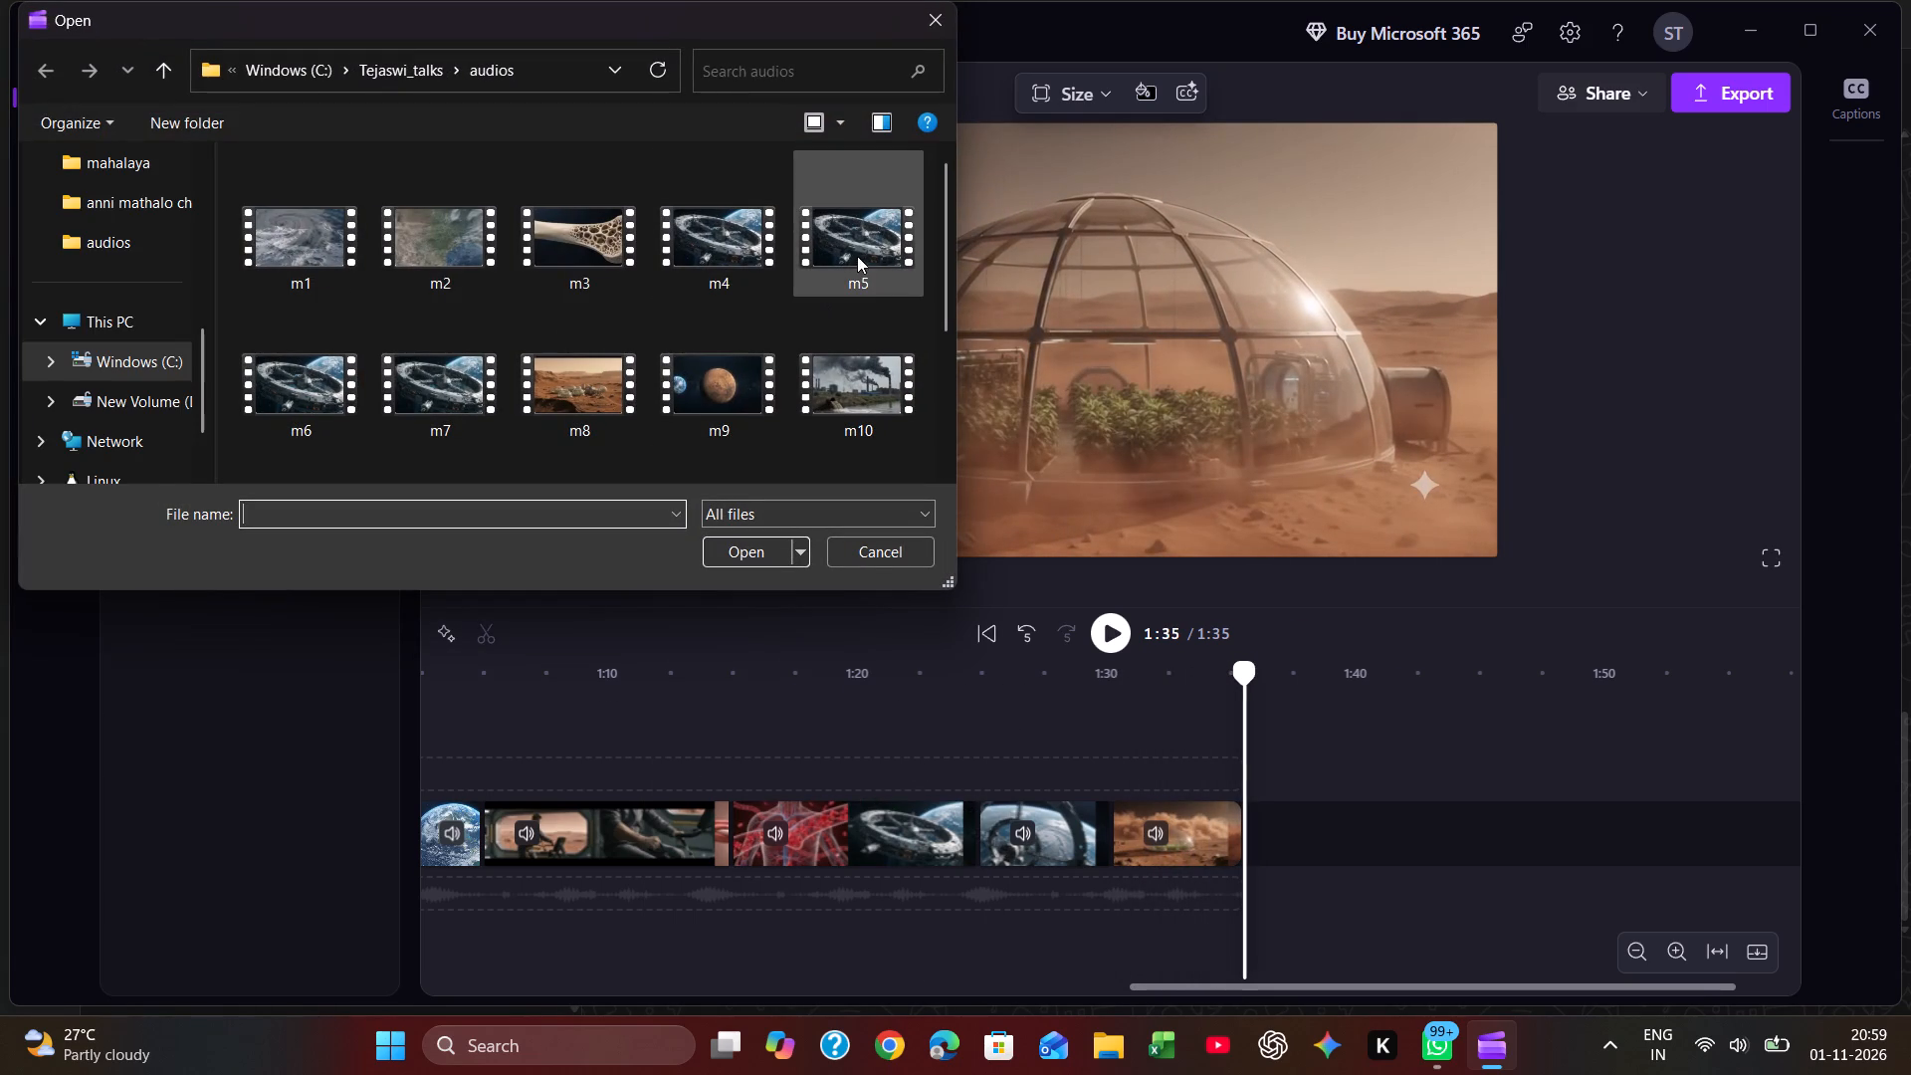
{"action": "double_click", "coordinate": [859, 229]}
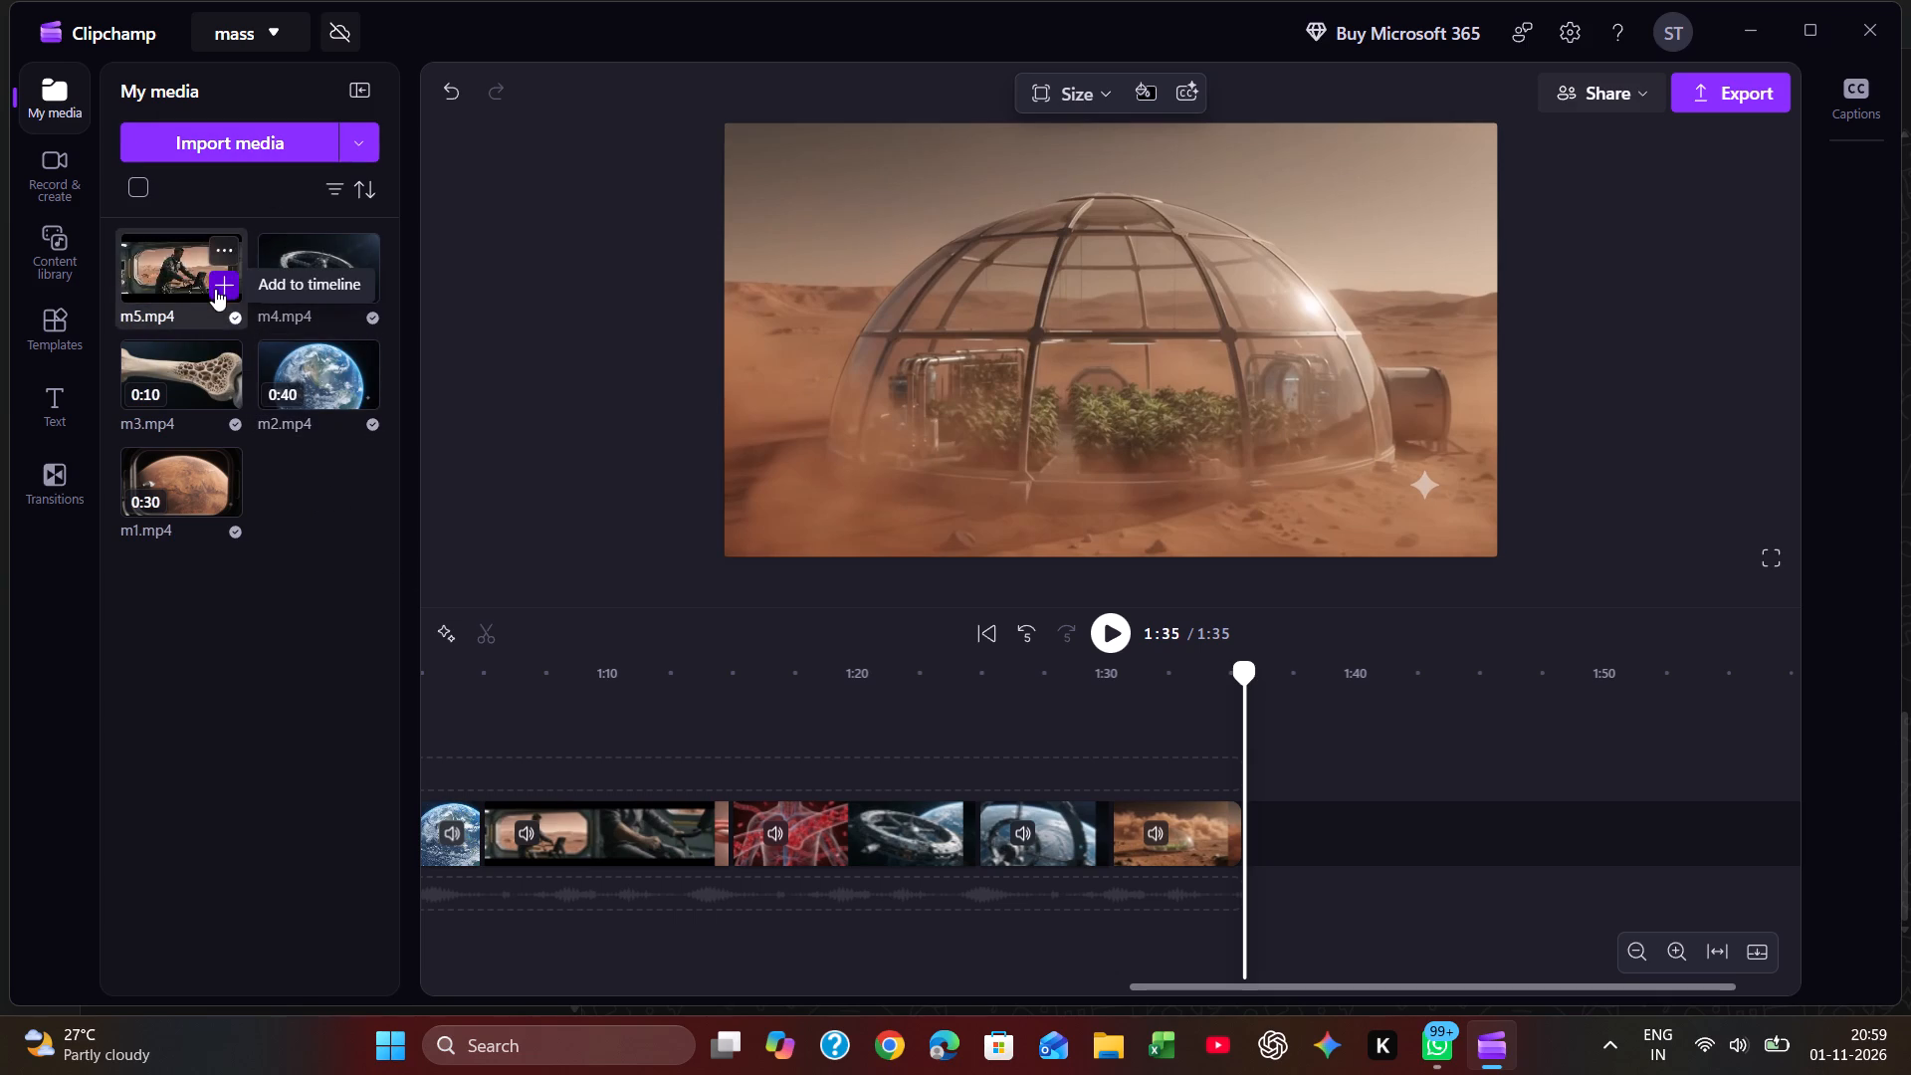
{"action": "left_click", "coordinate": [255, 146]}
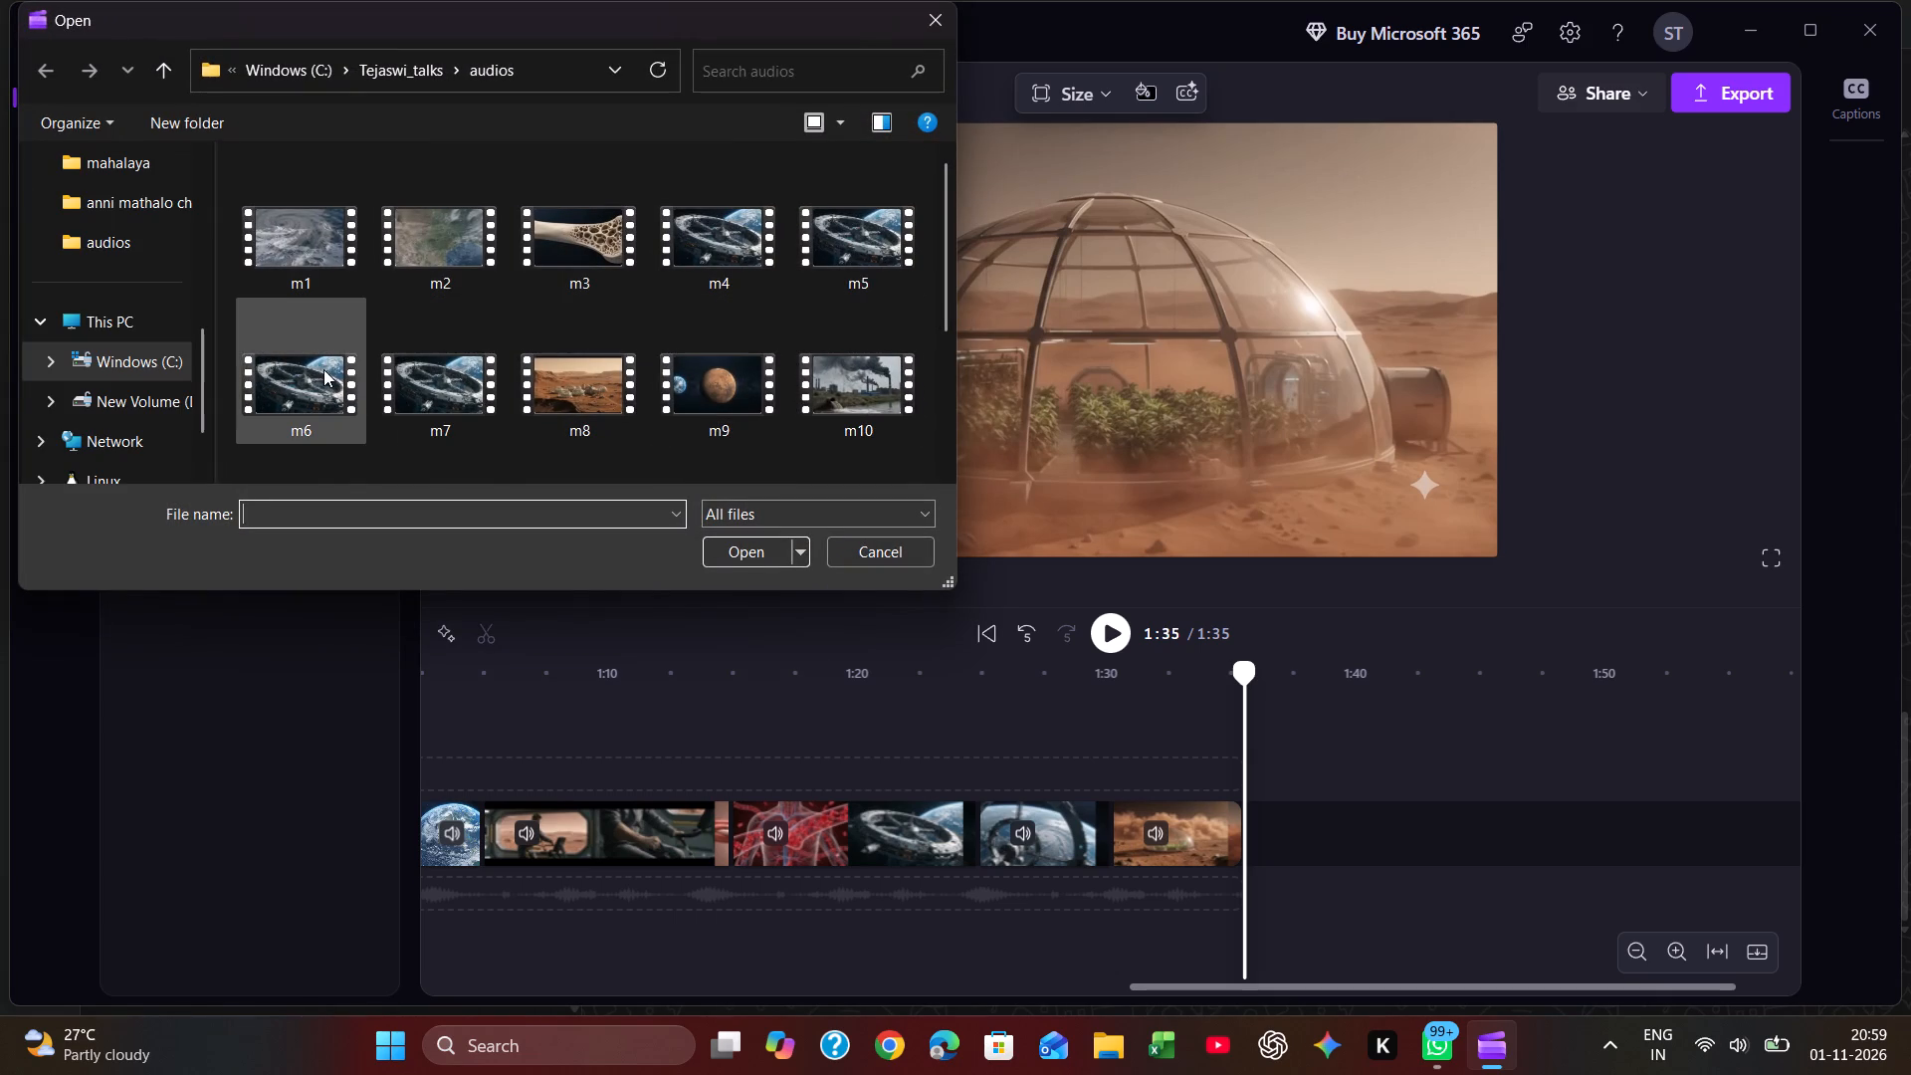
{"action": "left_click", "coordinate": [305, 380]}
{"action": "double_click", "coordinate": [305, 380]}
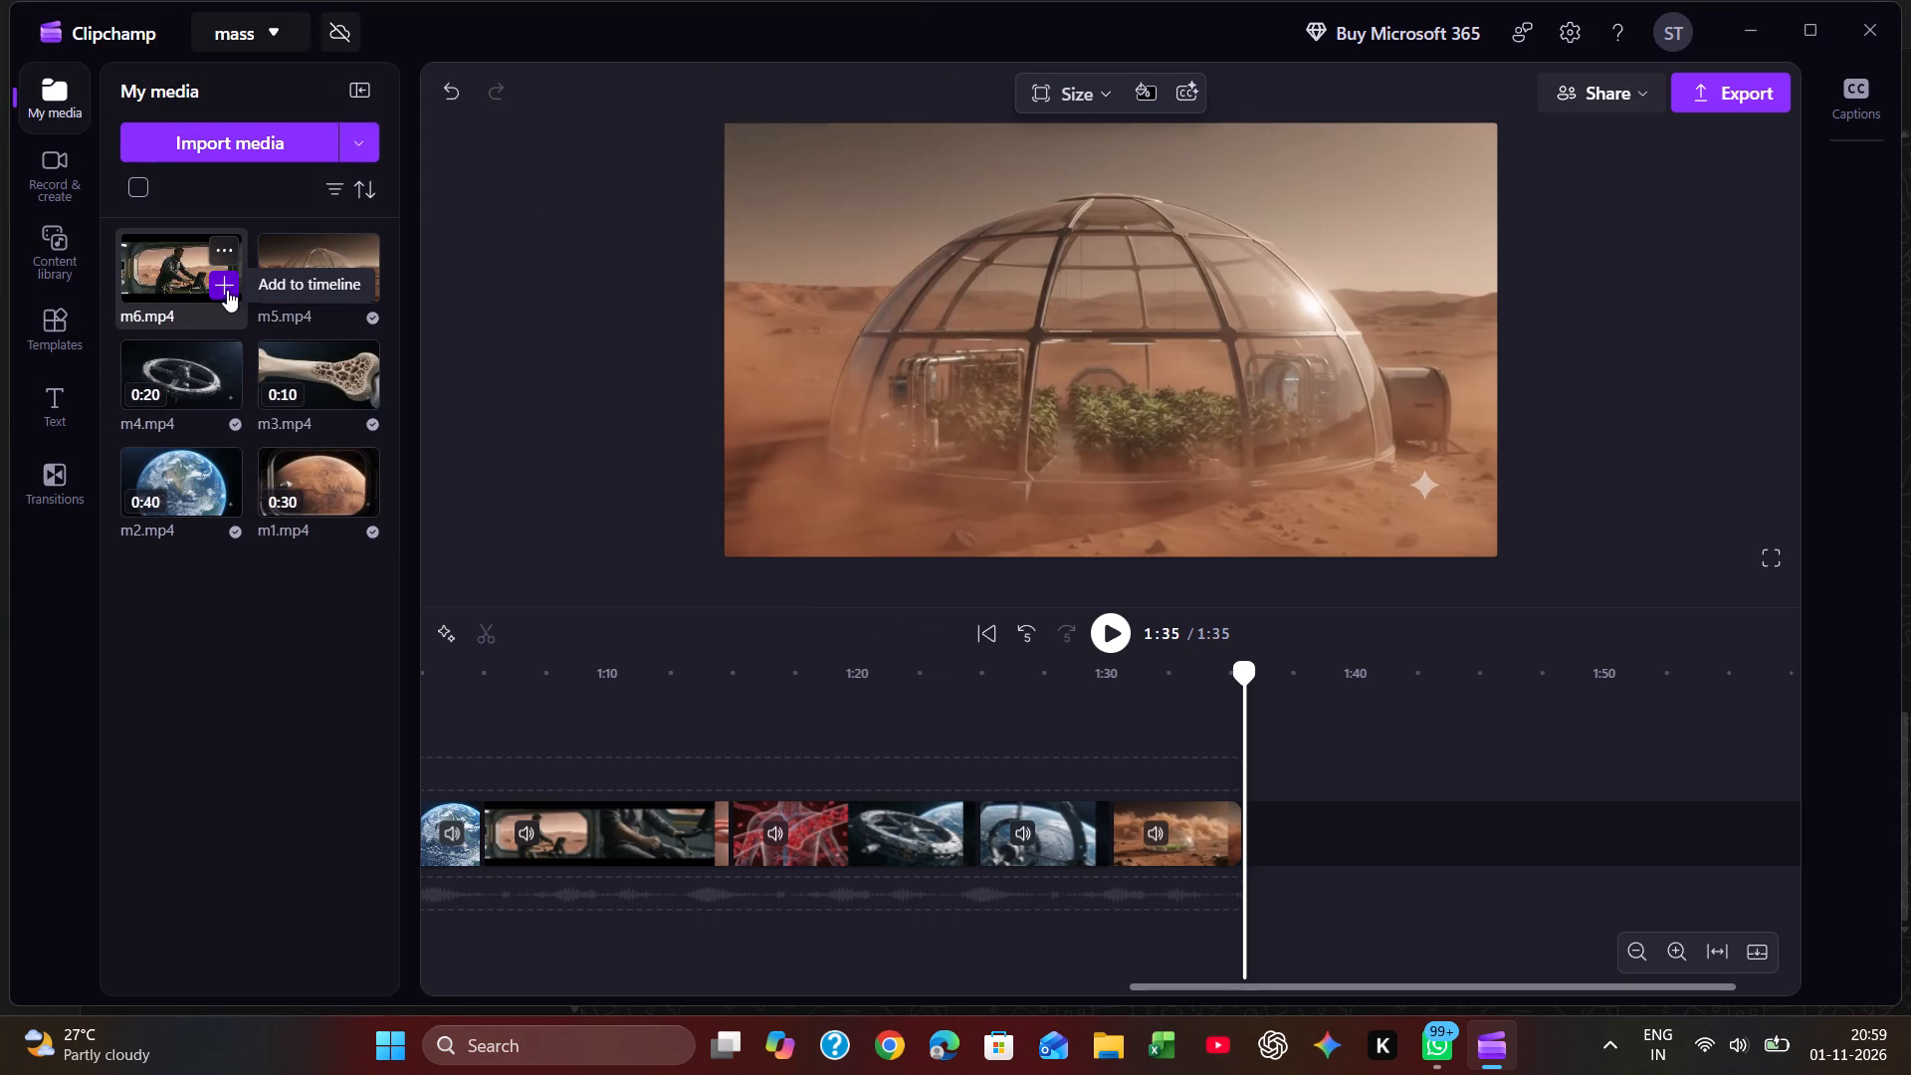
{"action": "left_click", "coordinate": [227, 287]}
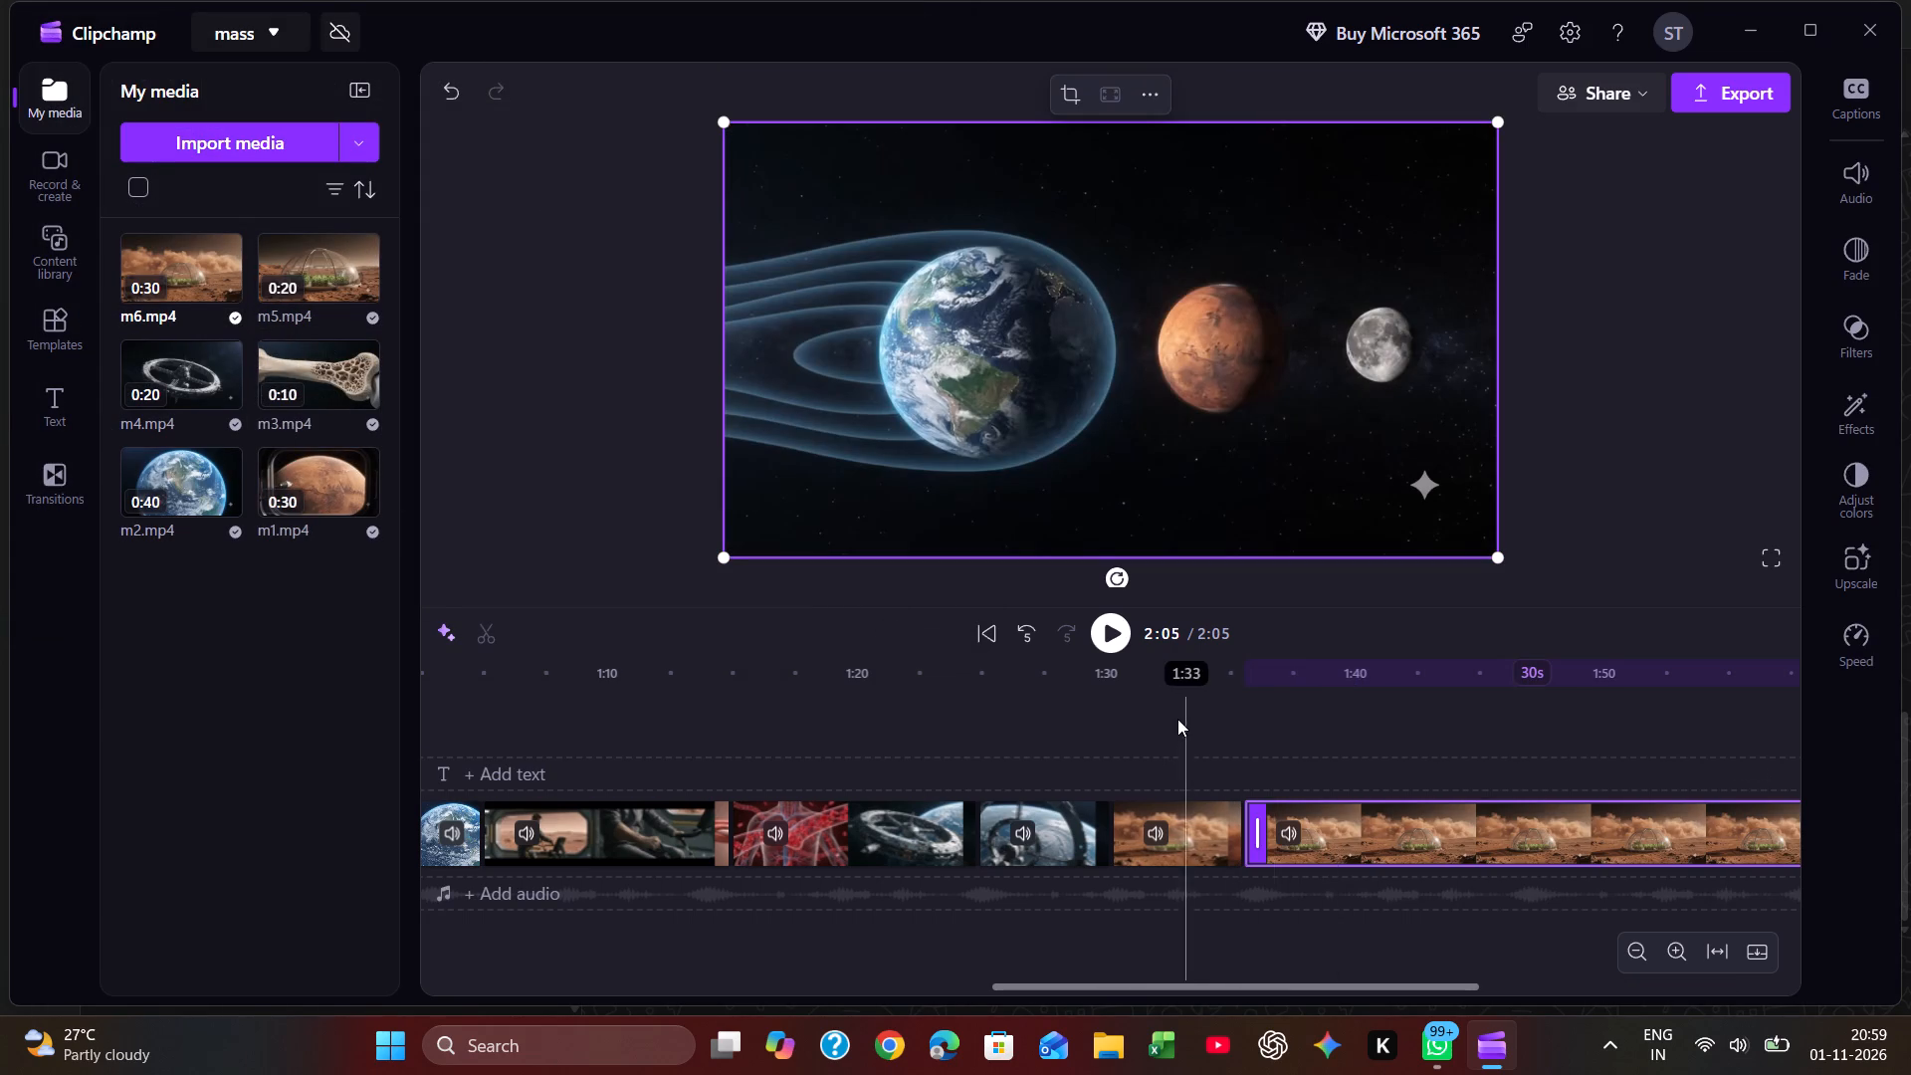
Play through the added m6 clip and split it at about 1:50, where the wide shot of the dome in the dust storm begins.
{"action": "left_click", "coordinate": [1177, 718]}
{"action": "key", "text": "space"}
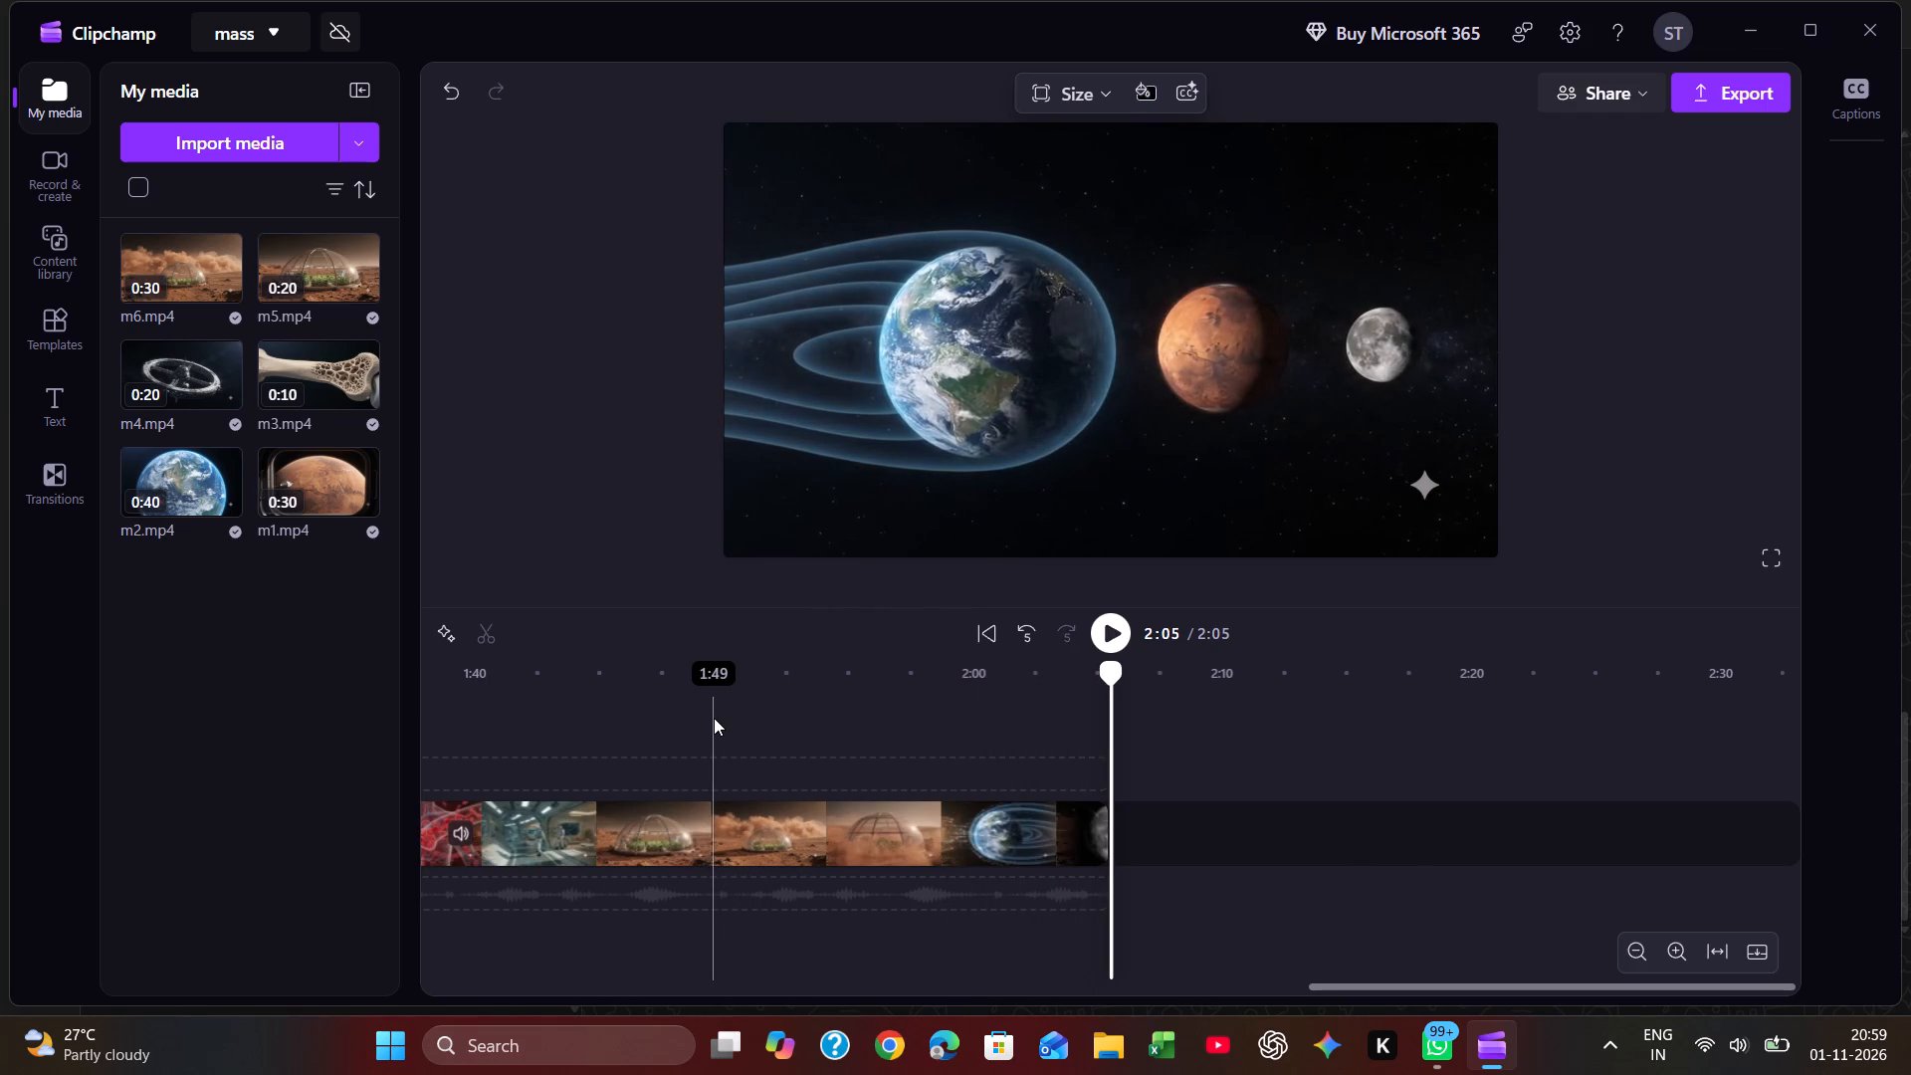
{"action": "left_click", "coordinate": [710, 716]}
{"action": "key", "text": "space"}
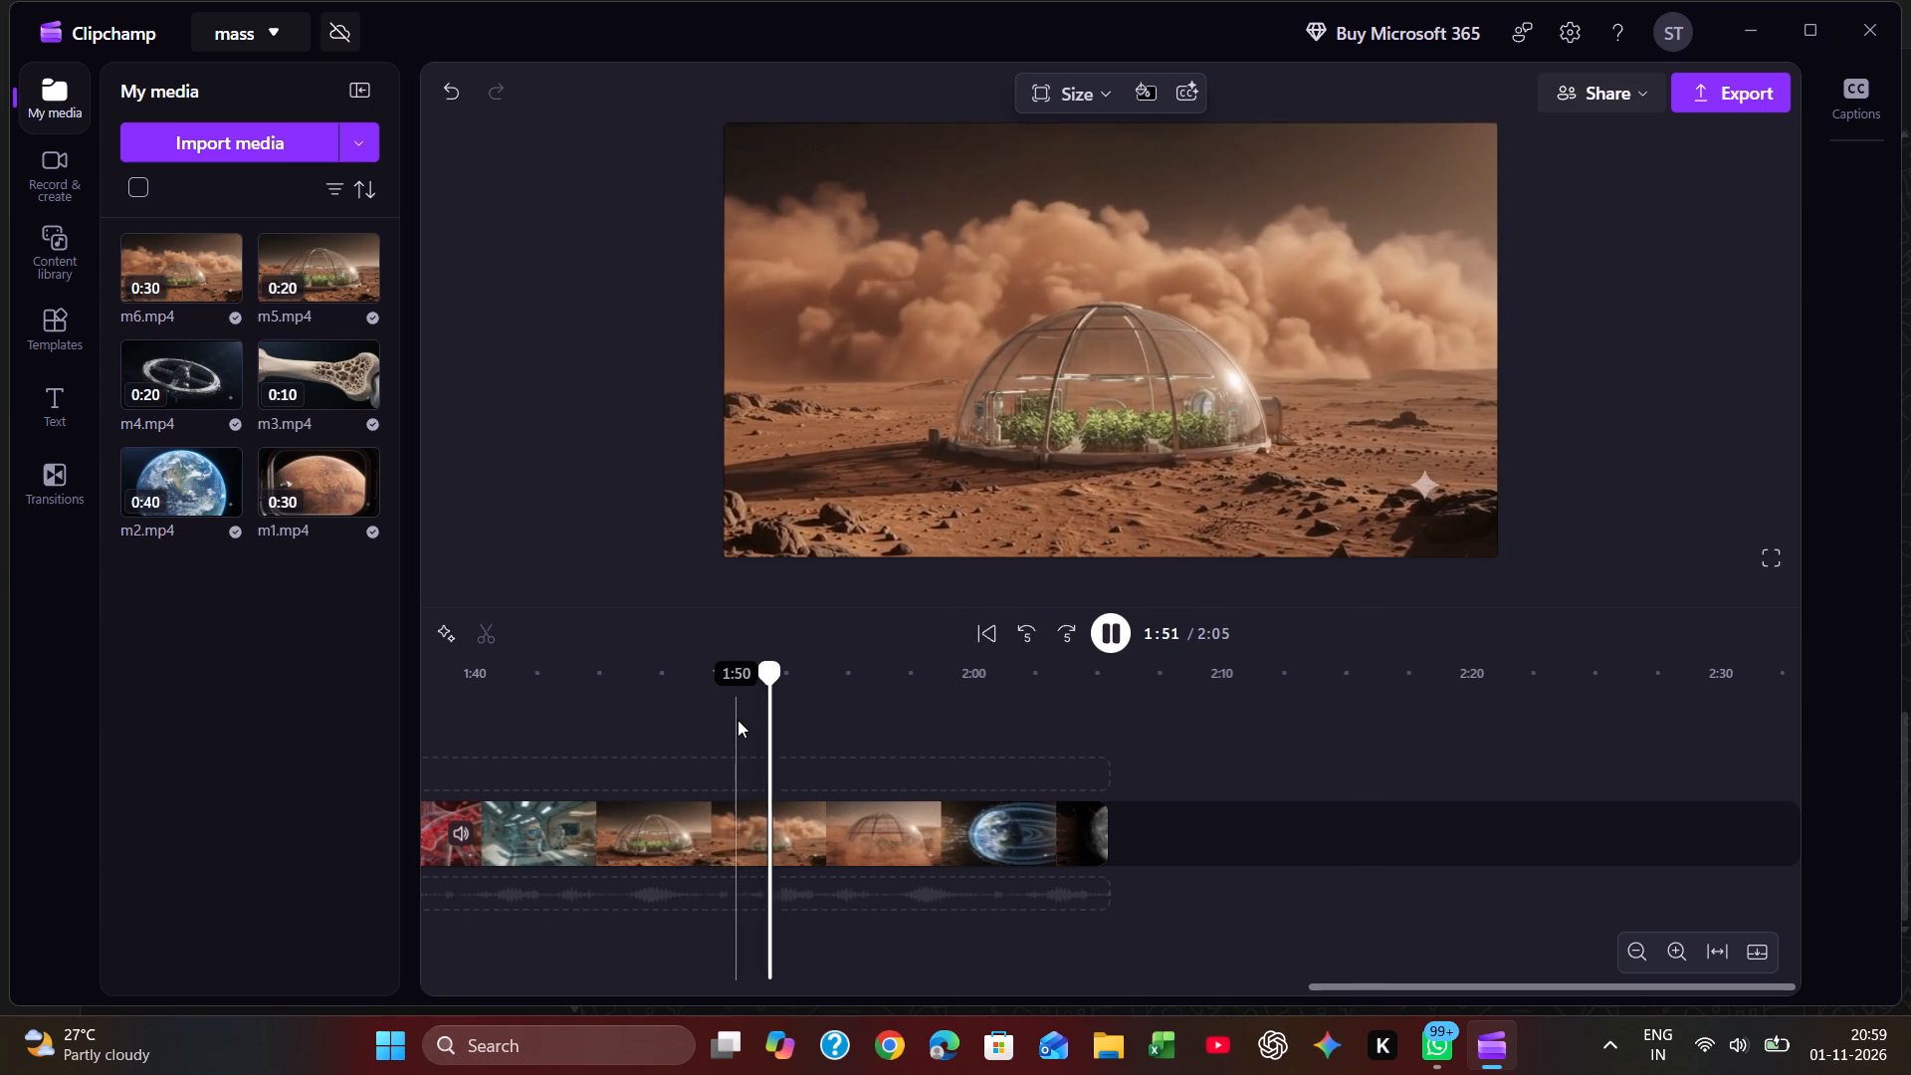
{"action": "left_click", "coordinate": [738, 720]}
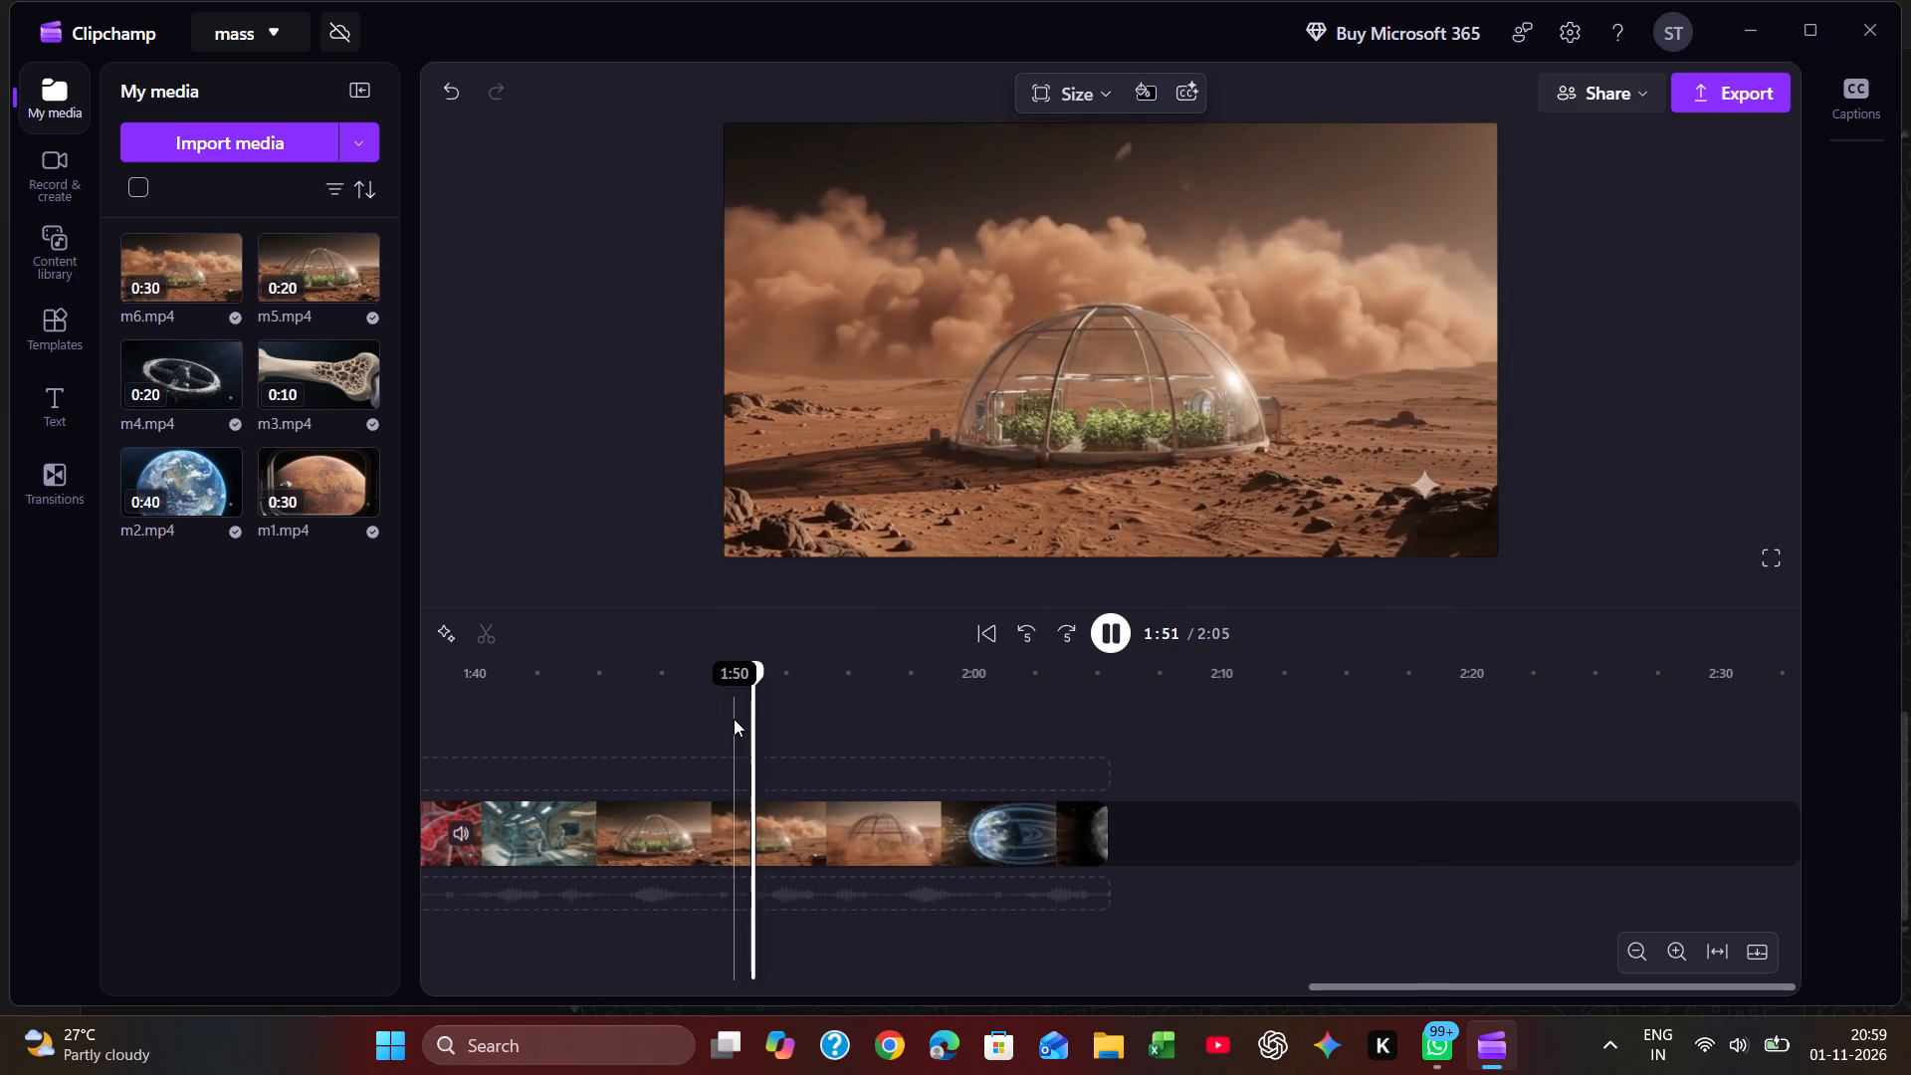
{"action": "left_click", "coordinate": [733, 719]}
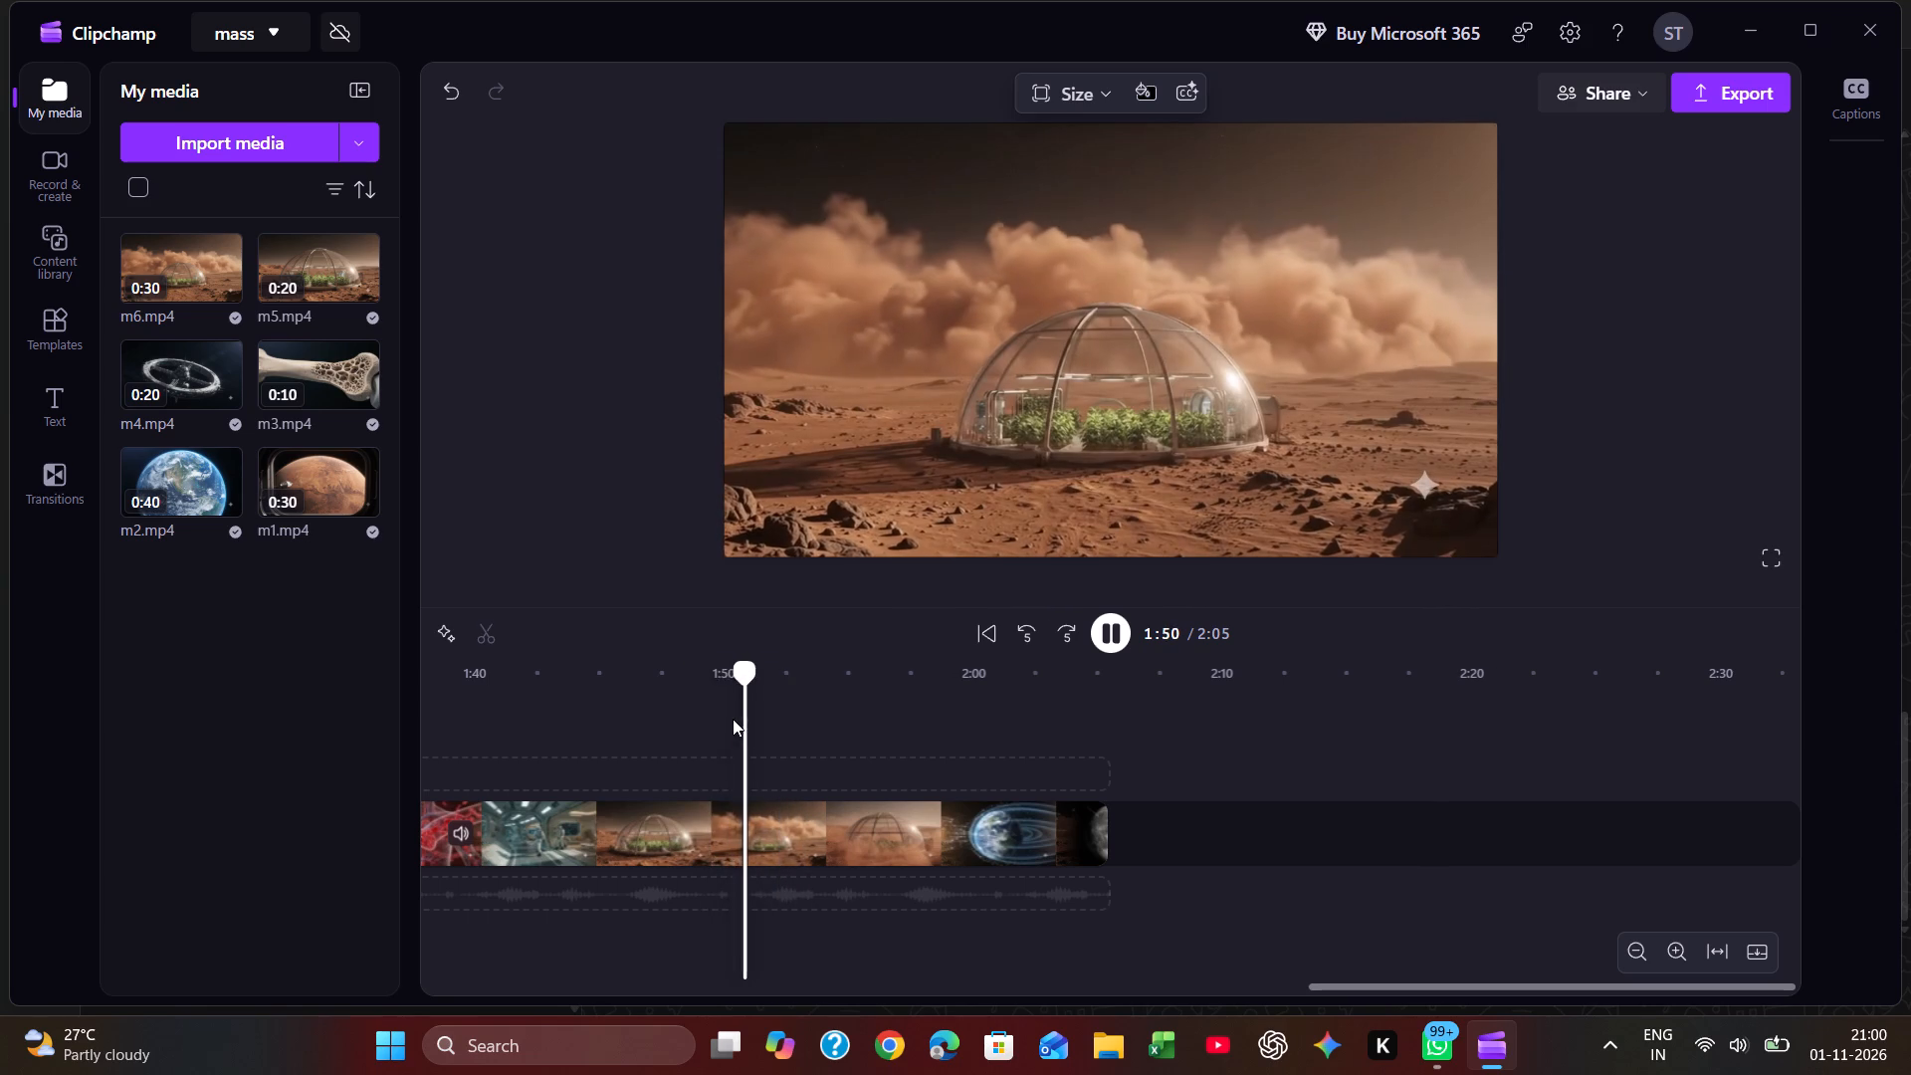
{"action": "key", "text": "space"}
{"action": "left_click", "coordinate": [733, 719]}
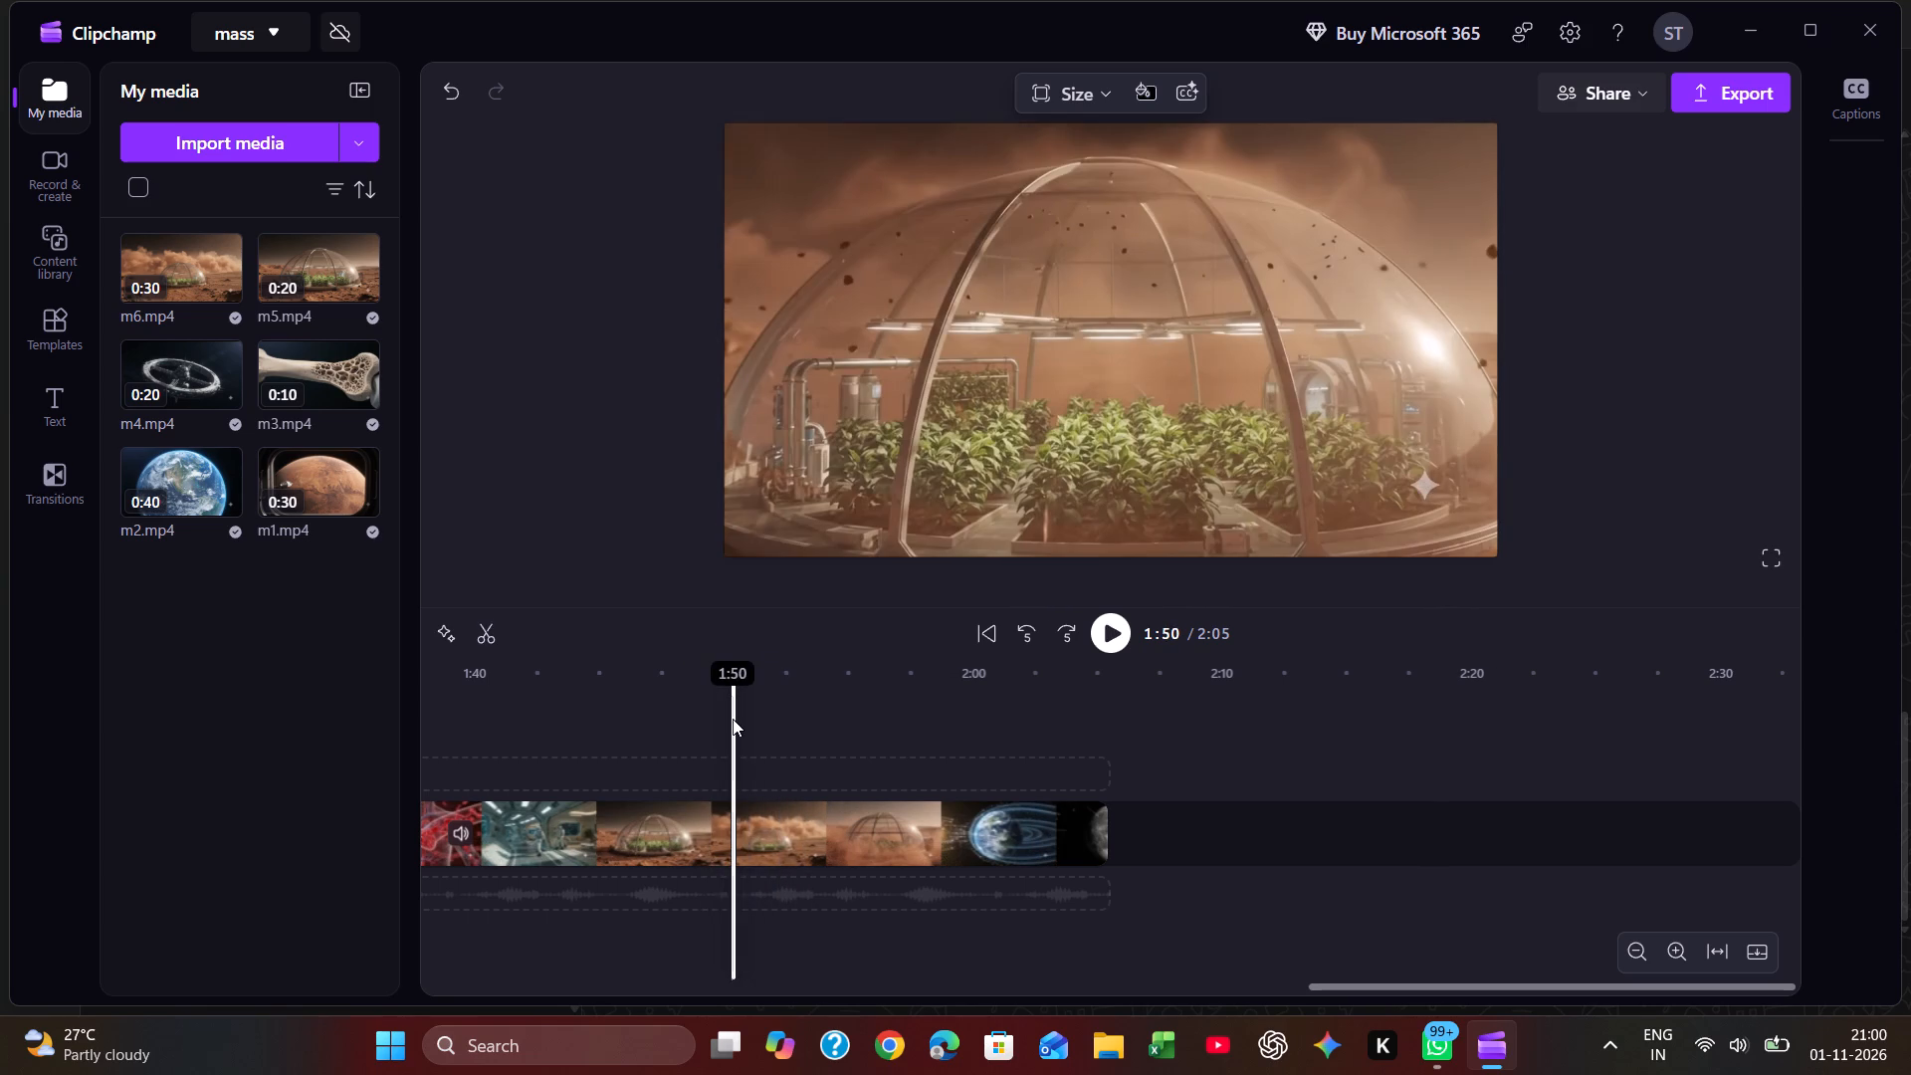
{"action": "left_click", "coordinate": [498, 630]}
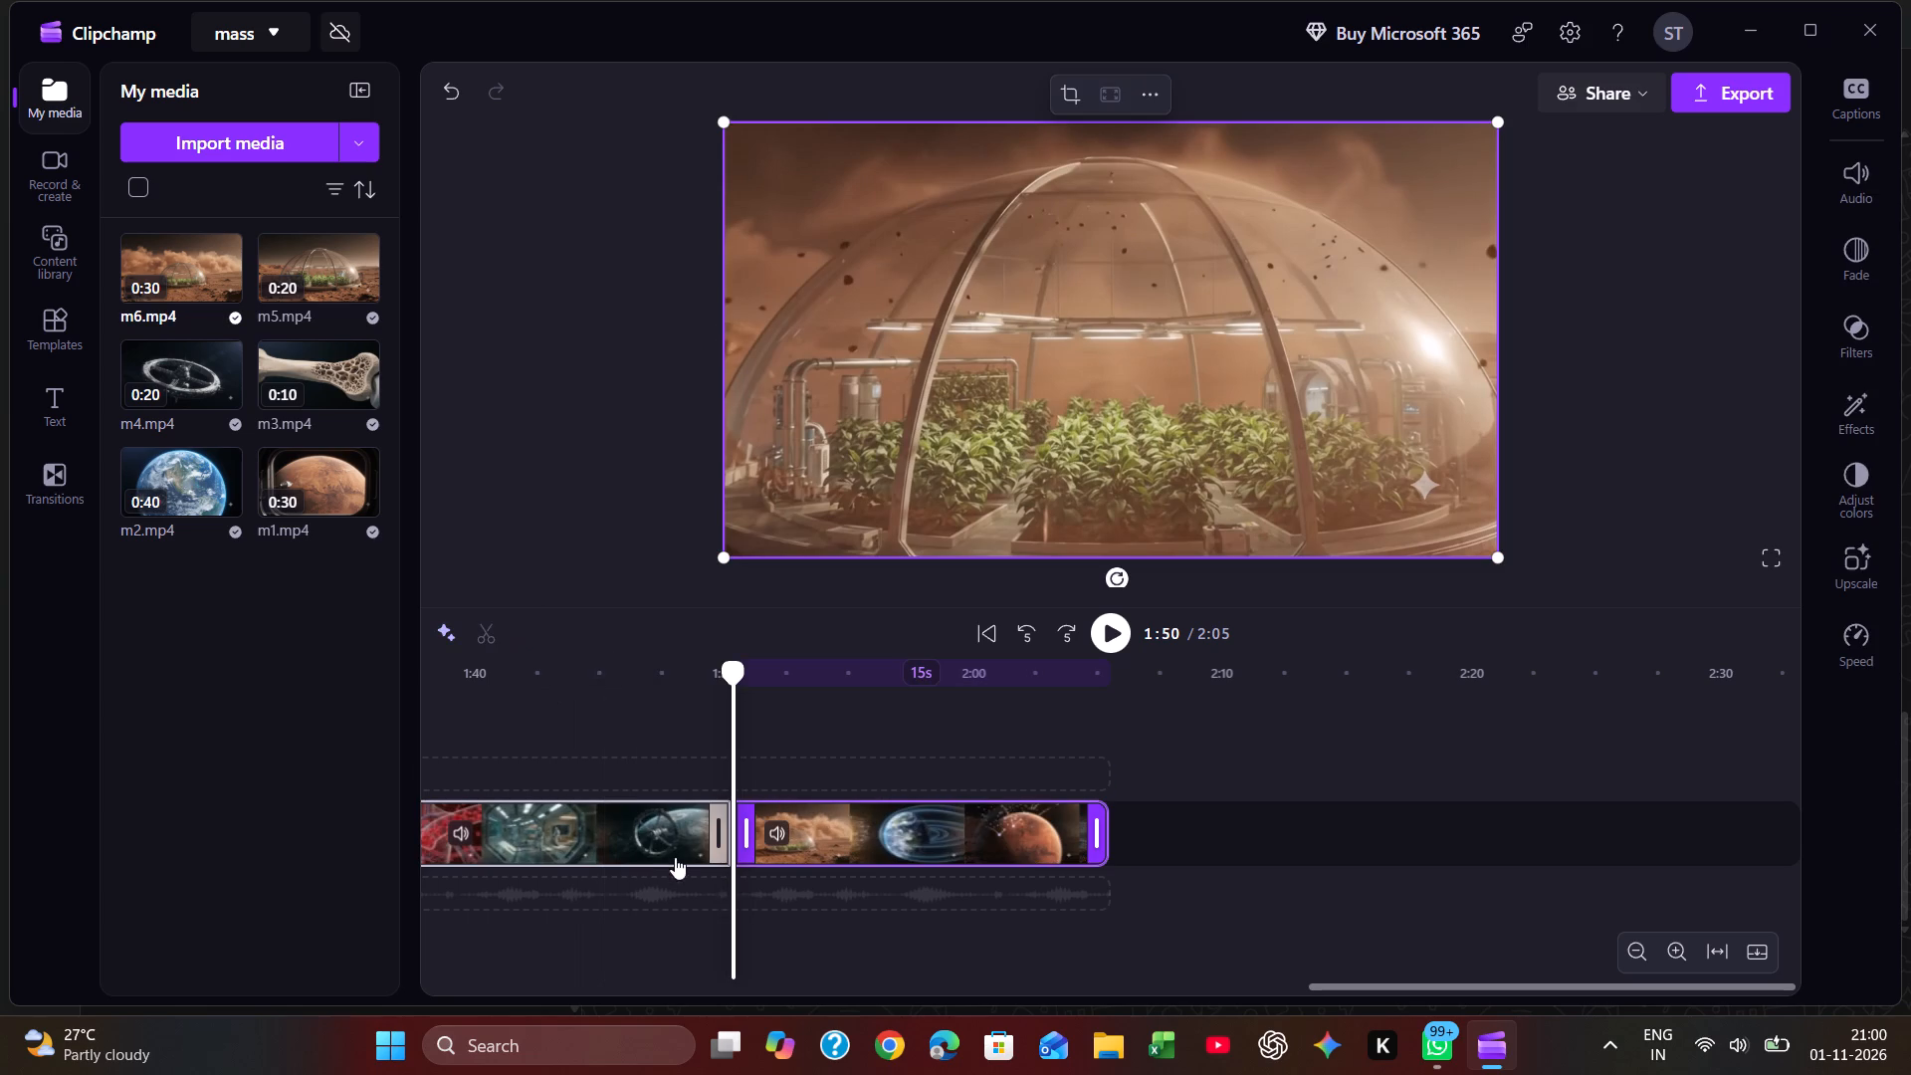
Delete the m6 segment before the 1:50 split, close the gap it leaves, and play back the join with the m5 segment.
{"action": "right_click", "coordinate": [639, 808]}
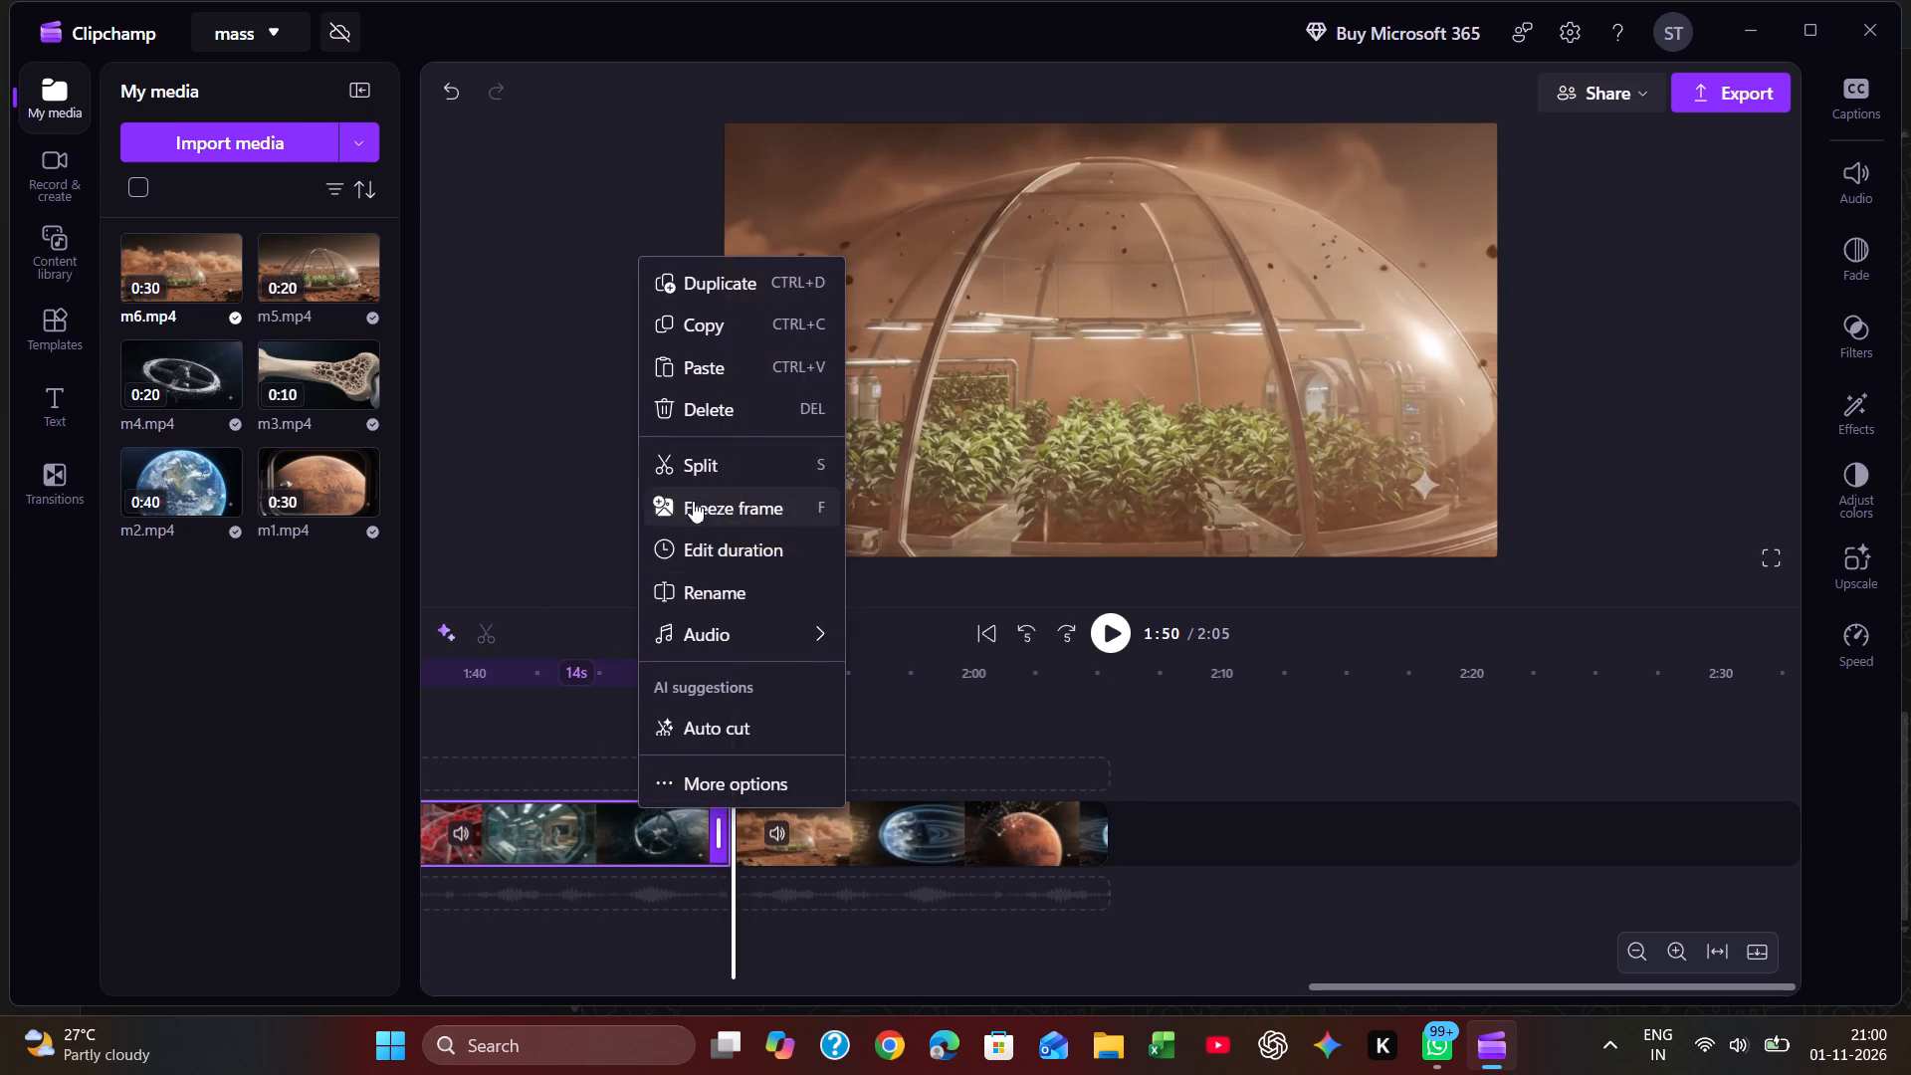
{"action": "left_click", "coordinate": [706, 413]}
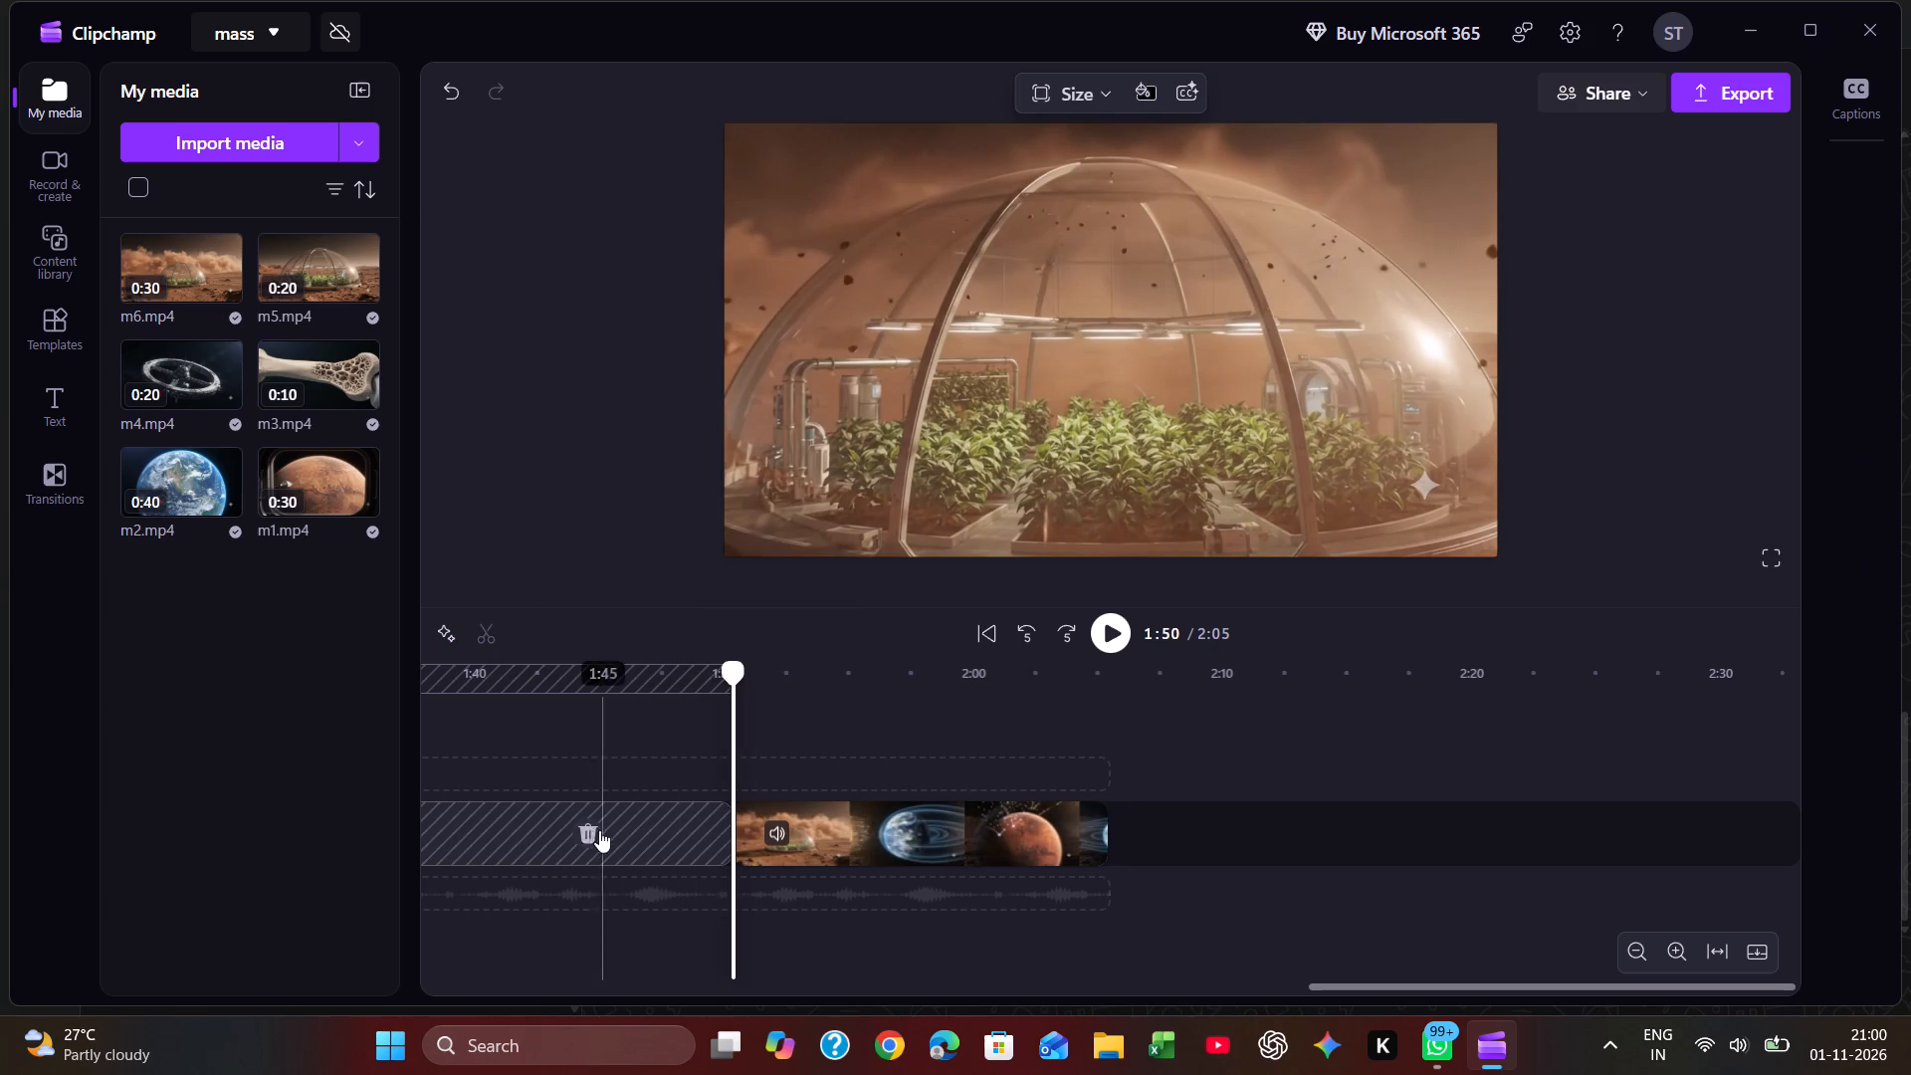
{"action": "left_click", "coordinate": [594, 829]}
{"action": "left_click", "coordinate": [567, 718]}
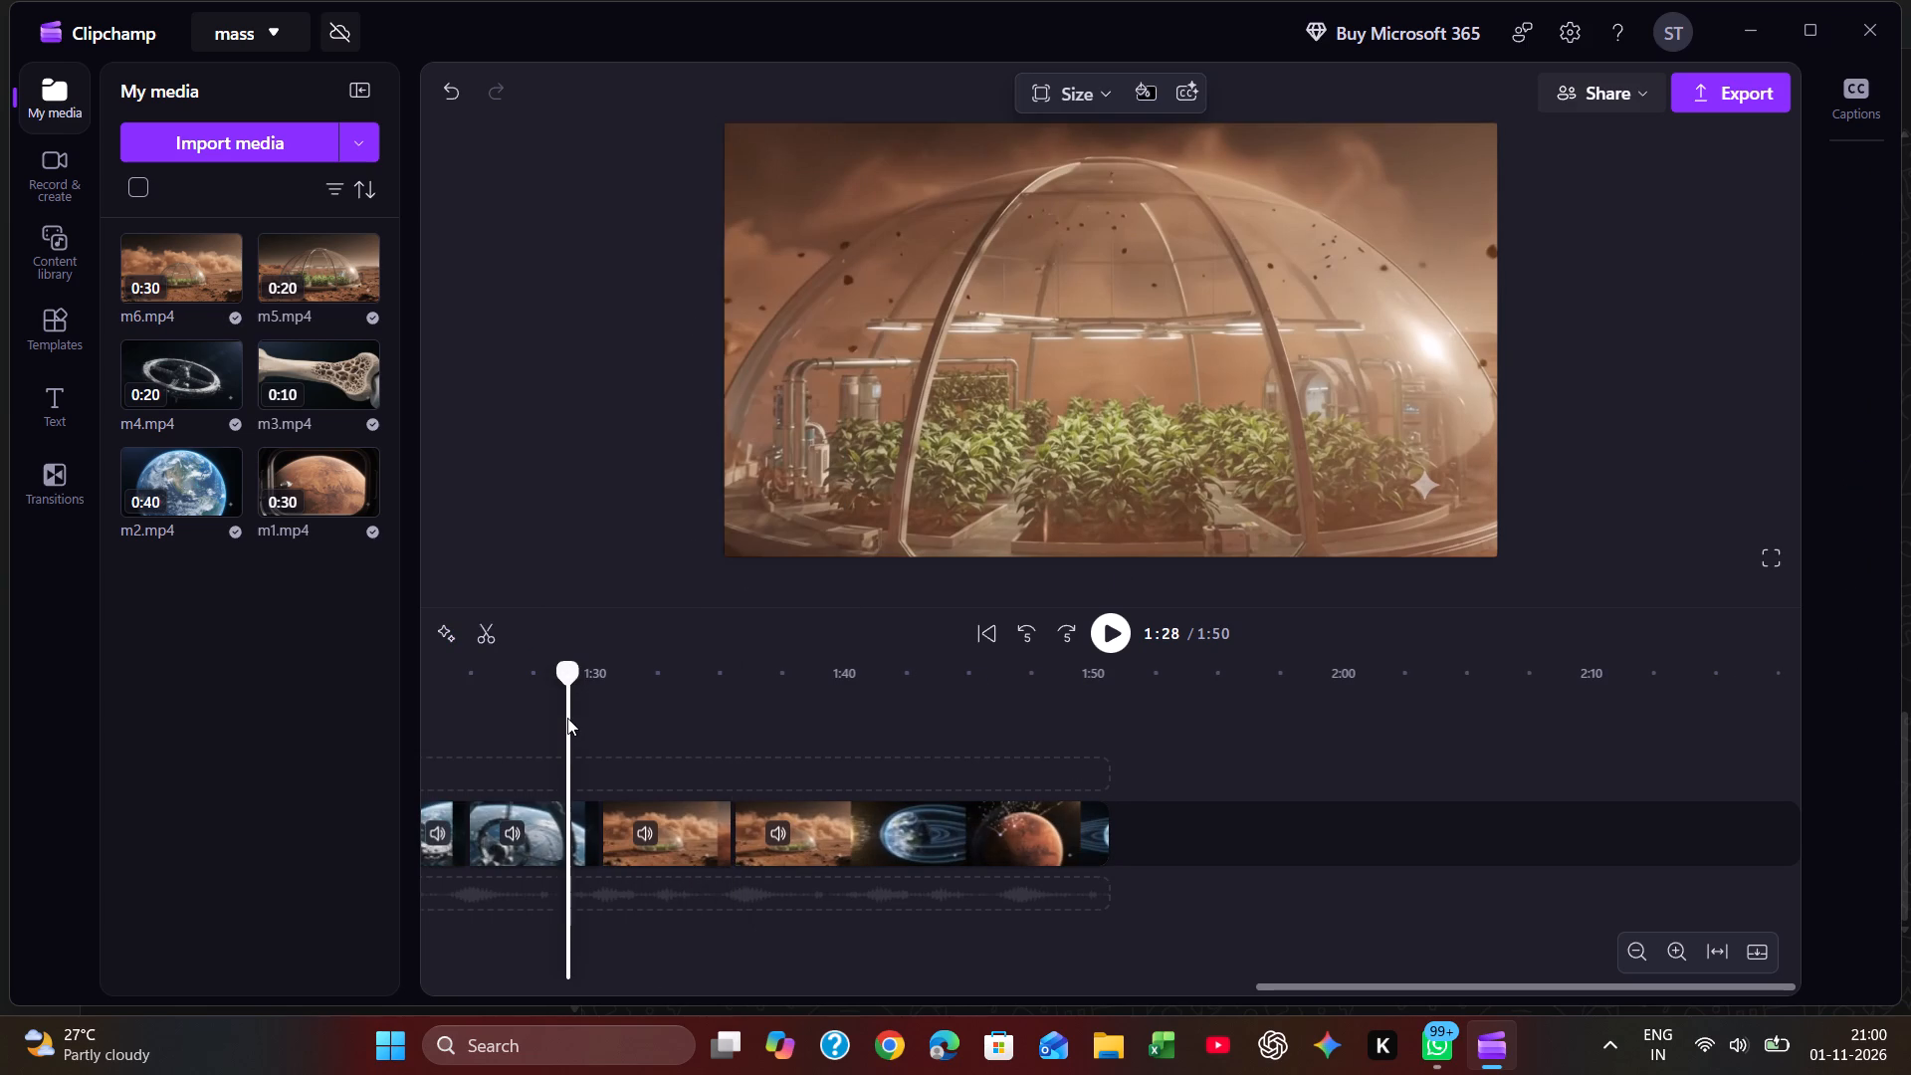
{"action": "key", "text": "space"}
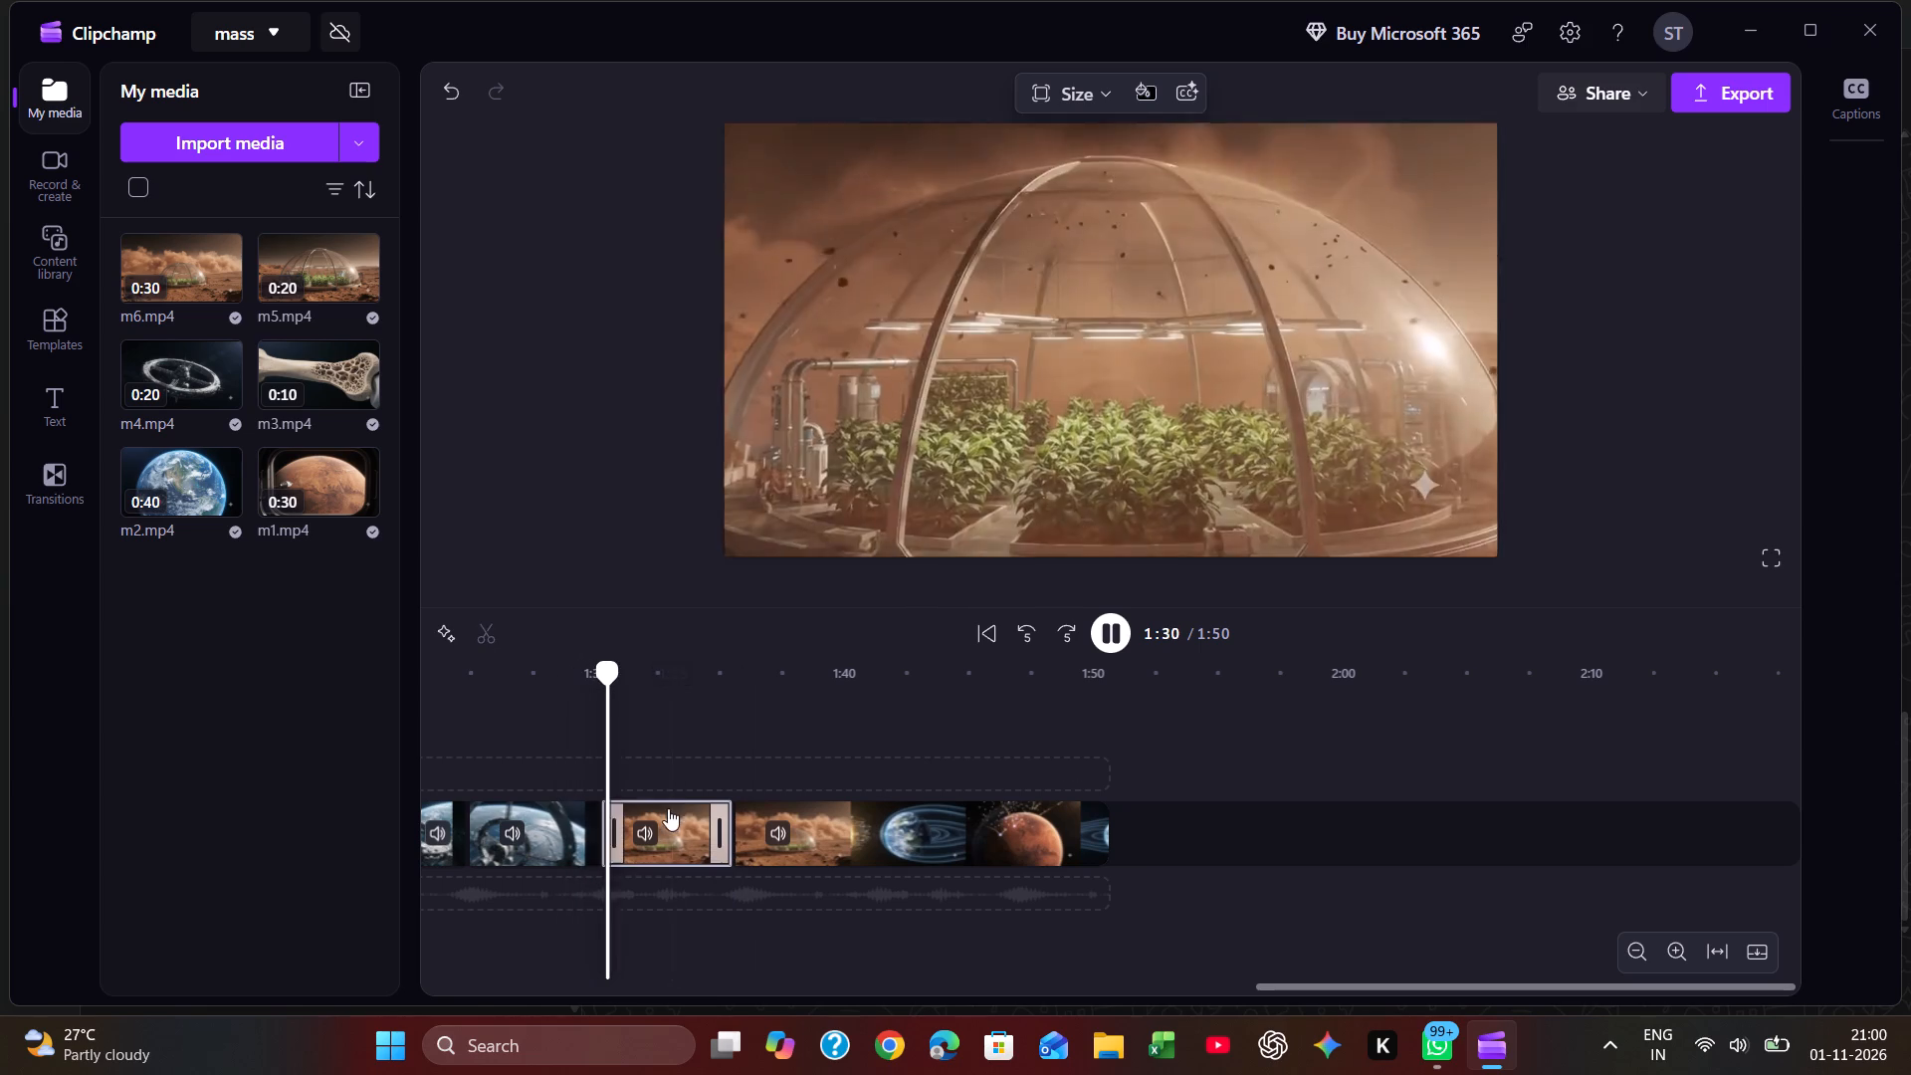
Delete the remaining m5 dust-storm segment, close the gap before the m6 segment, and play back from about 1:25.
{"action": "right_click", "coordinate": [673, 832]}
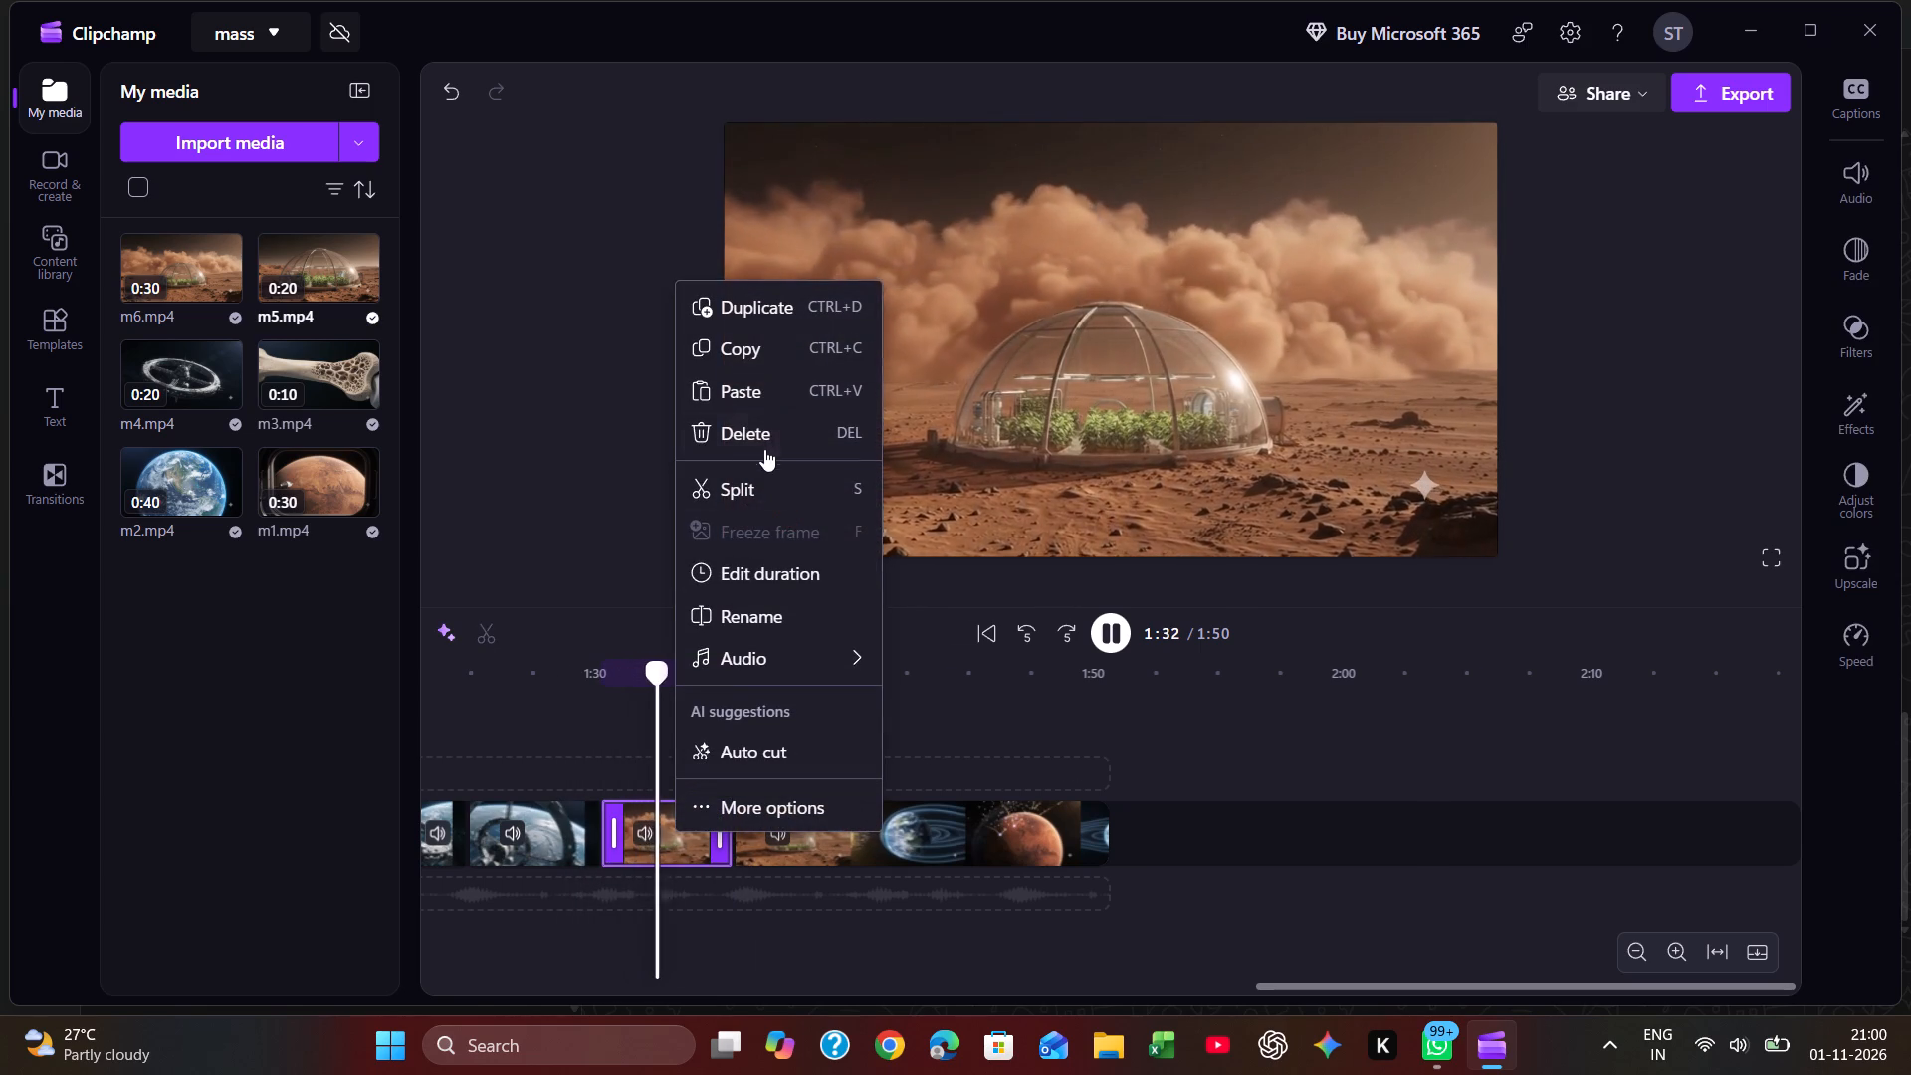
{"action": "left_click", "coordinate": [760, 437]}
{"action": "left_click", "coordinate": [661, 834]}
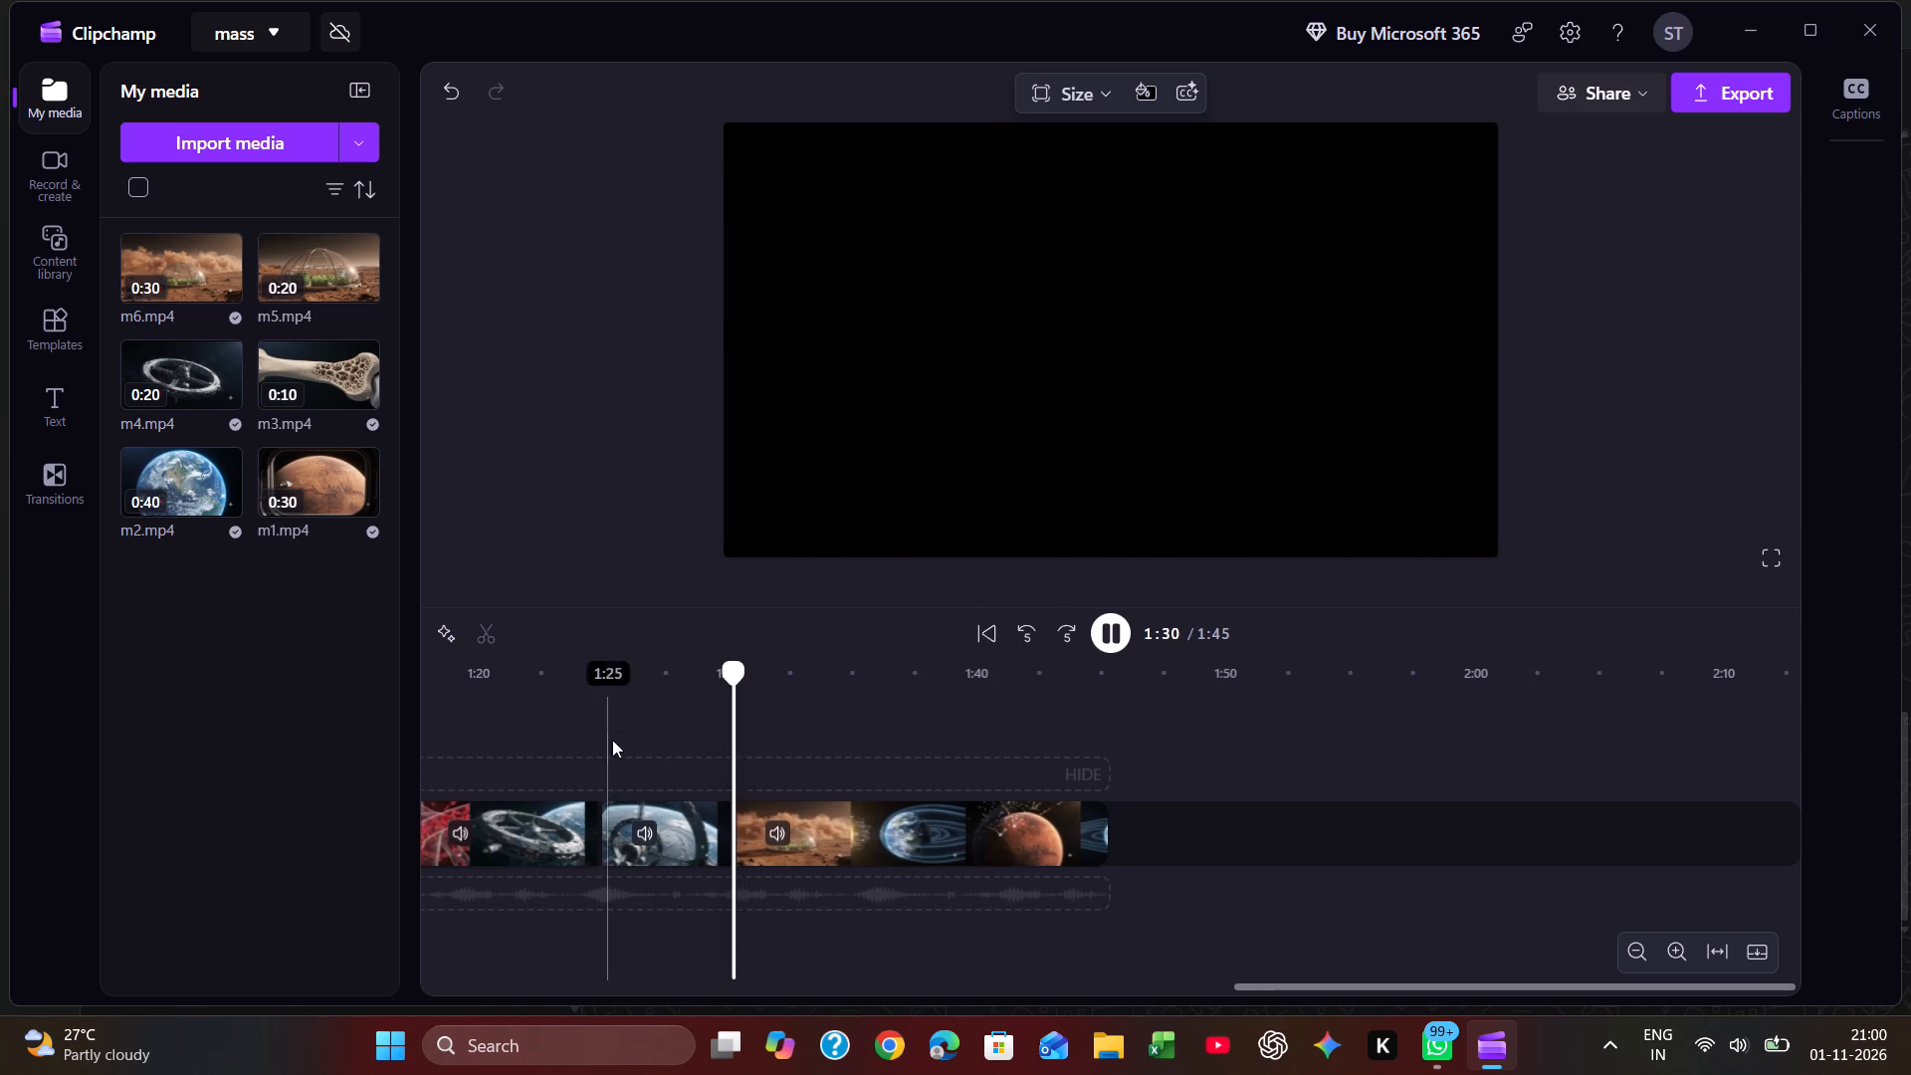
{"action": "left_click", "coordinate": [622, 724]}
{"action": "key", "text": "space"}
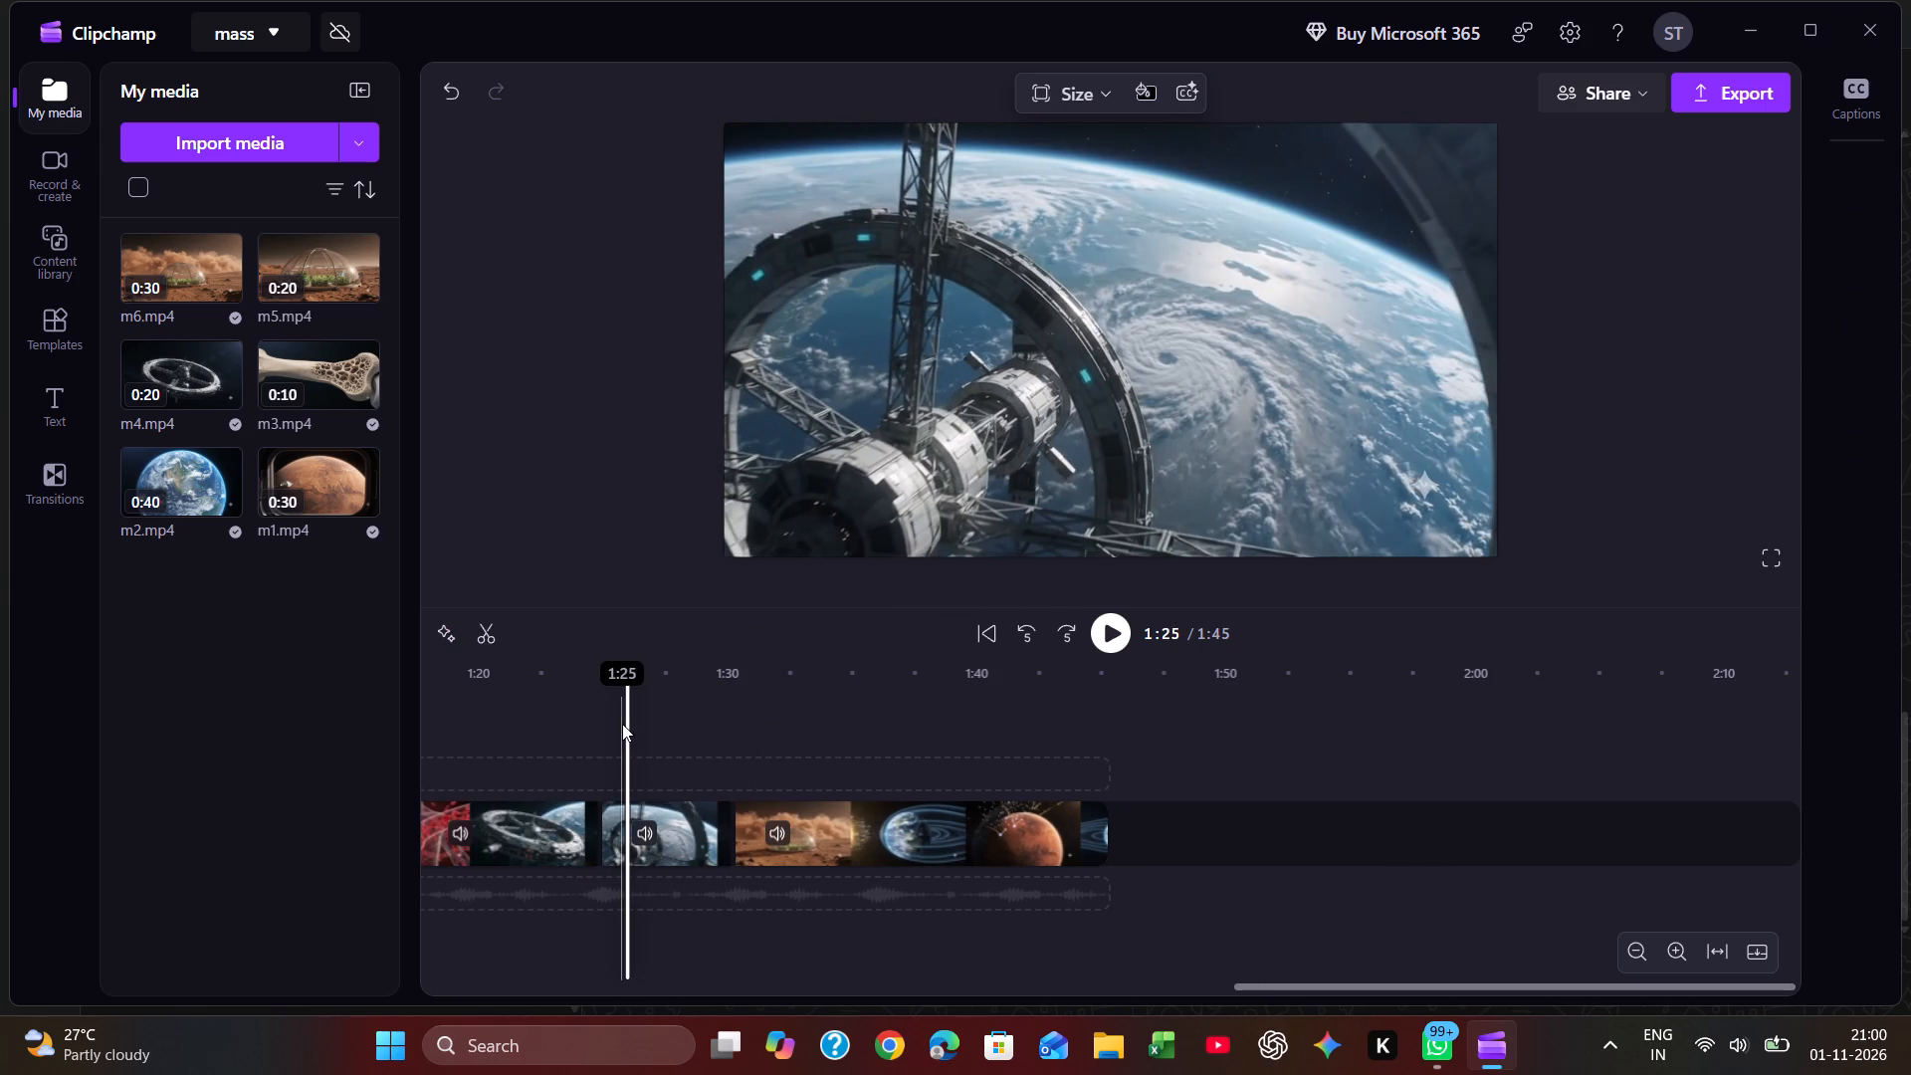
{"action": "key", "text": "space"}
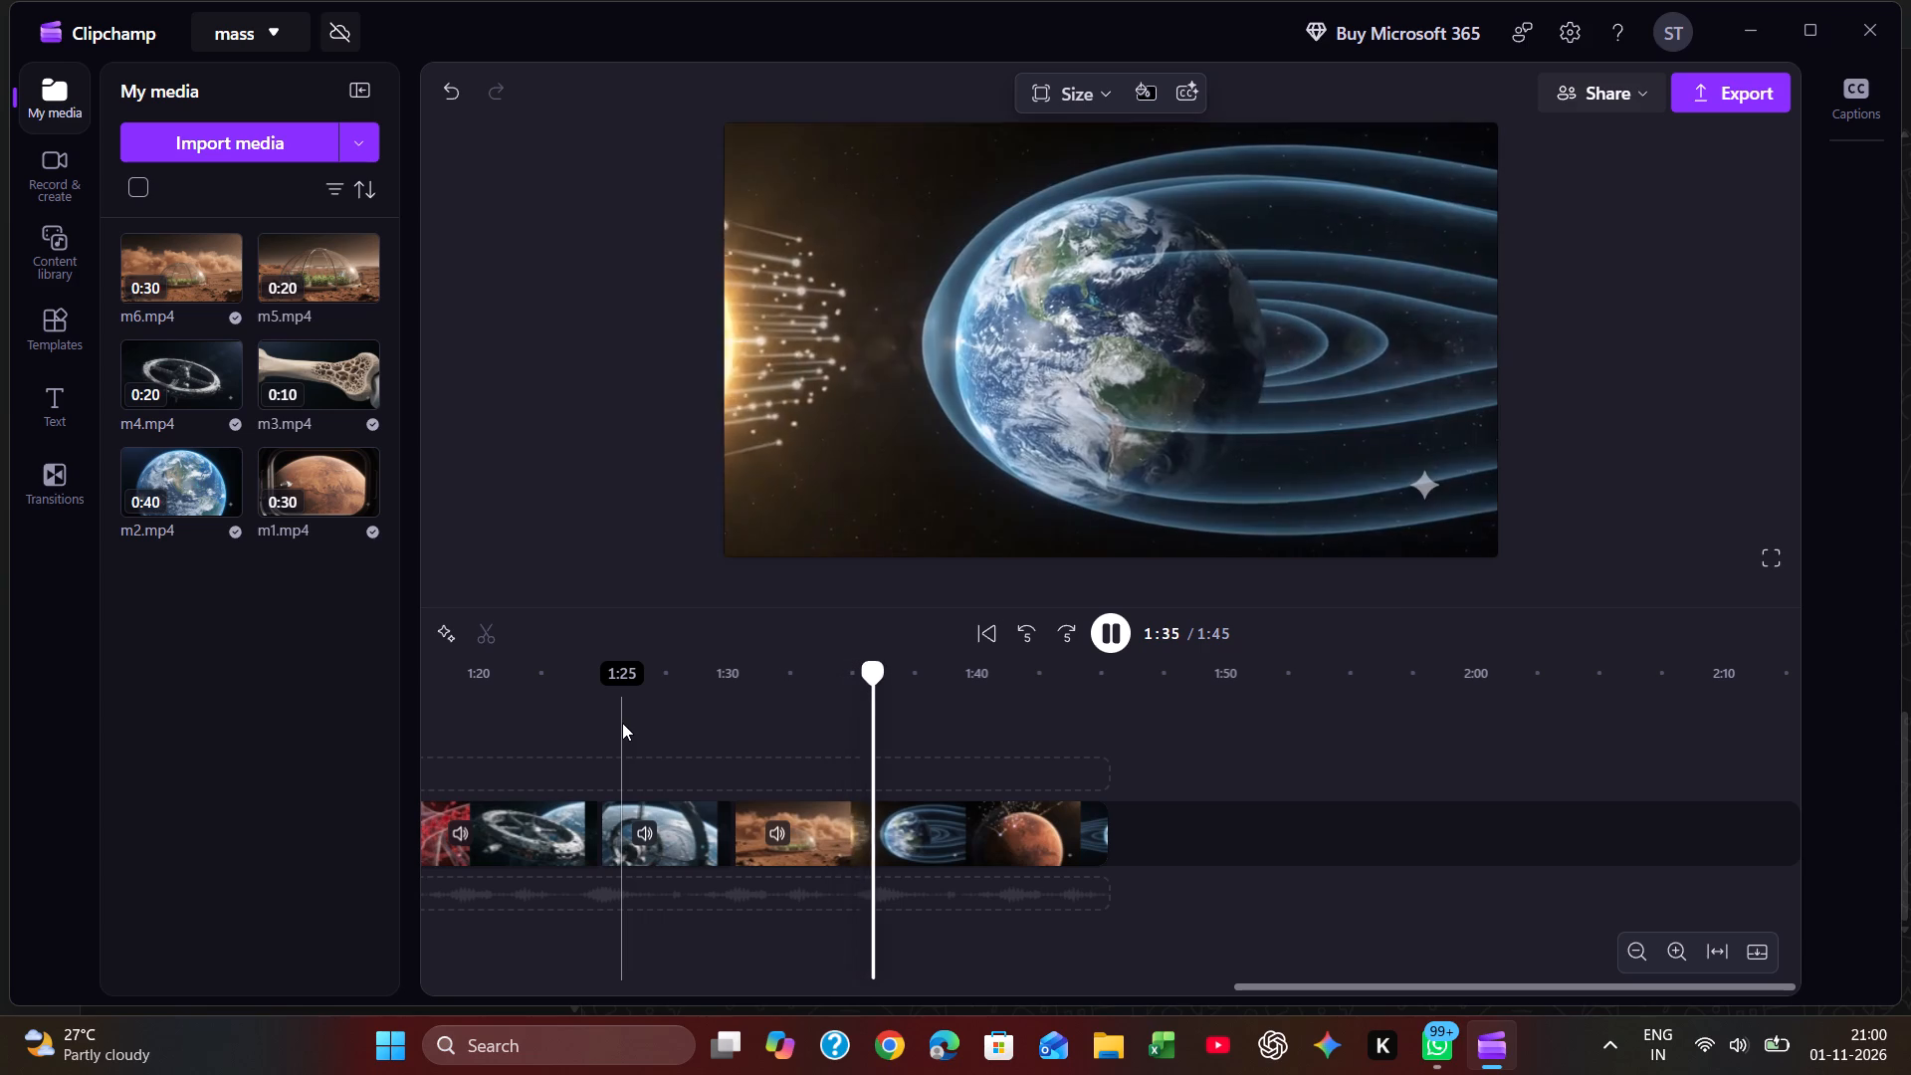
Play back the timeline from about 1:28 to the end, reviewing the join into the m6 segment and its shots.
{"action": "left_click_drag", "start_coordinate": [871, 826], "coordinate": [849, 826]}
{"action": "left_click", "coordinate": [686, 738]}
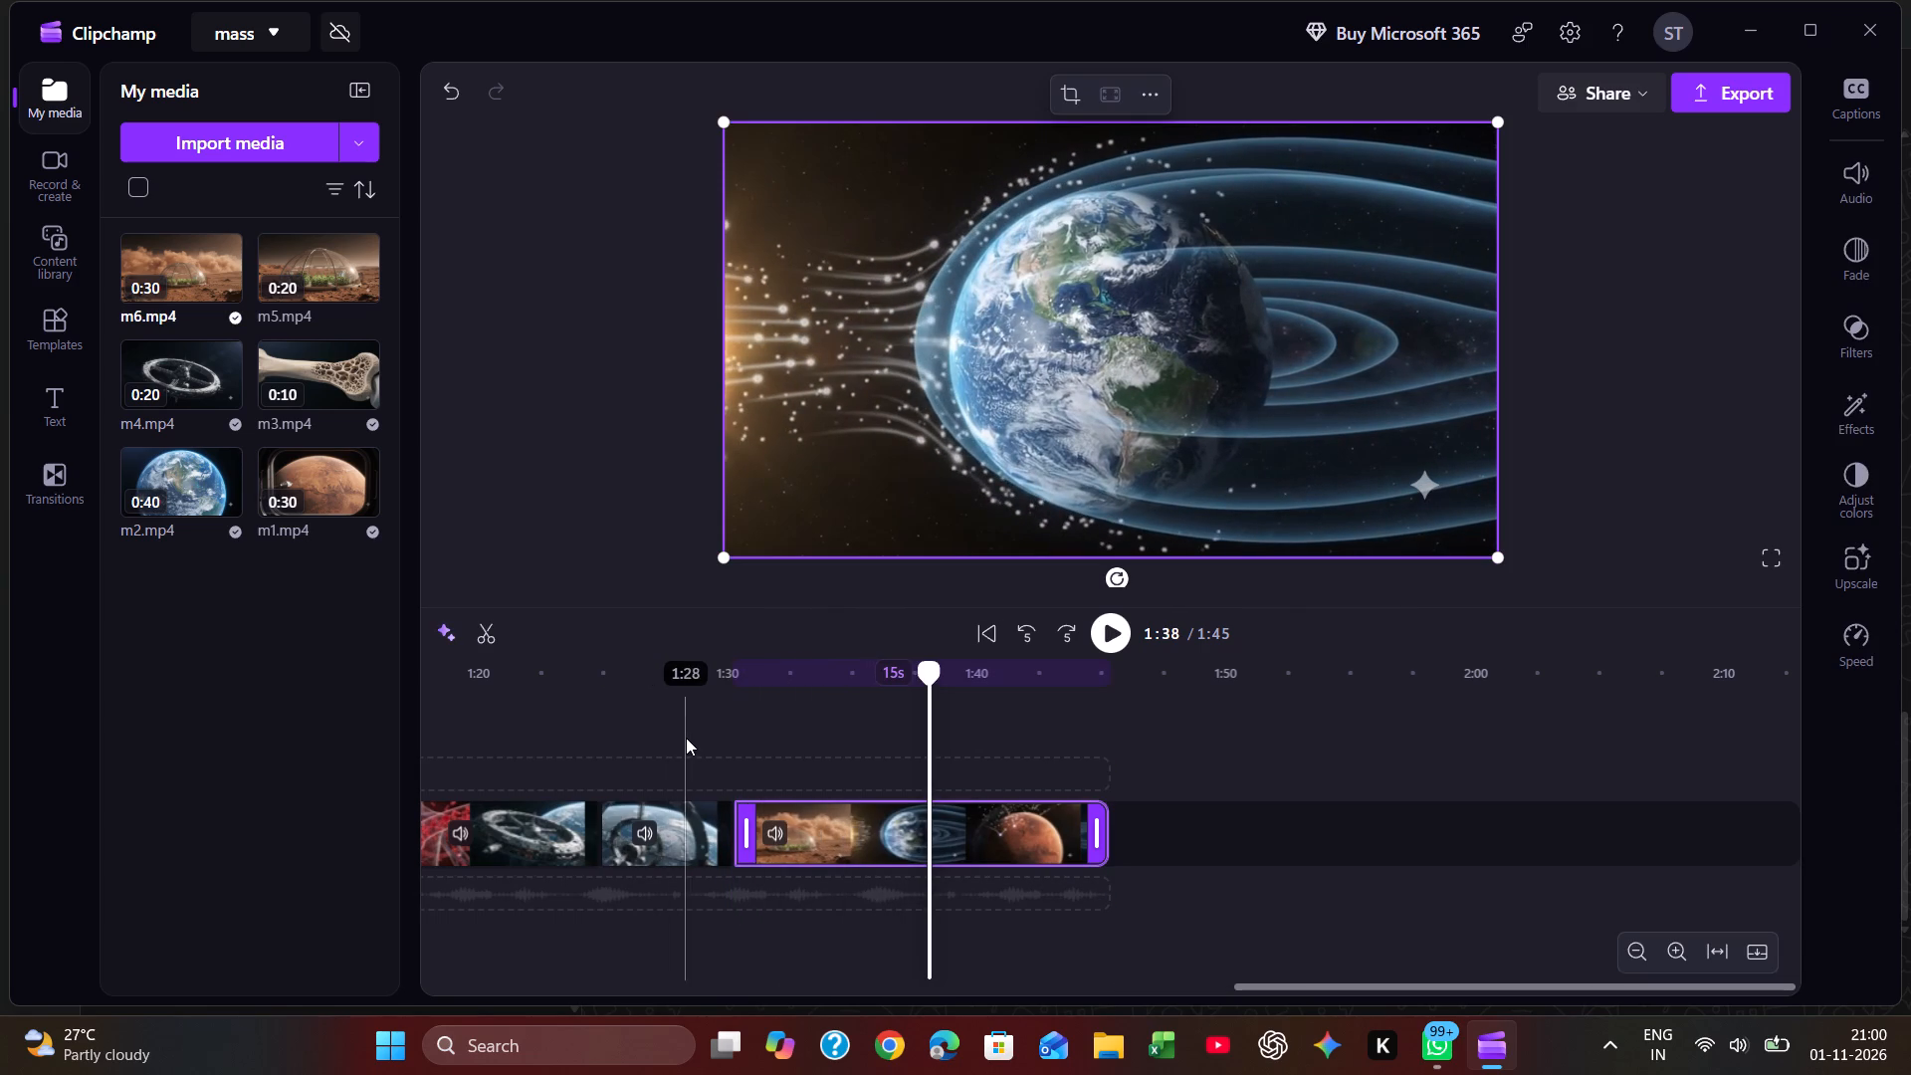
{"action": "key", "text": "space"}
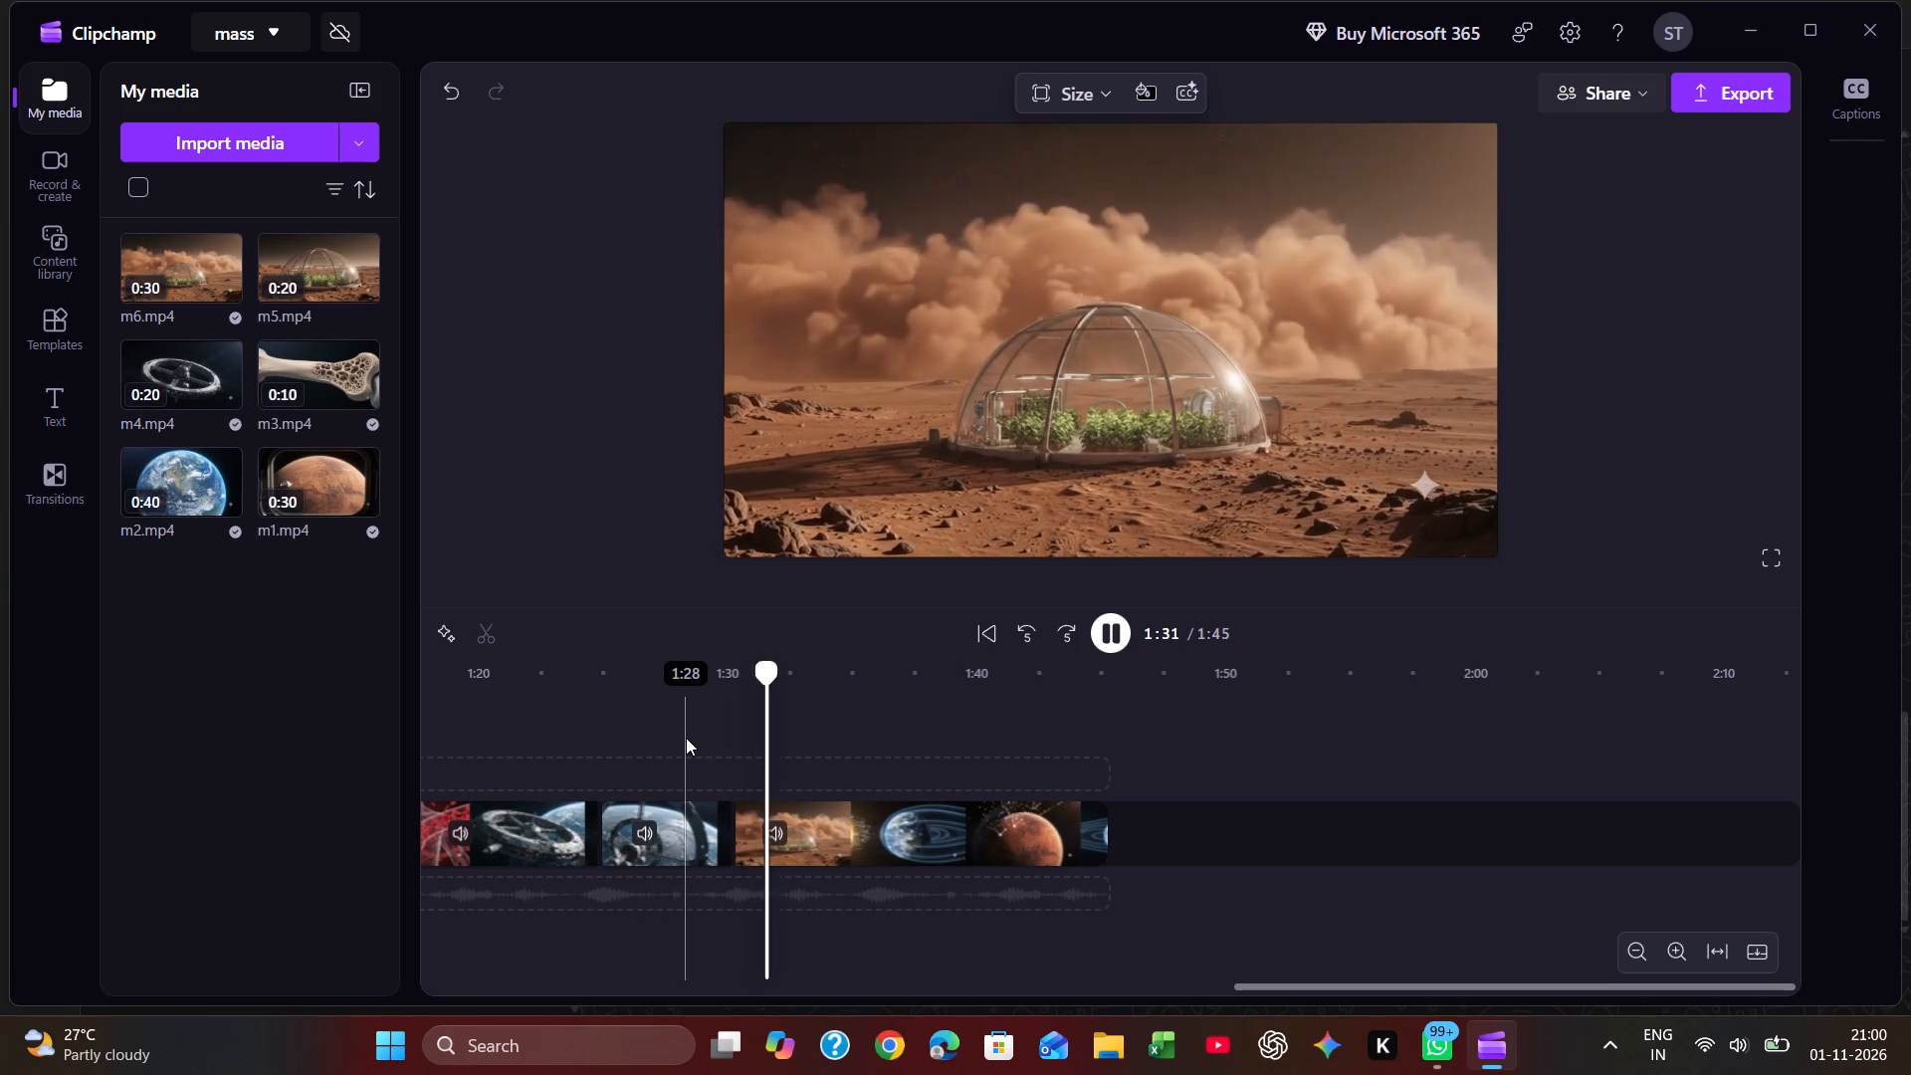
{"action": "left_click", "coordinate": [686, 738]}
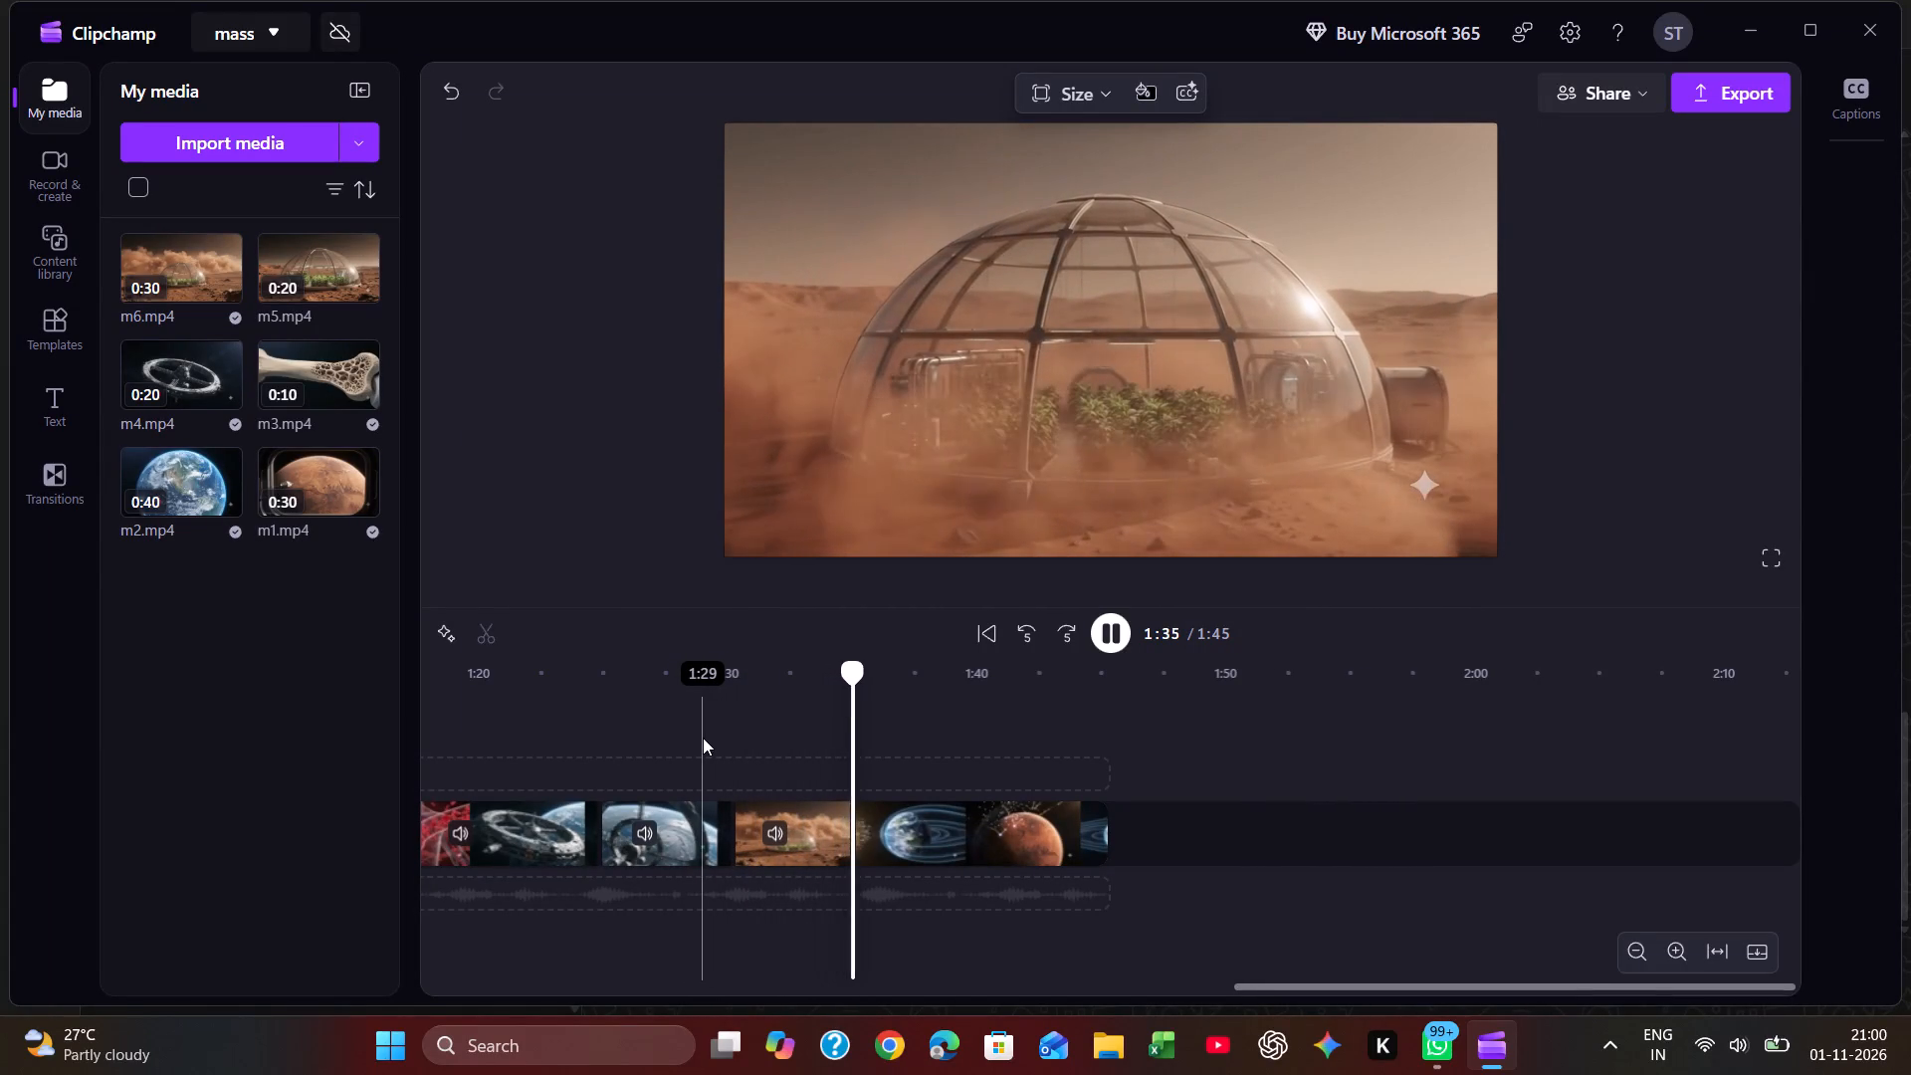
{"action": "key", "text": "space"}
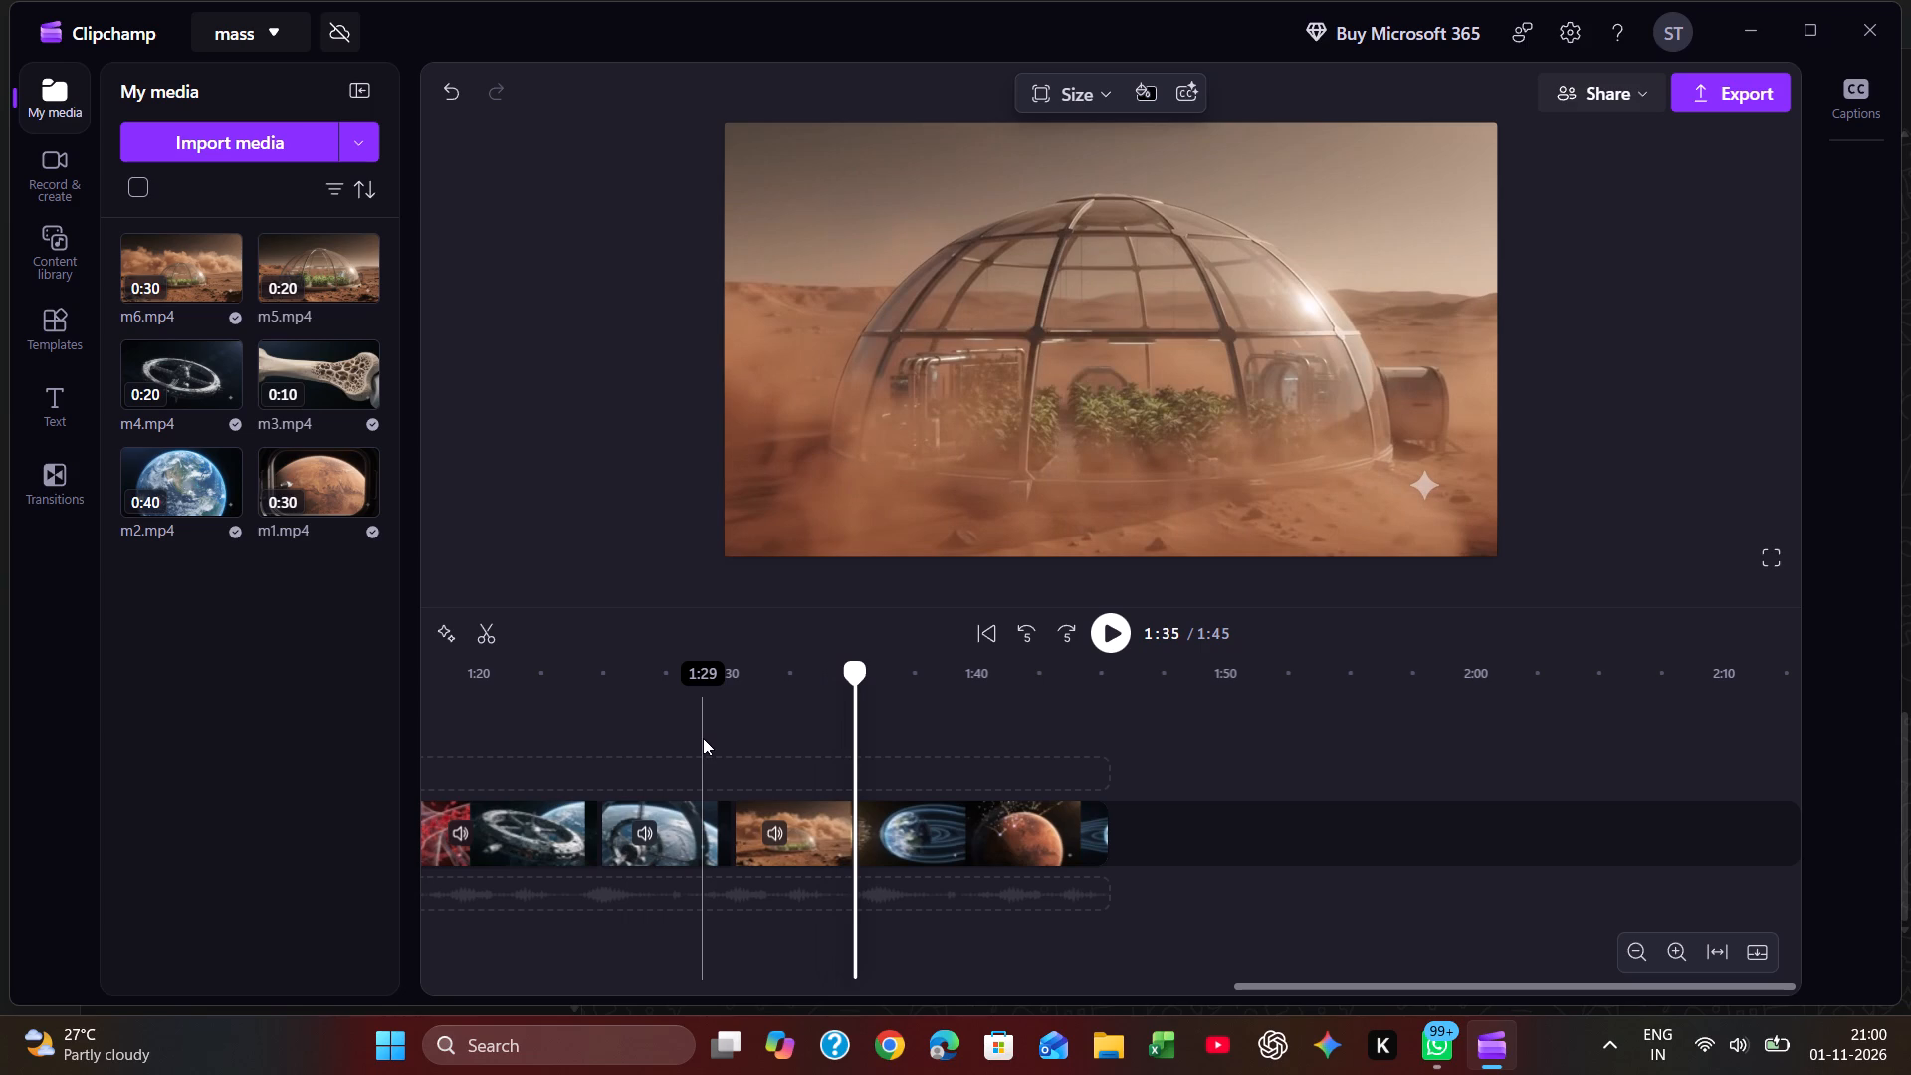
{"action": "left_click", "coordinate": [703, 738]}
{"action": "key", "text": "space"}
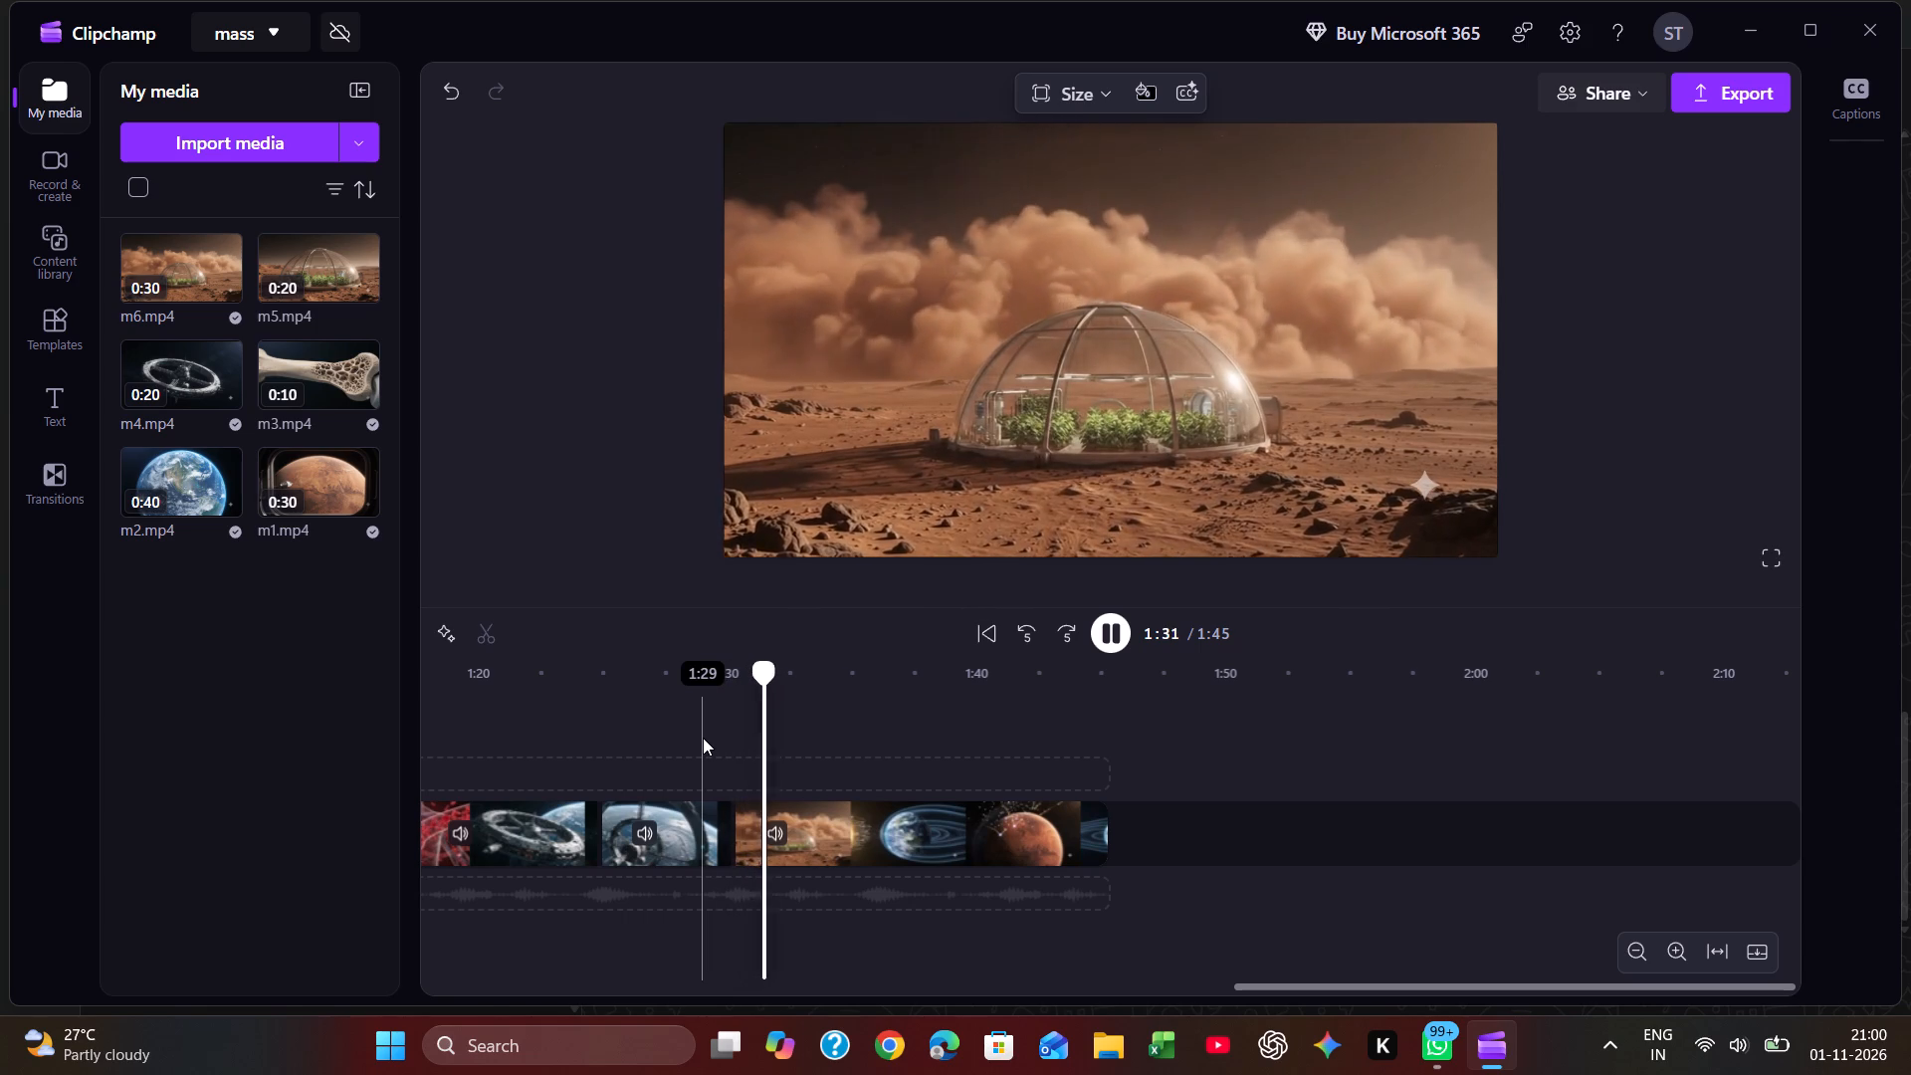
{"action": "key", "text": "space"}
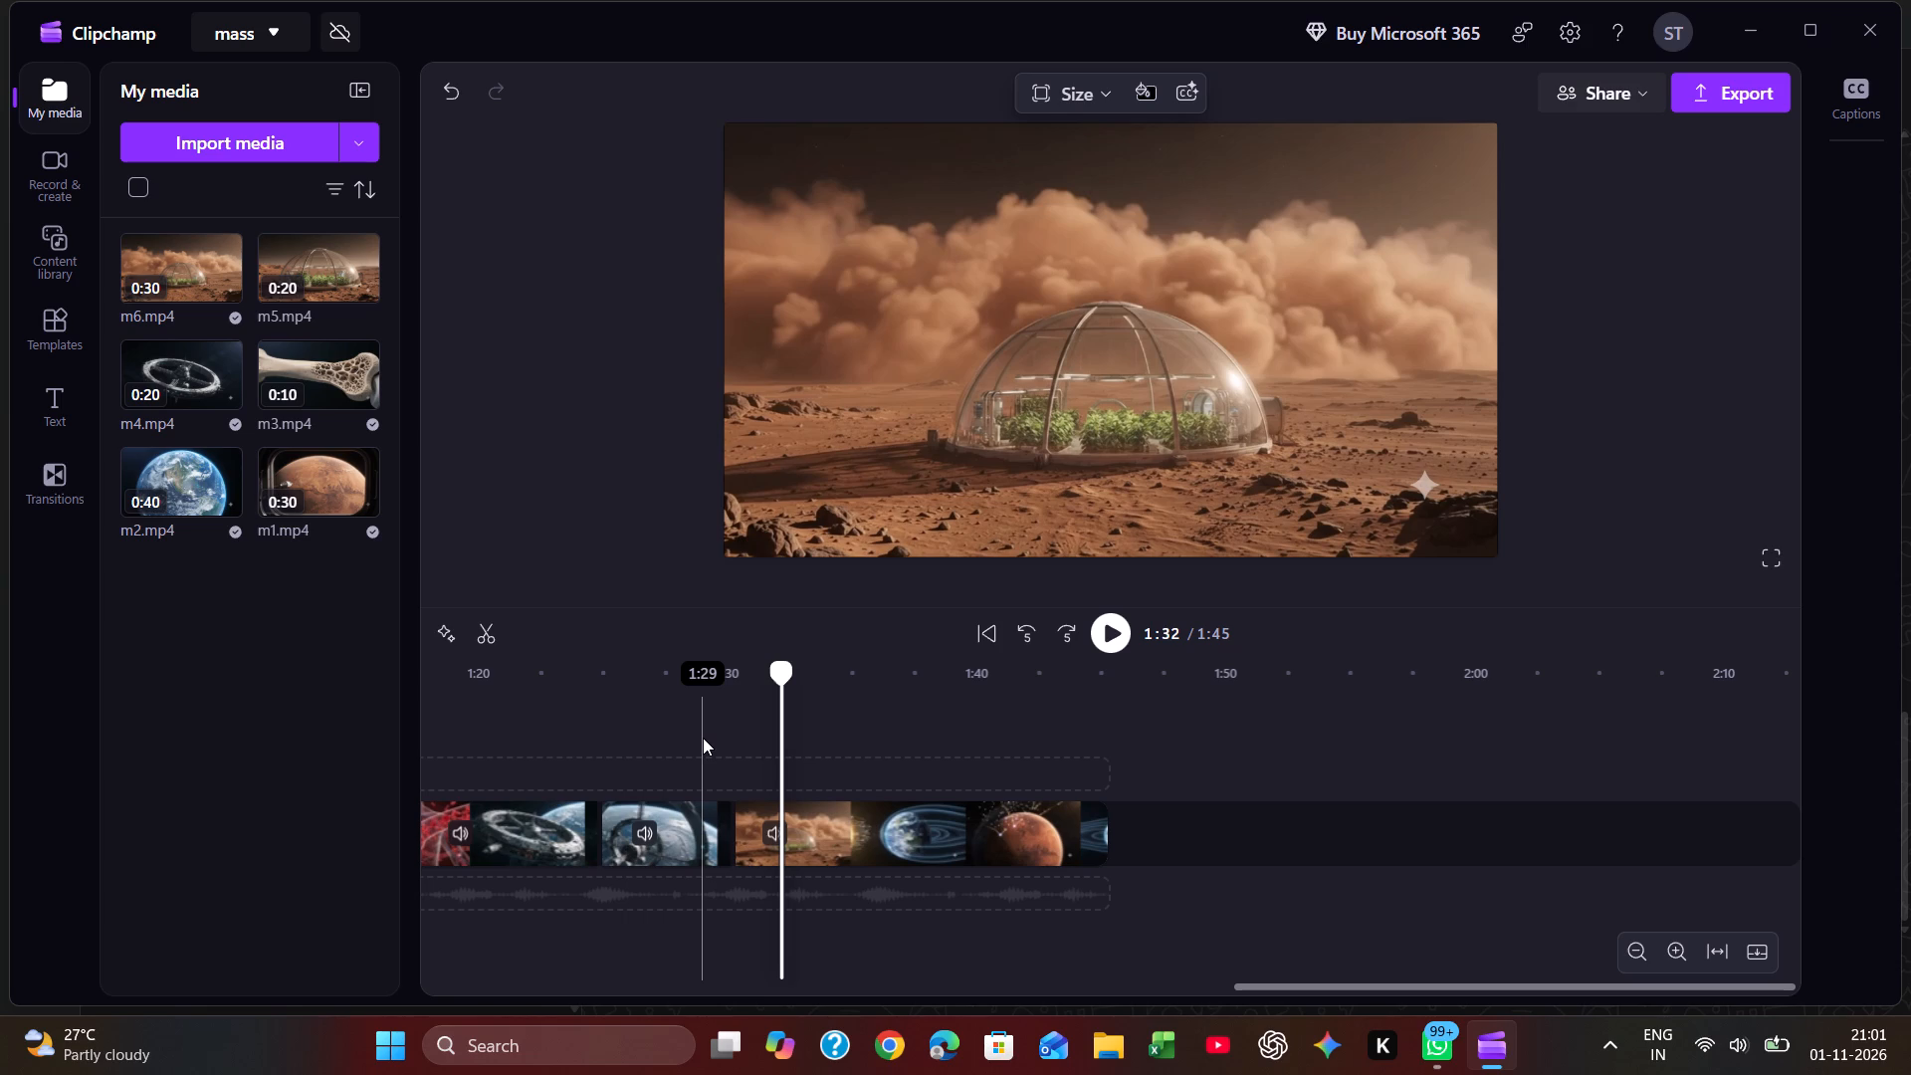
{"action": "key", "text": "space"}
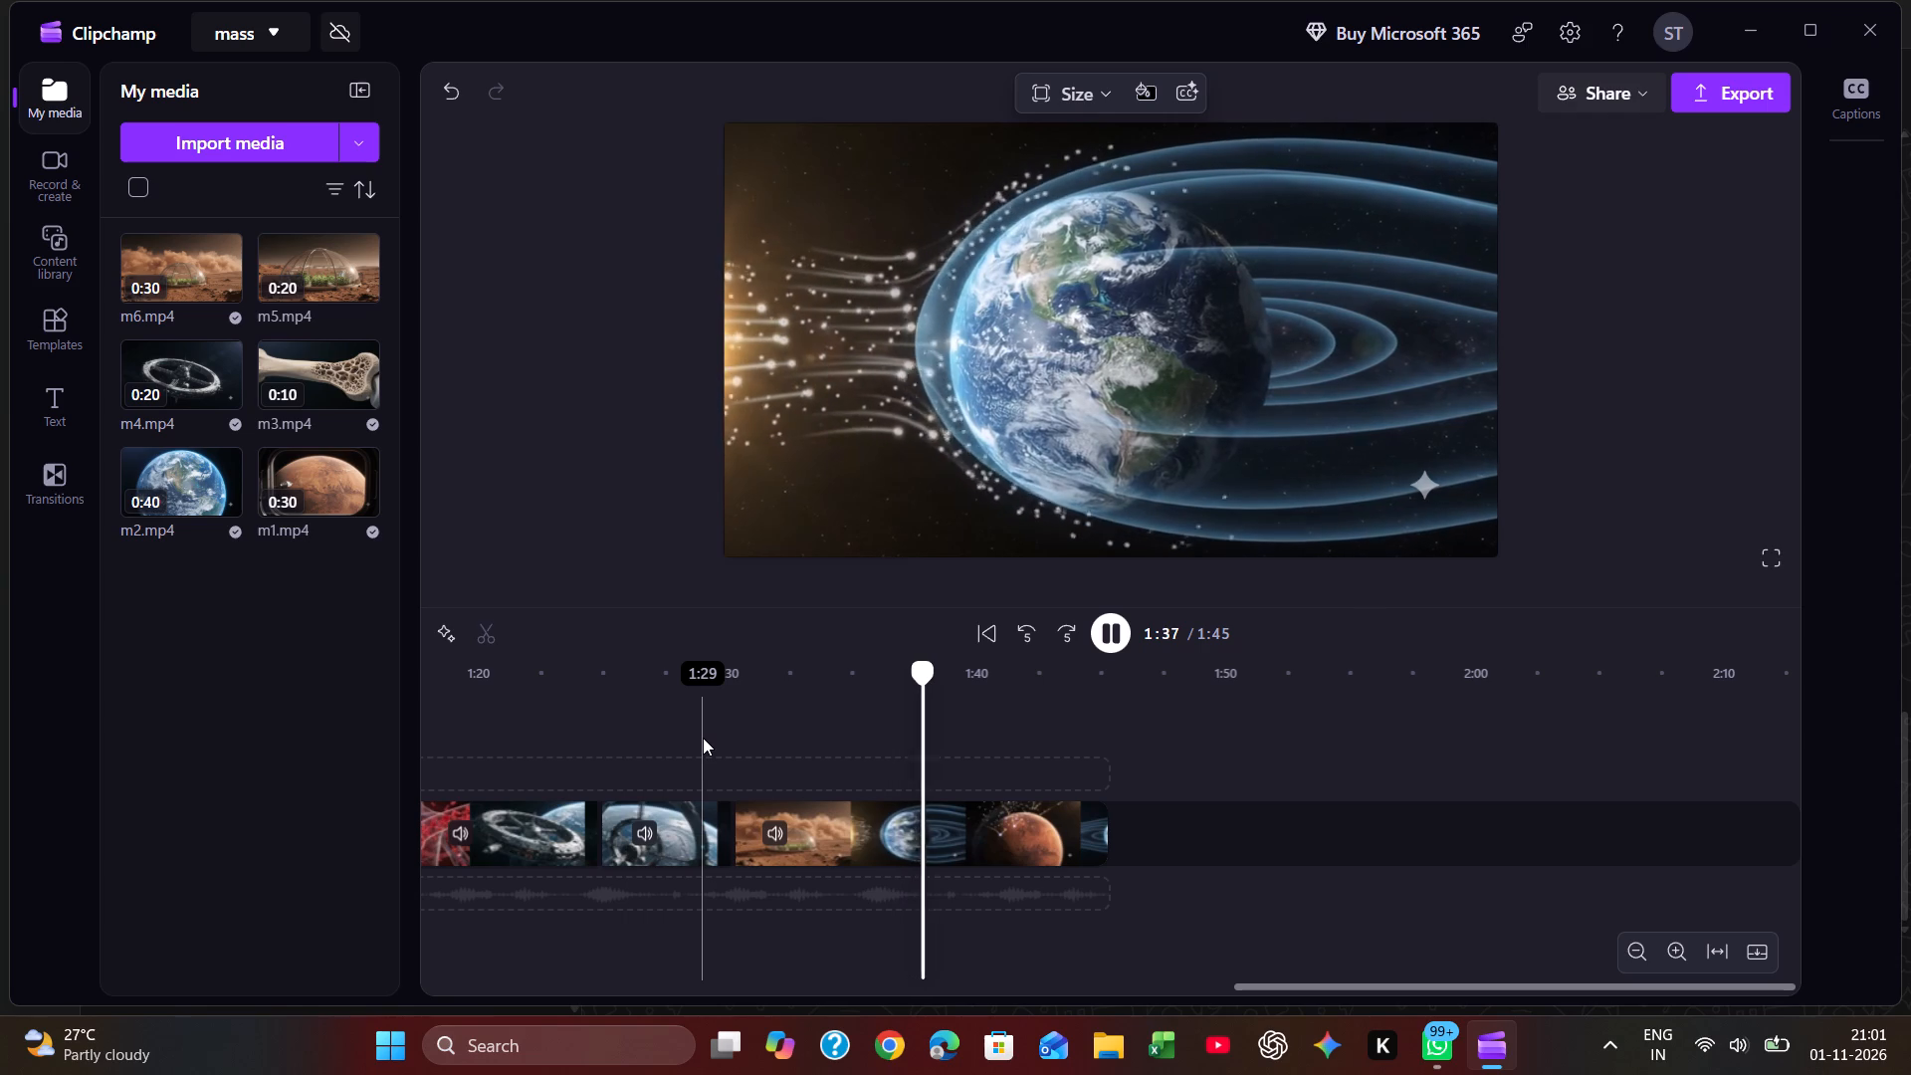
{"action": "key", "text": "space"}
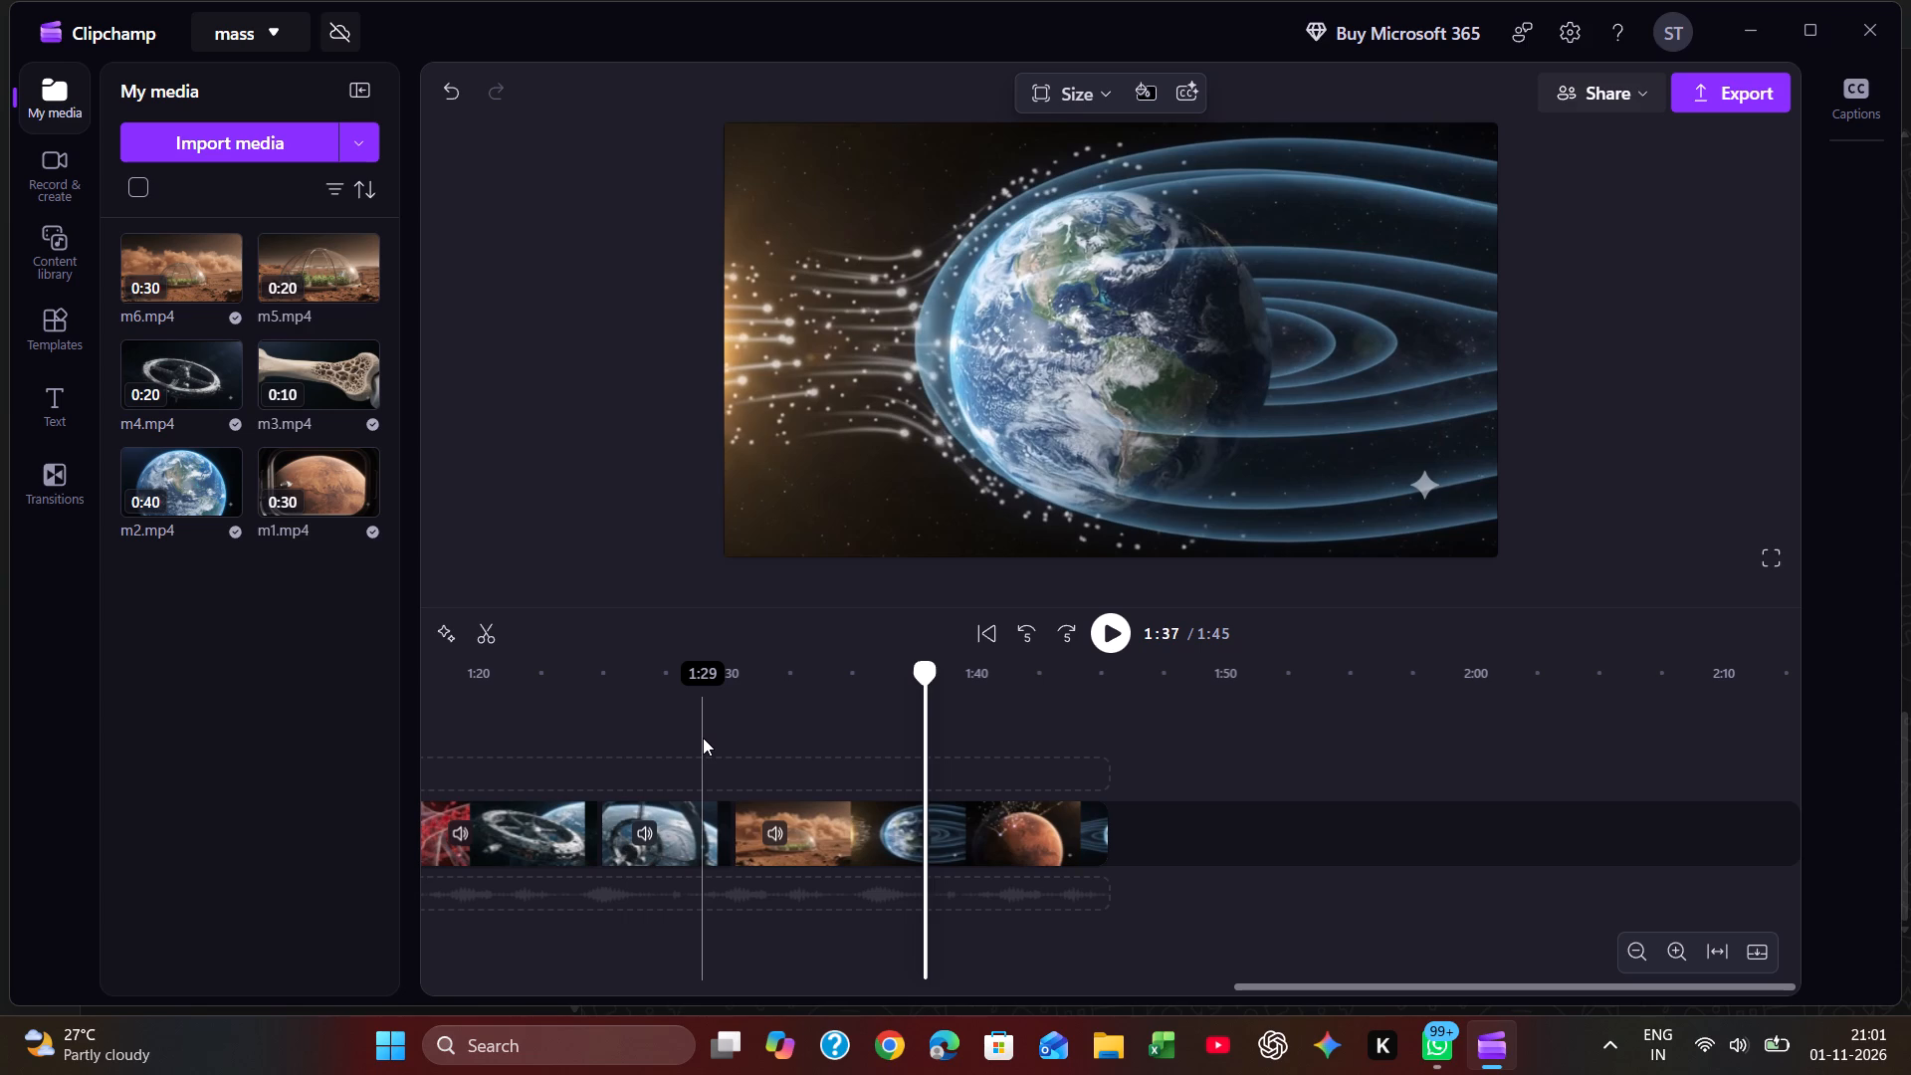
{"action": "key", "text": "space"}
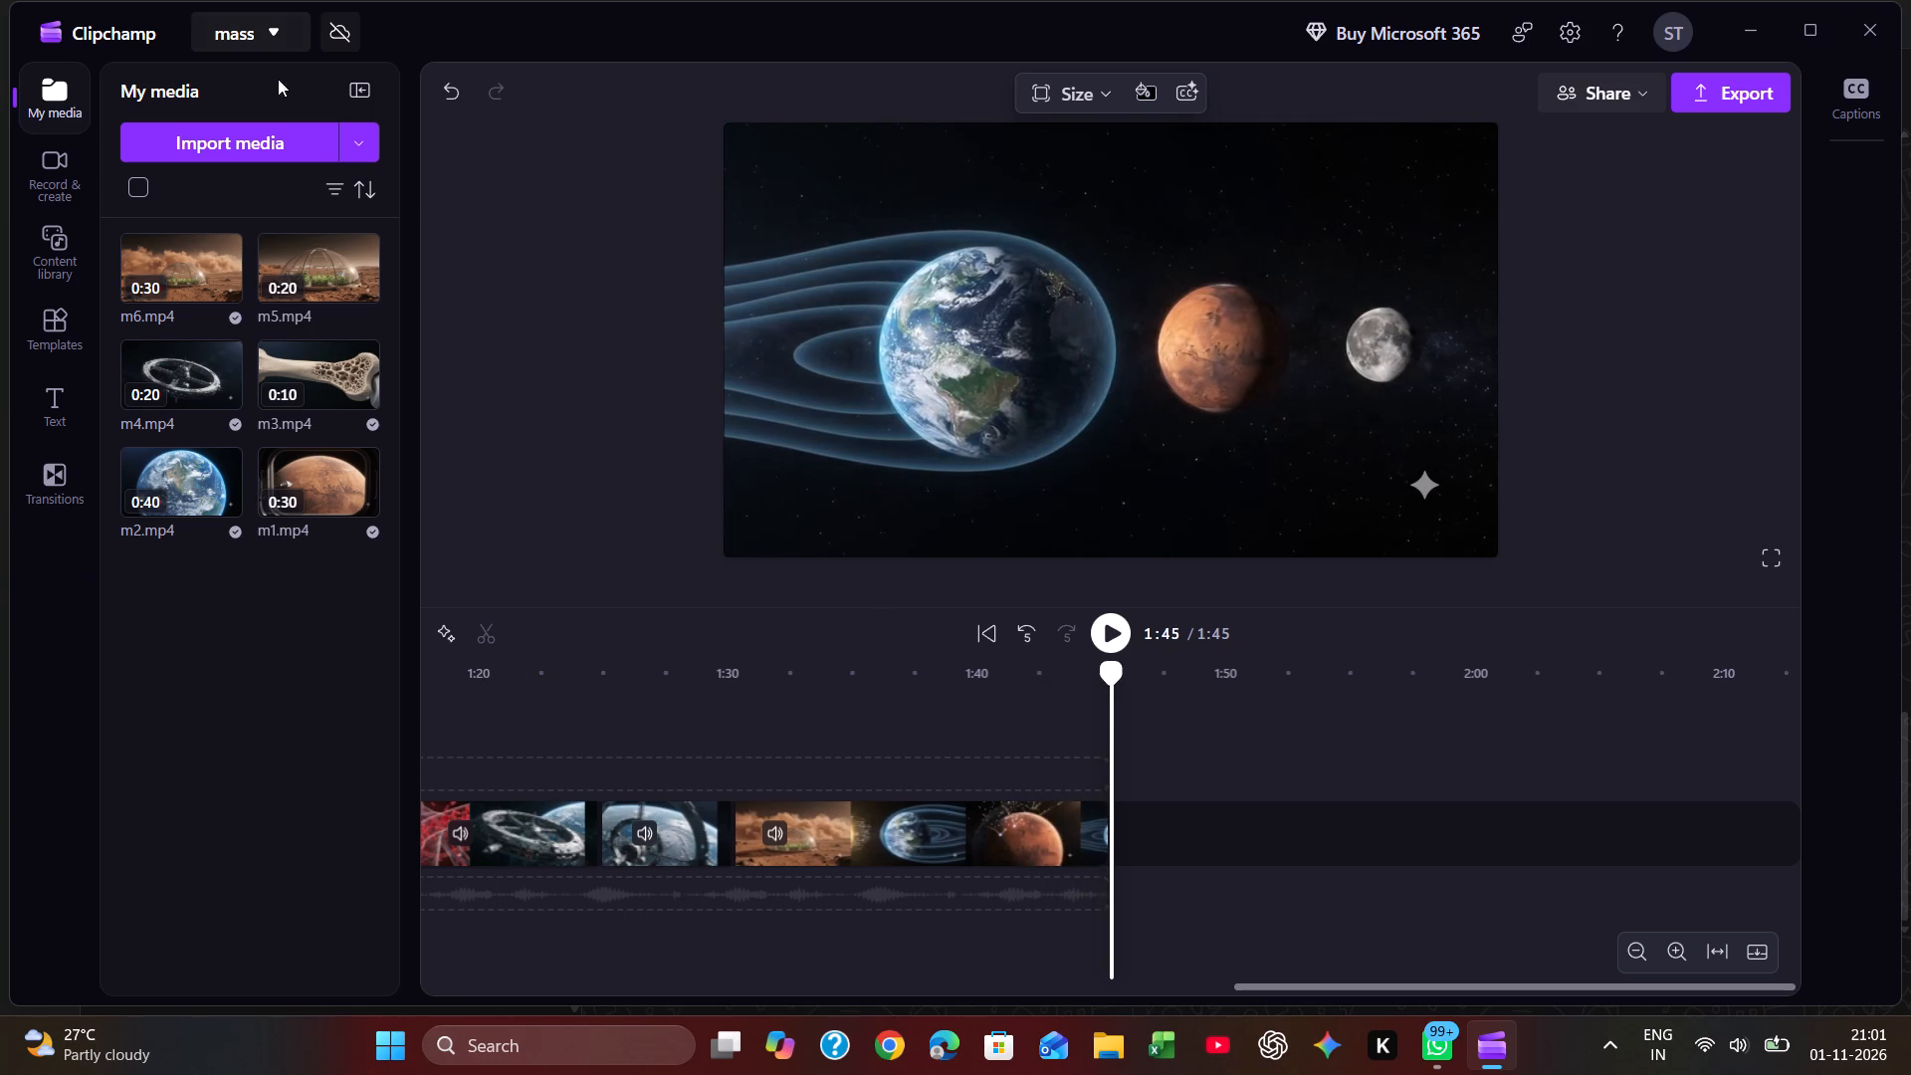
Import the m7 video from the audios folder and add it at the end of the timeline.
{"action": "left_click", "coordinate": [264, 141]}
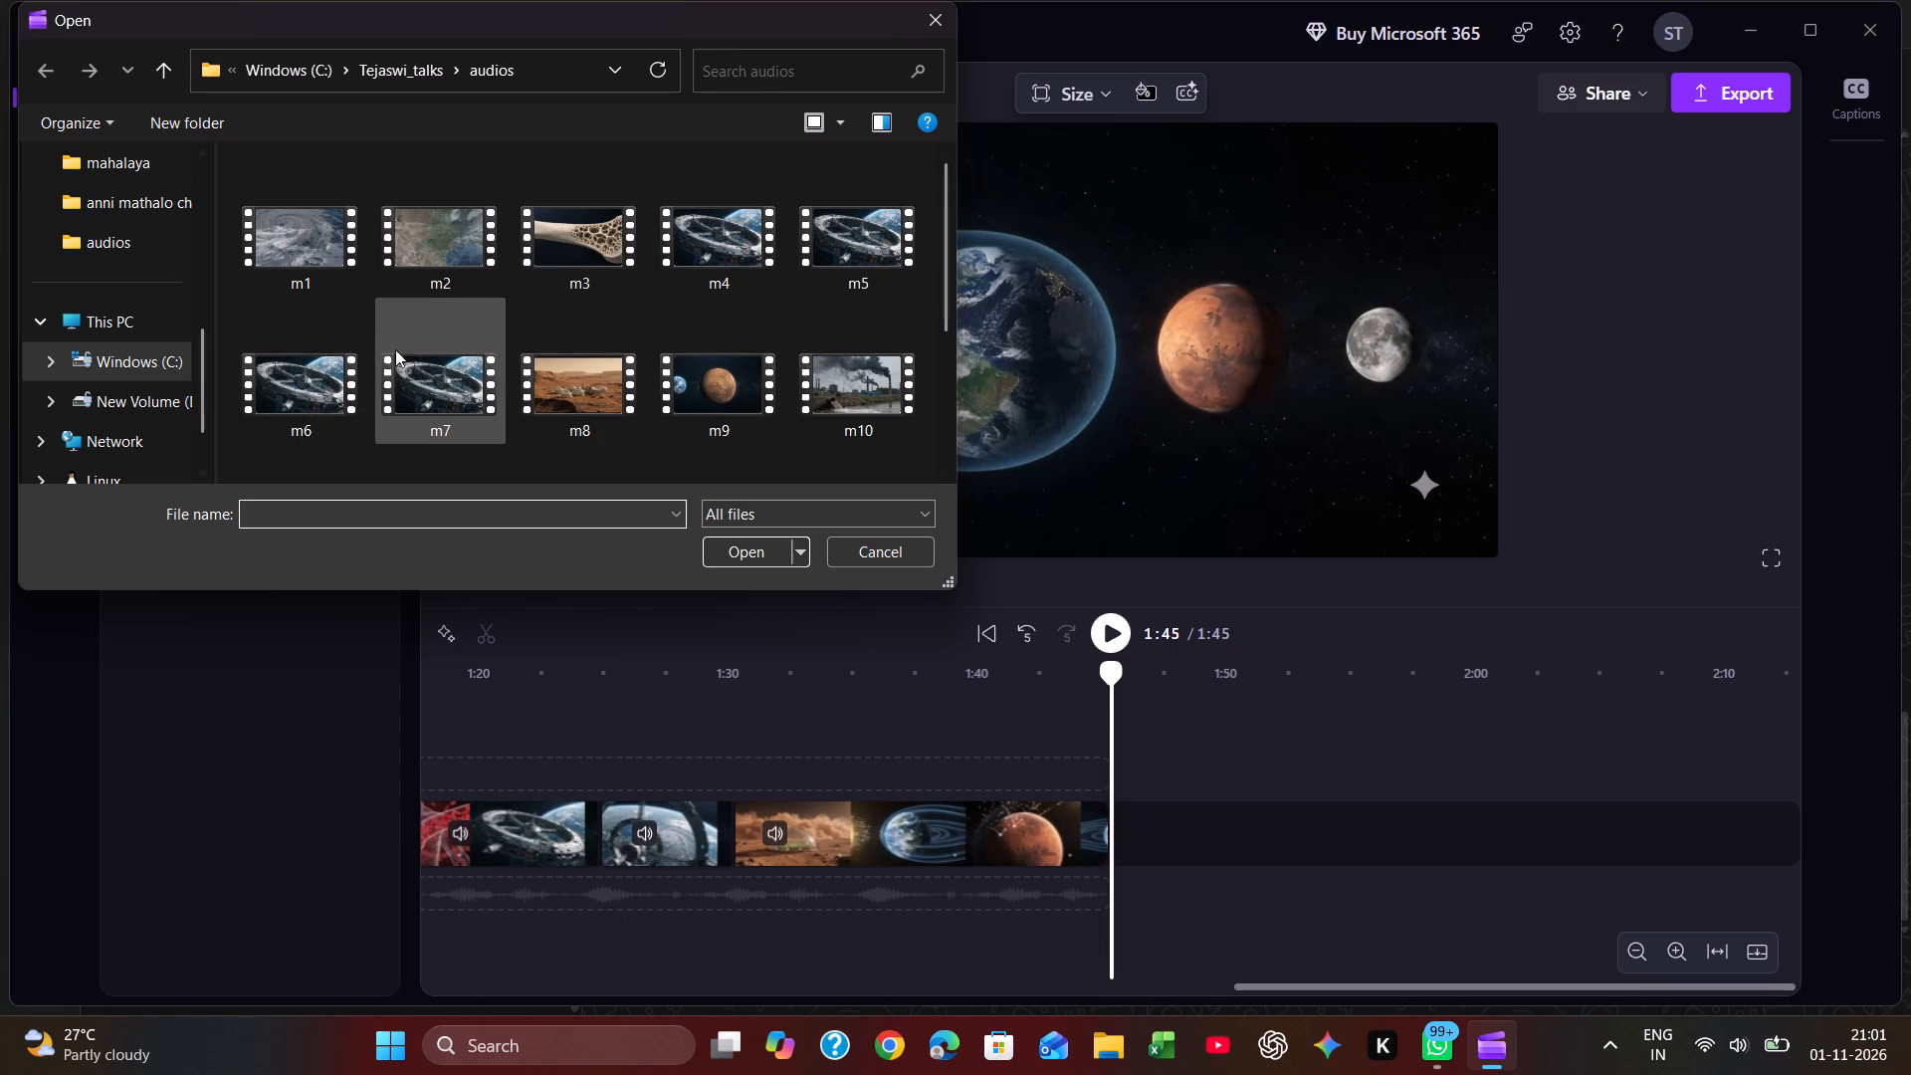
{"action": "left_click", "coordinate": [226, 674]}
{"action": "left_click", "coordinate": [943, 20]}
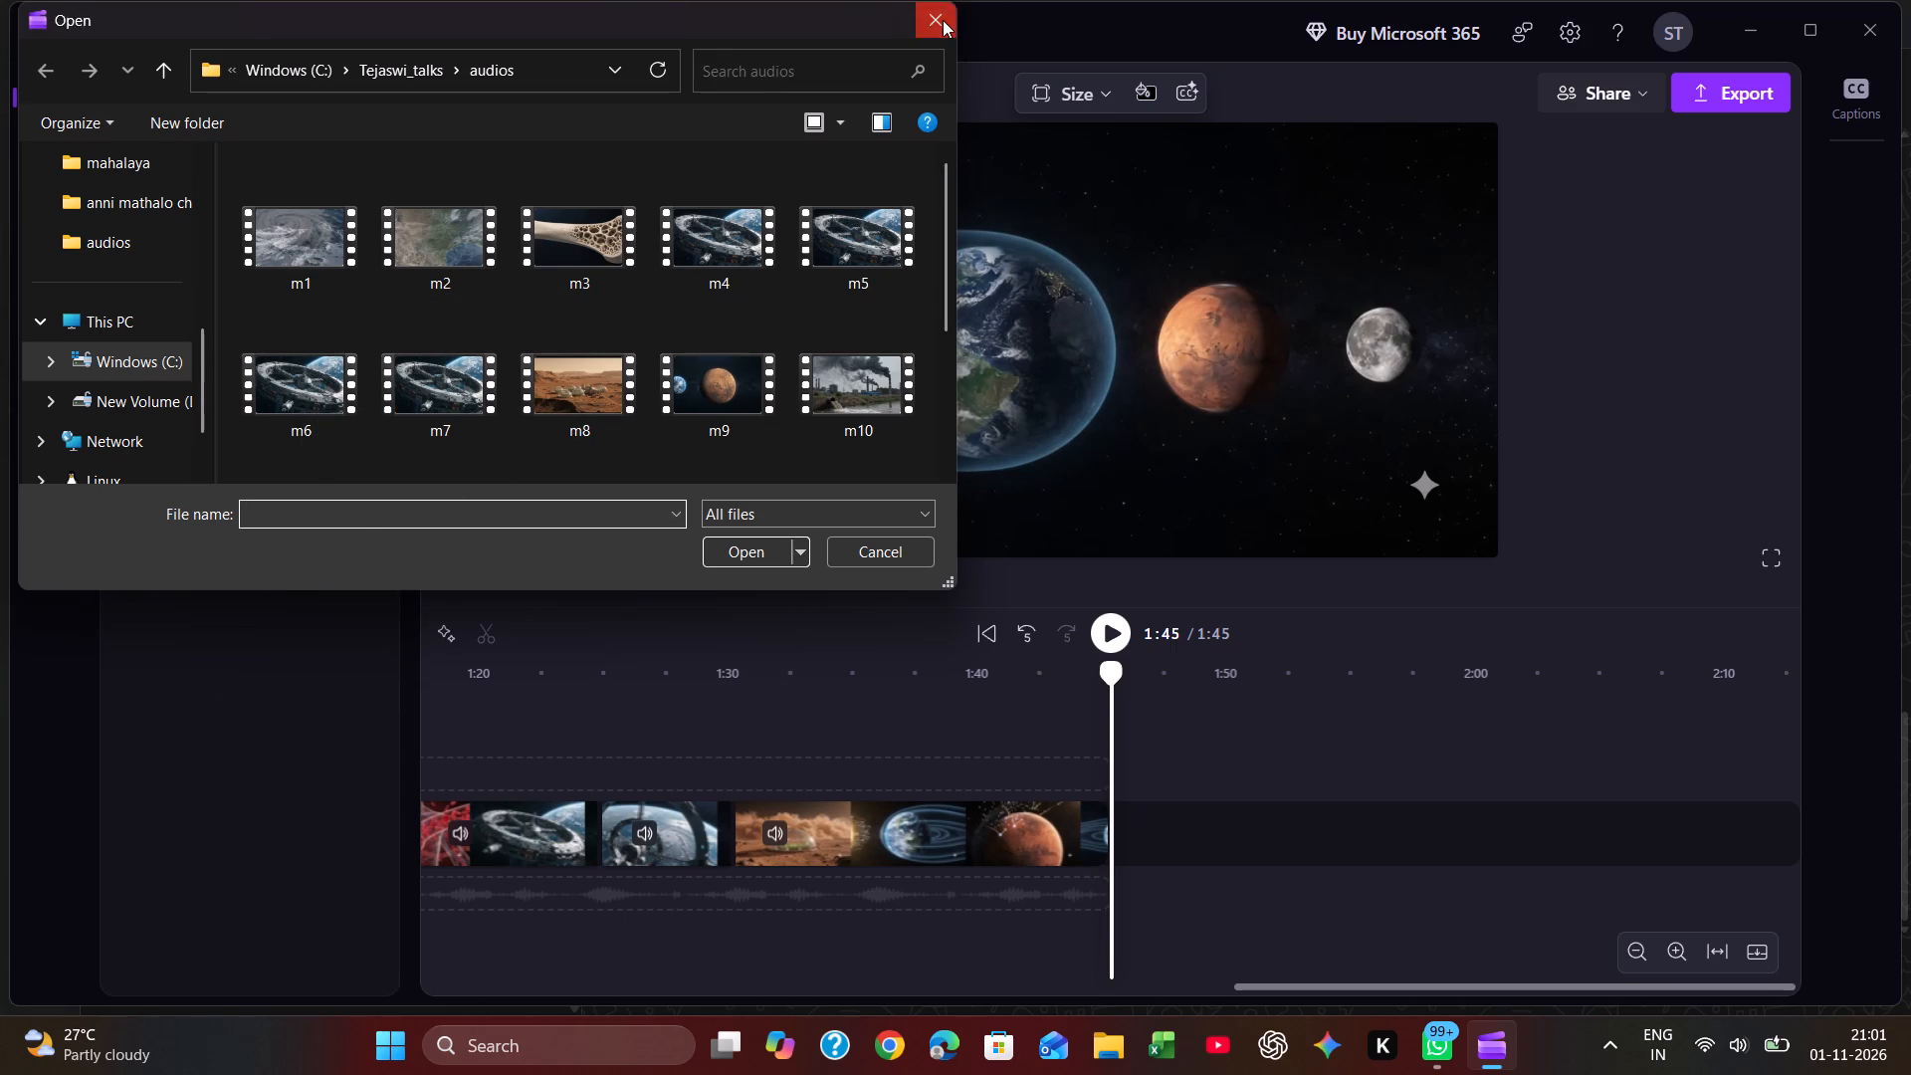
{"action": "left_click", "coordinate": [298, 133]}
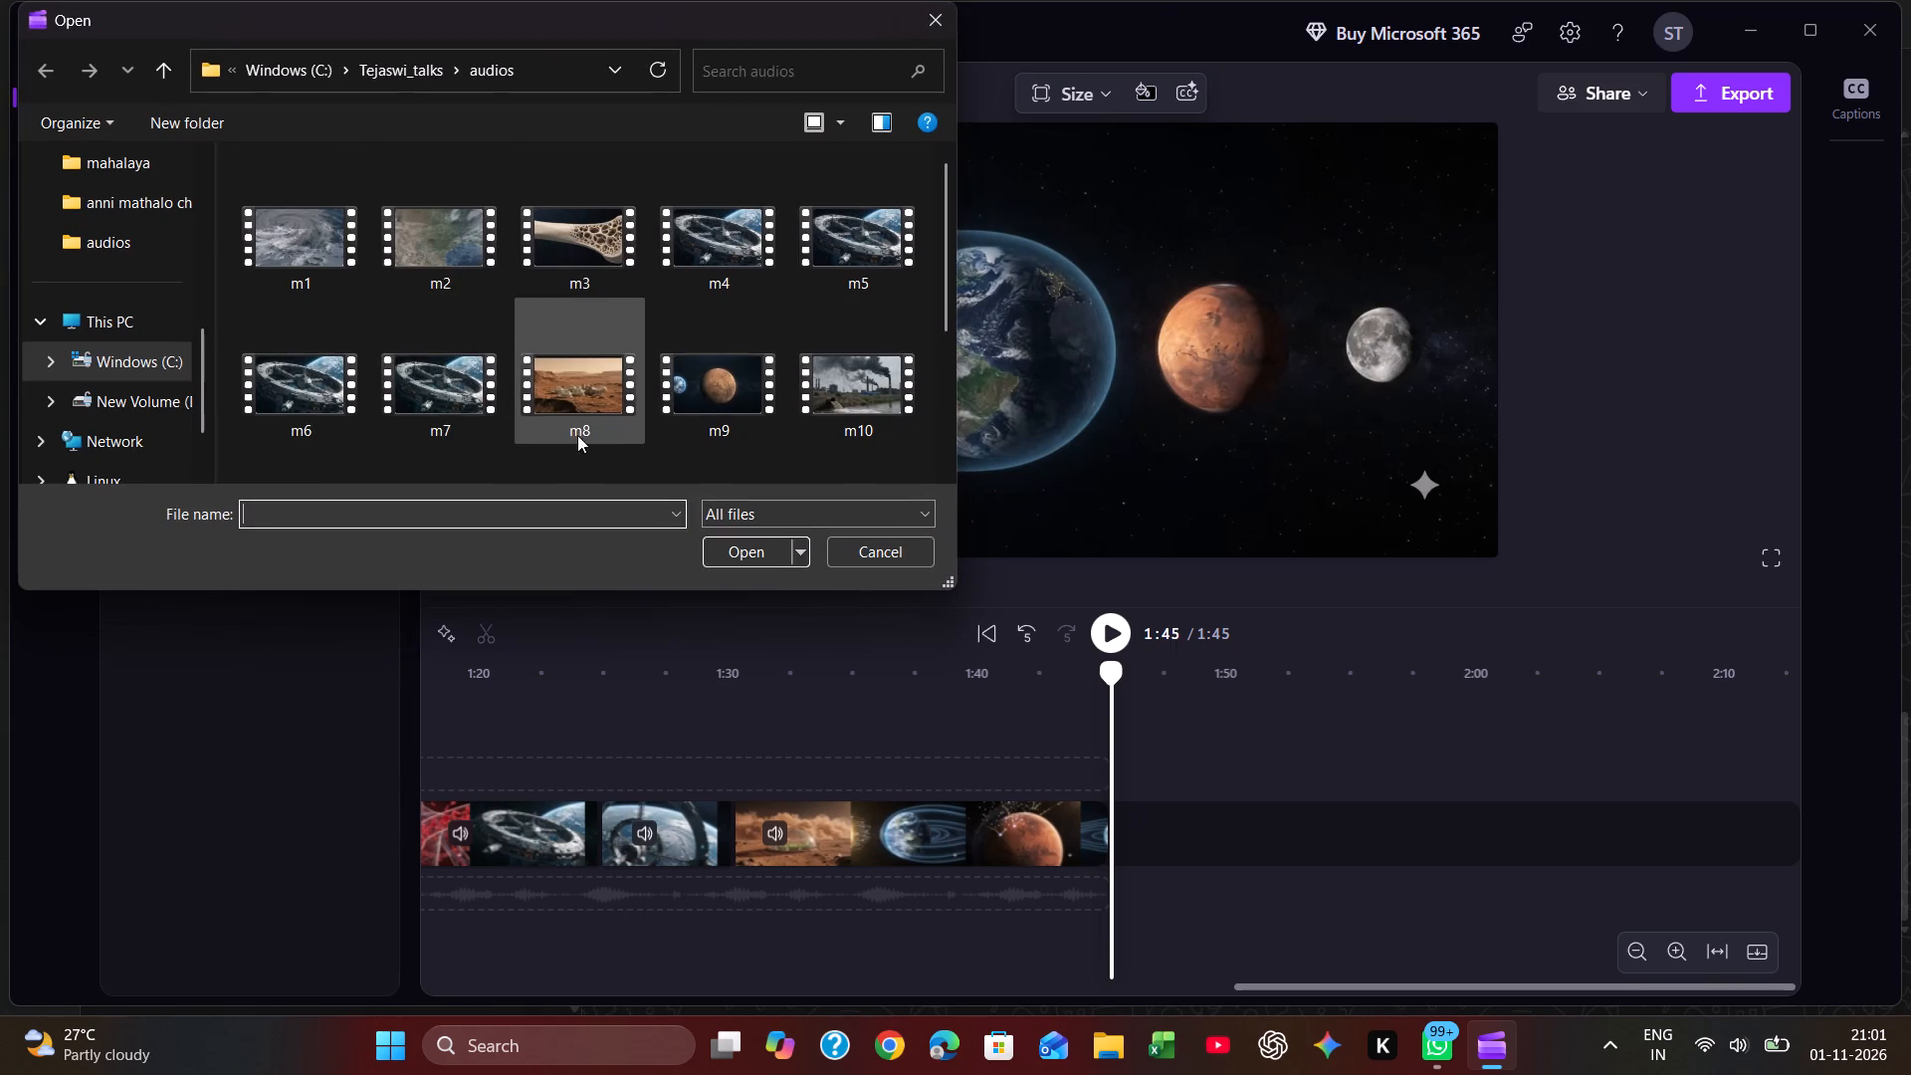
{"action": "left_click", "coordinate": [447, 360]}
{"action": "double_click", "coordinate": [449, 366]}
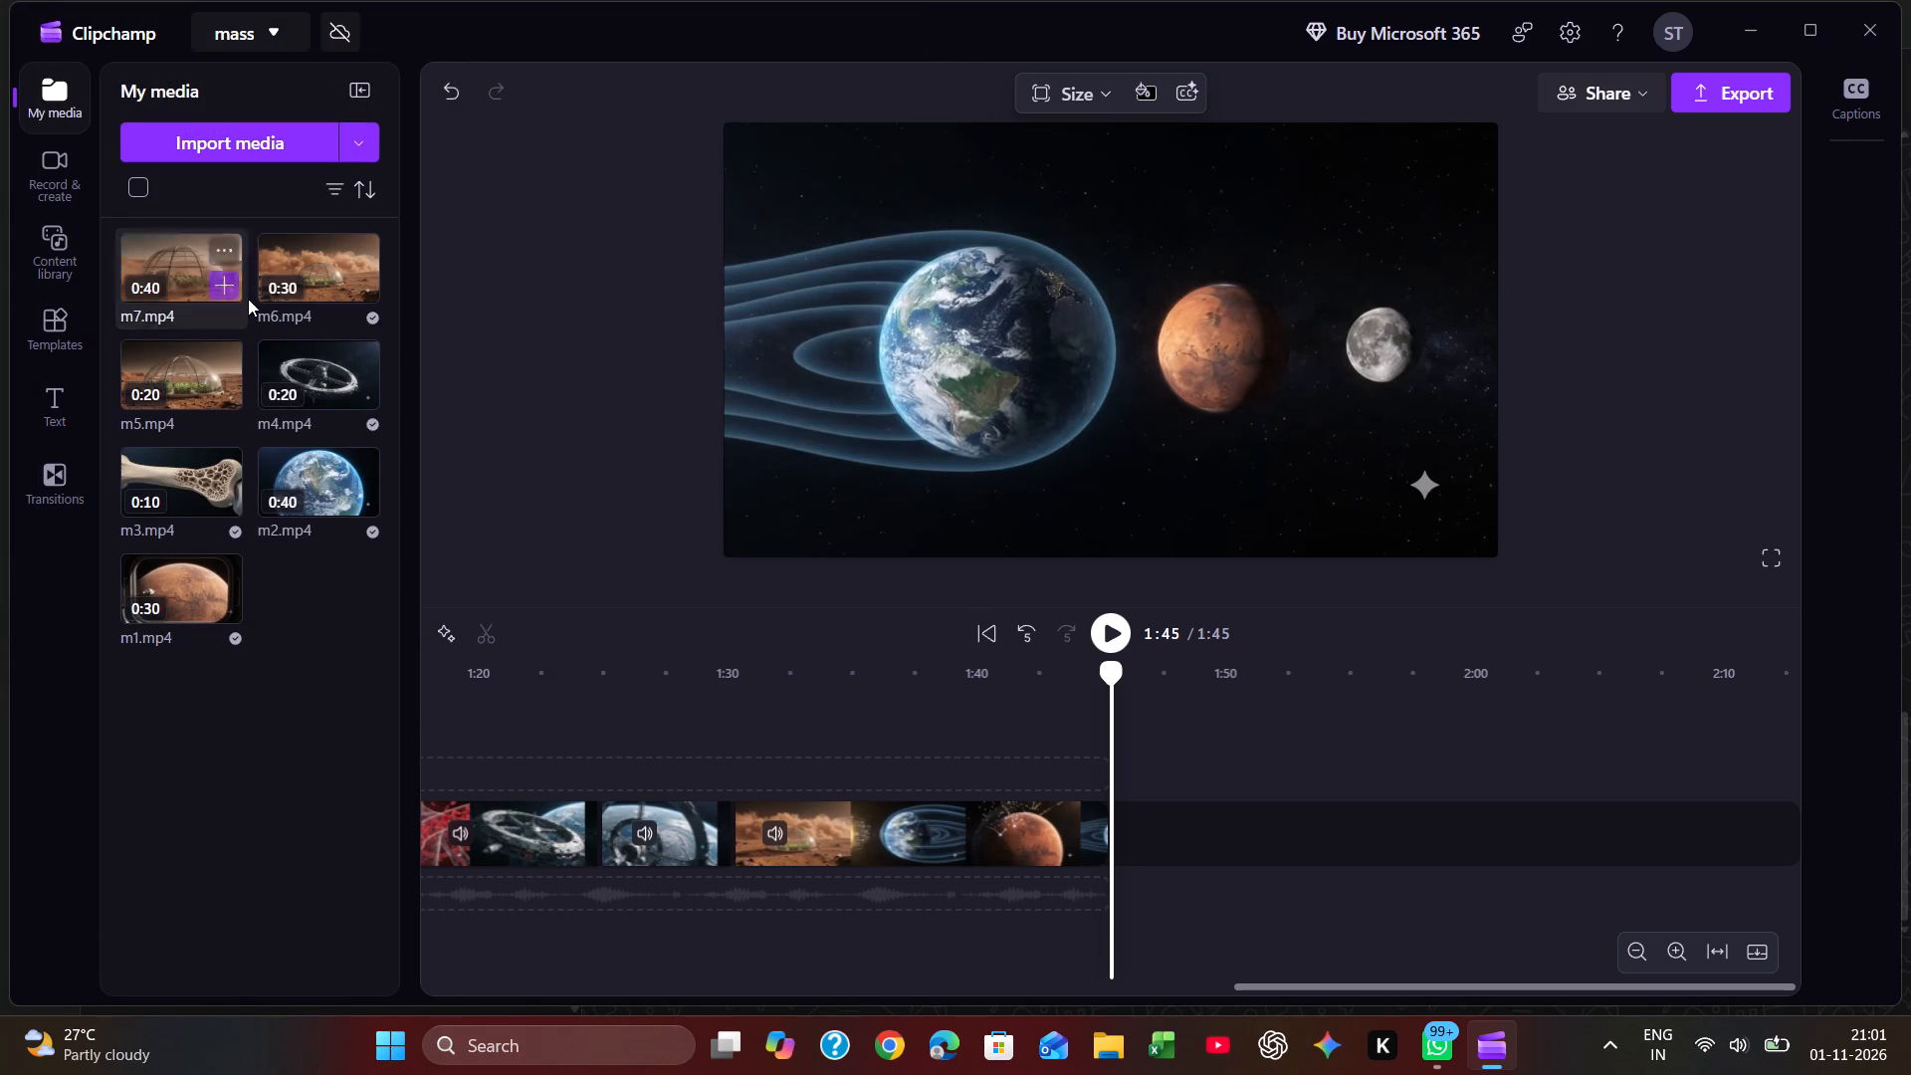
{"action": "left_click", "coordinate": [218, 284]}
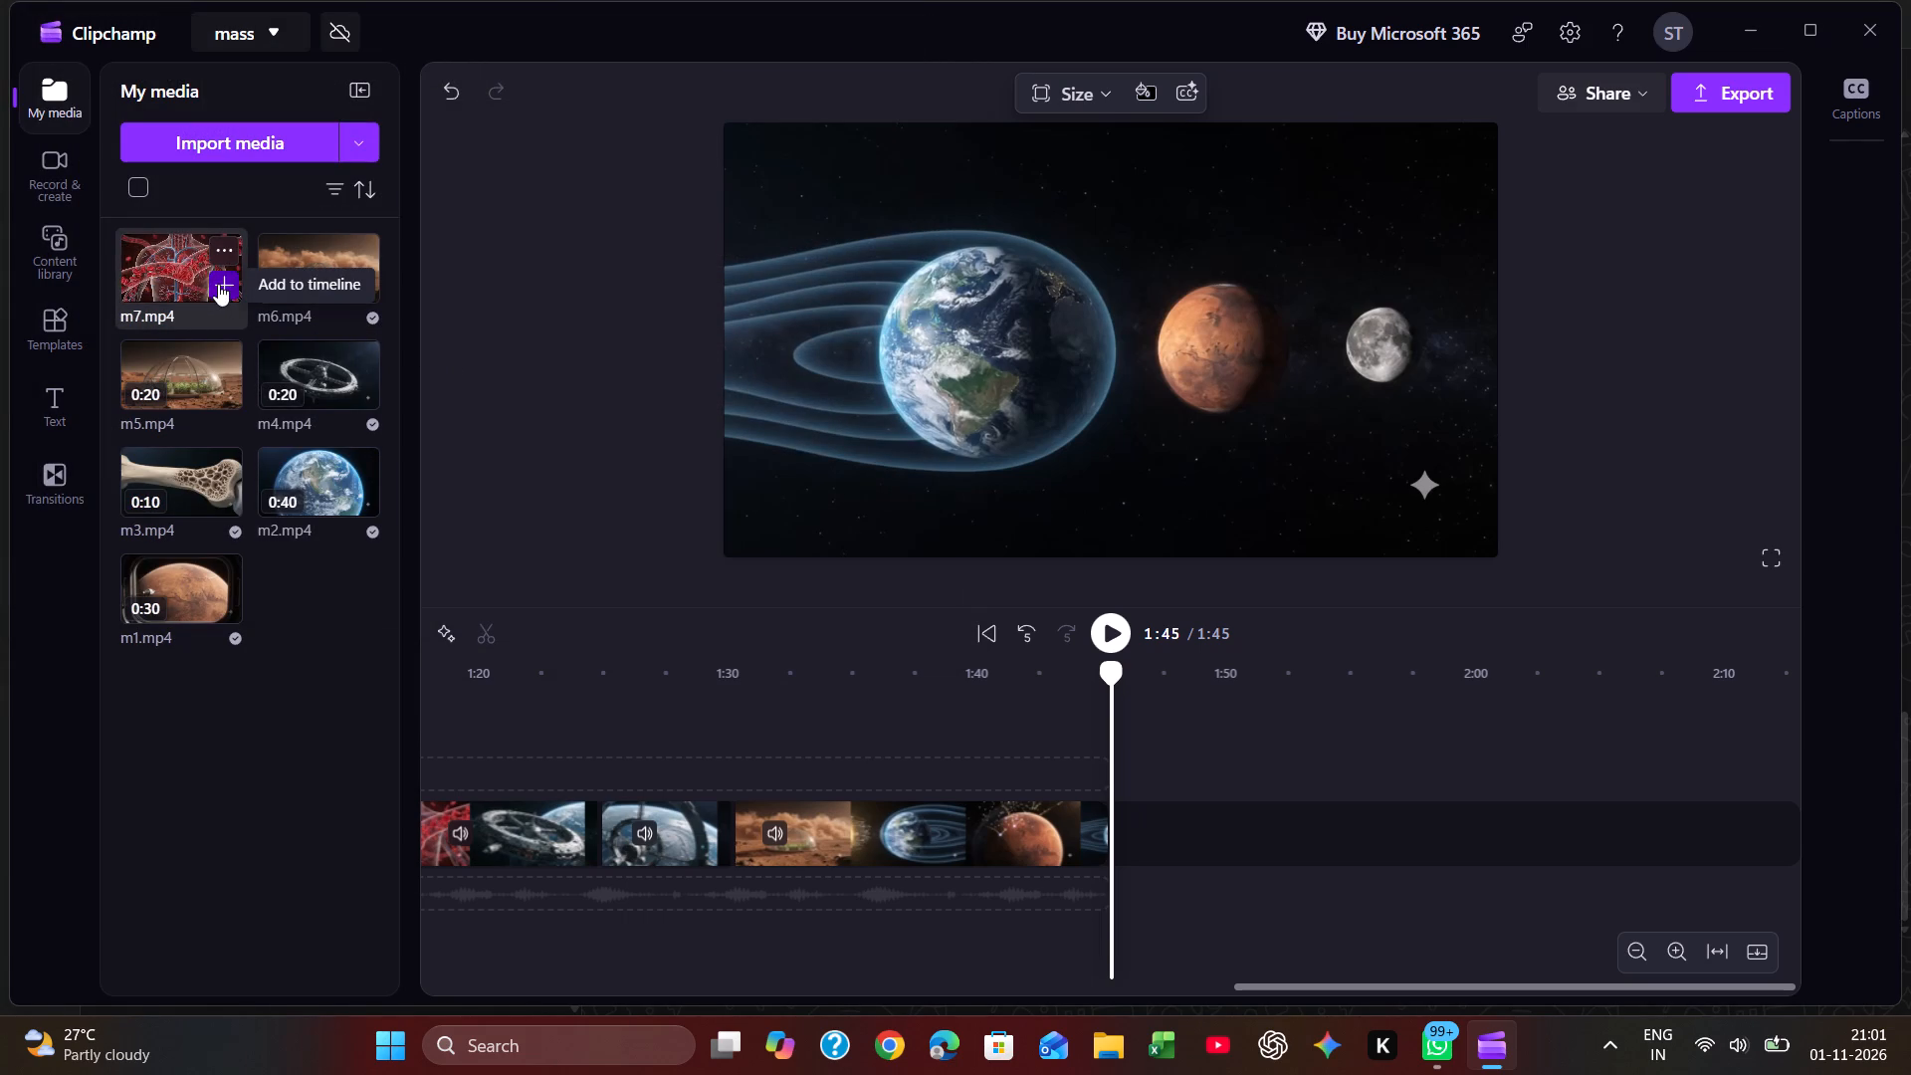
Play through the added m7 clip from about 1:46 to check its opening shots.
{"action": "left_click", "coordinate": [1137, 728]}
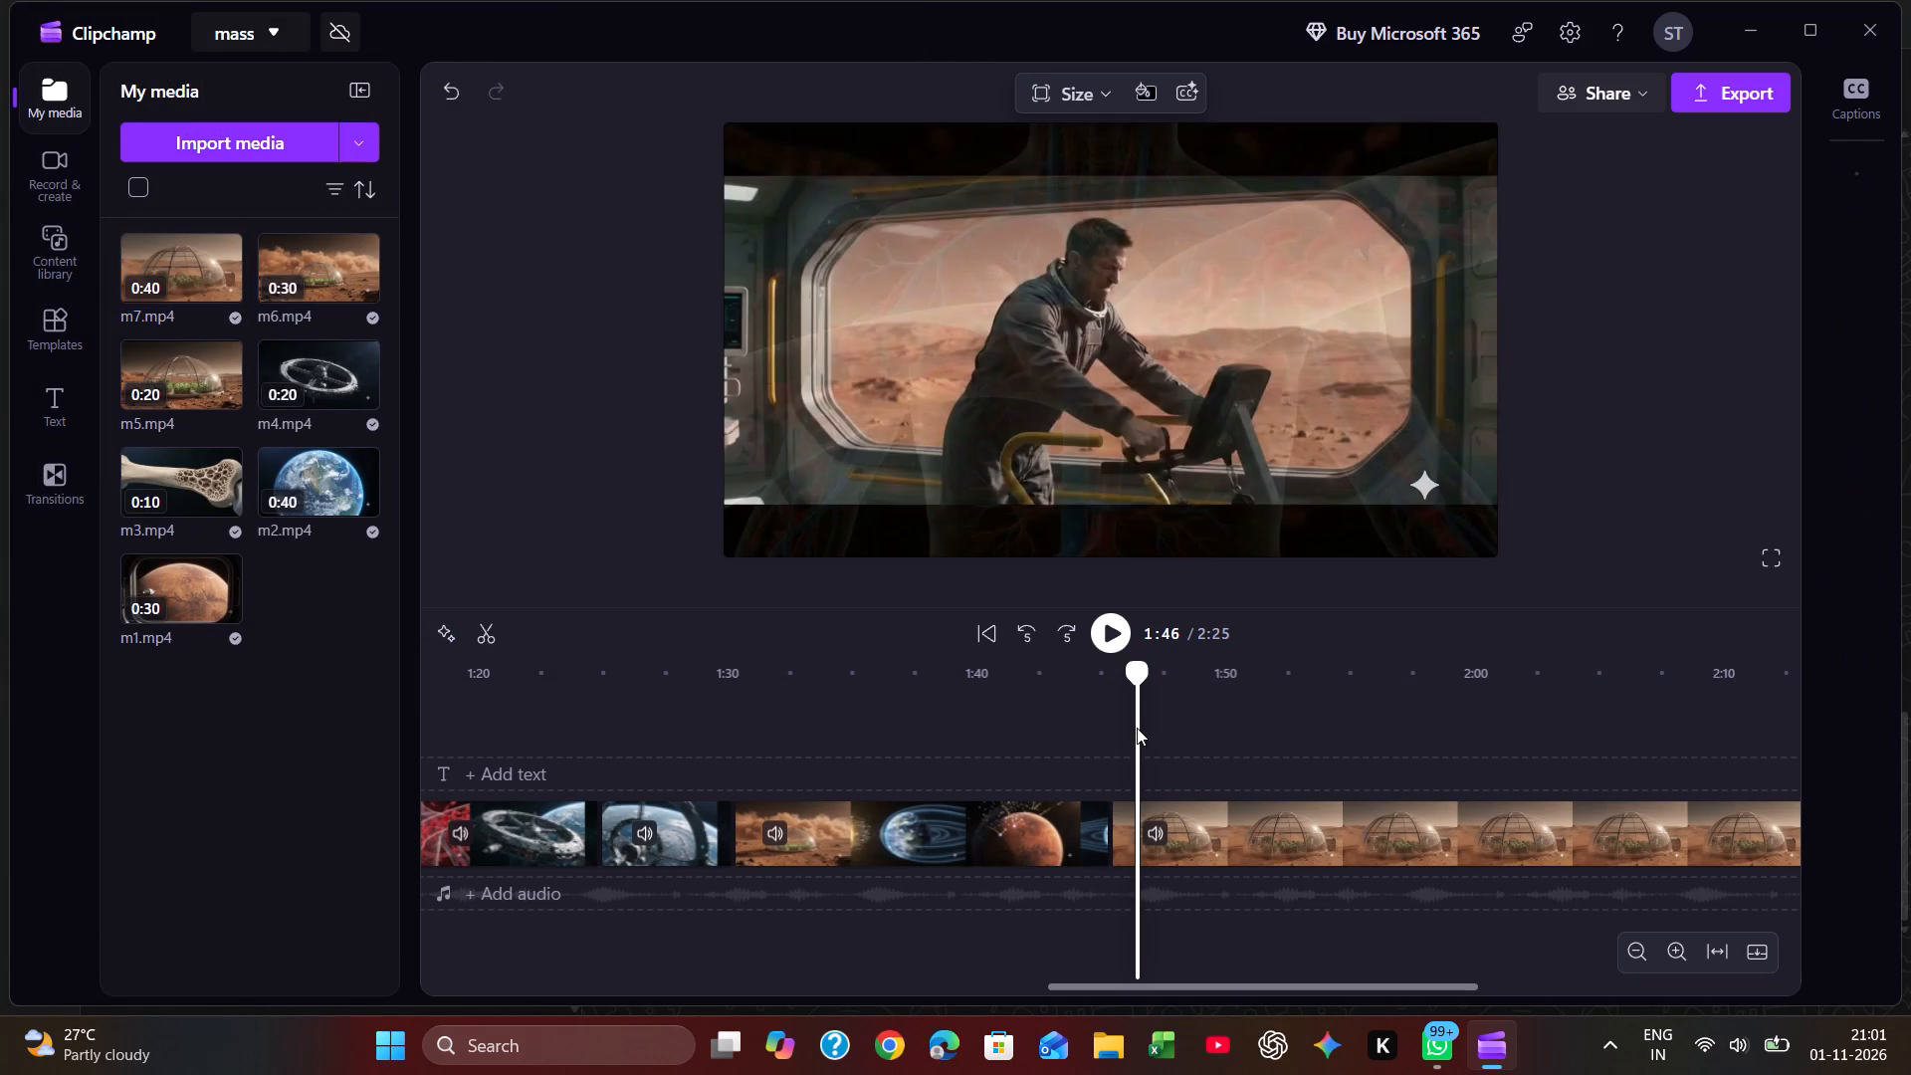
{"action": "key", "text": "space"}
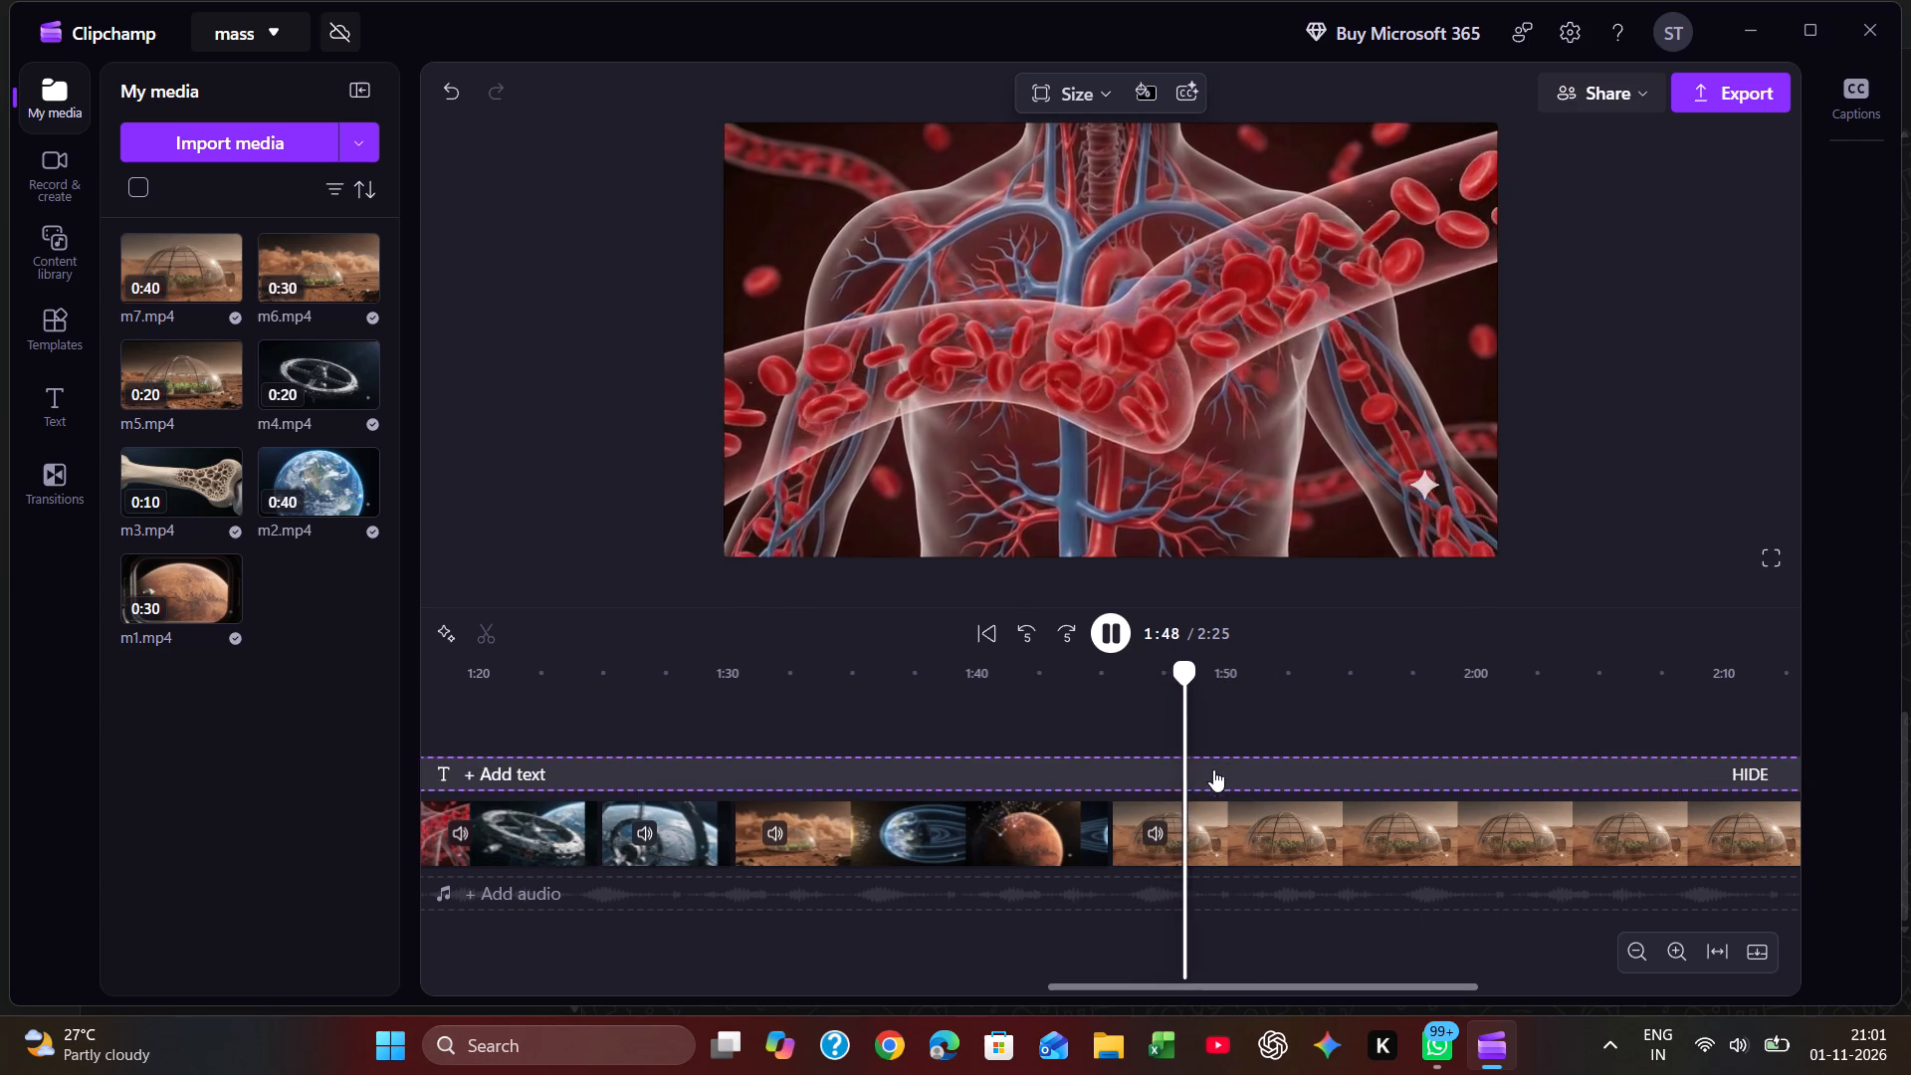
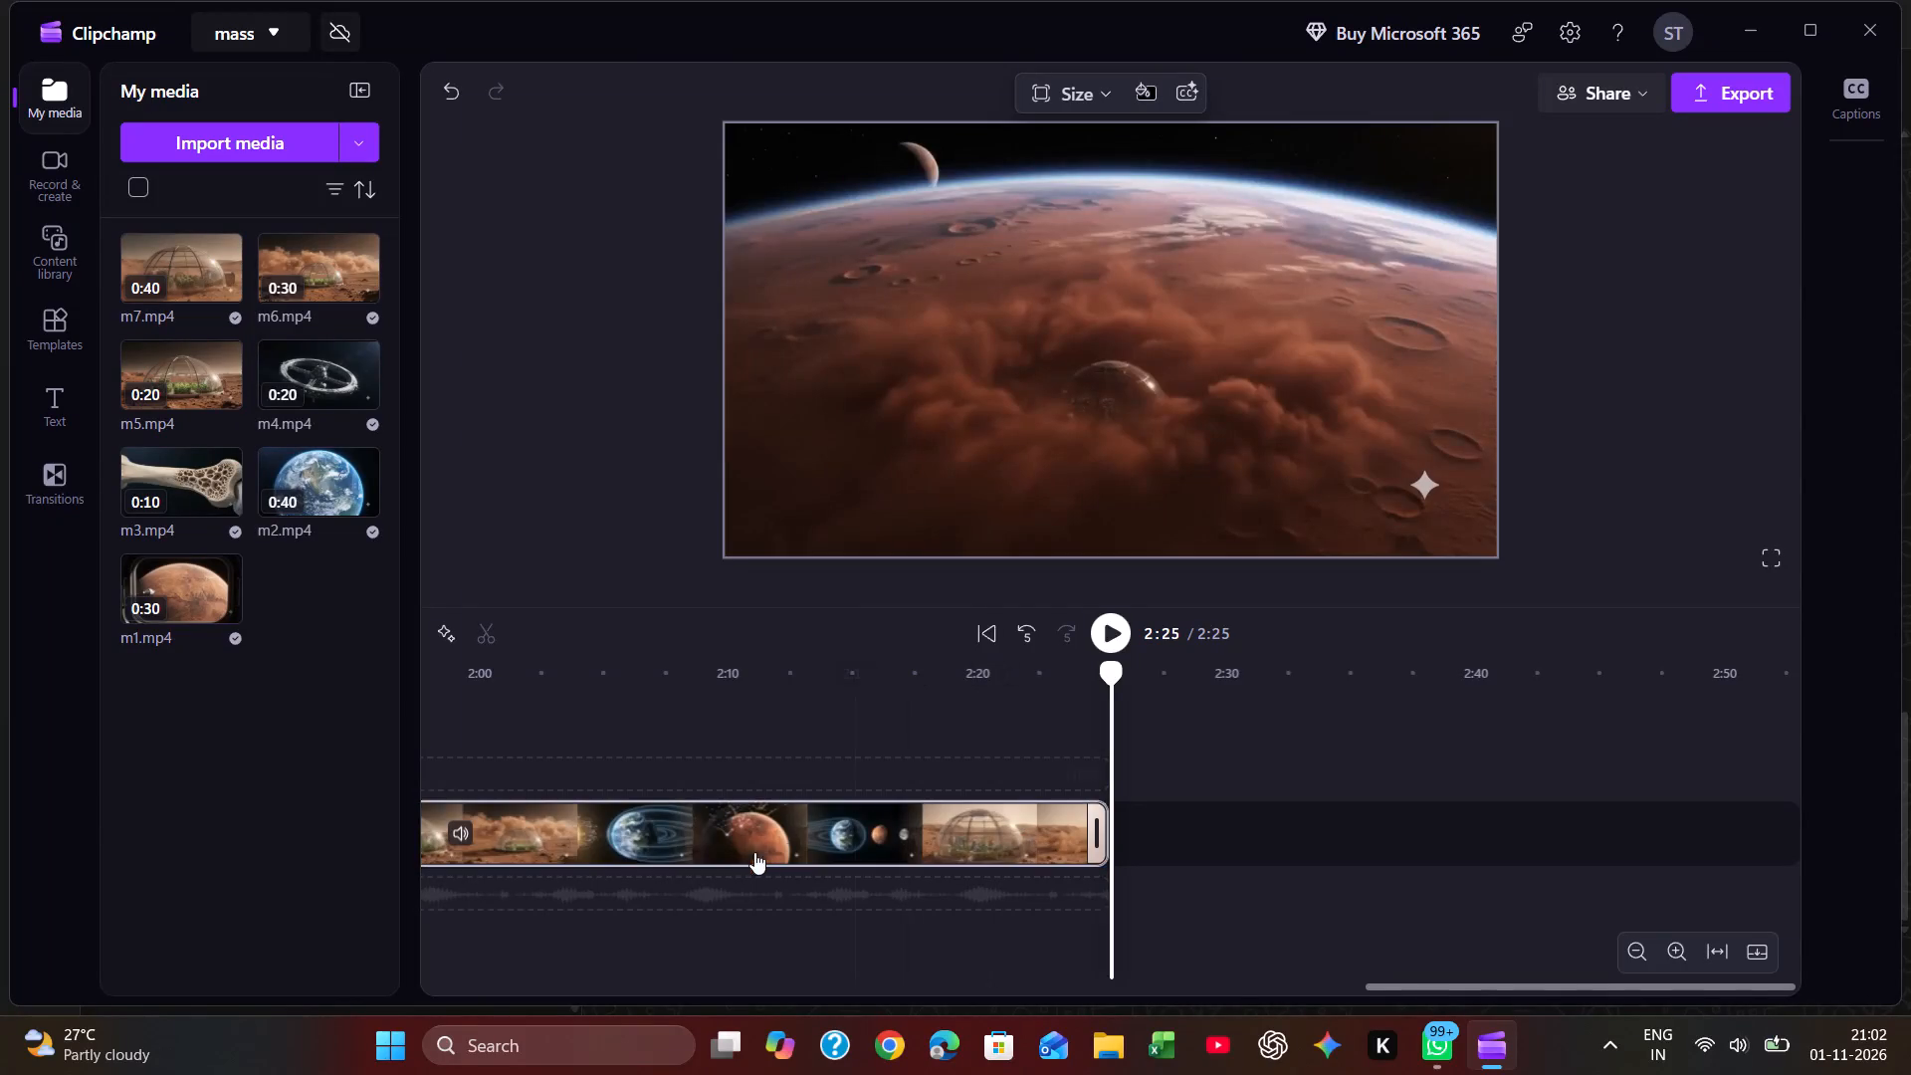
Play the m7 clip from about 1:55 to locate the start of its dust-storm dome shots, and split it at 2:00.
{"action": "scroll", "coordinate": [676, 761], "scroll_direction": "right", "scroll_amount": 1}
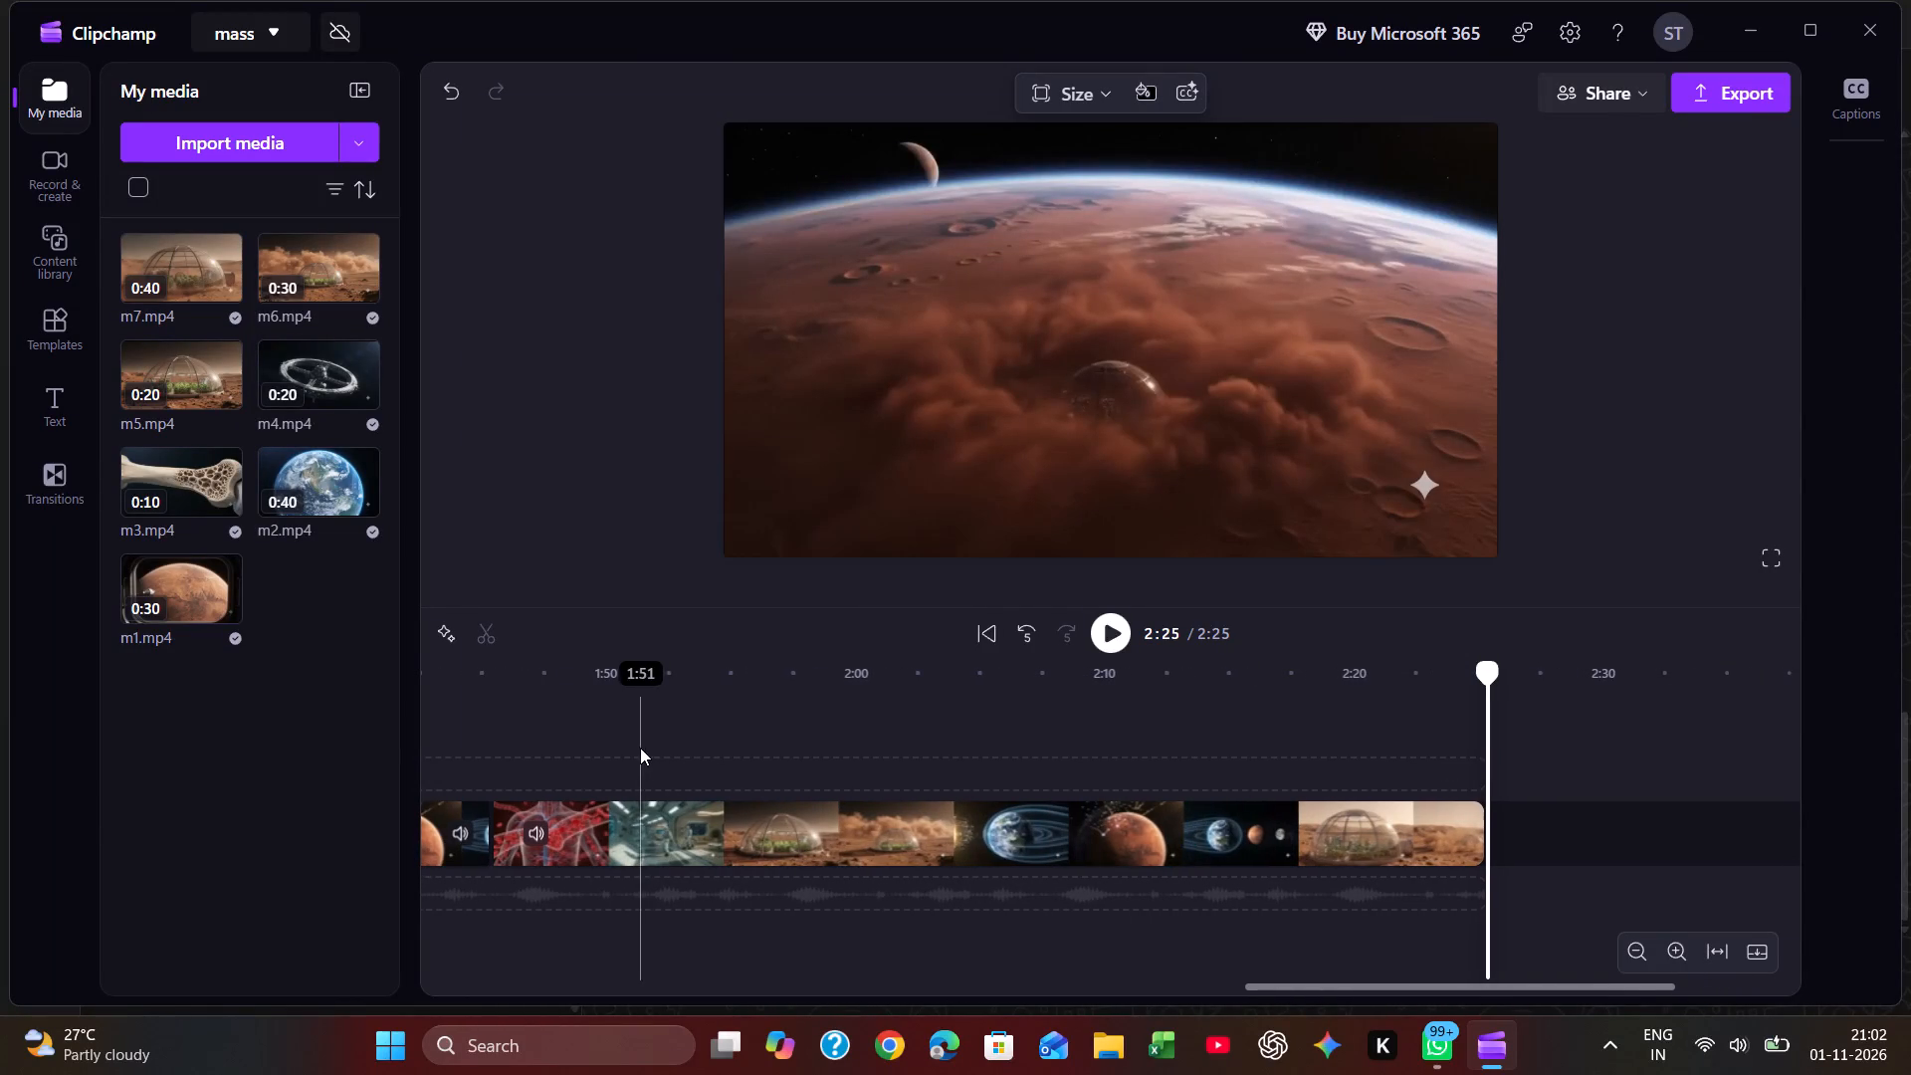
{"action": "left_click", "coordinate": [719, 743]}
{"action": "key", "text": "space"}
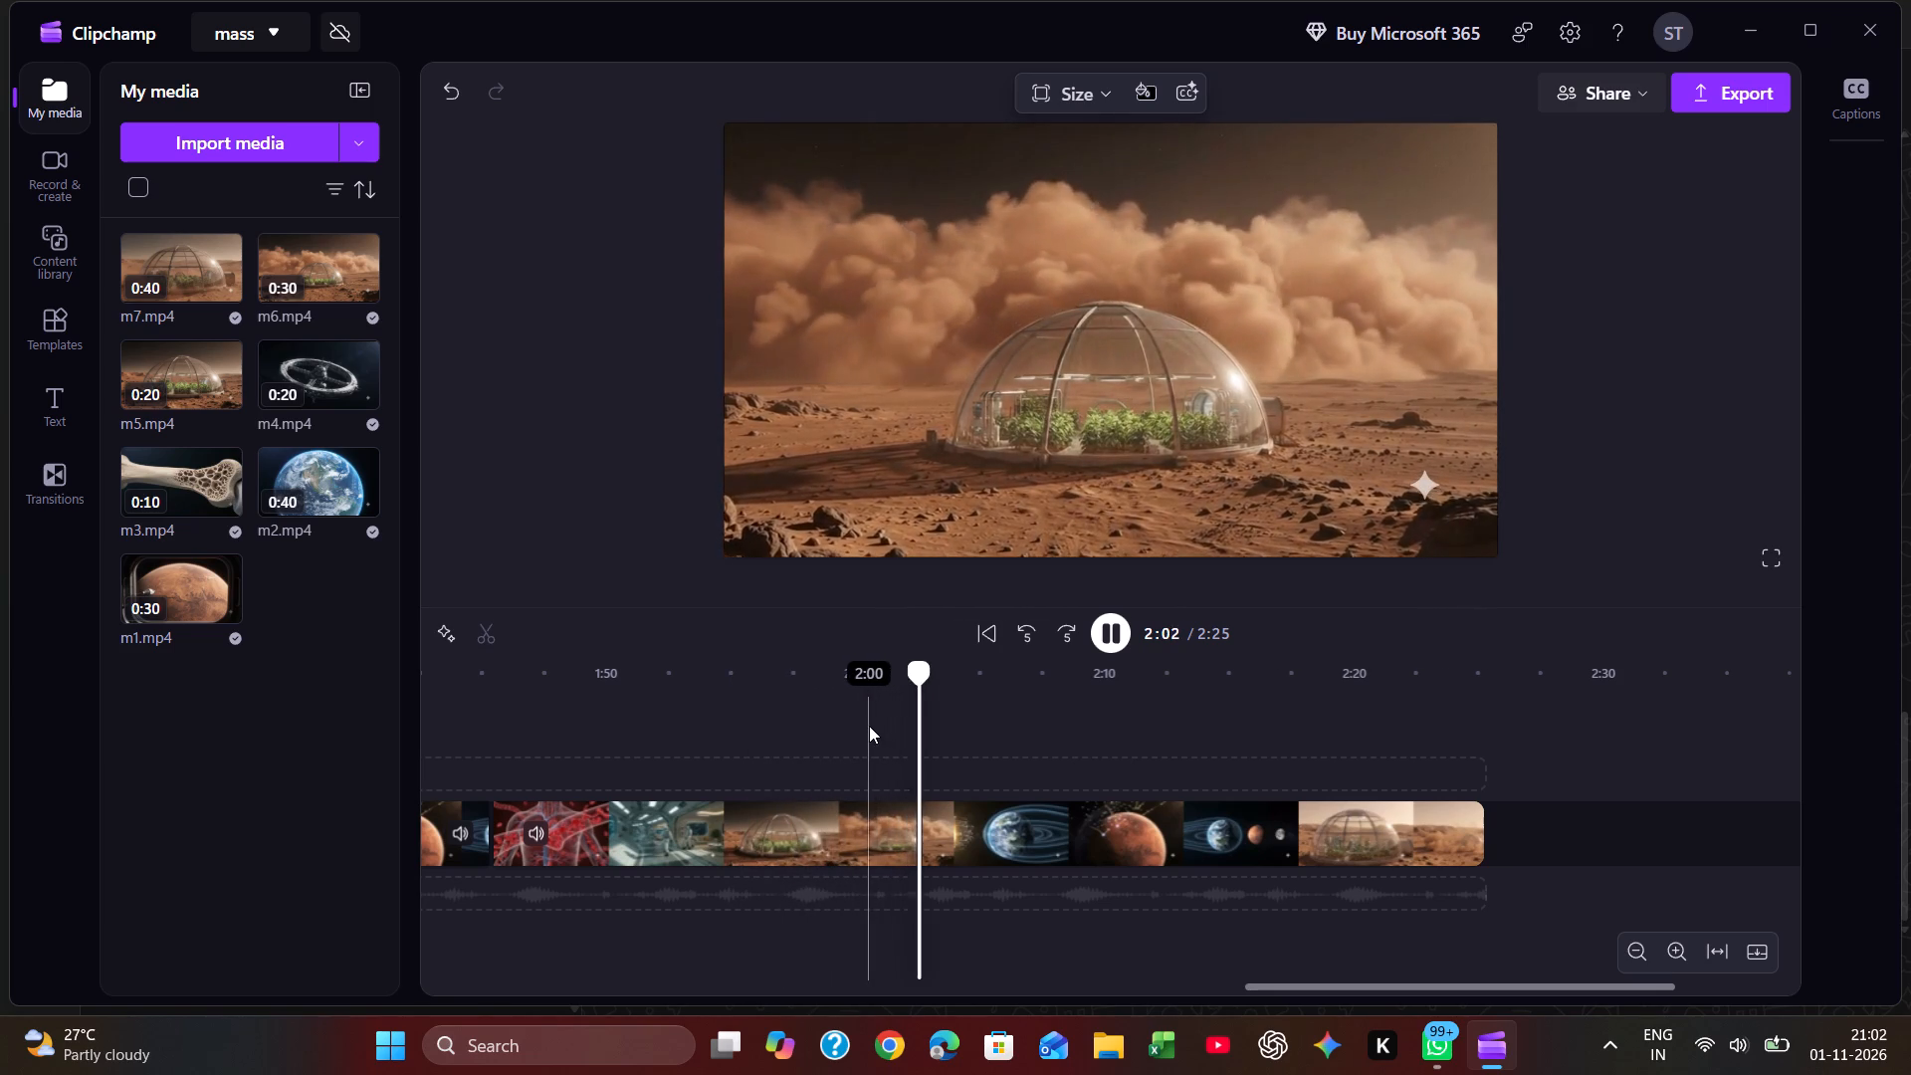
{"action": "left_click", "coordinate": [869, 726]}
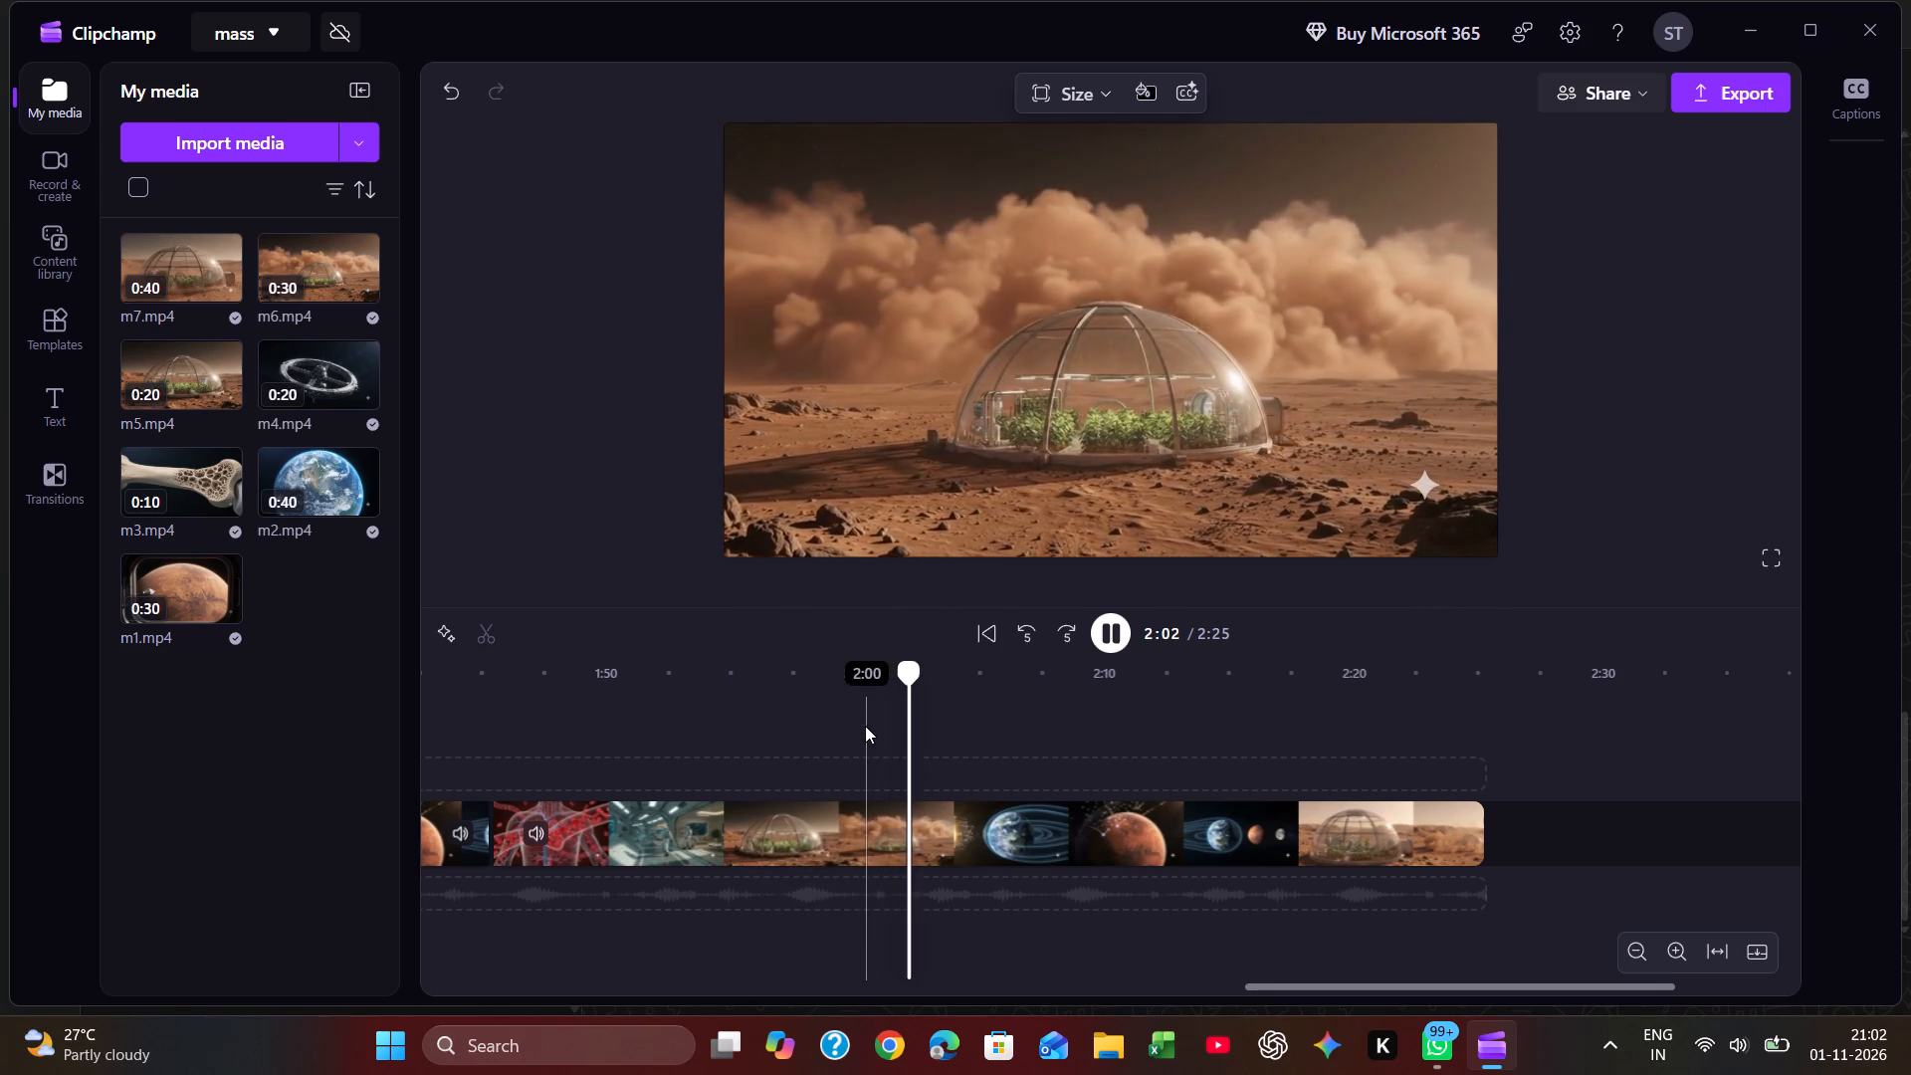
{"action": "left_click", "coordinate": [864, 726]}
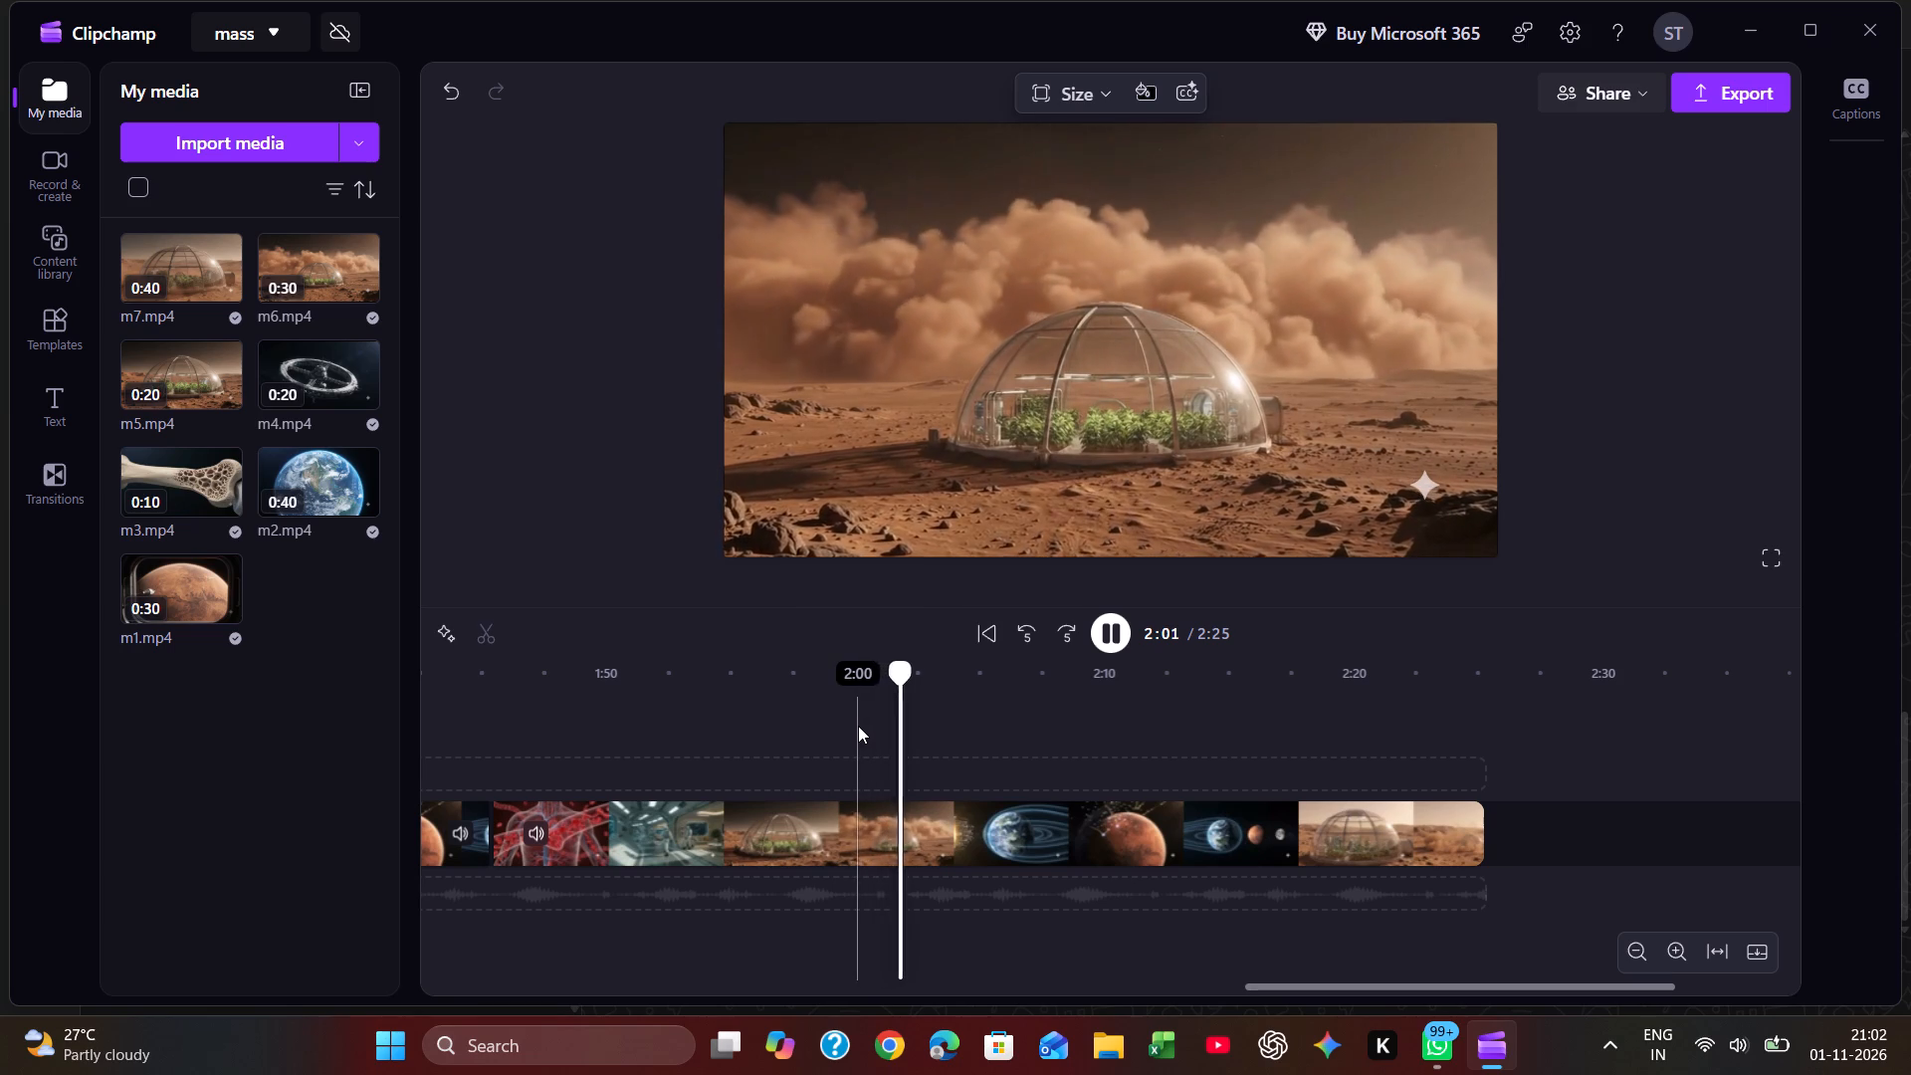
{"action": "left_click", "coordinate": [857, 726]}
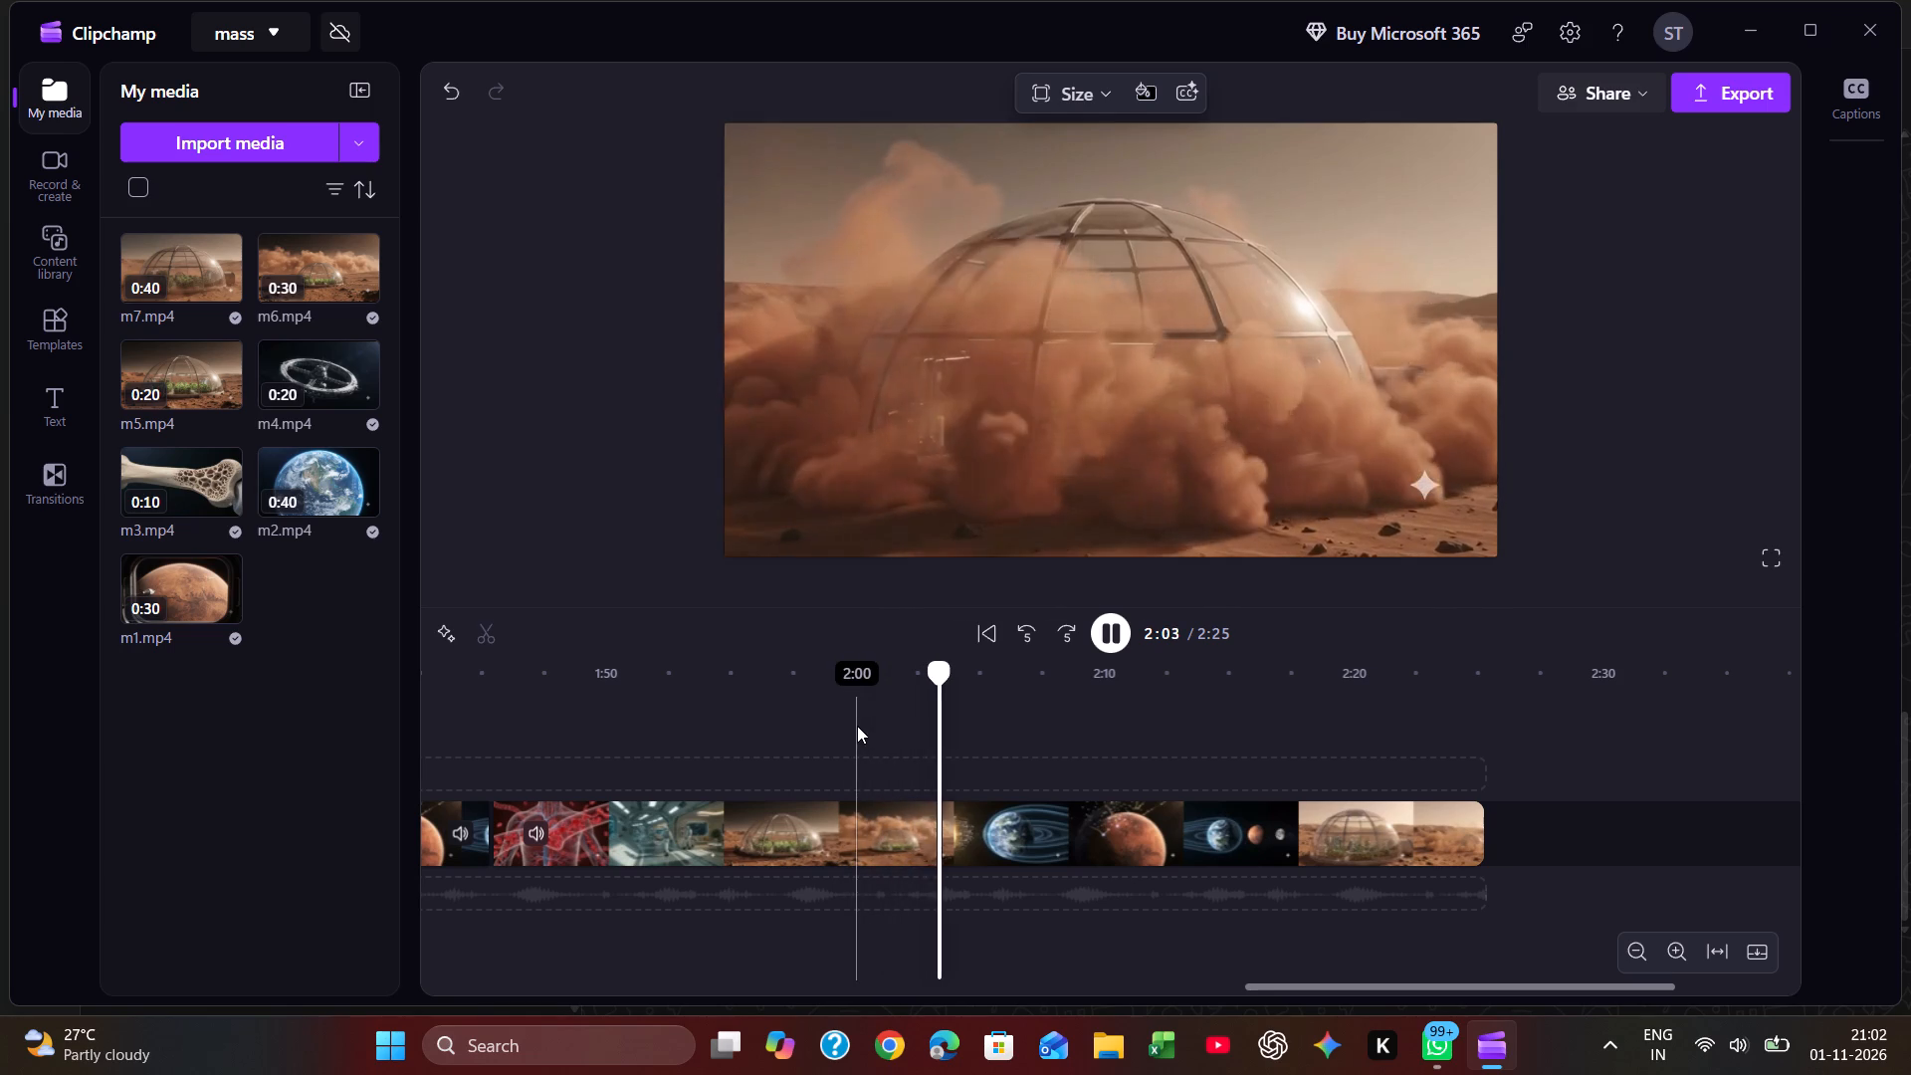
{"action": "left_click", "coordinate": [857, 726]}
{"action": "key", "text": "space"}
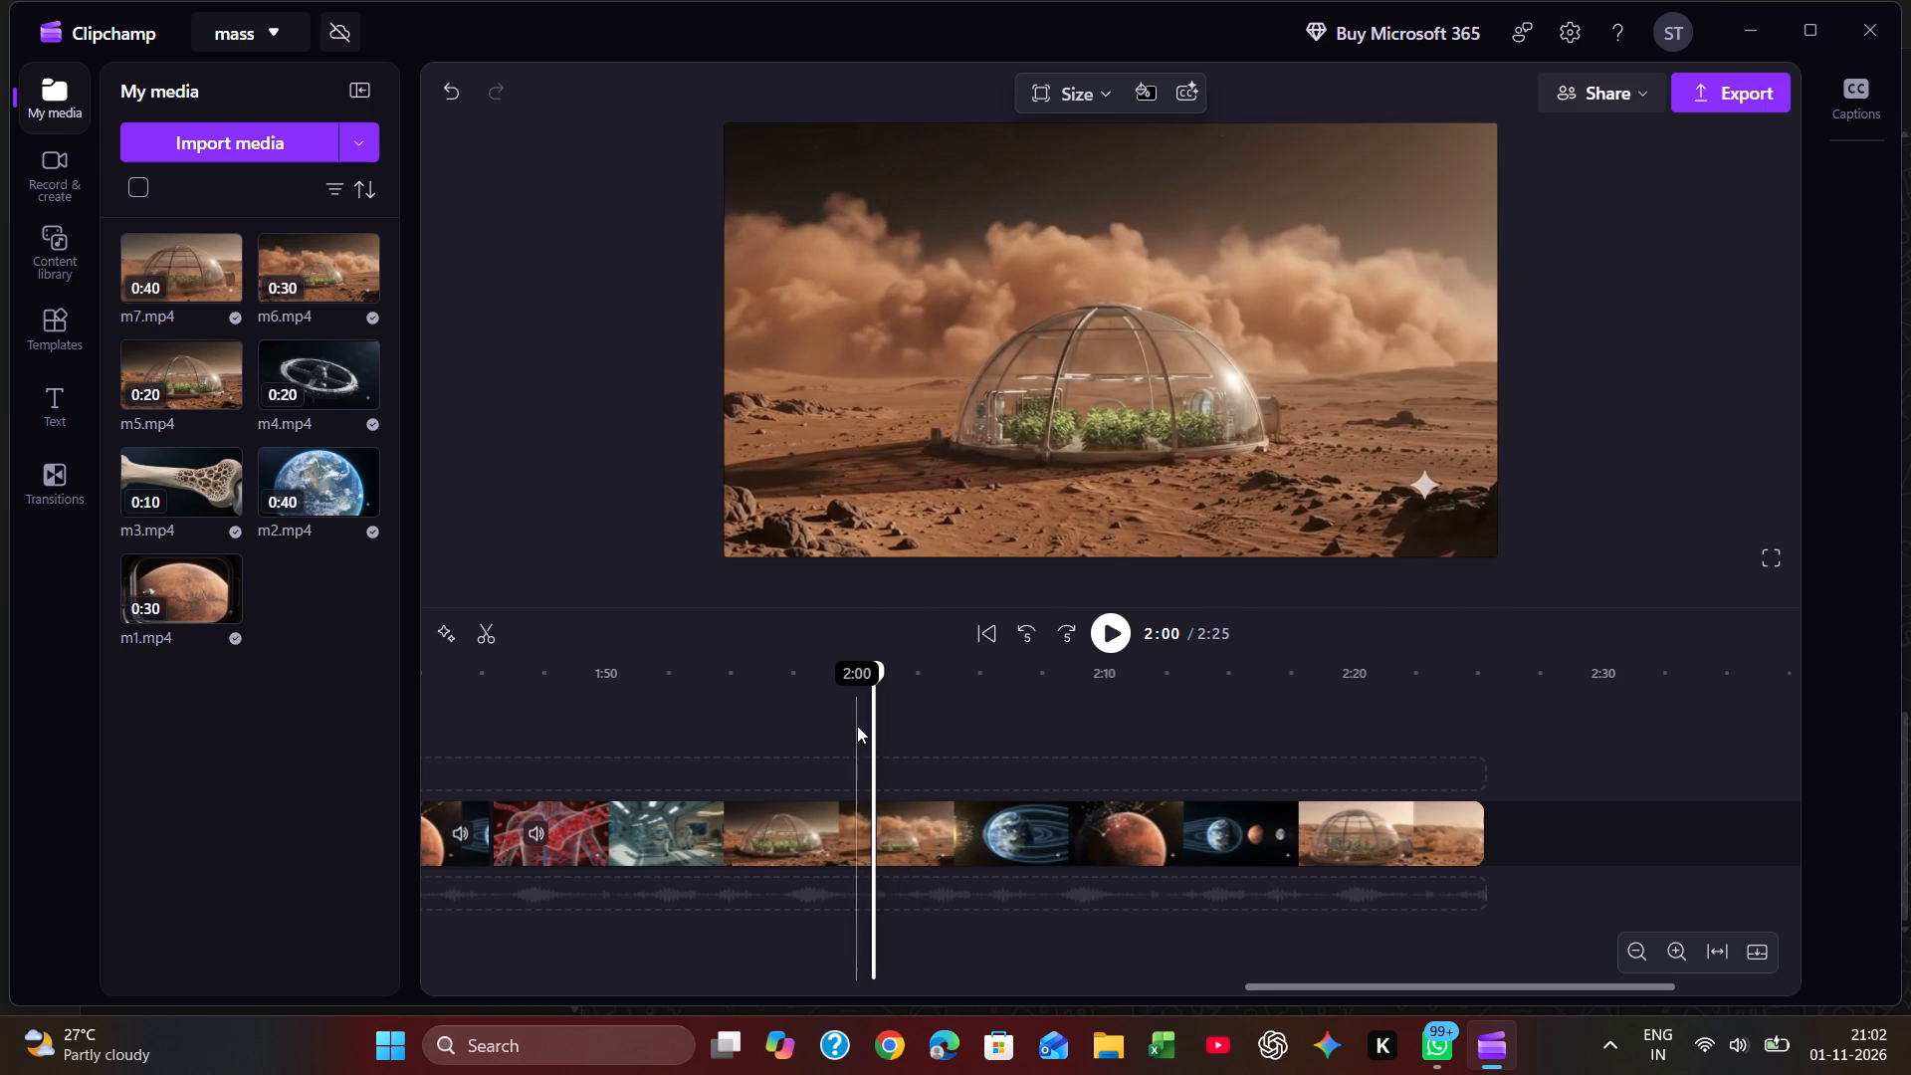
{"action": "left_click", "coordinate": [857, 726]}
{"action": "left_click", "coordinate": [487, 627]}
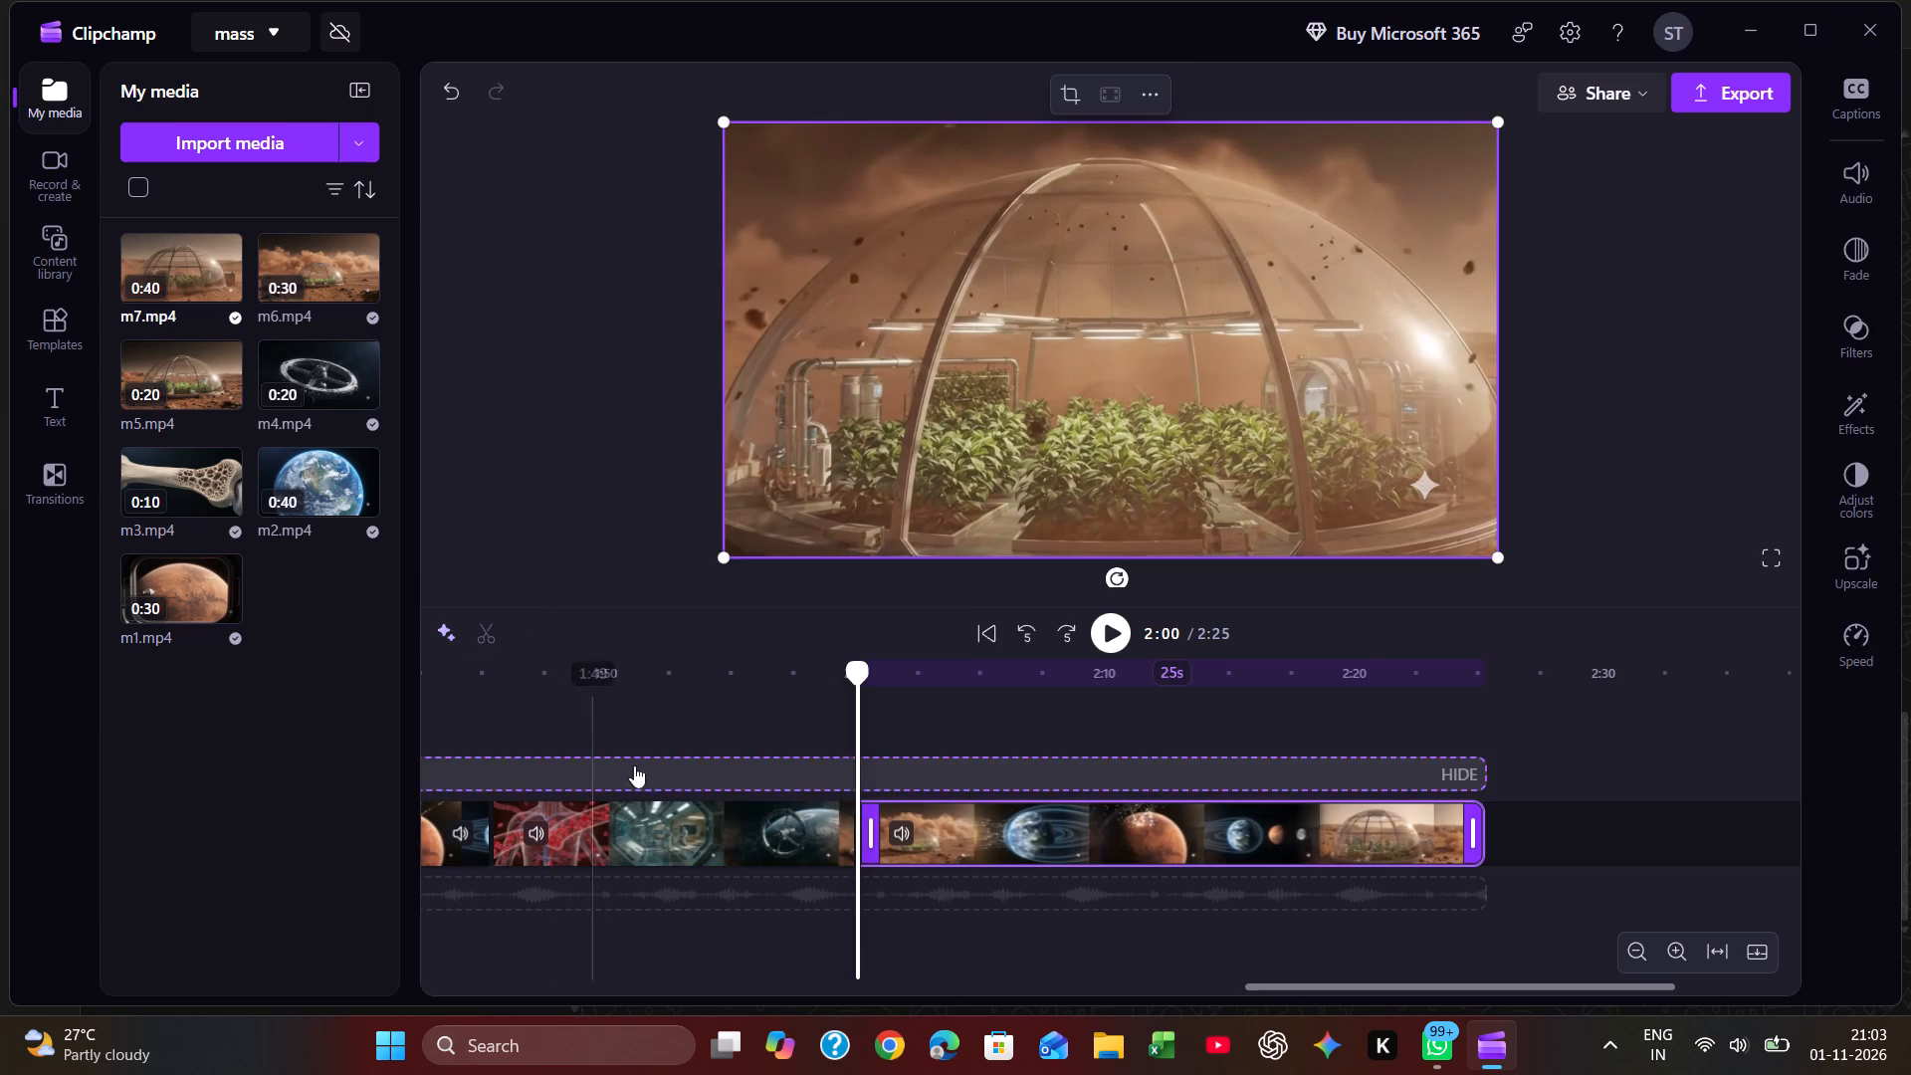
Delete the first m7 segment, before the split at 2:00, and close the gap it leaves.
{"action": "right_click", "coordinate": [660, 833]}
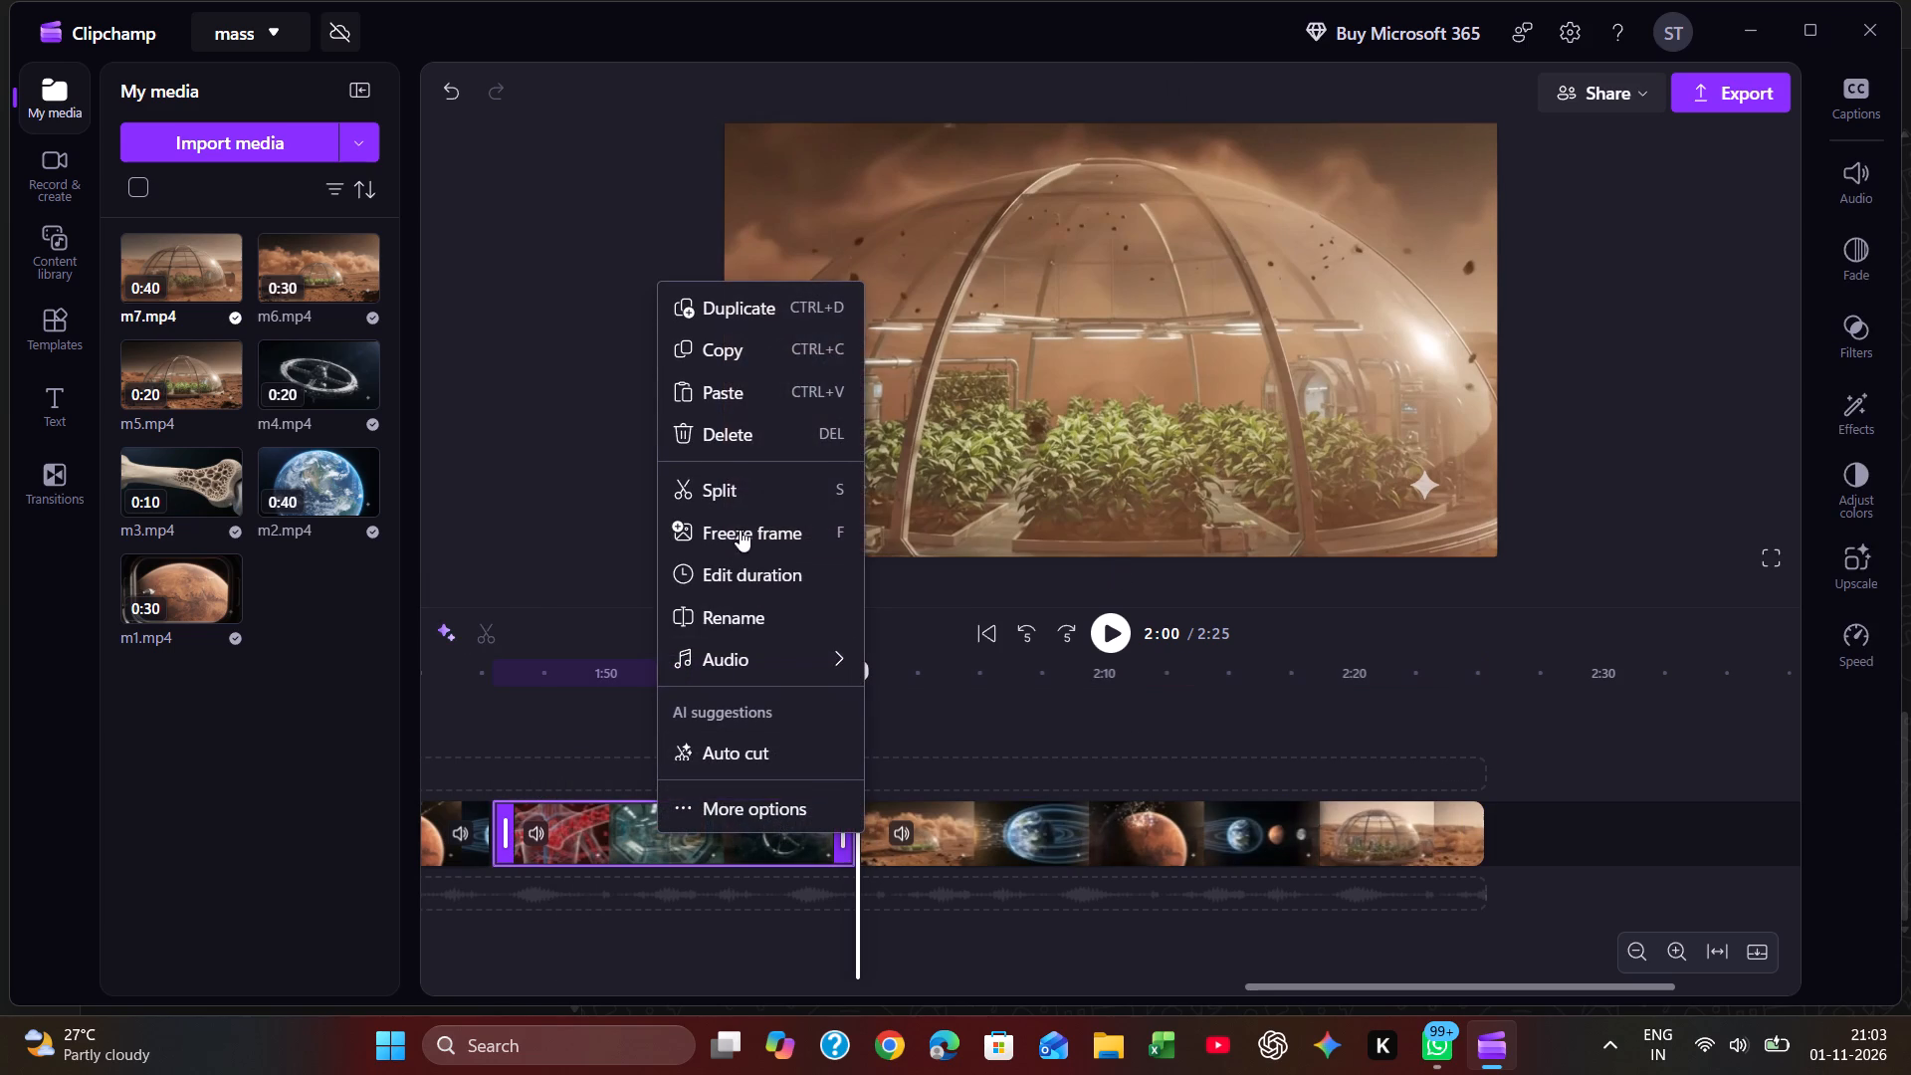
{"action": "left_click", "coordinate": [724, 440]}
{"action": "left_click", "coordinate": [672, 830]}
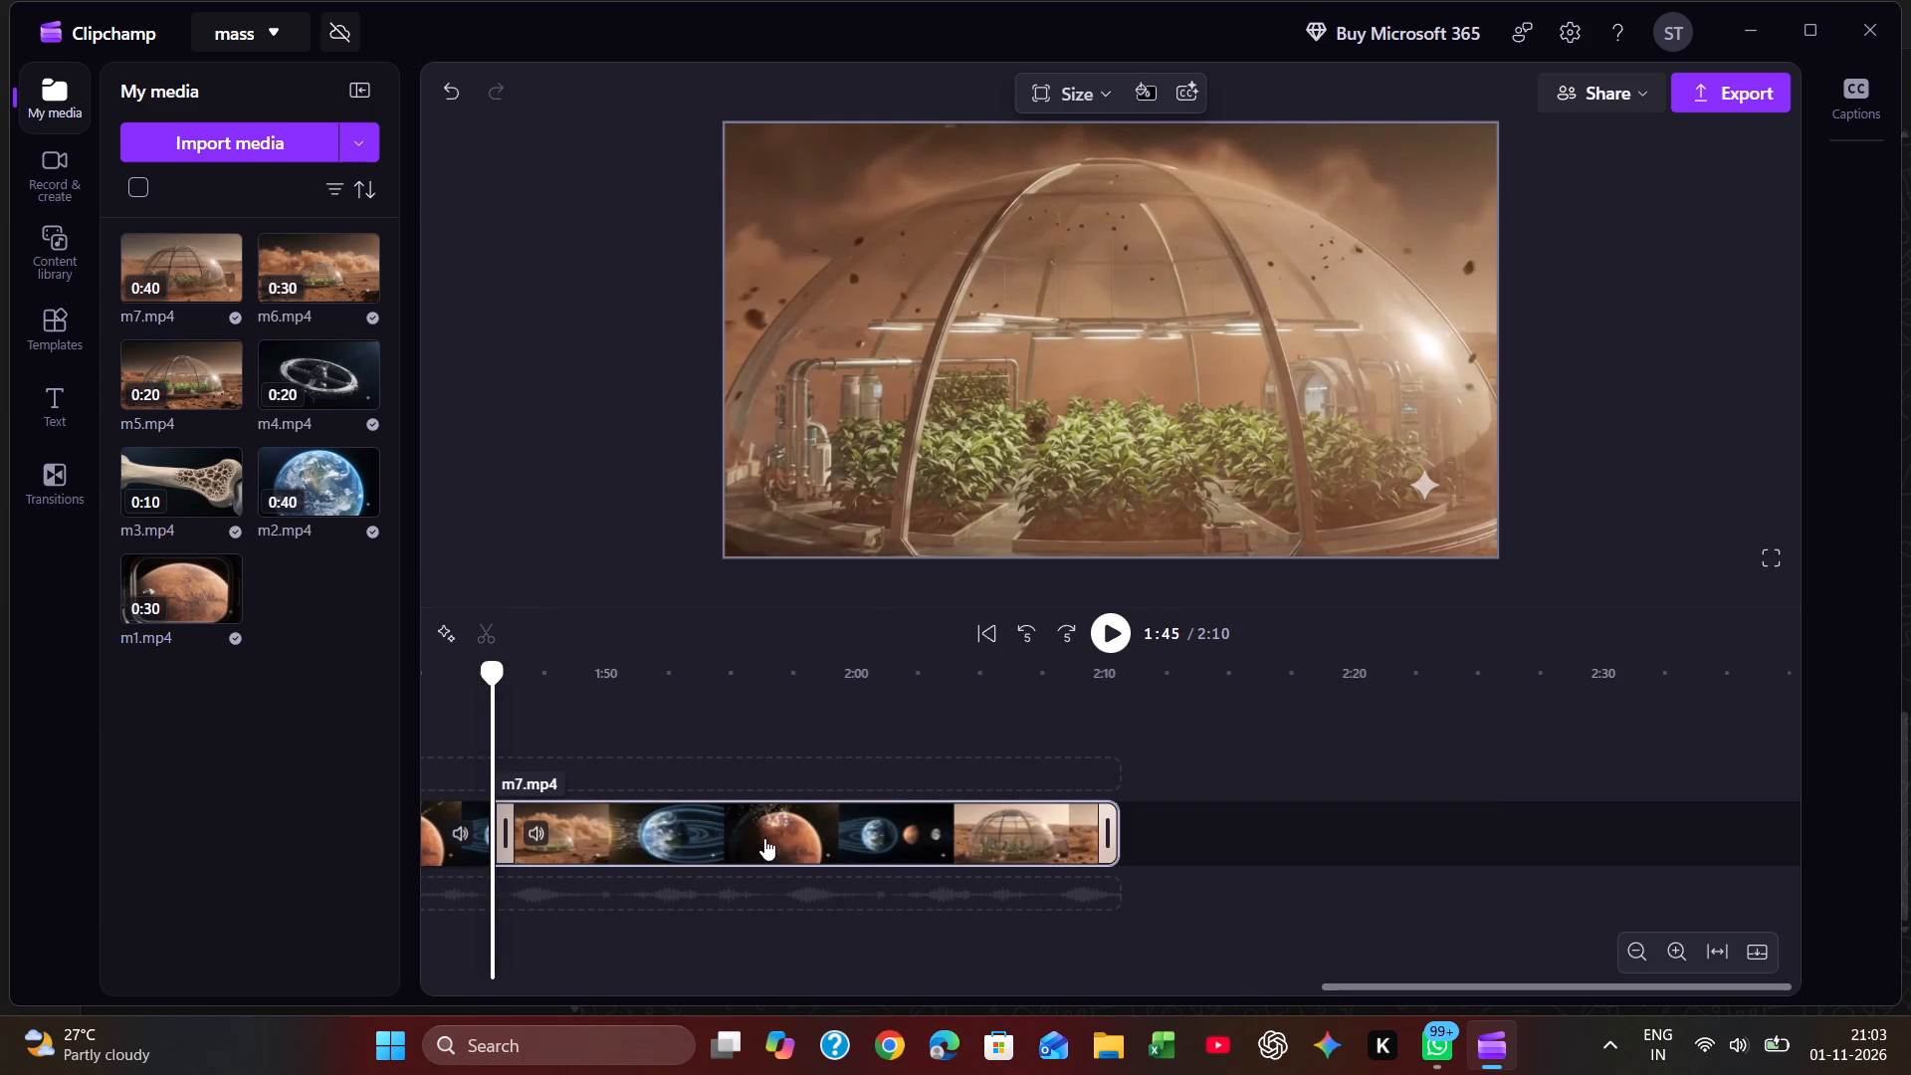
Check the m6 segment's dust-storm shots from about 1:32, delete that segment and close the gap before m7.
{"action": "scroll", "coordinate": [774, 839], "scroll_direction": "right", "scroll_amount": 1}
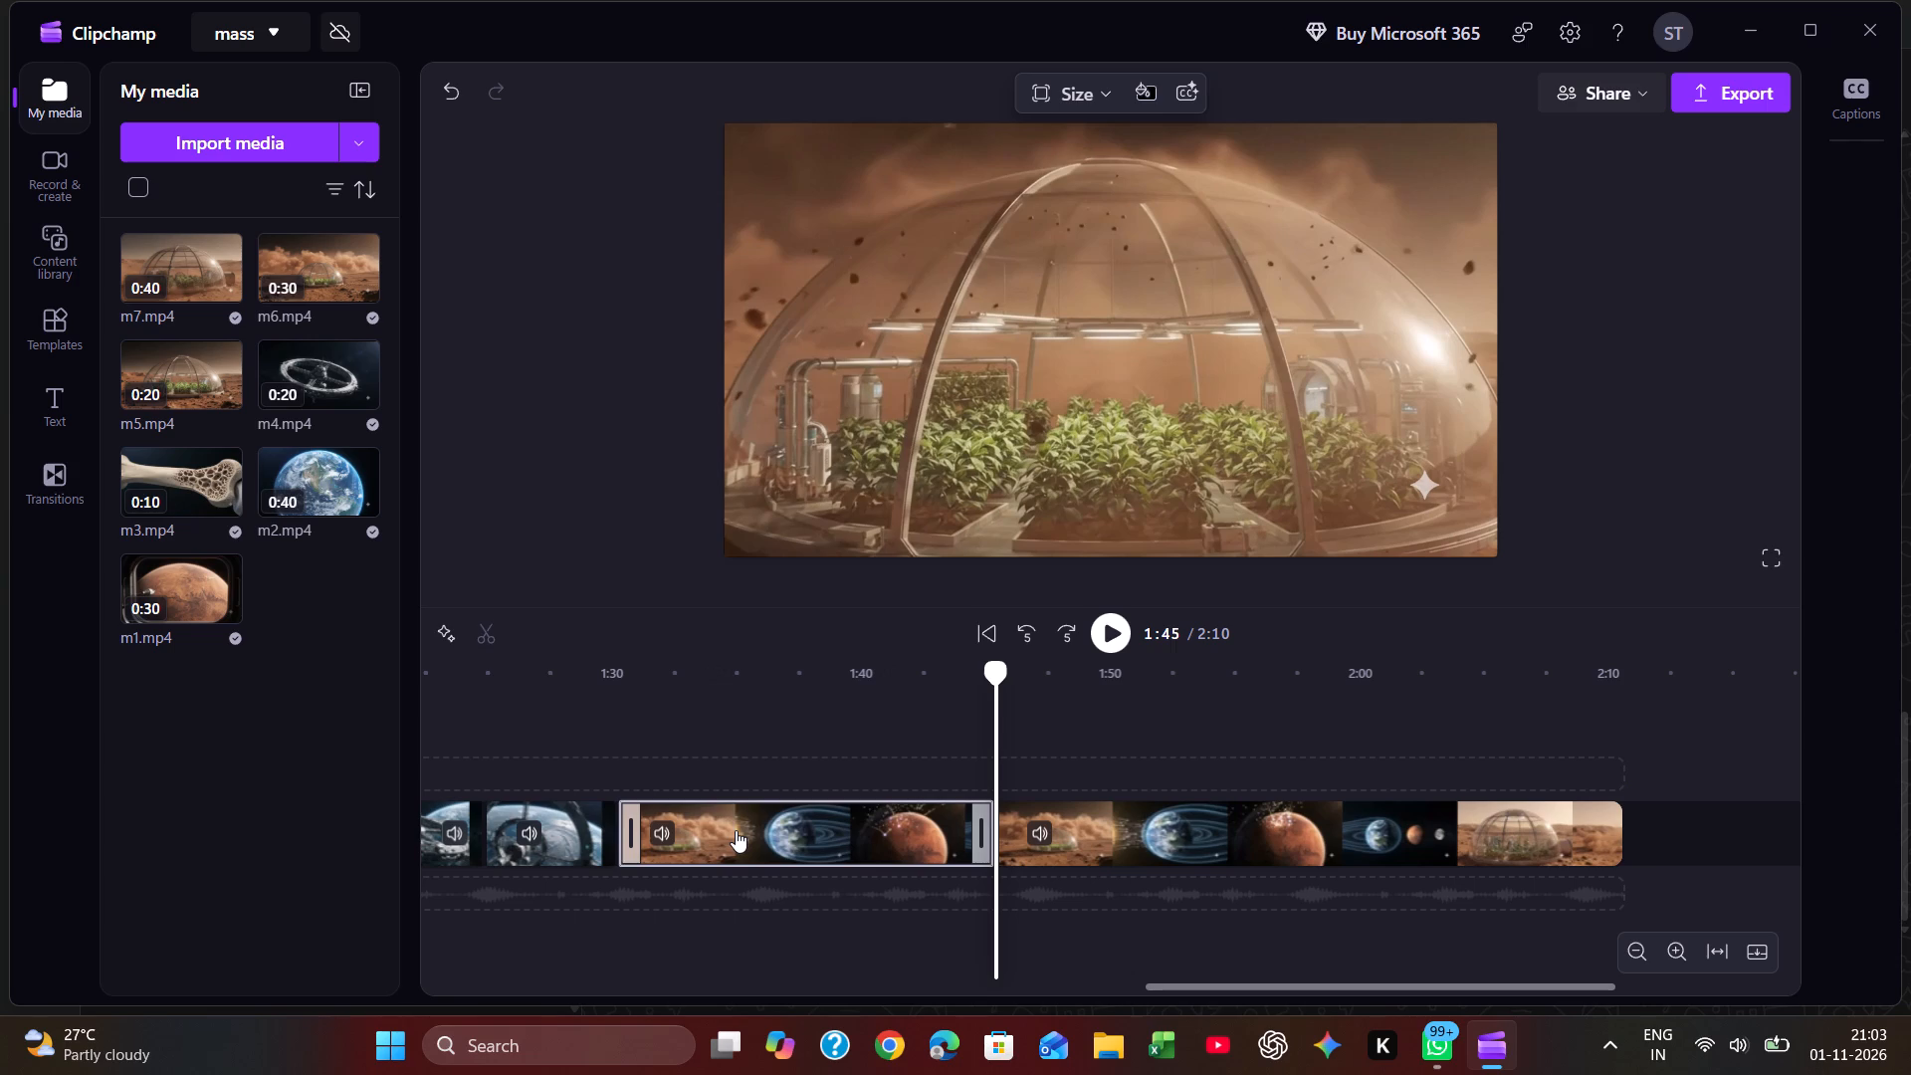
{"action": "right_click", "coordinate": [736, 830]}
{"action": "left_click", "coordinate": [667, 709]}
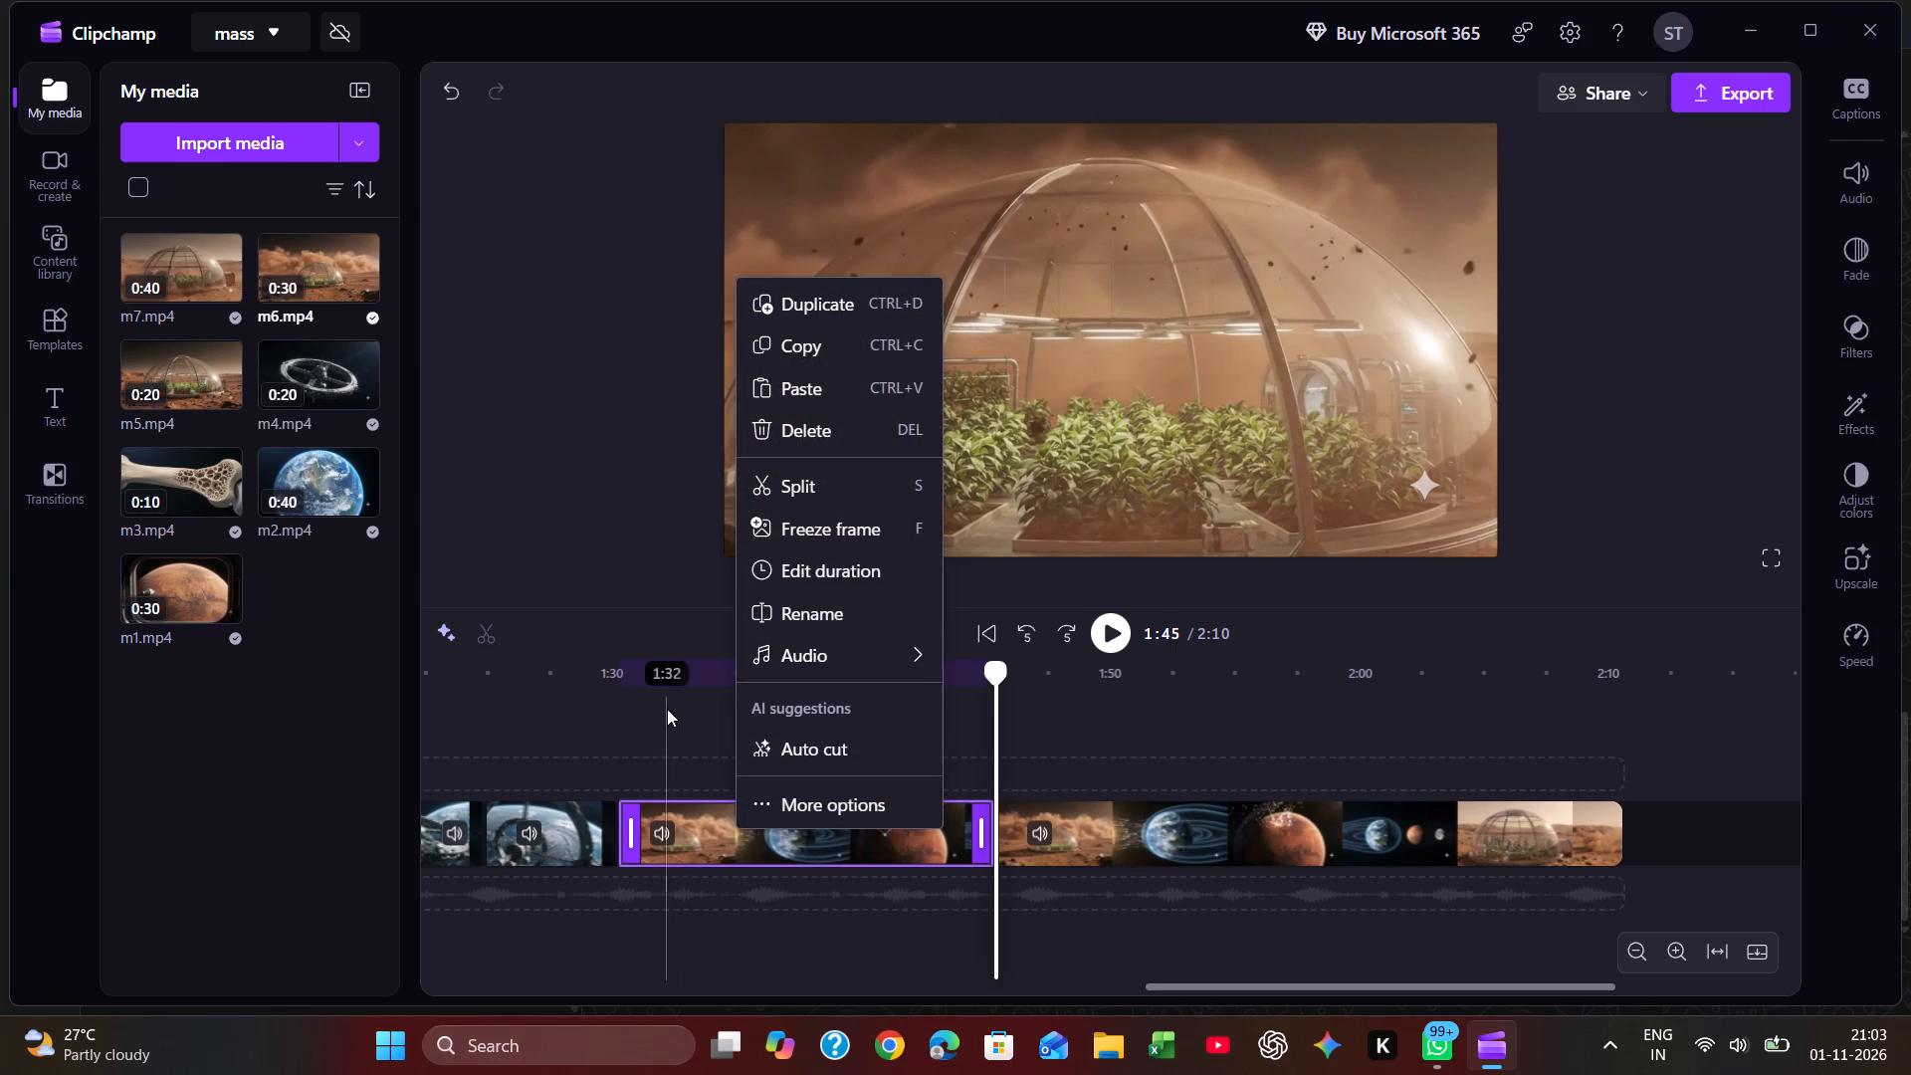
{"action": "key", "text": "space"}
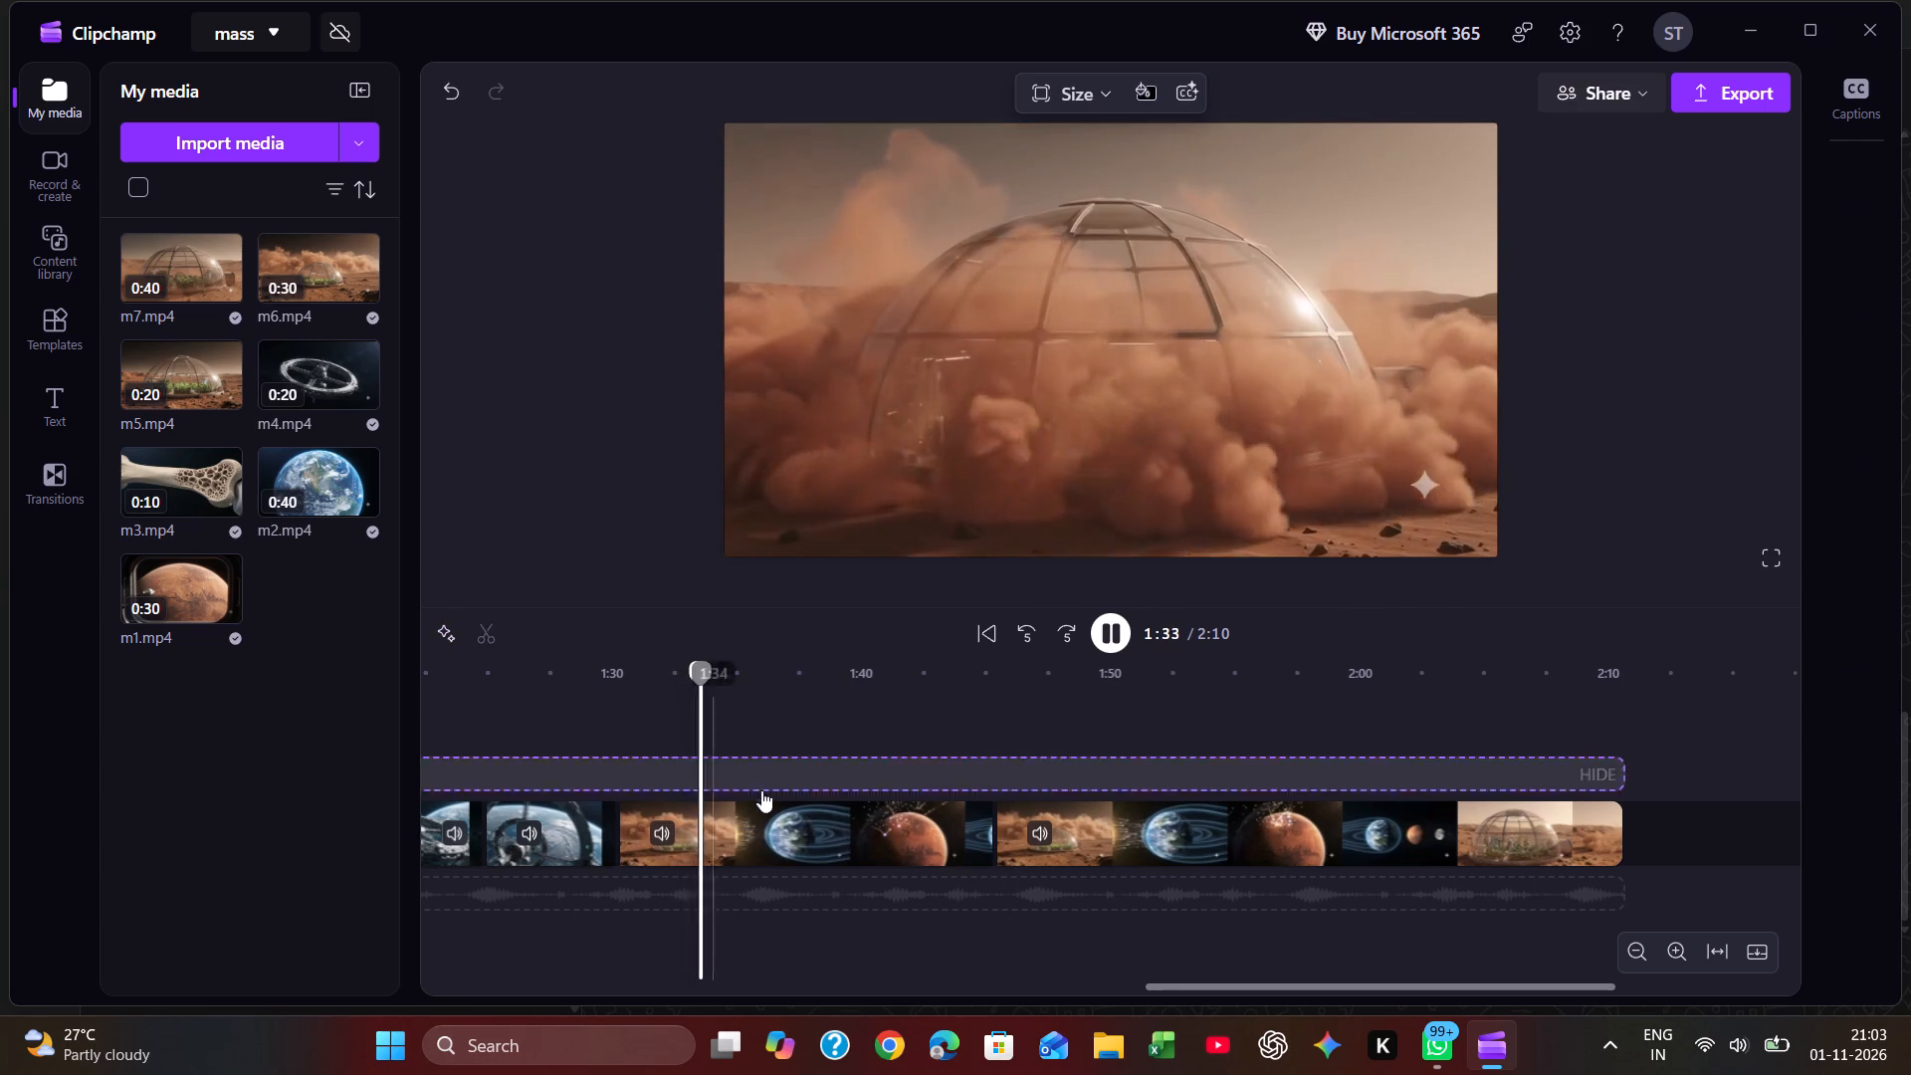
{"action": "right_click", "coordinate": [812, 820]}
{"action": "left_click", "coordinate": [891, 426]}
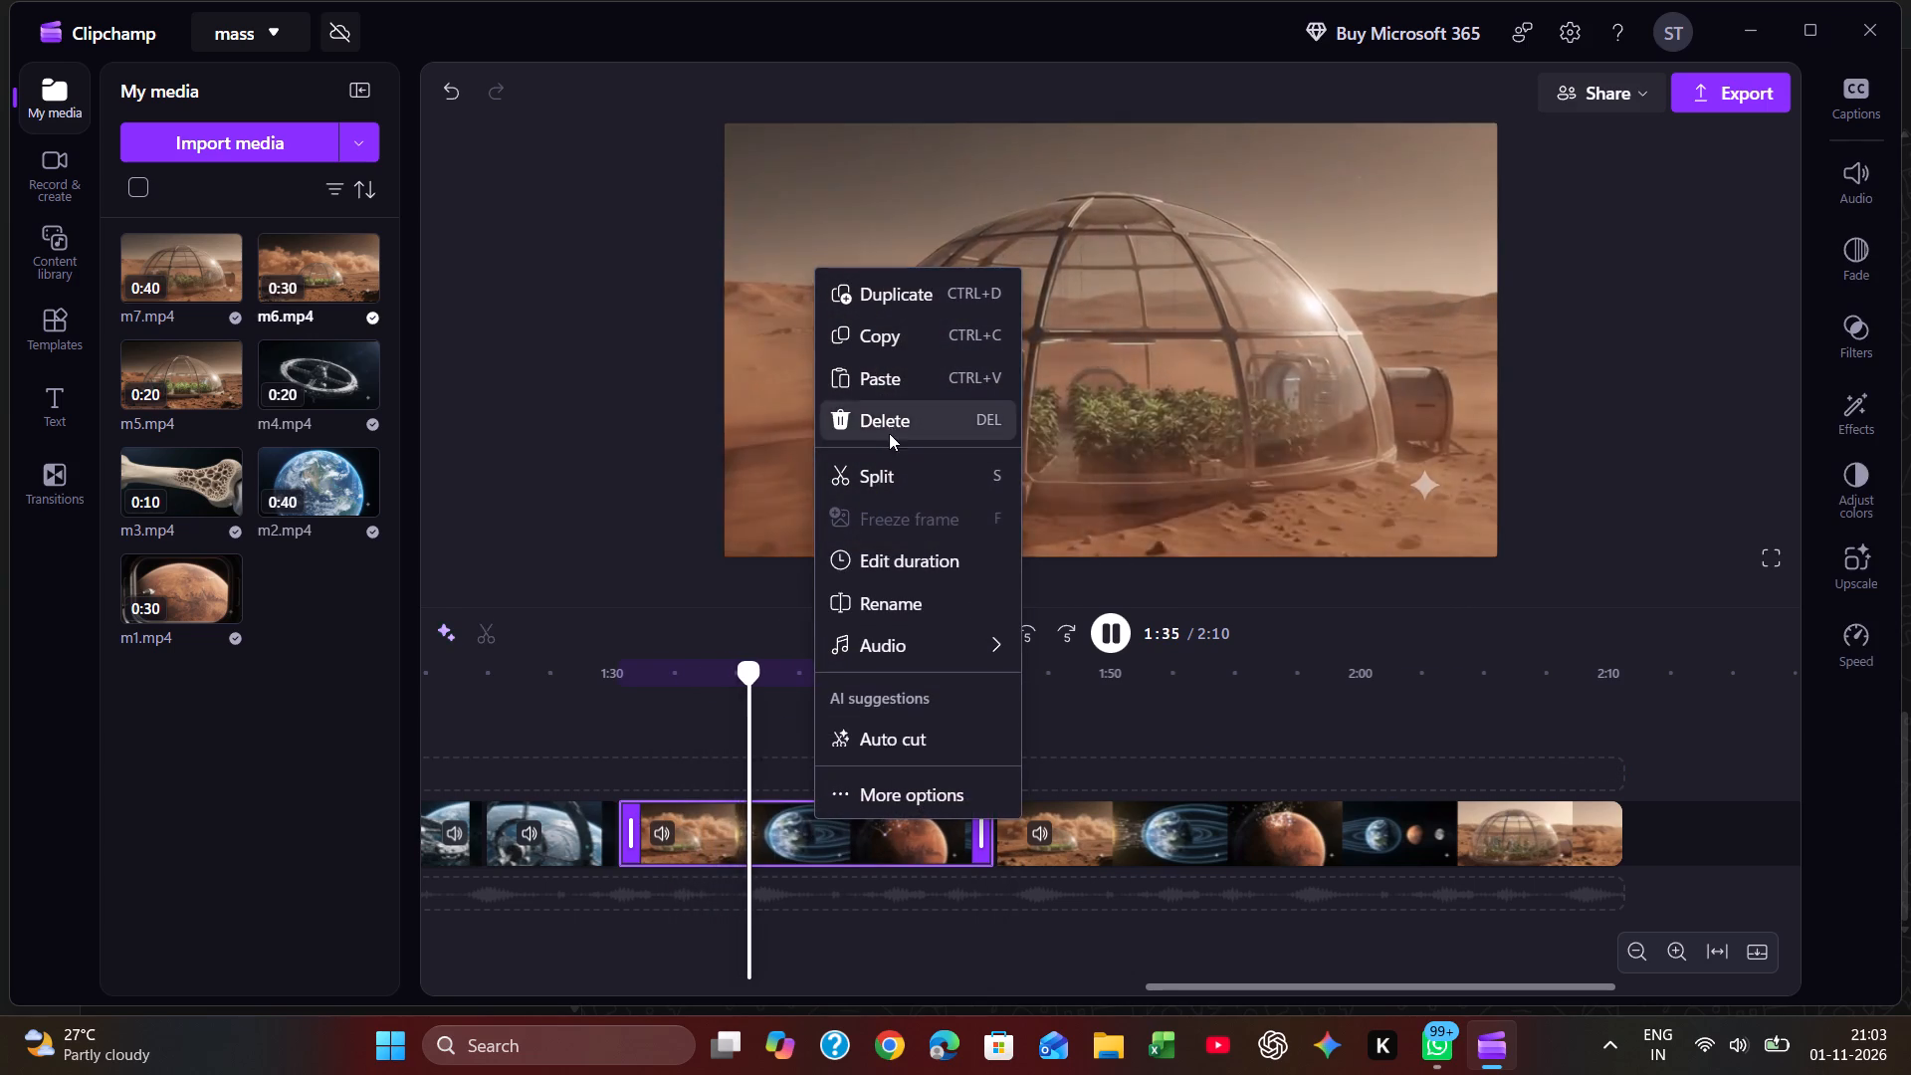
{"action": "left_click", "coordinate": [805, 833]}
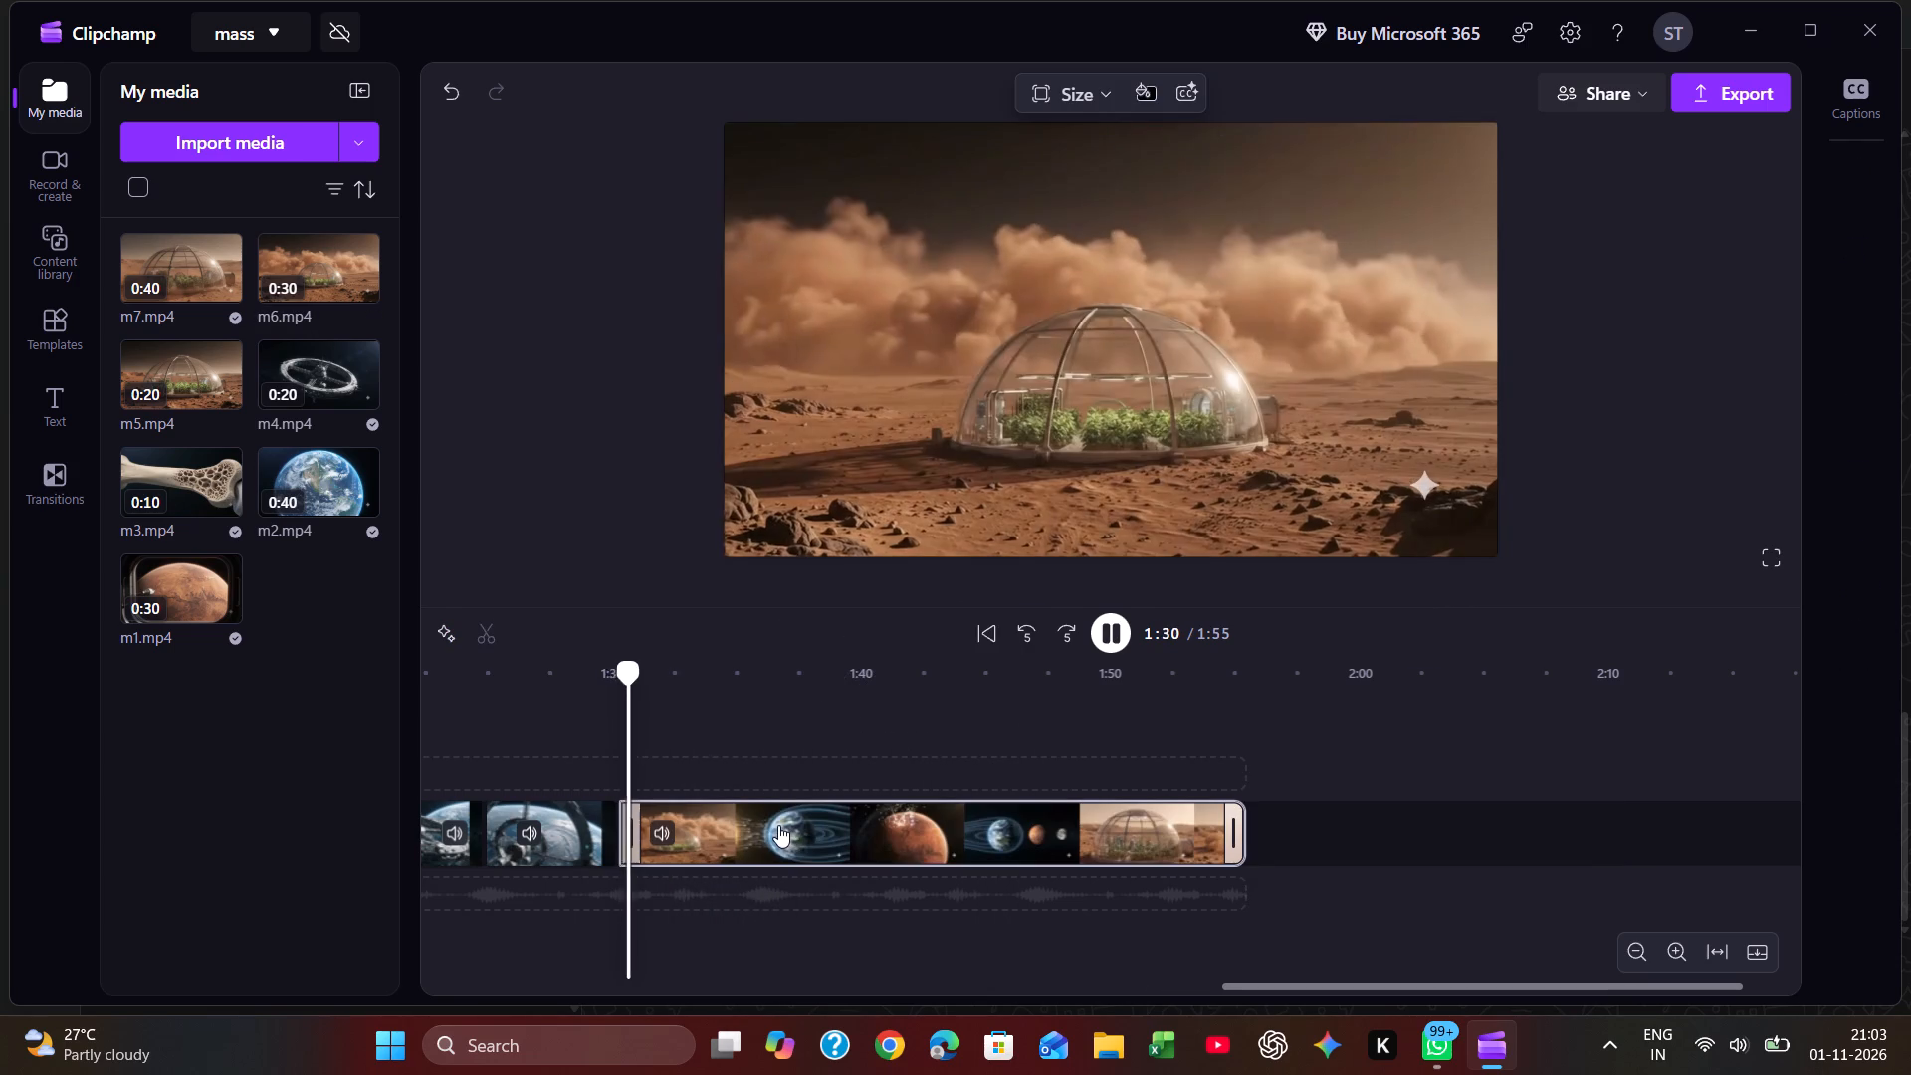
Play back the timeline from about 1:24 to the end, reviewing the join into m7 and its shots.
{"action": "scroll", "coordinate": [778, 825], "scroll_direction": "right", "scroll_amount": 1}
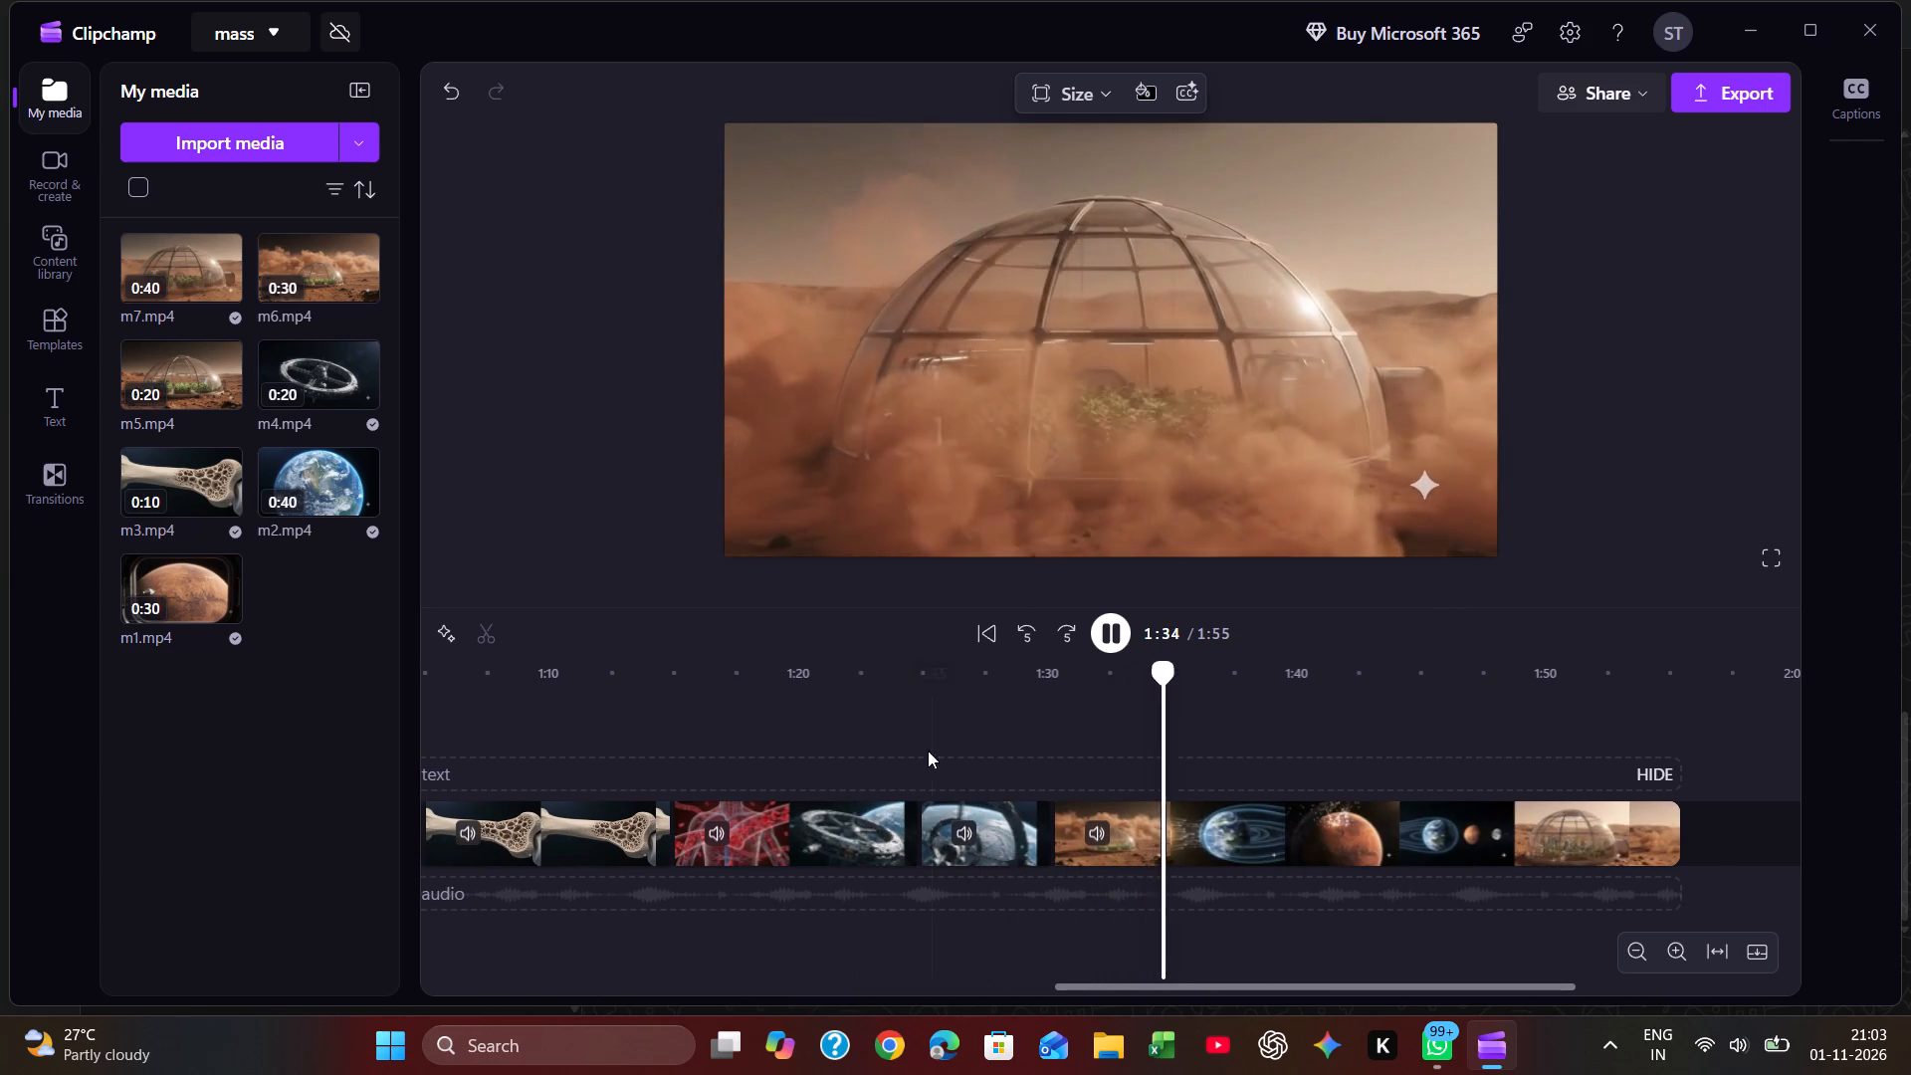
{"action": "left_click", "coordinate": [897, 711]}
{"action": "key", "text": "space"}
{"action": "key", "text": "space"}
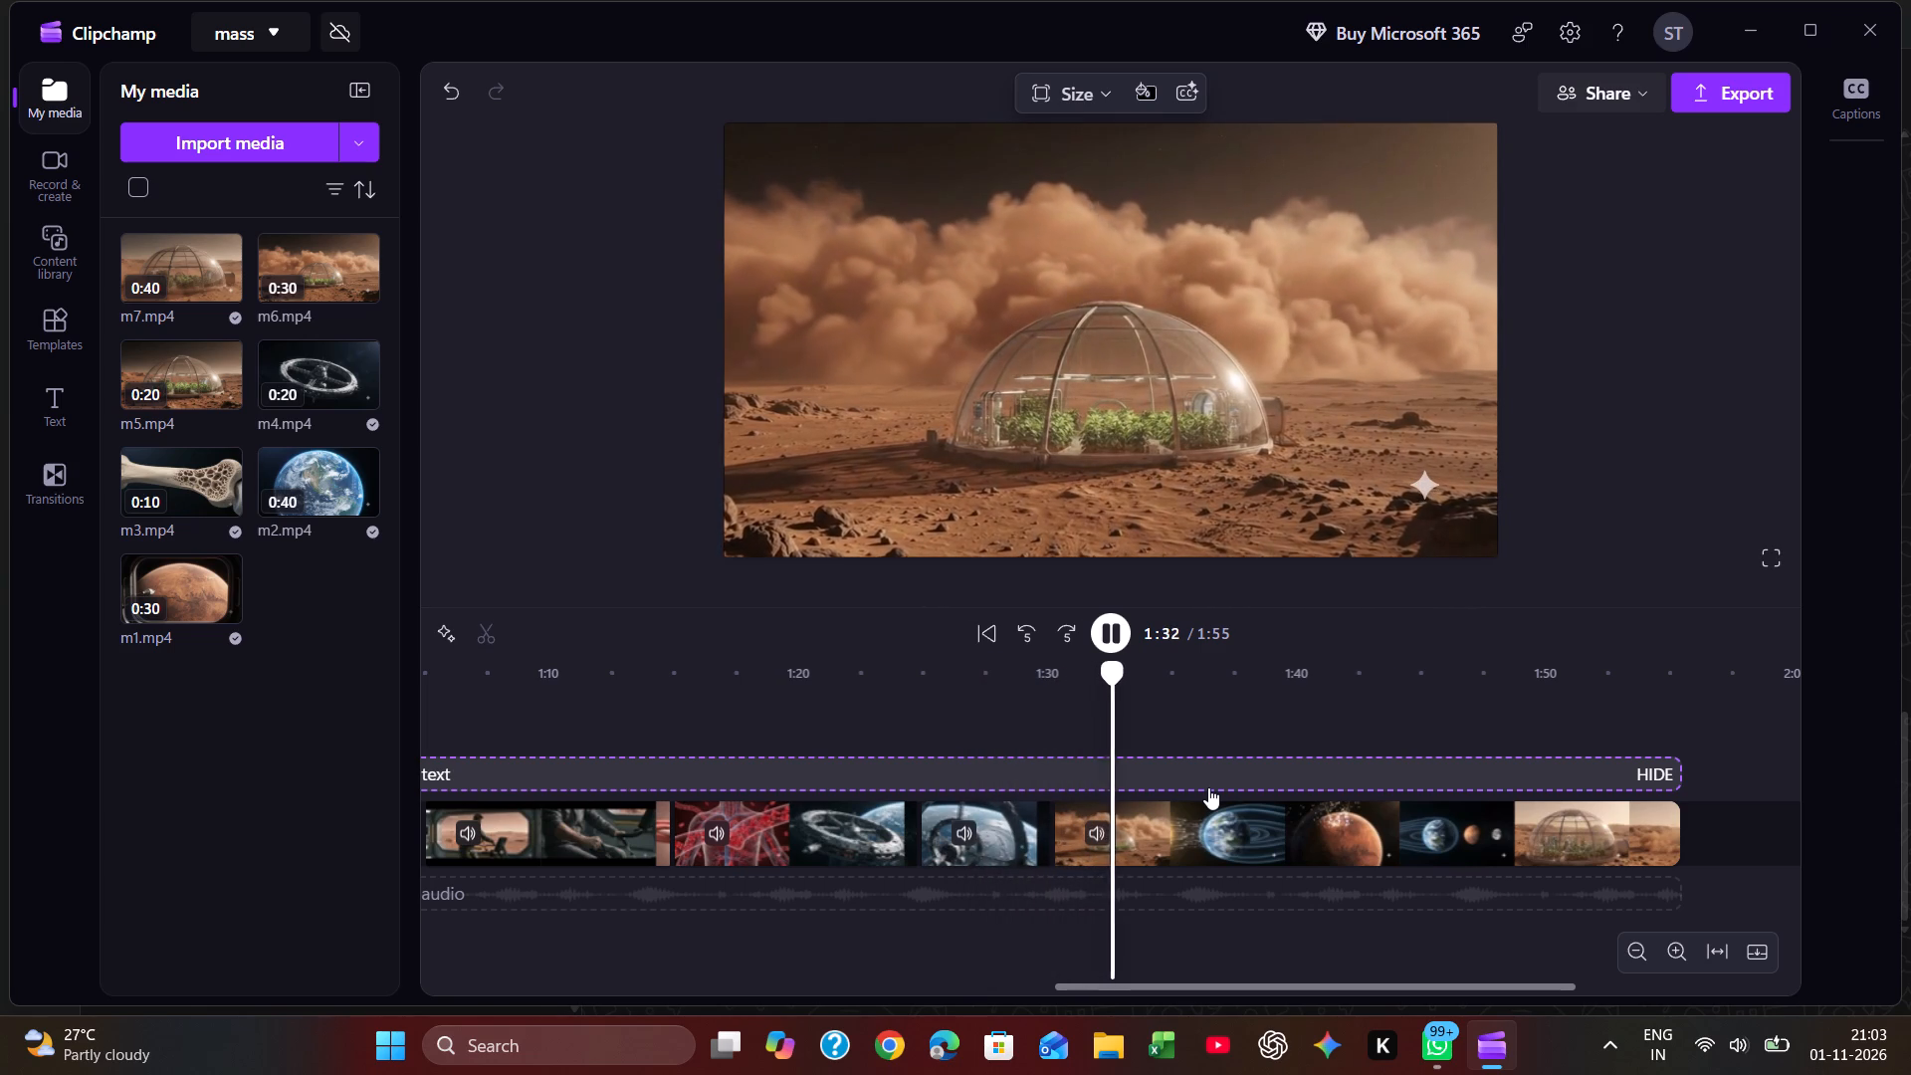
{"action": "key", "text": "space"}
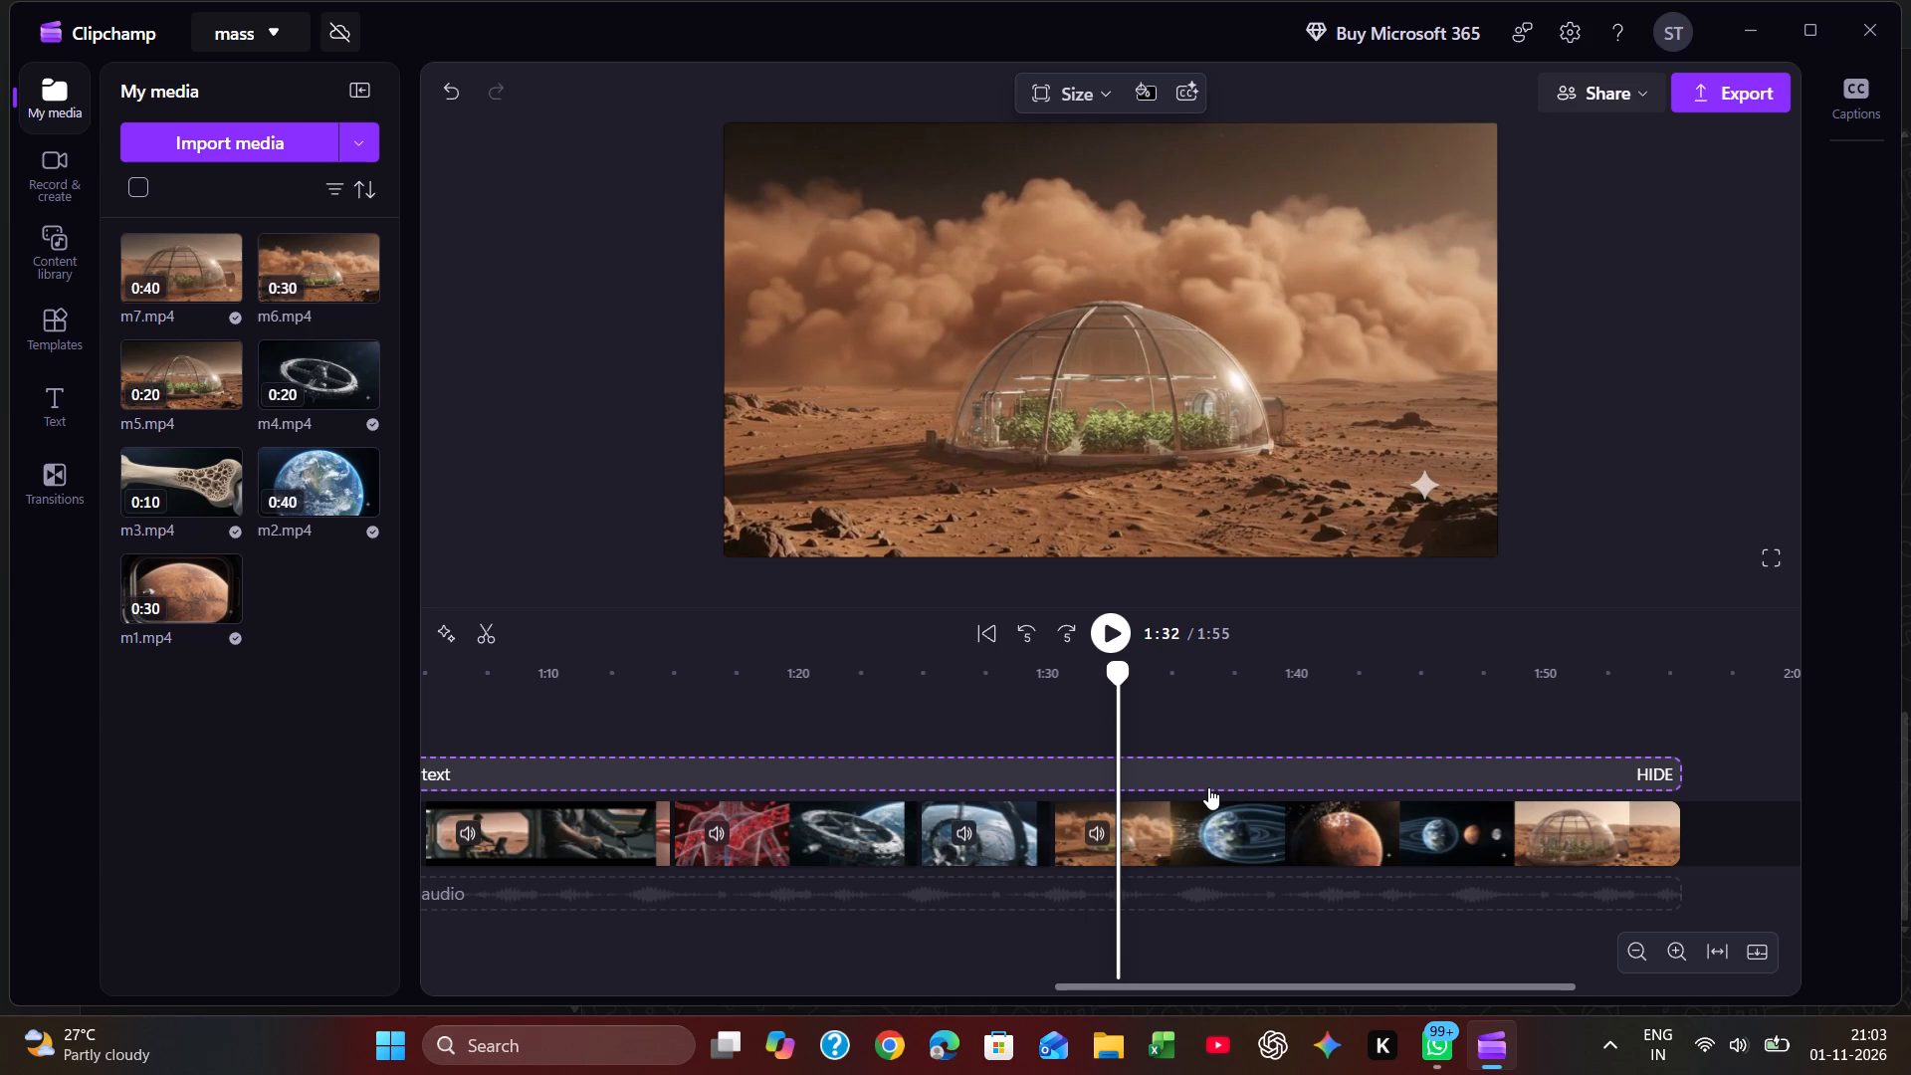
{"action": "key", "text": "space"}
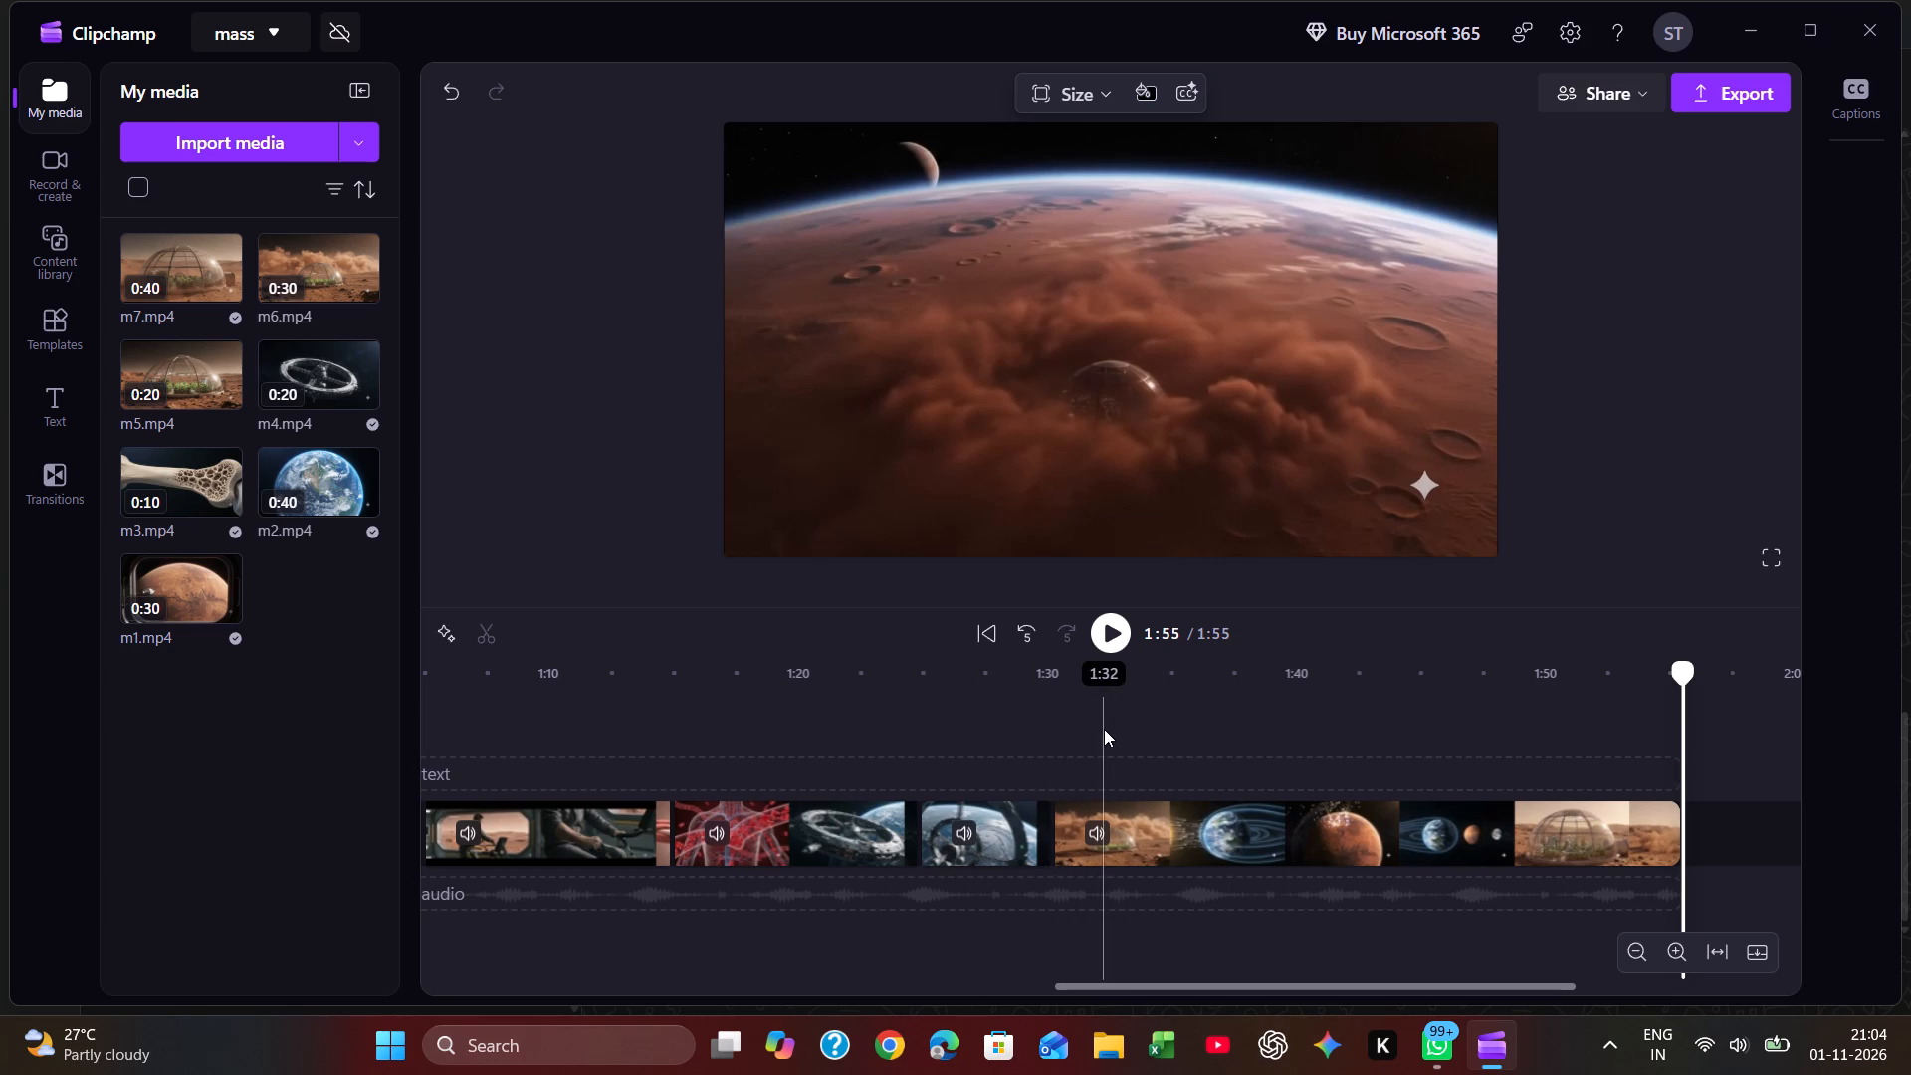
Open the m8 video from the audios folder in Media Player and preview its first few seconds.
{"action": "left_click", "coordinate": [1117, 1047]}
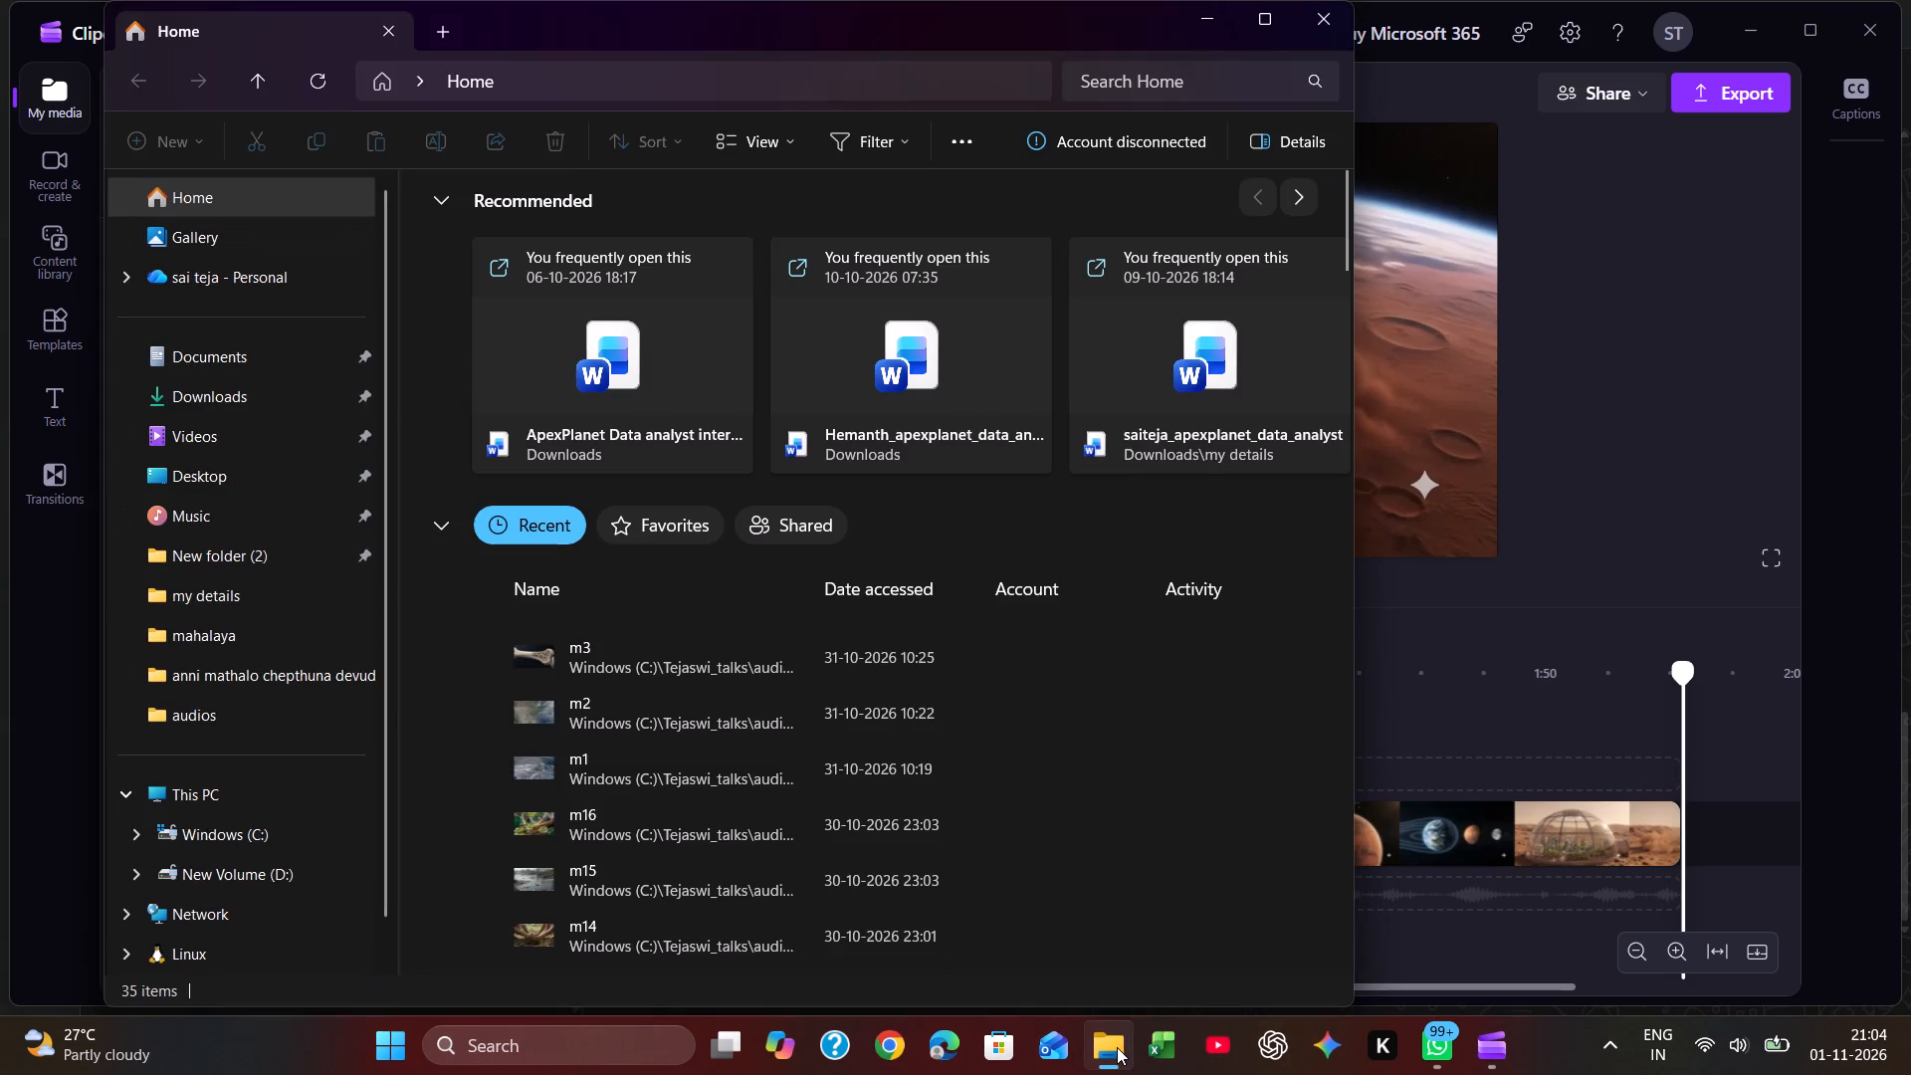
{"action": "scroll", "coordinate": [849, 817], "scroll_direction": "down", "scroll_amount": 2}
{"action": "scroll", "coordinate": [849, 817], "scroll_direction": "up", "scroll_amount": 2}
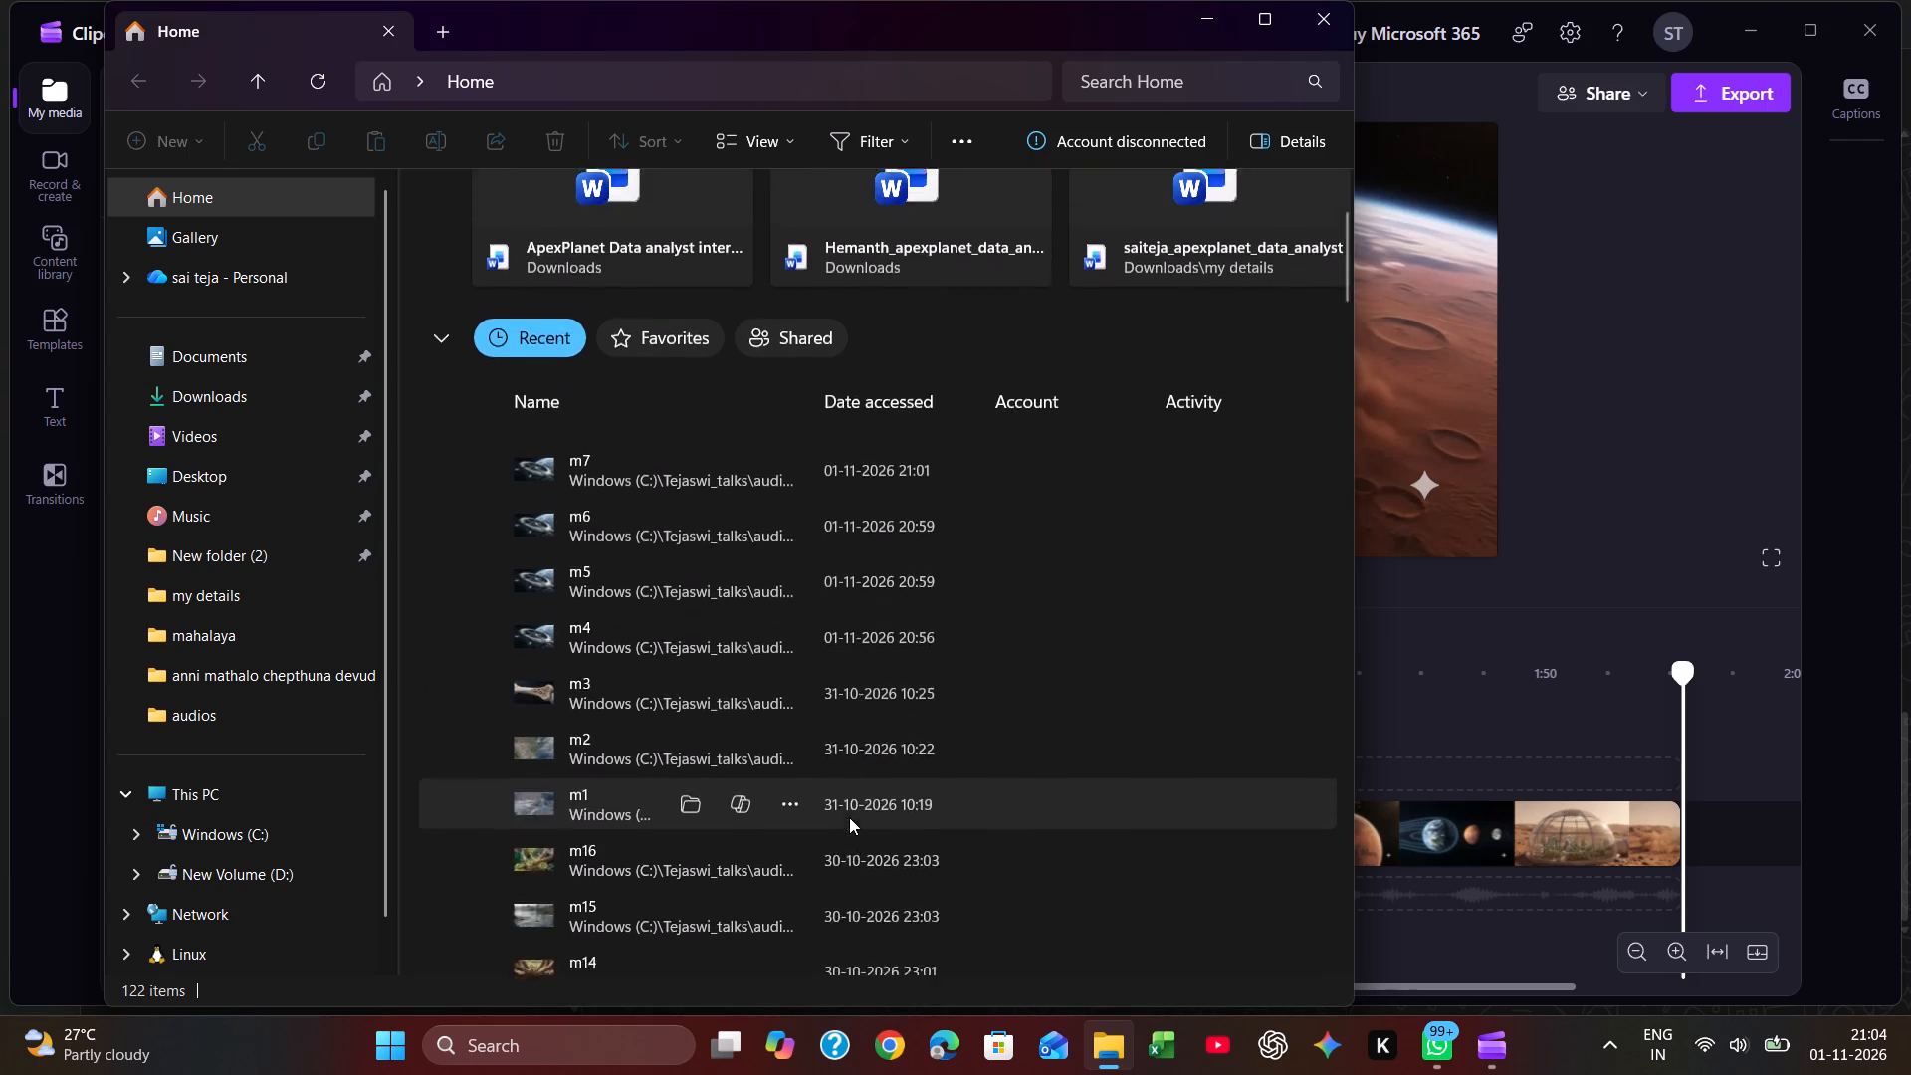
{"action": "scroll", "coordinate": [849, 817], "scroll_direction": "up", "scroll_amount": 4}
{"action": "left_click", "coordinate": [279, 699]}
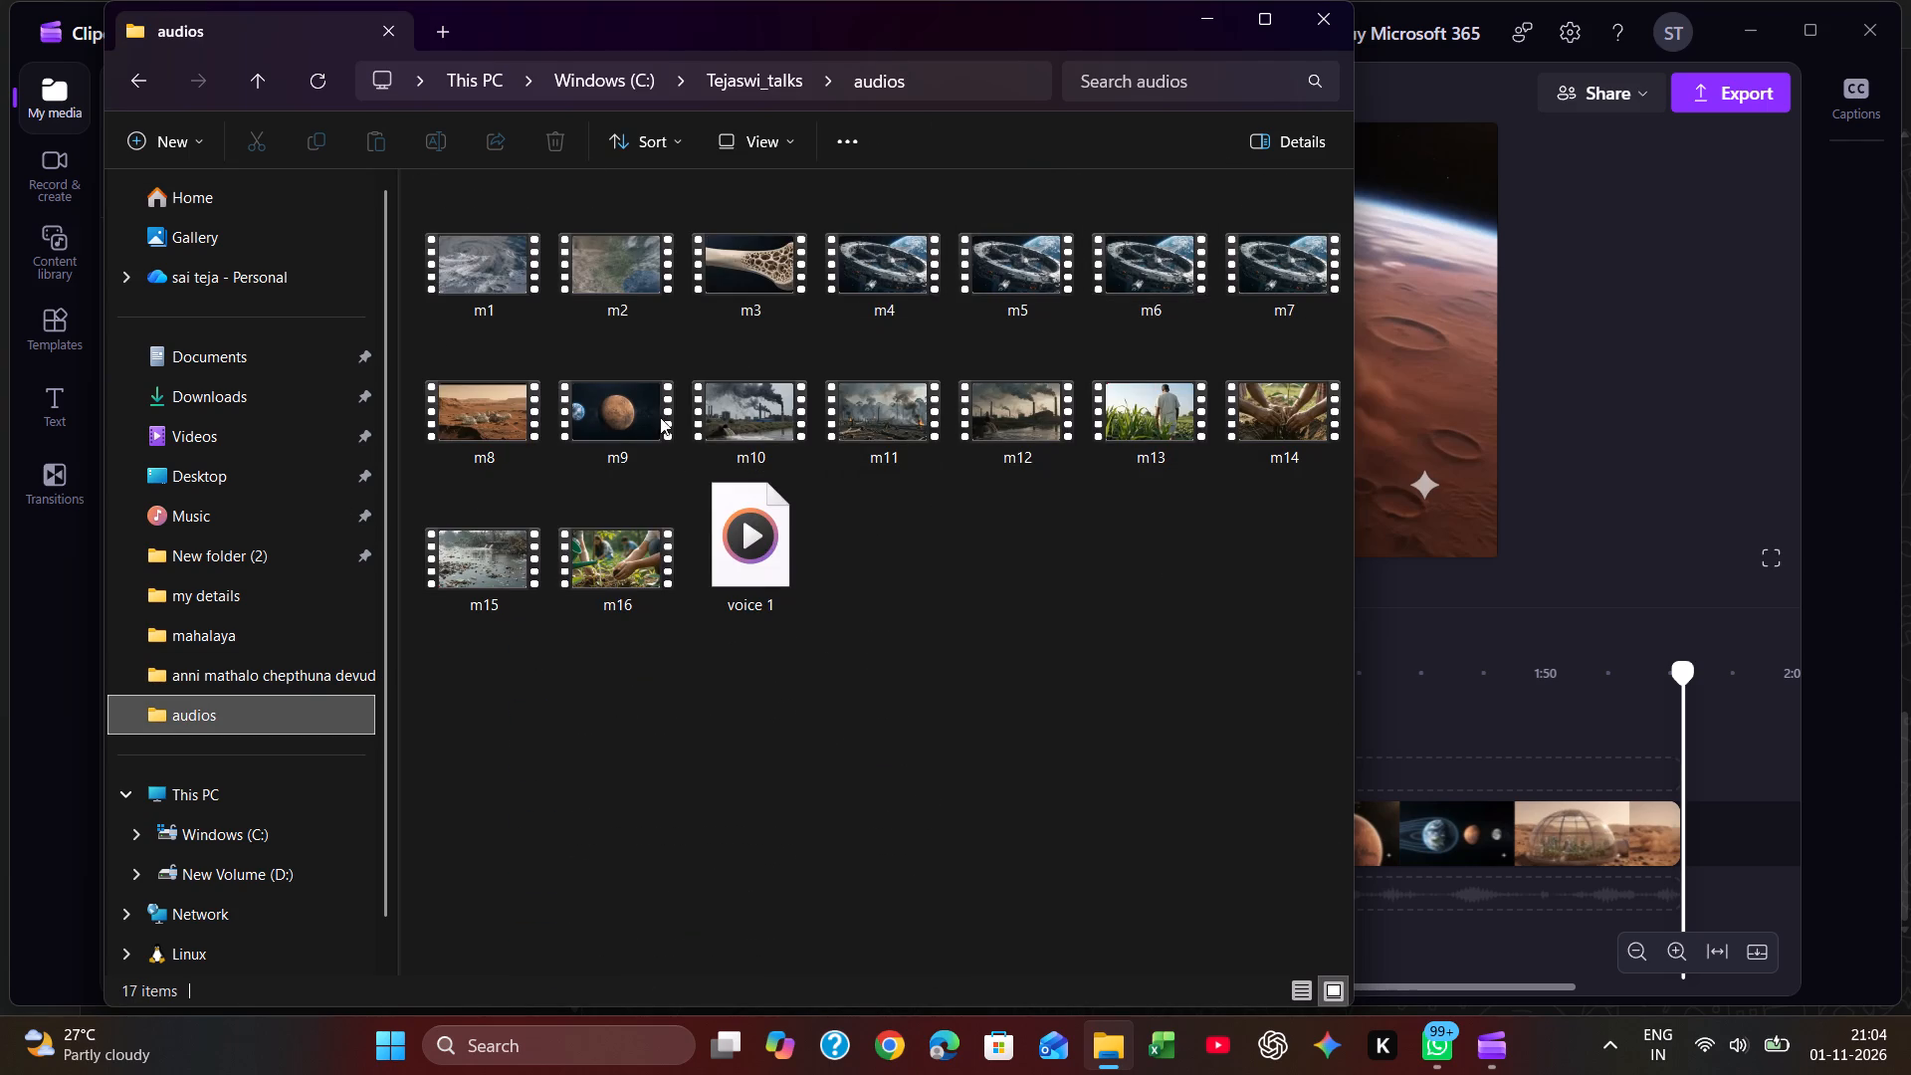
{"action": "double_click", "coordinate": [511, 406]}
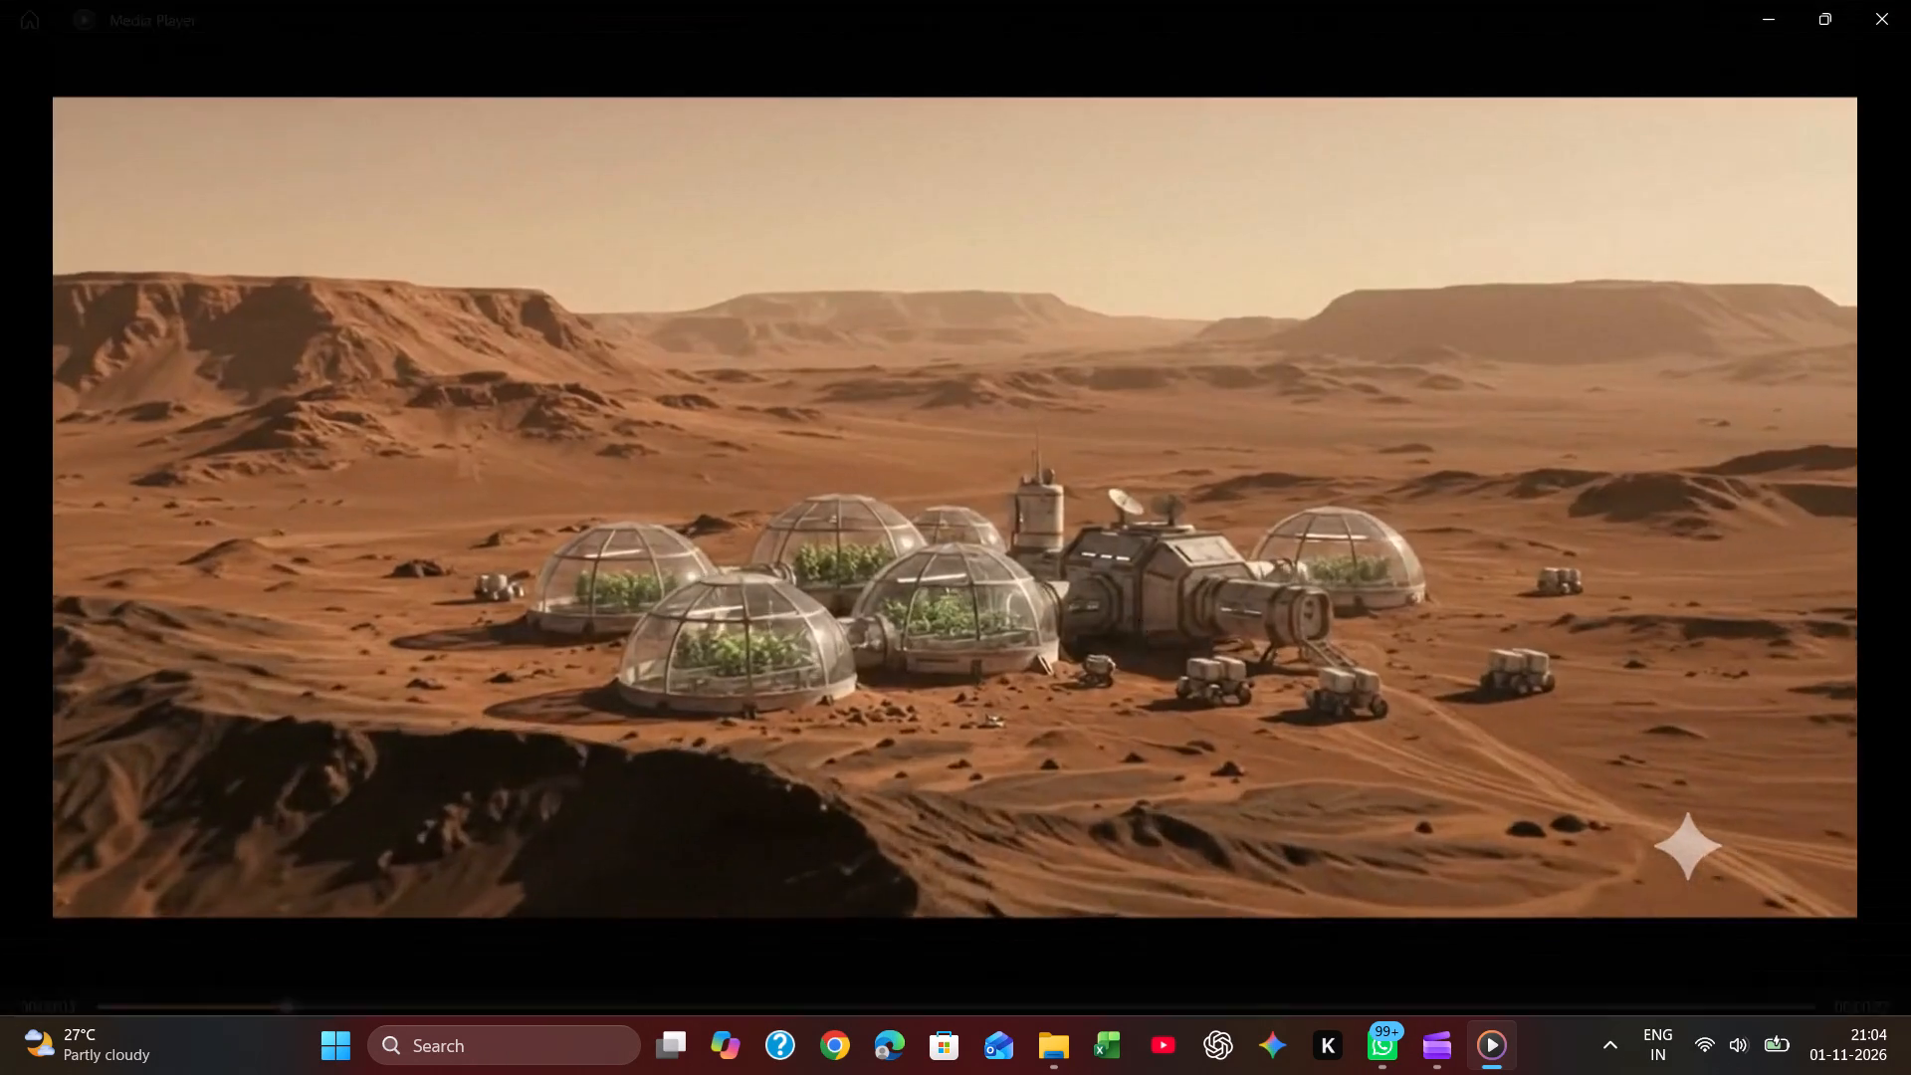
{"action": "key", "text": "space"}
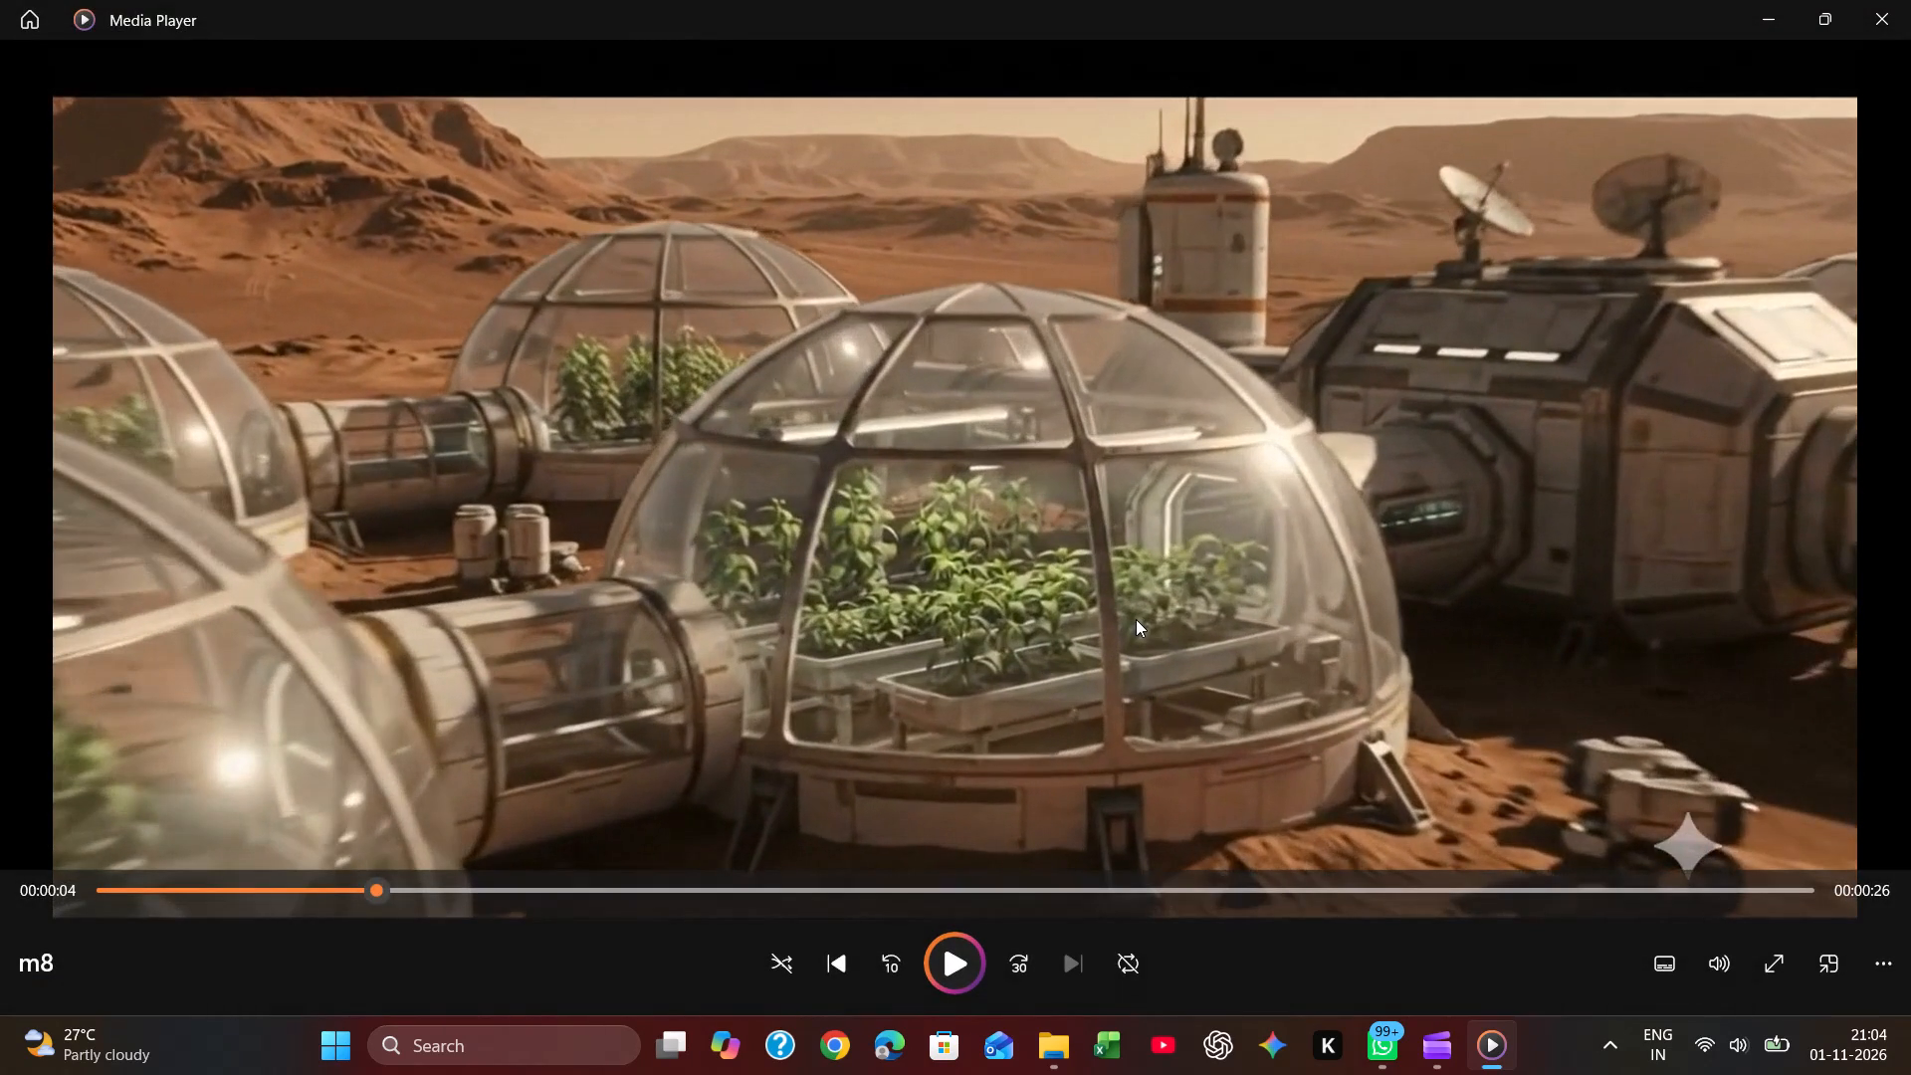
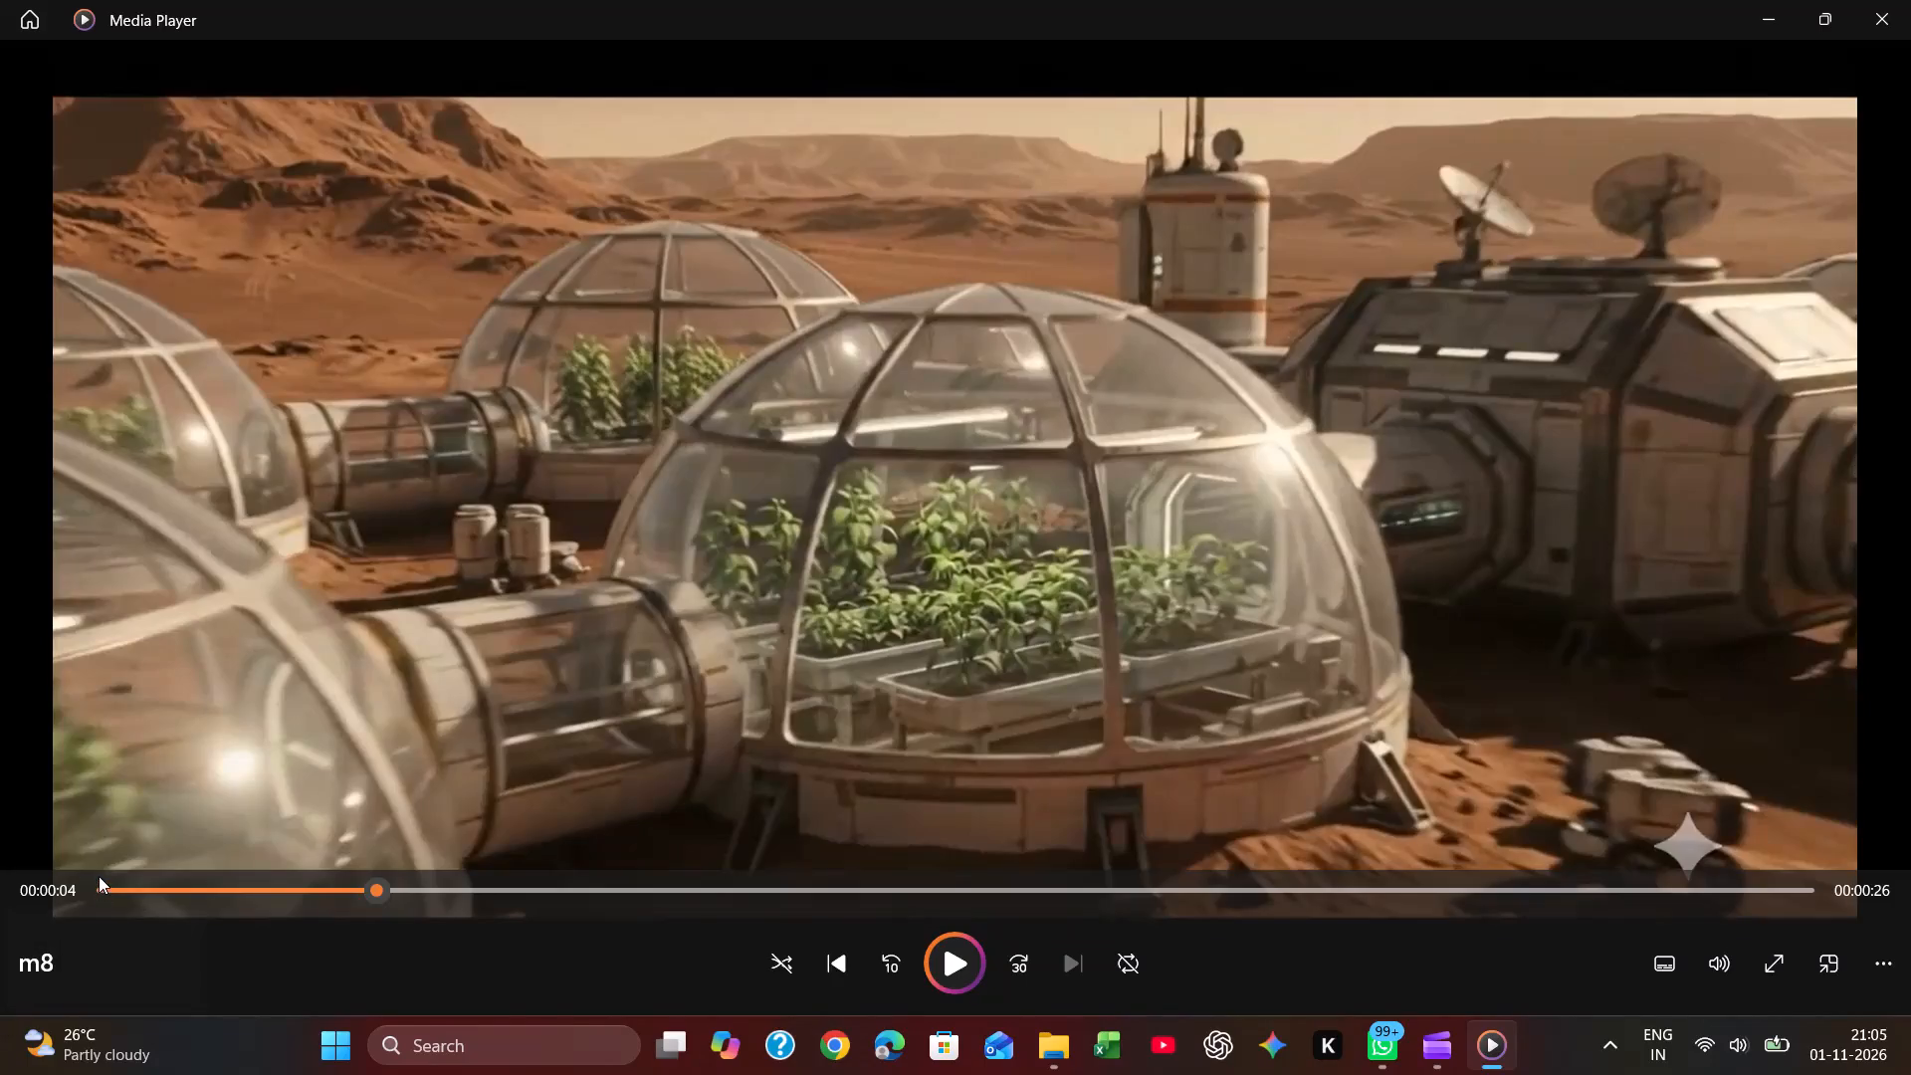
Replay the m8 video from its start to about 0:05 to recheck its opening shots, and return to the audios folder.
{"action": "left_click", "coordinate": [99, 893]}
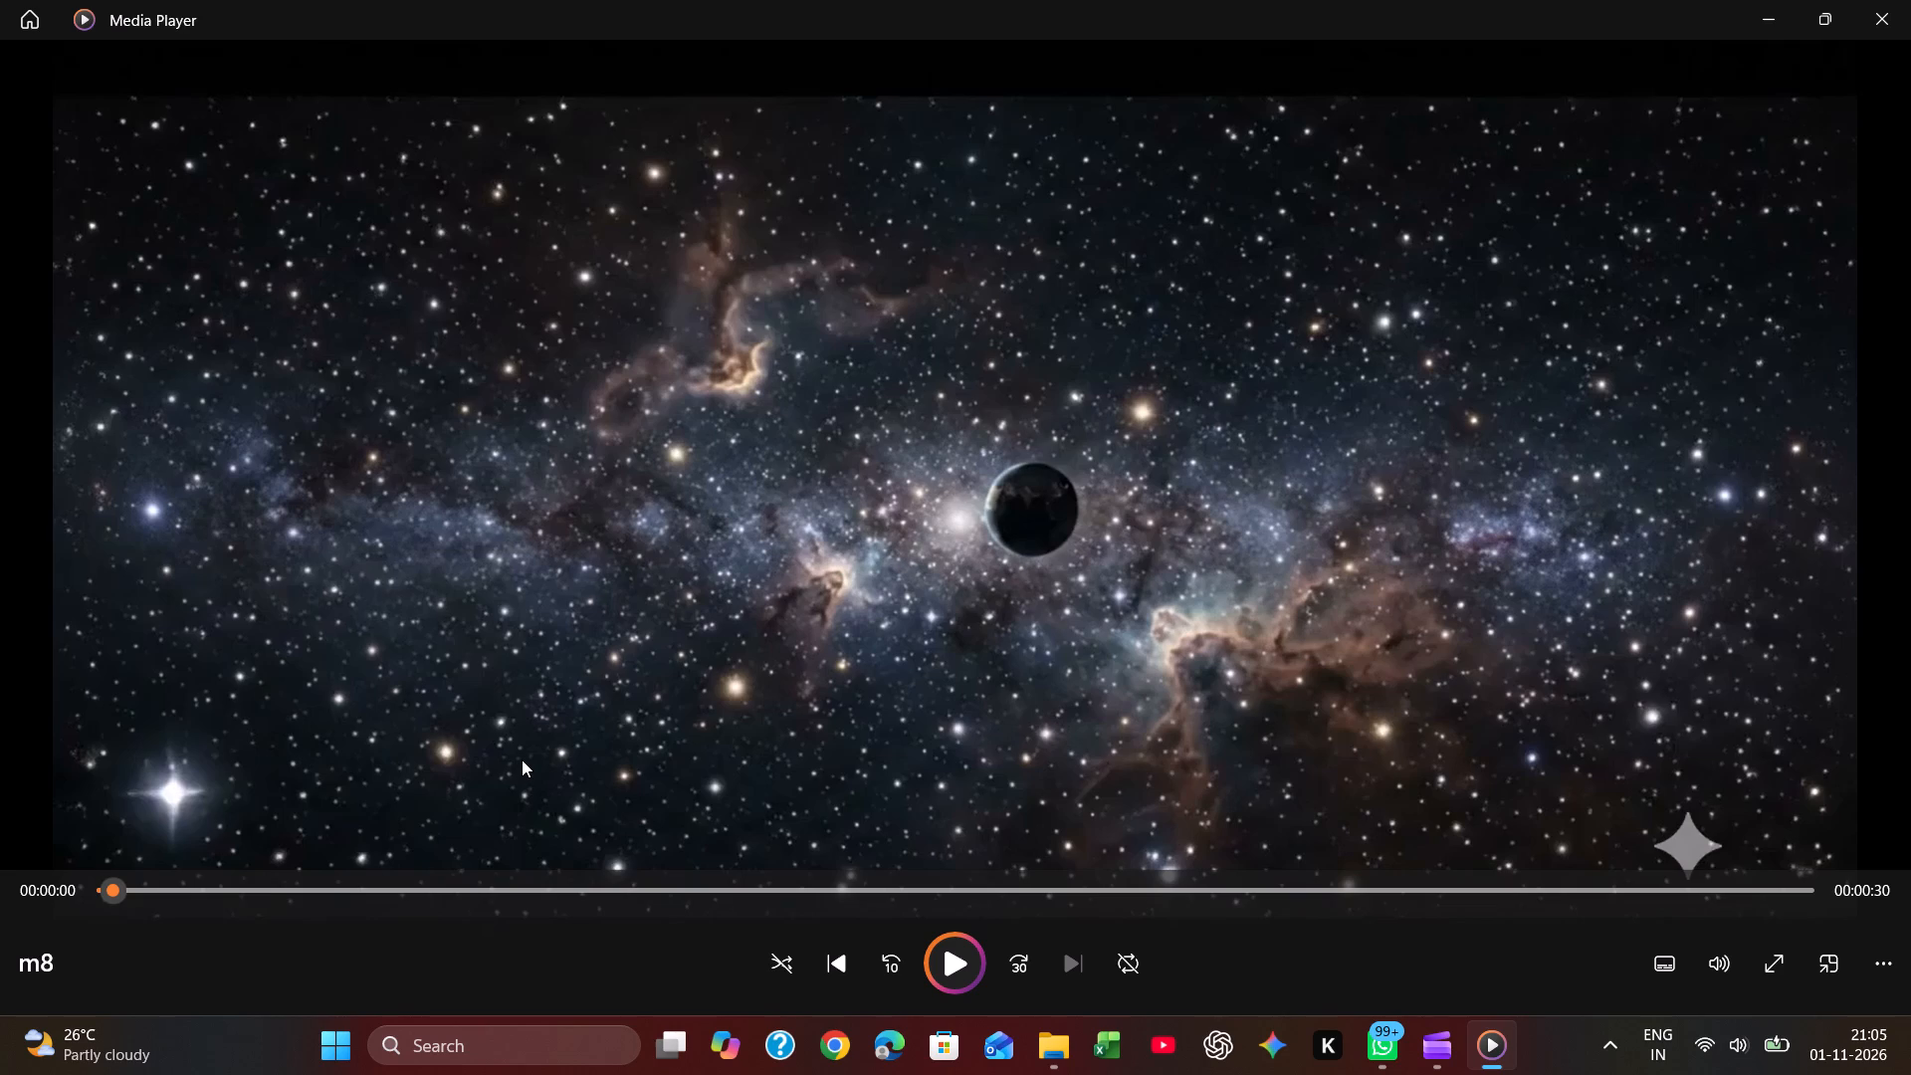
{"action": "key", "text": "space"}
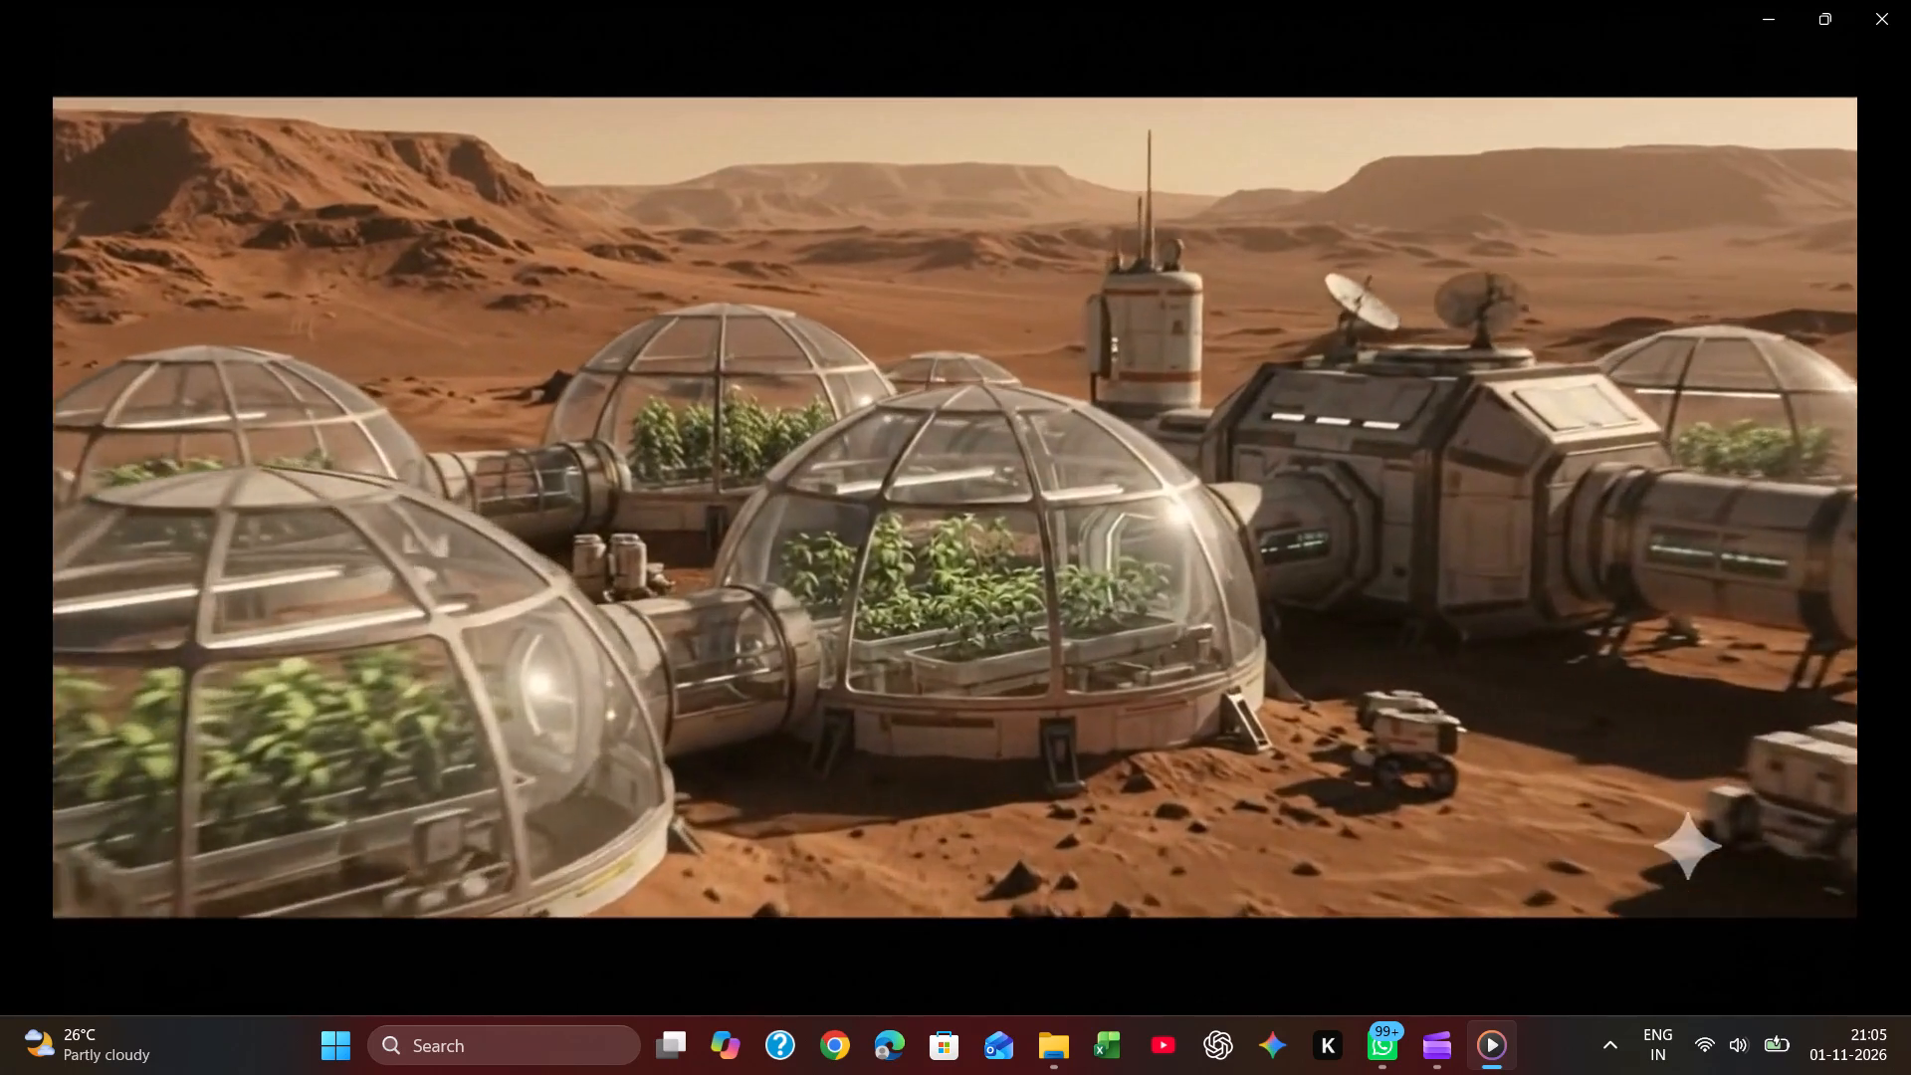
{"action": "key", "text": "space"}
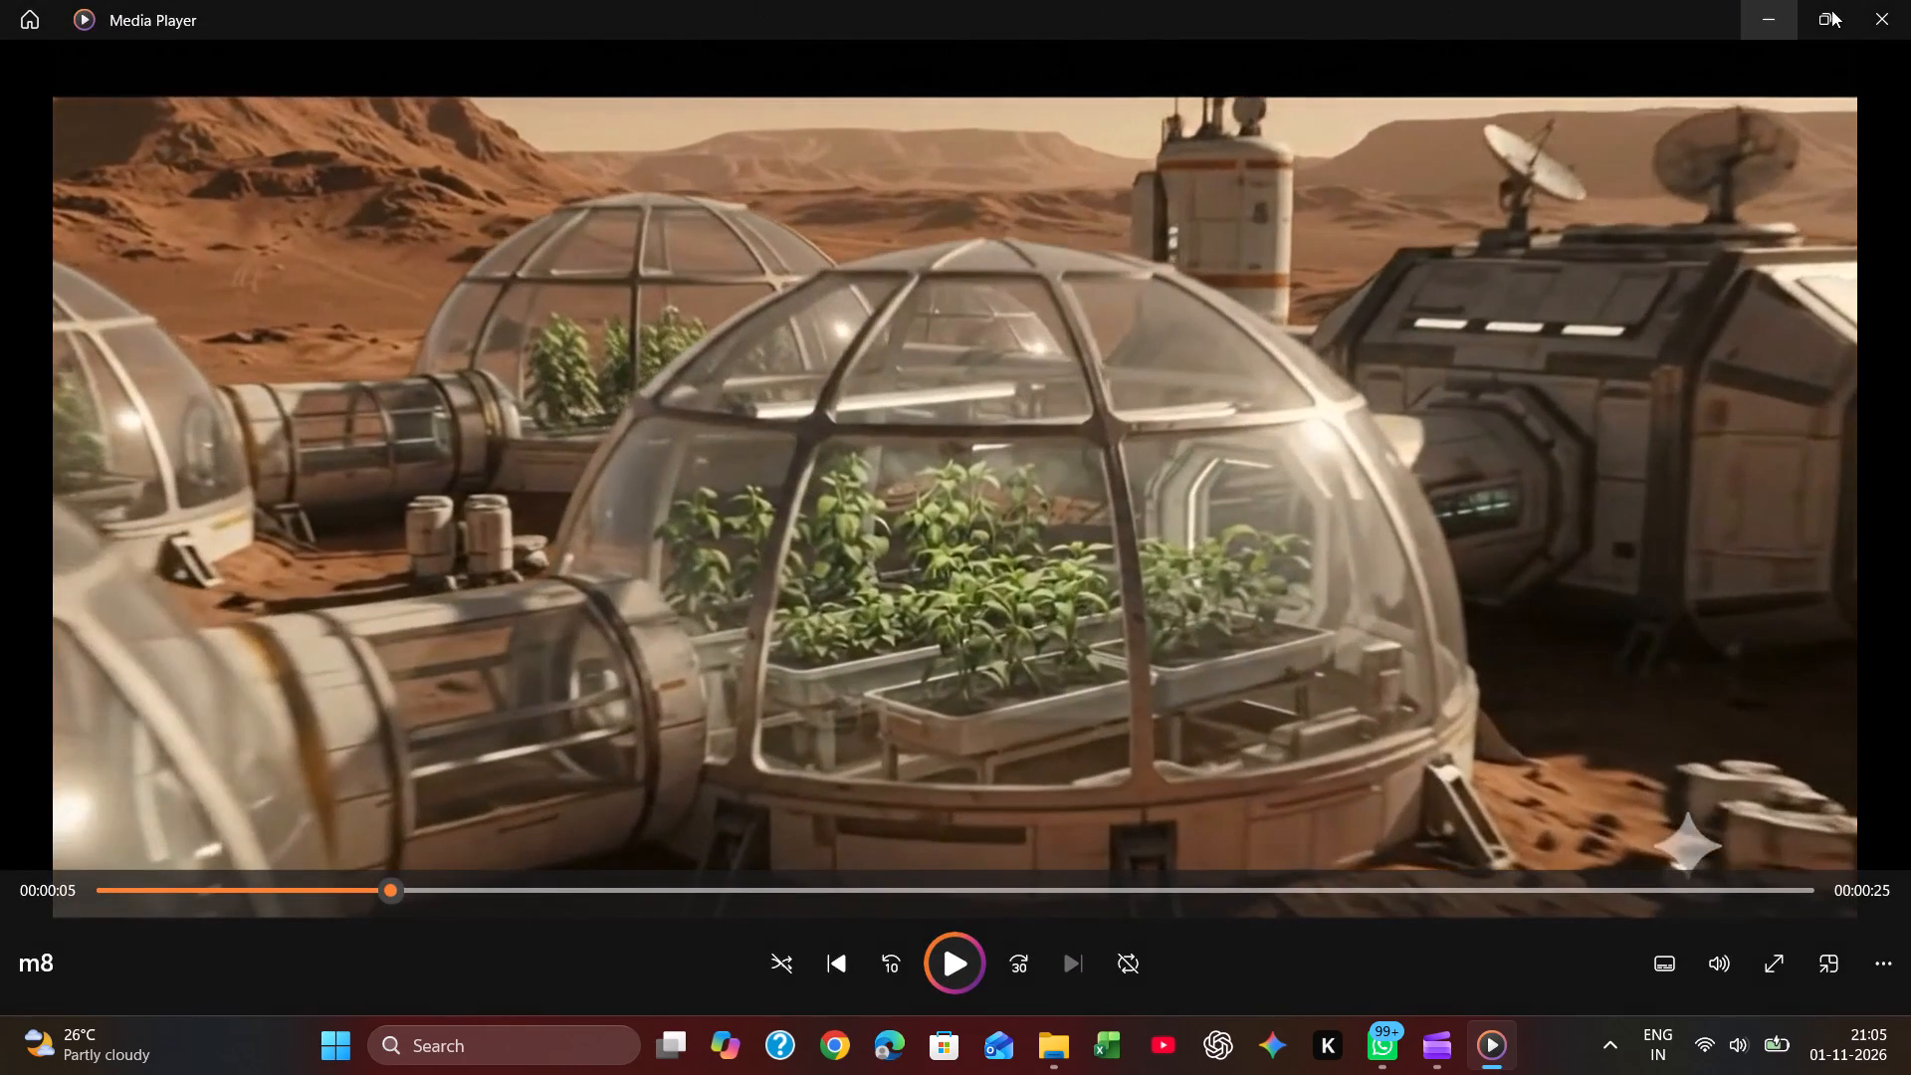
{"action": "left_click", "coordinate": [1764, 20]}
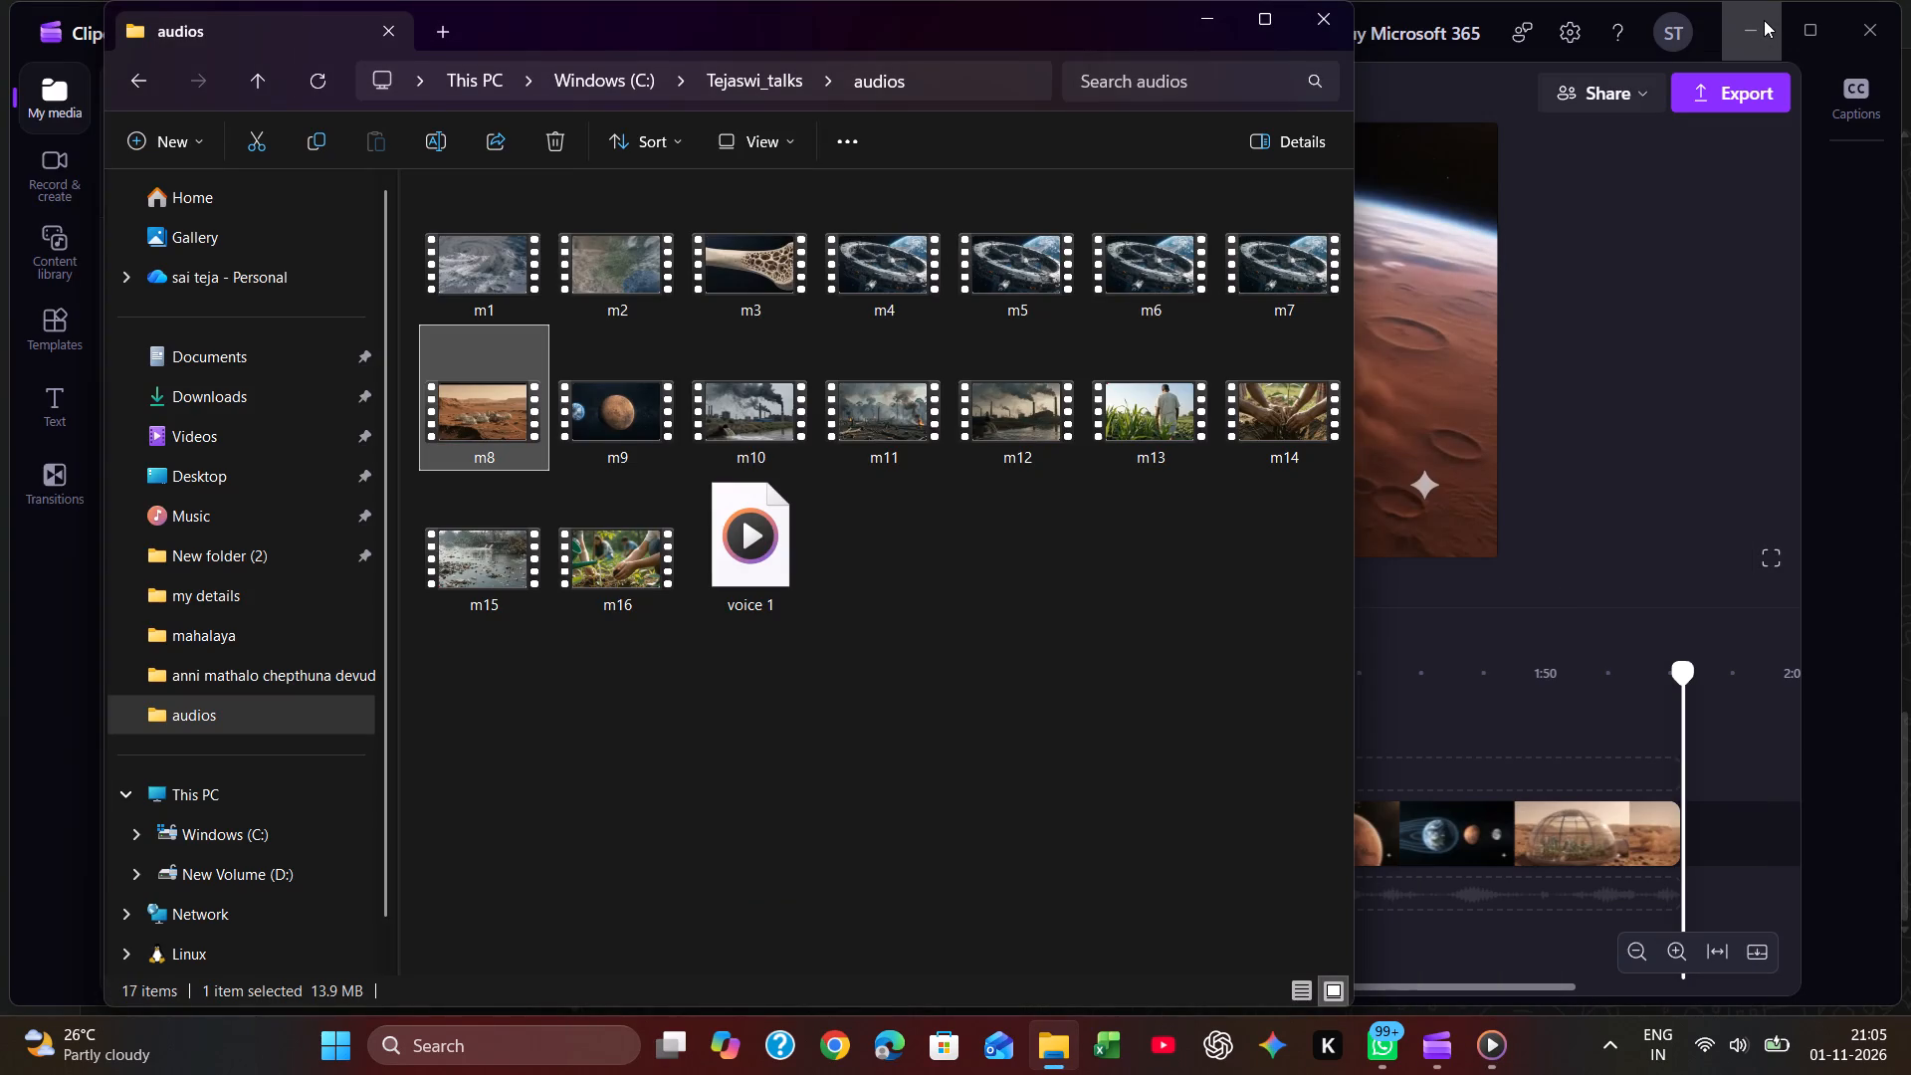
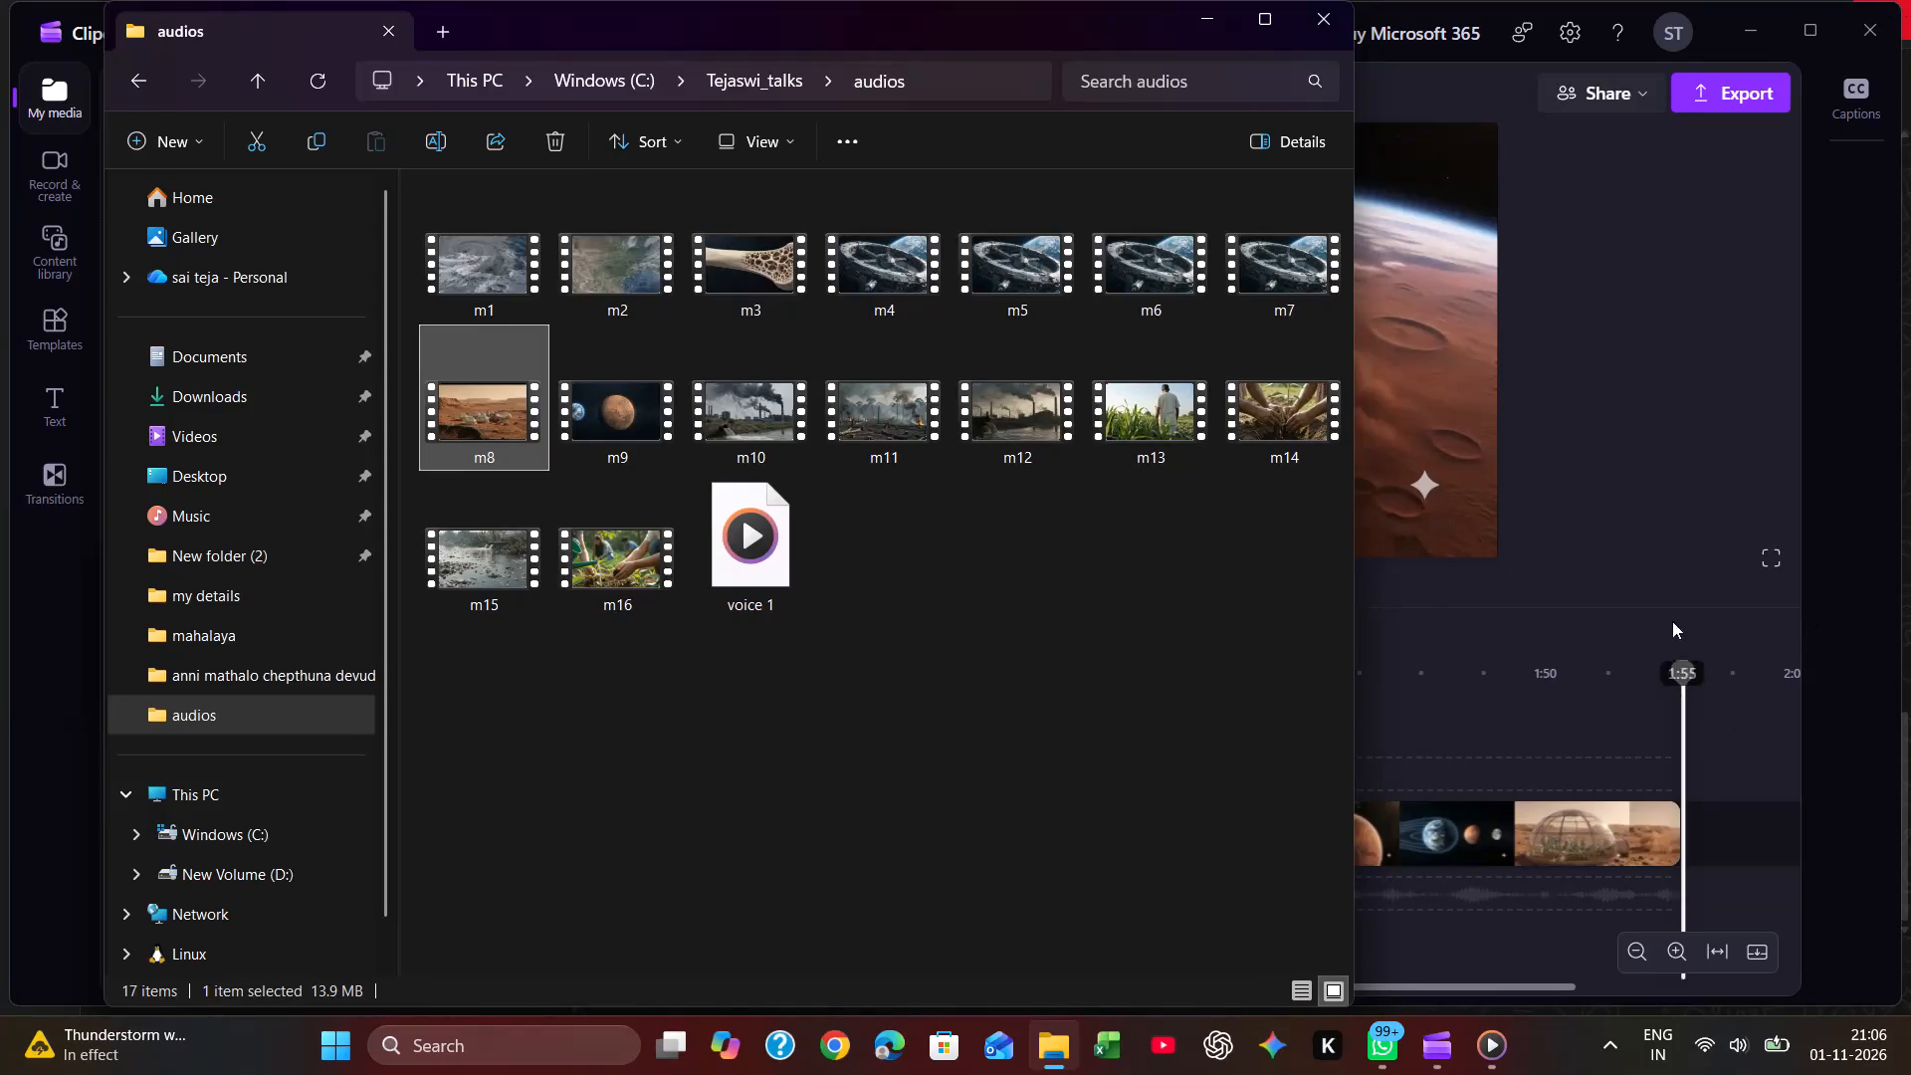
Switch to Clipchamp and play the timeline from about 1:44 to 1:50 to review the closing Mars footage.
{"action": "left_click", "coordinate": [1637, 447]}
{"action": "left_click", "coordinate": [1418, 732]}
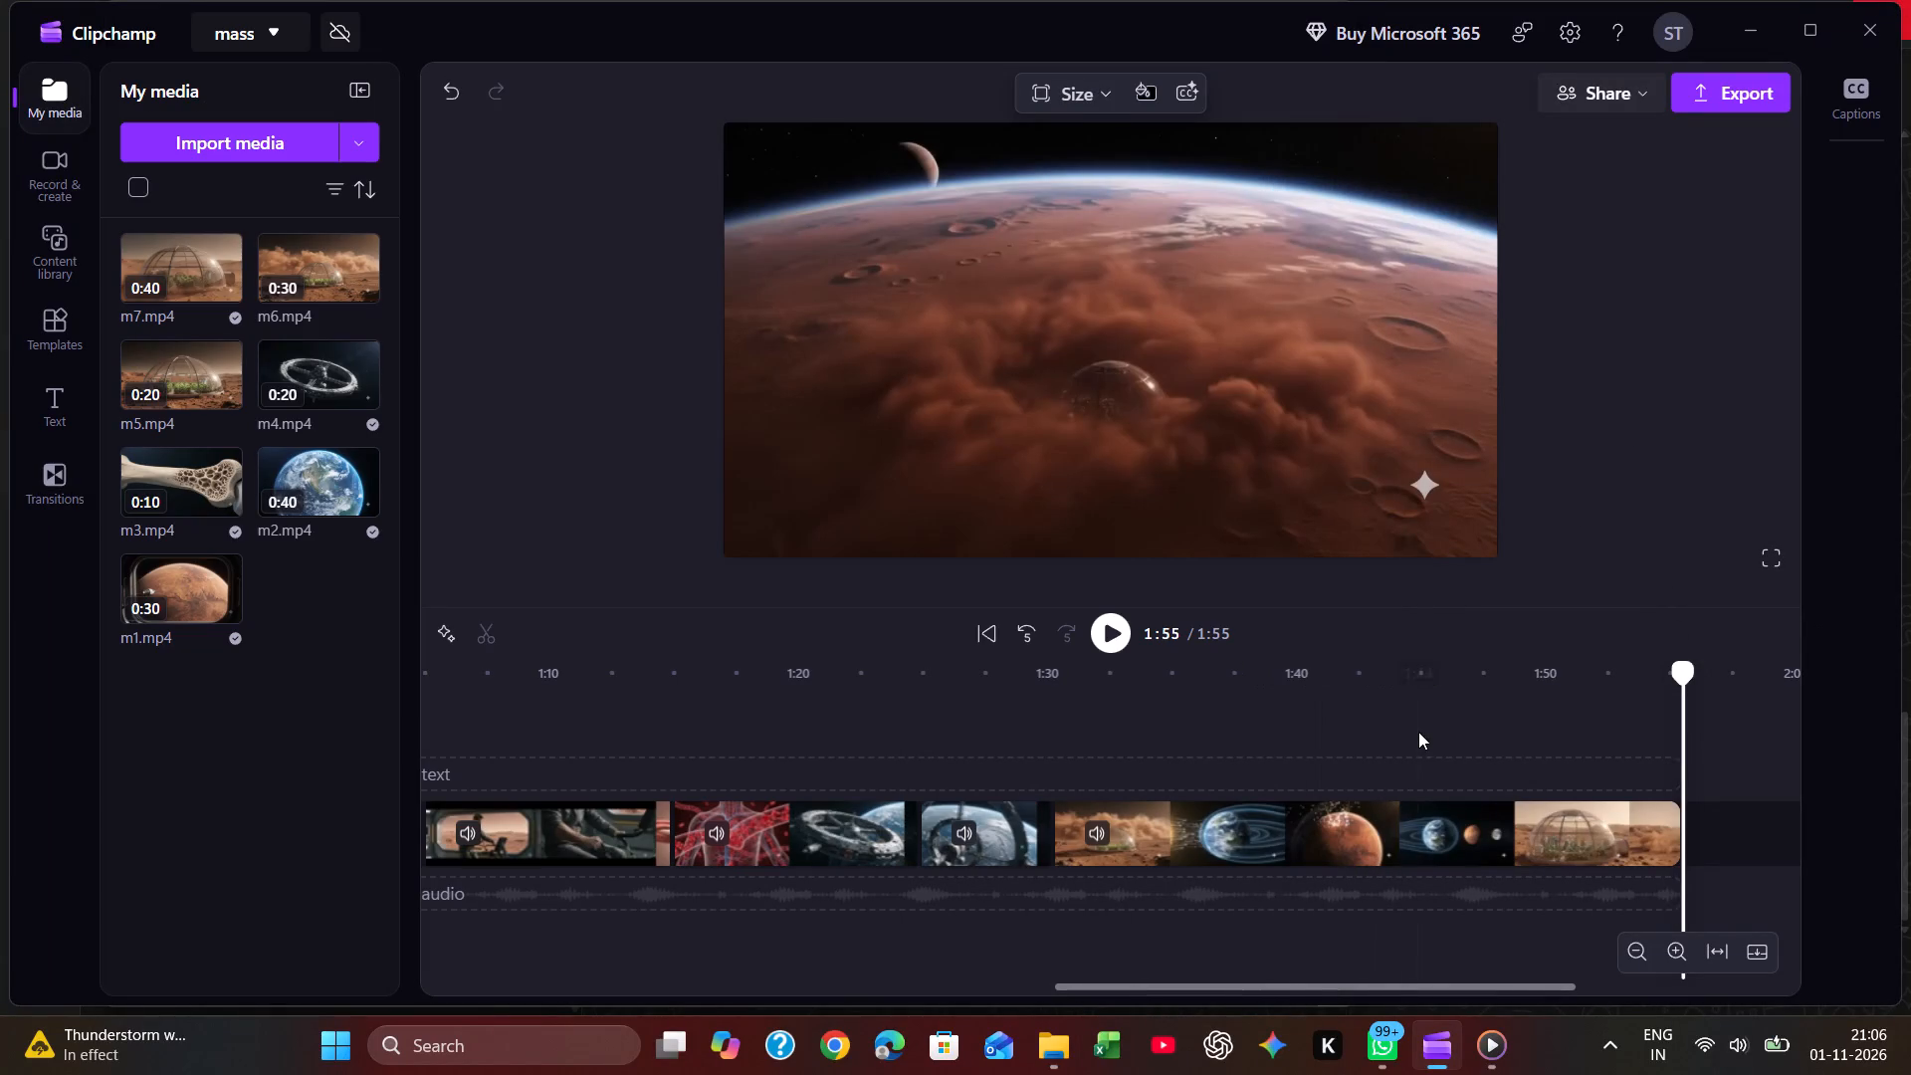
{"action": "key", "text": "space"}
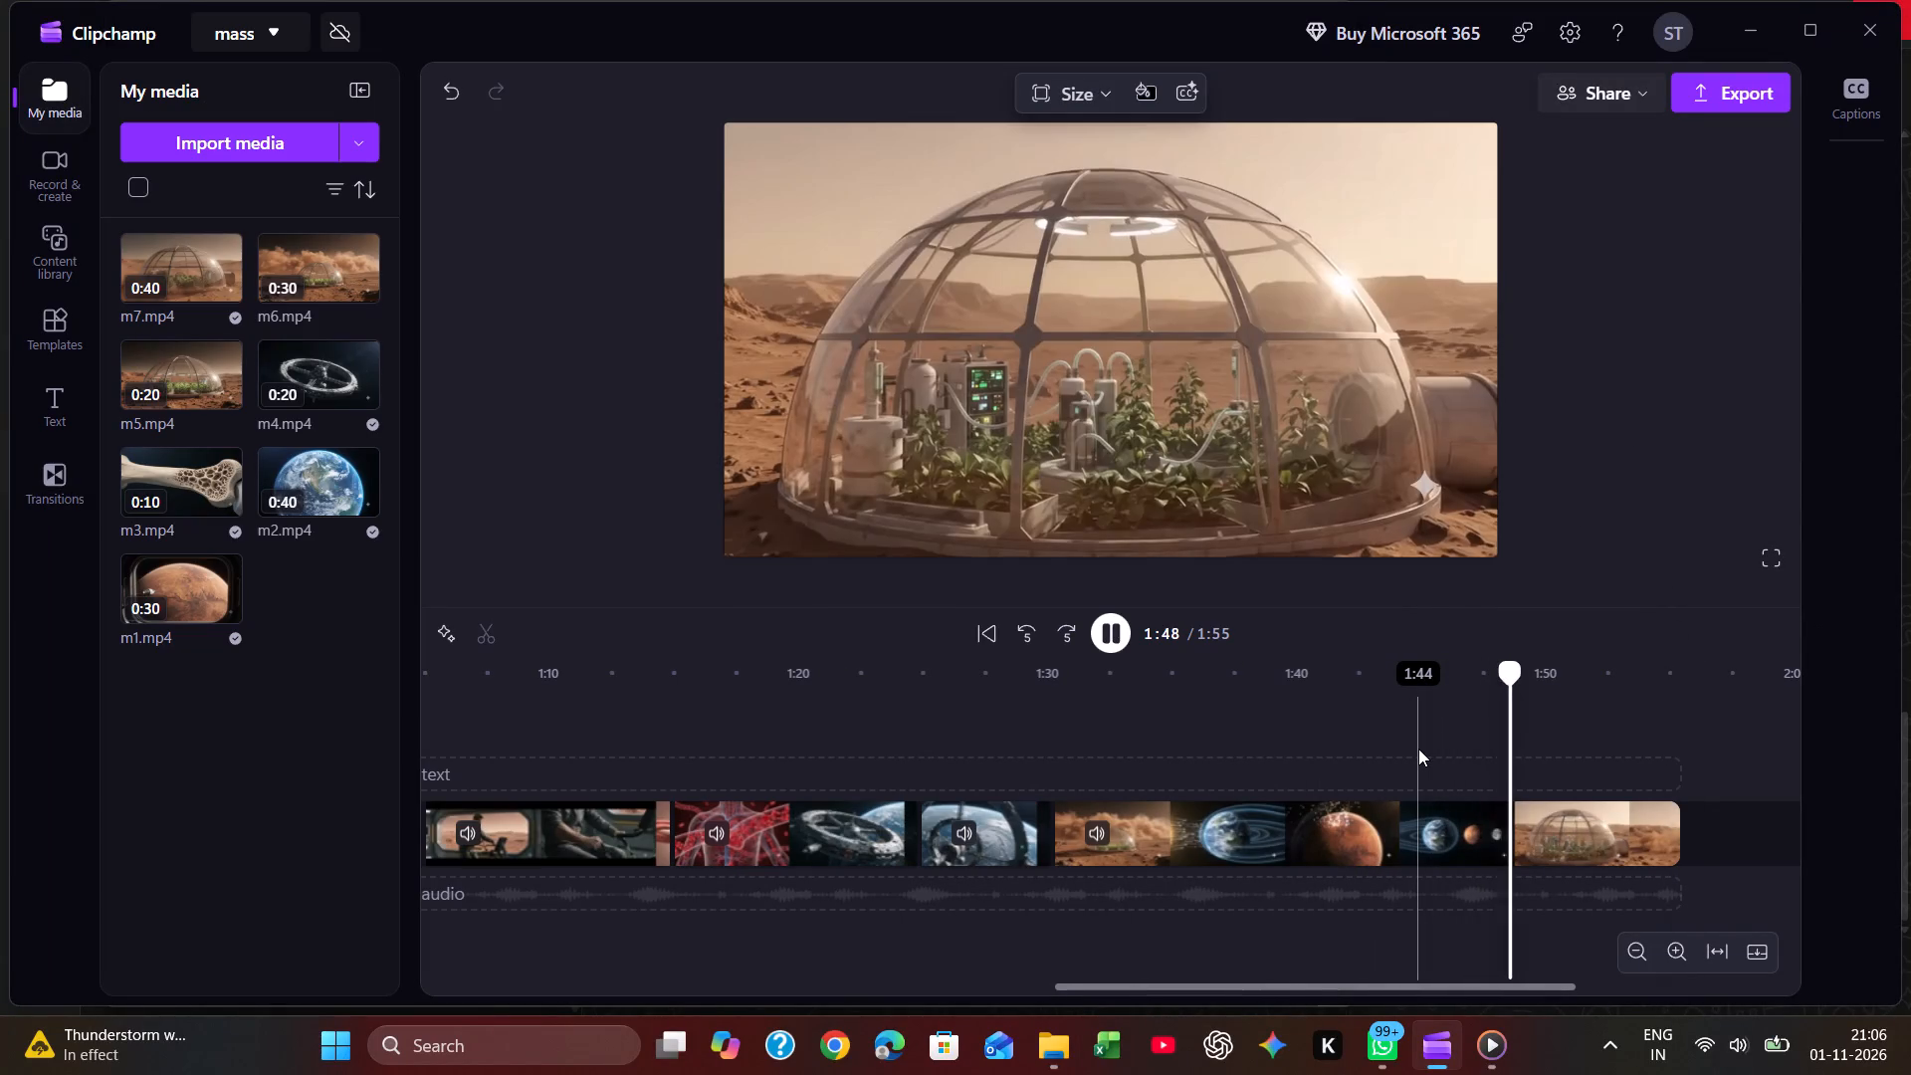
{"action": "key", "text": "space"}
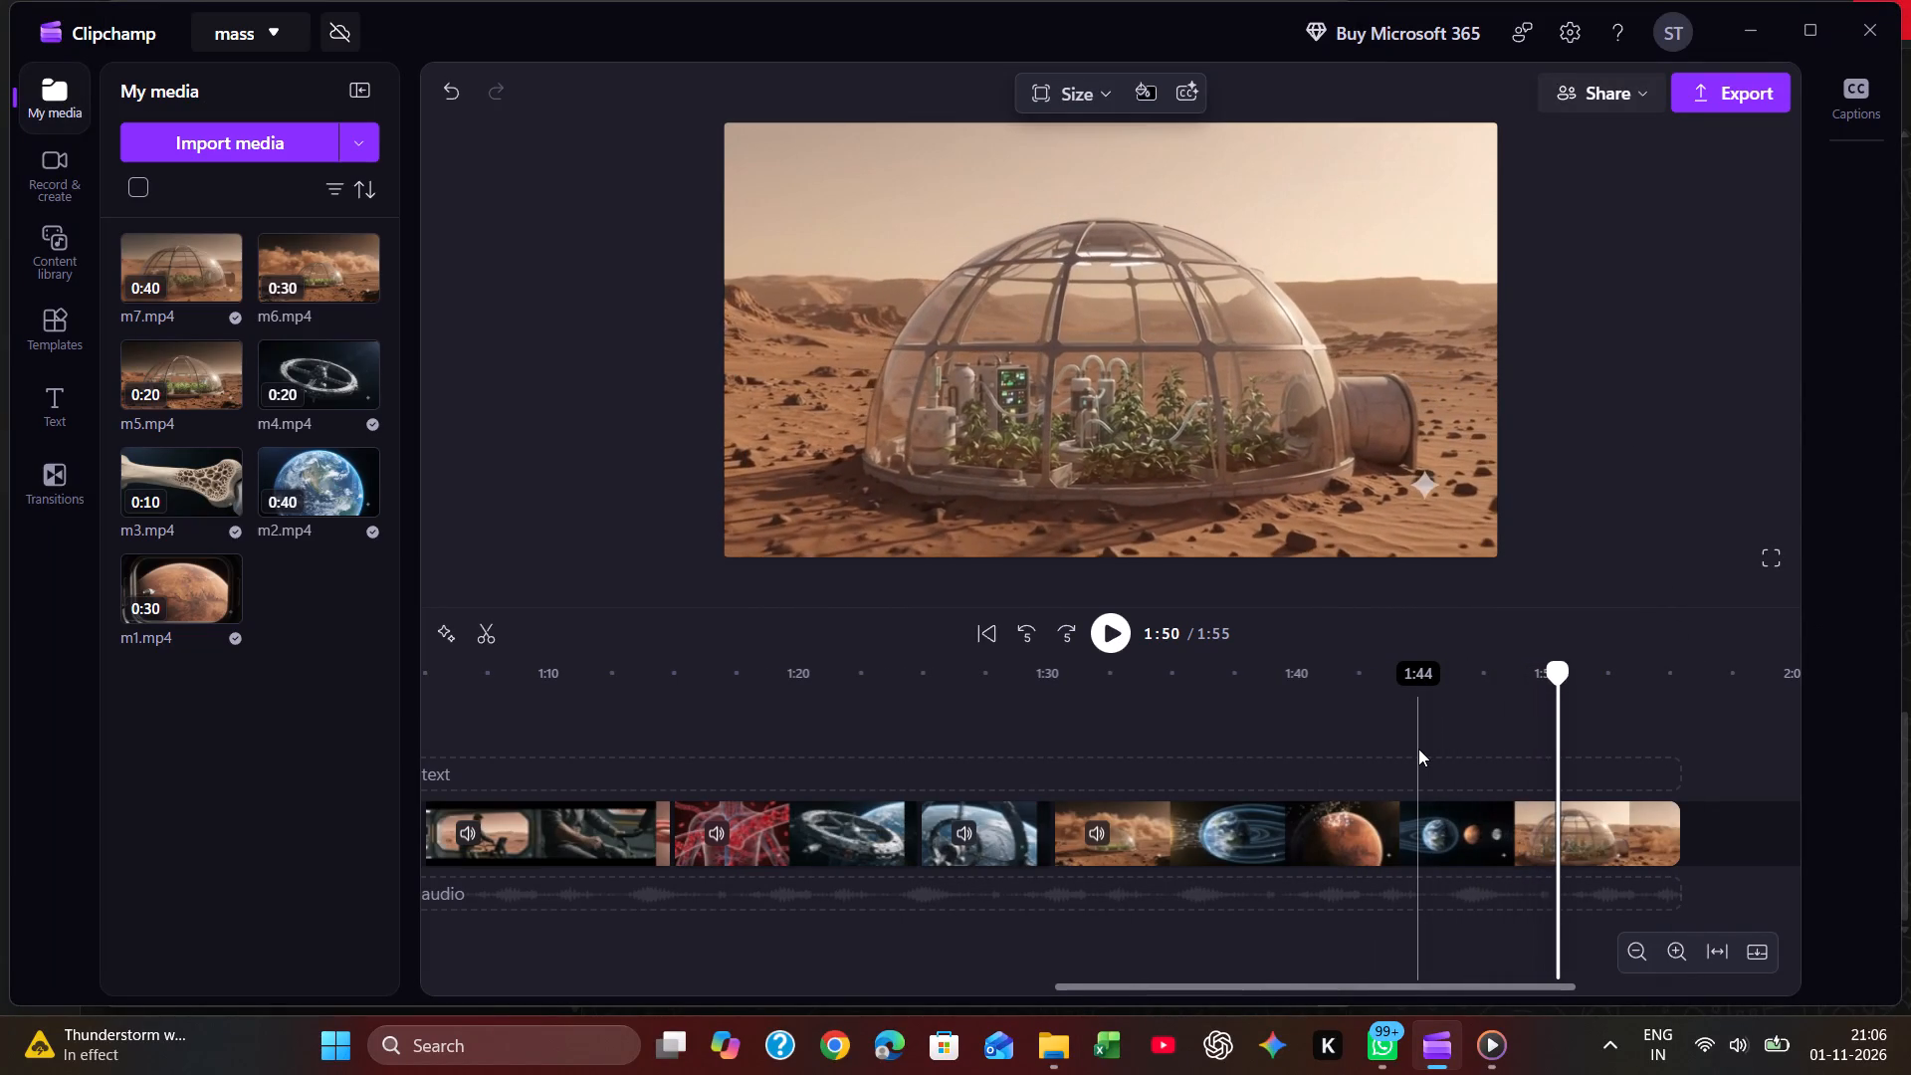
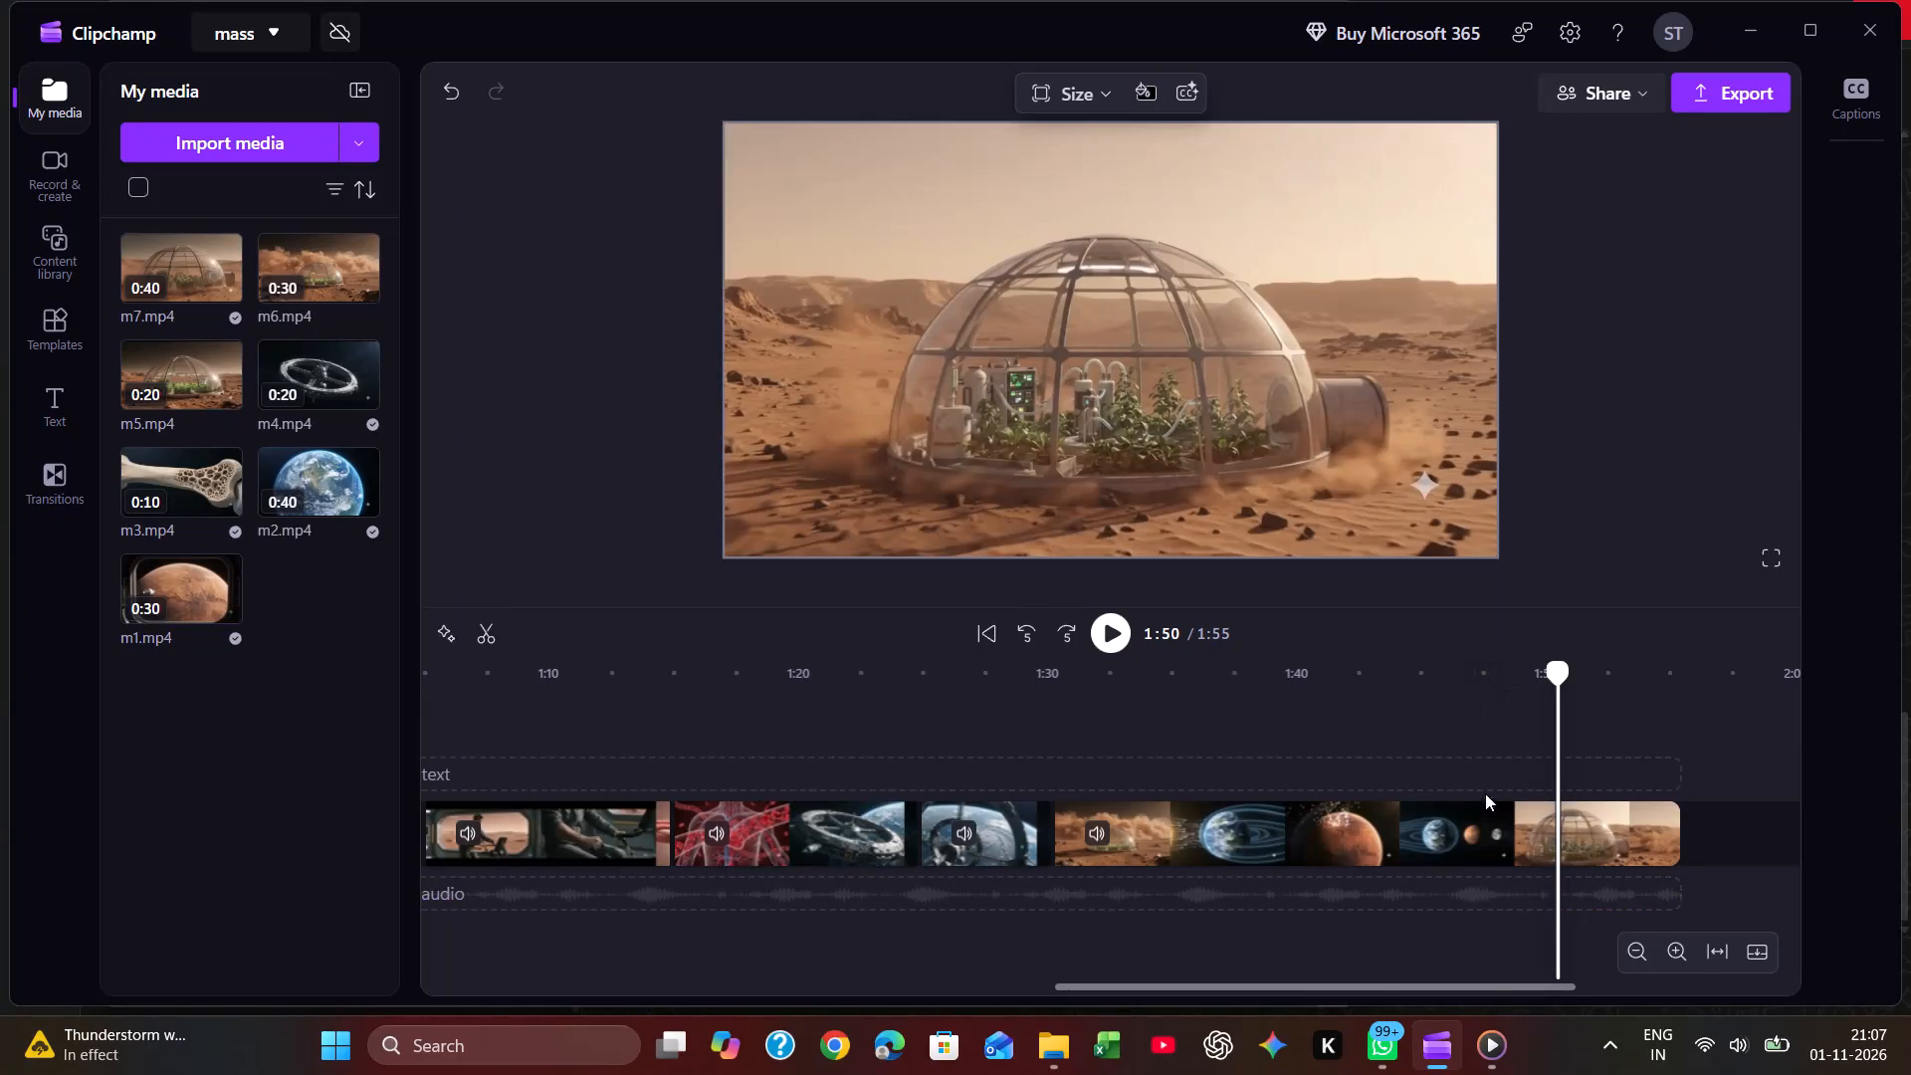
Replay the closing footage around 1:47–1:53 repeatedly to find where the Mars planet shot changes to the greenhouse dome.
{"action": "left_click", "coordinate": [1496, 755]}
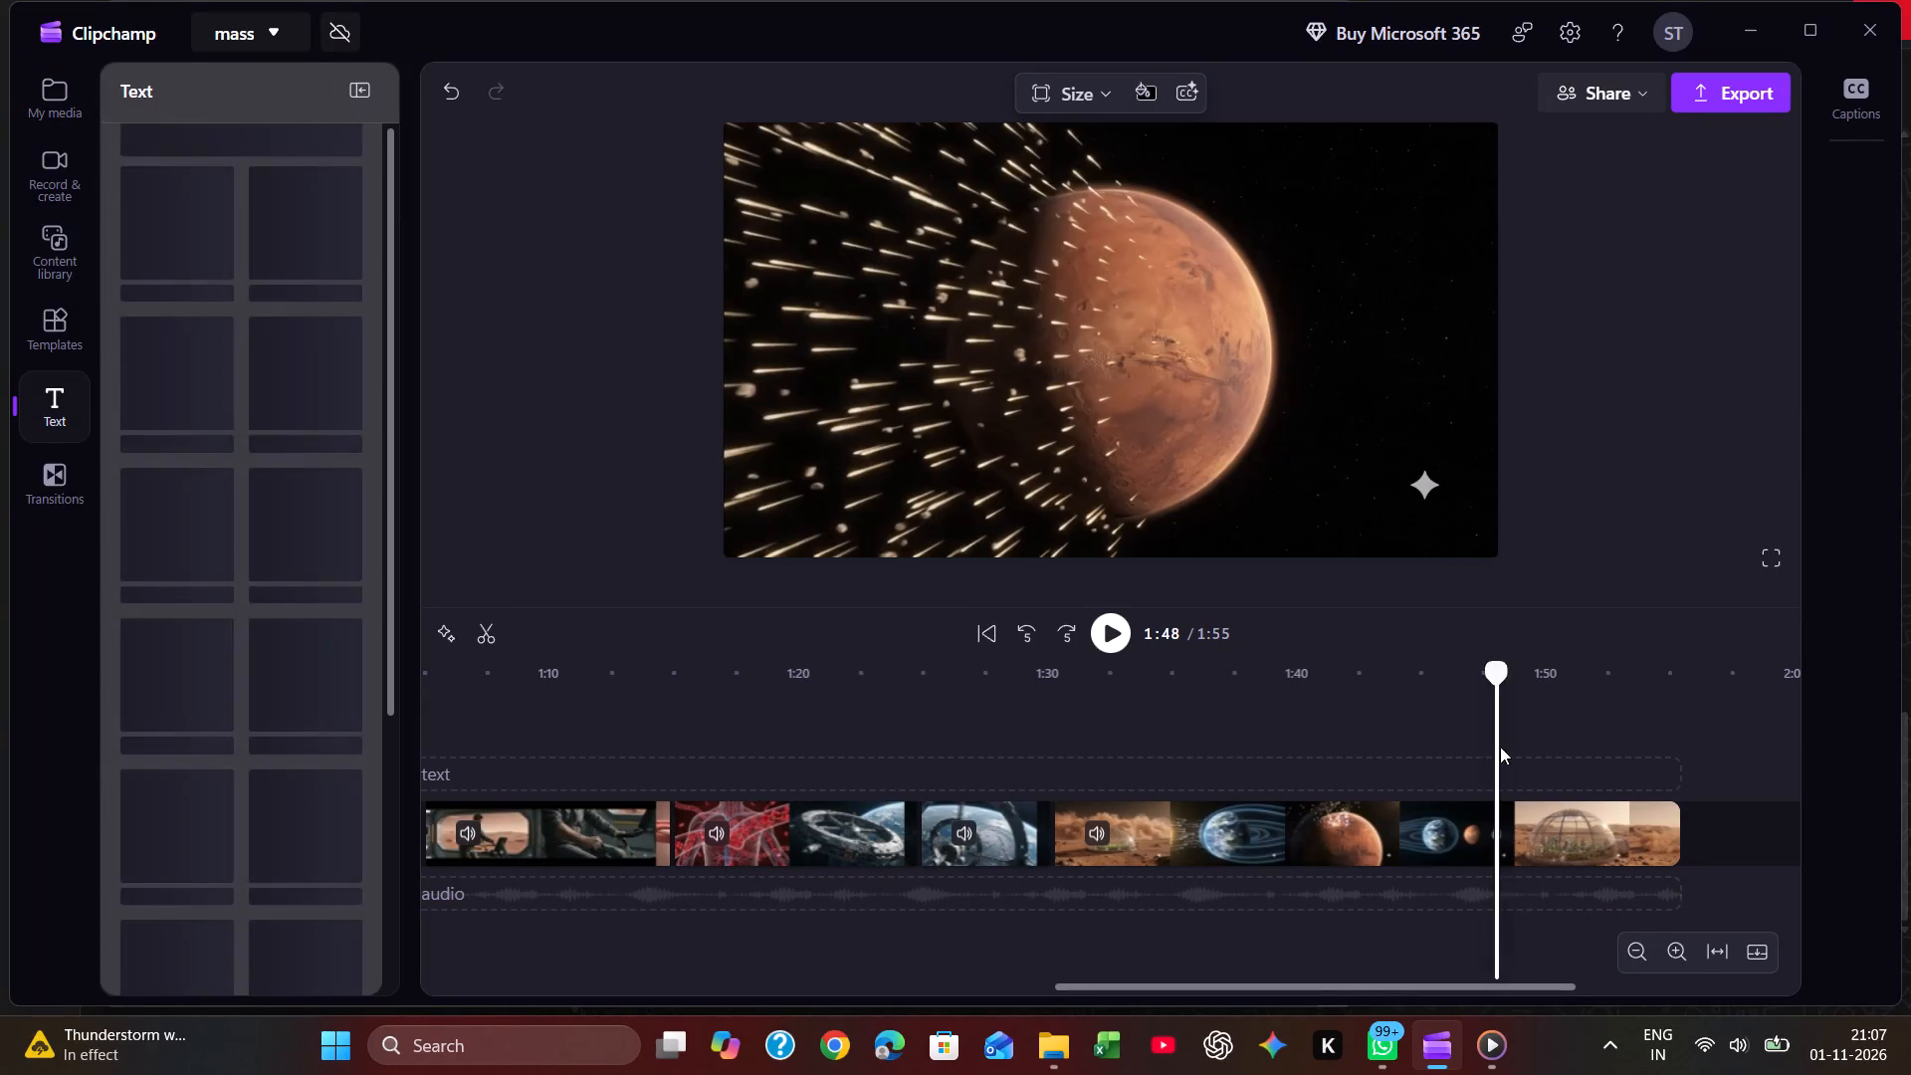
{"action": "left_click", "coordinate": [1502, 734]}
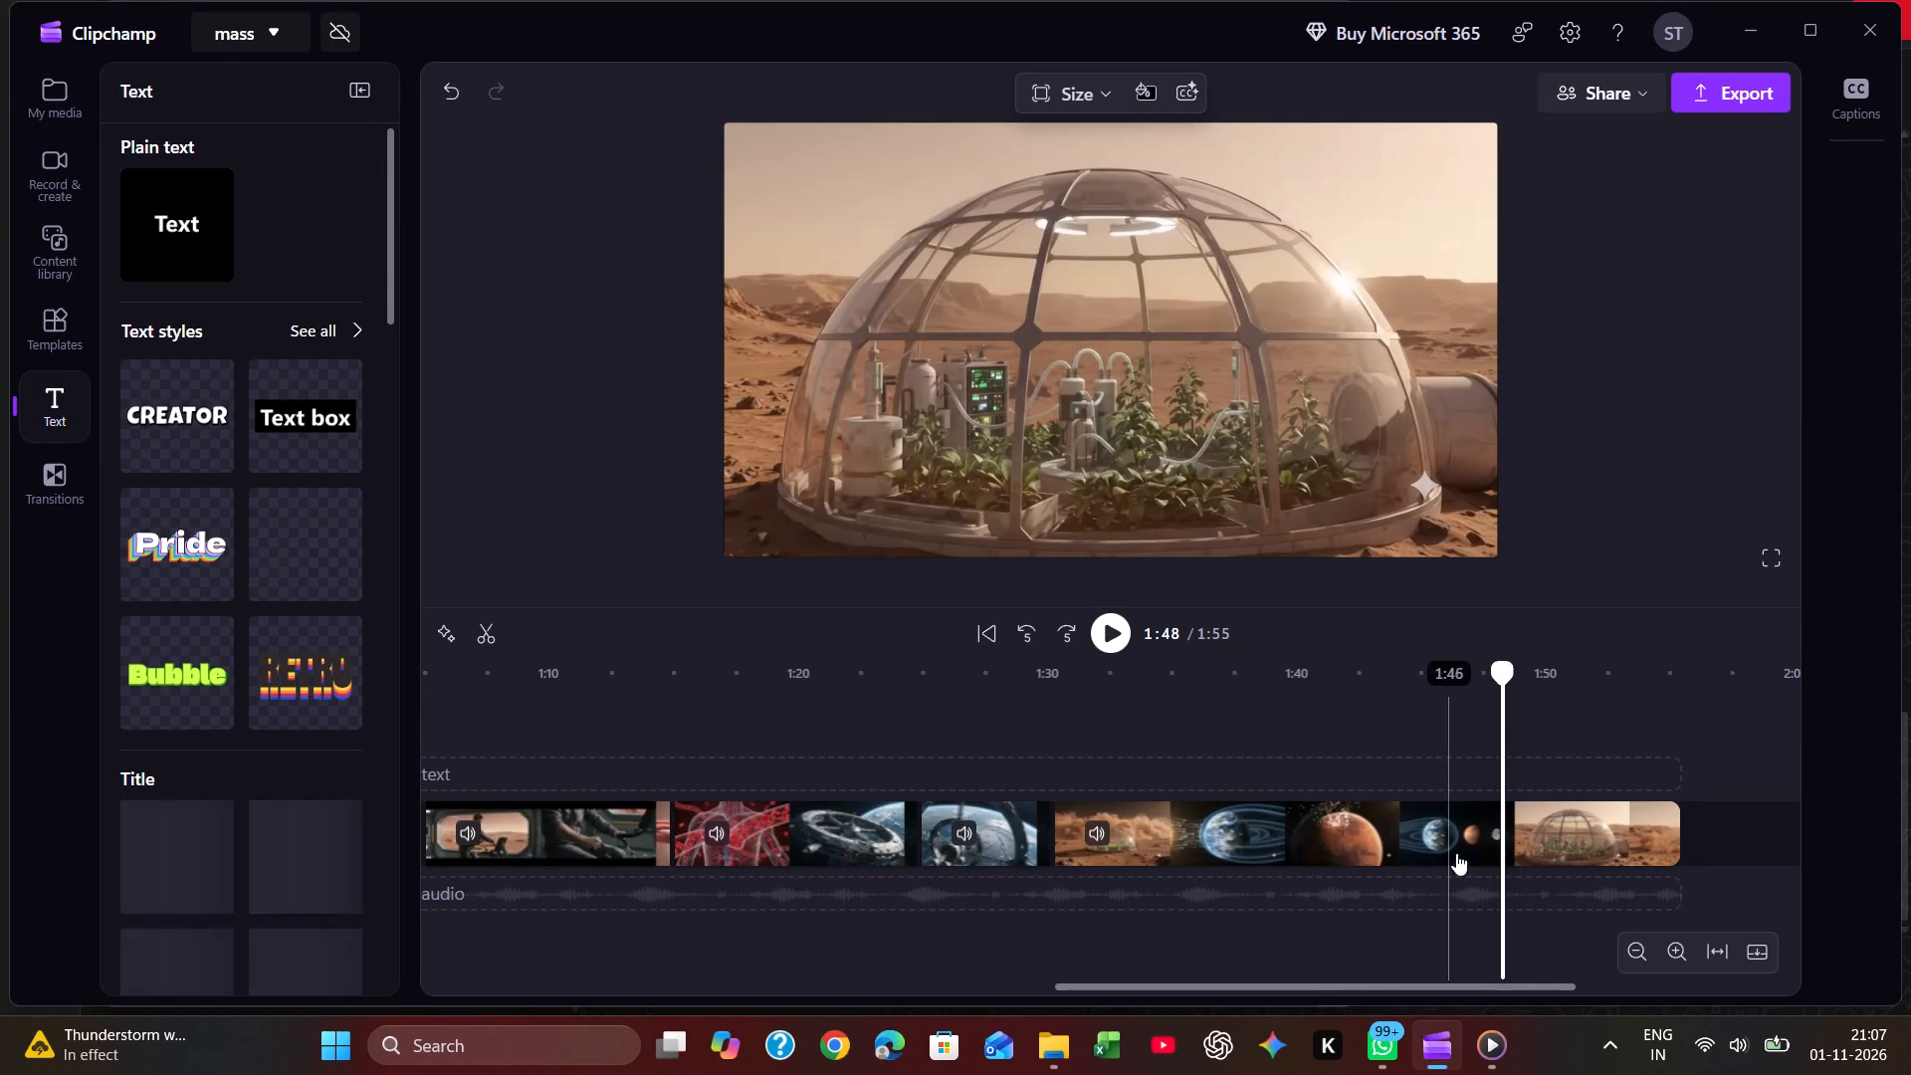
{"action": "left_click", "coordinate": [1464, 842]}
{"action": "left_click", "coordinate": [1489, 714]}
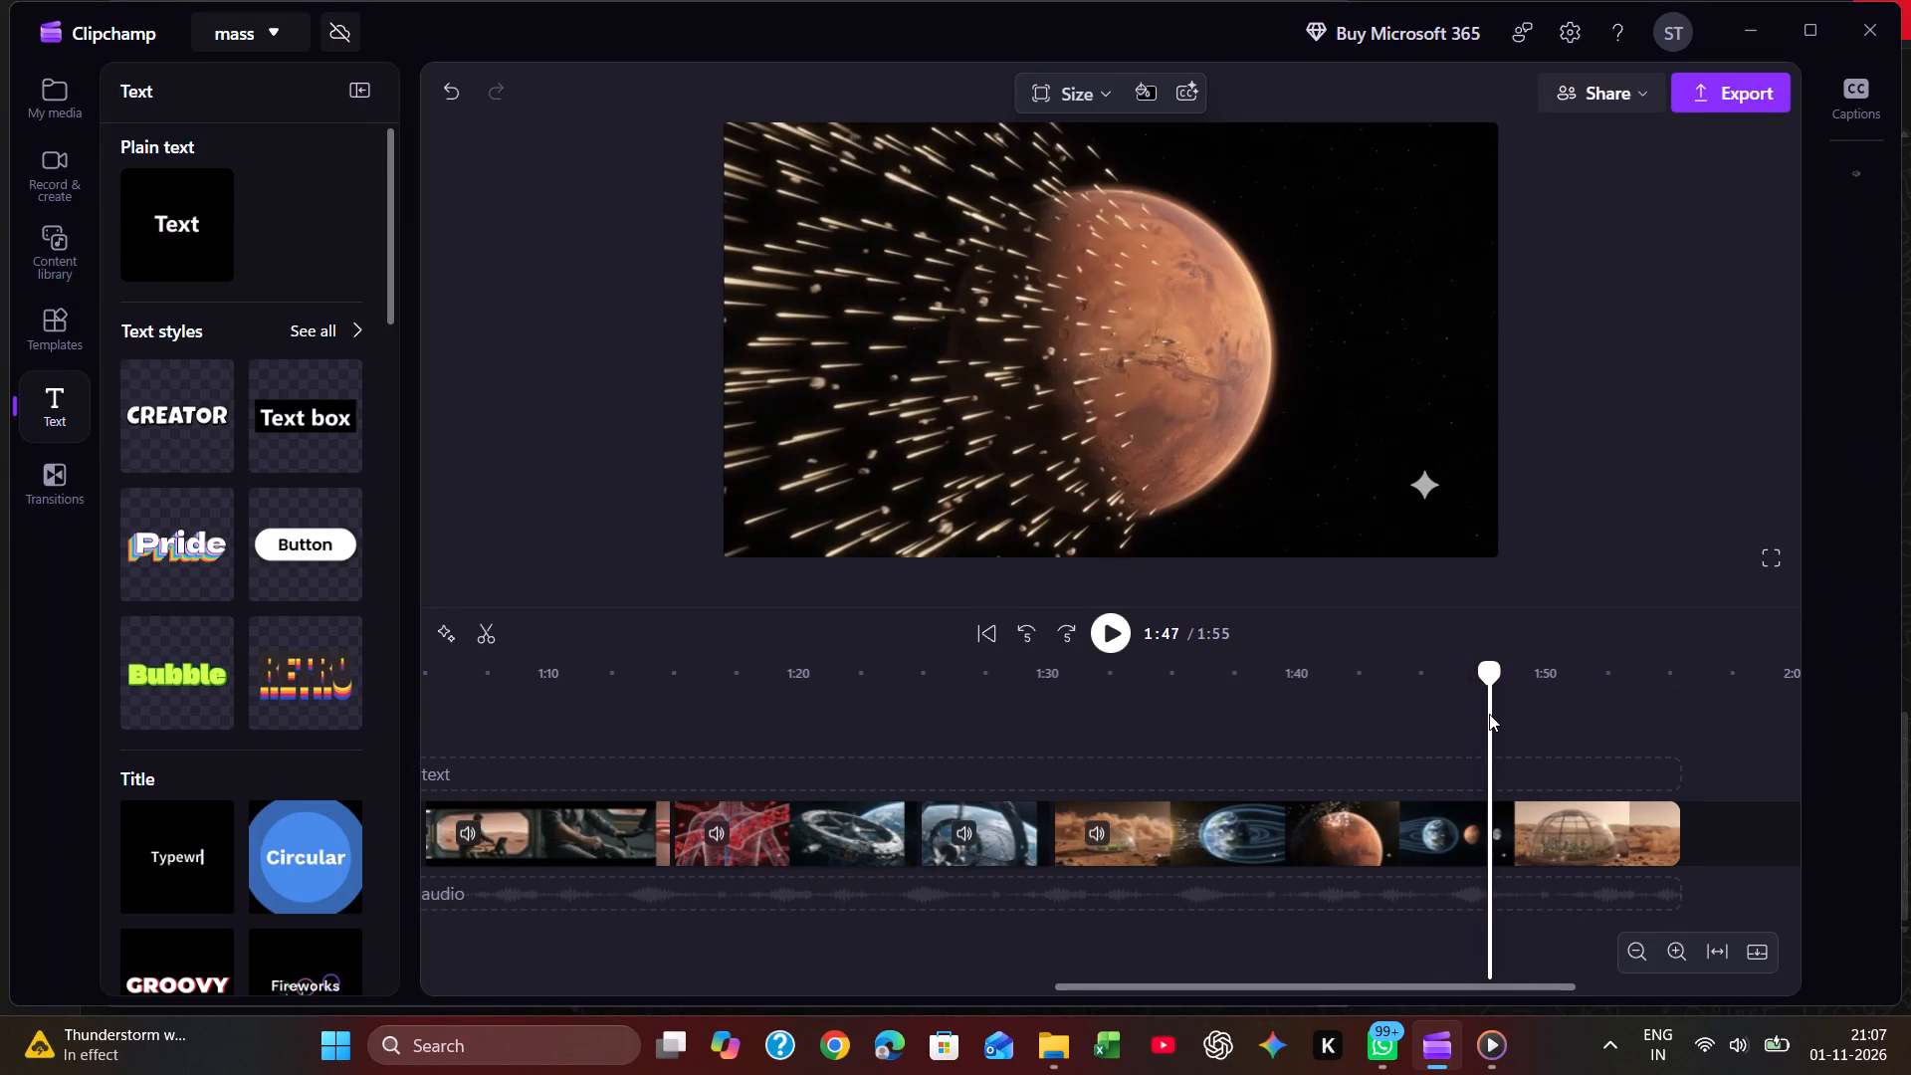
{"action": "key", "text": "space"}
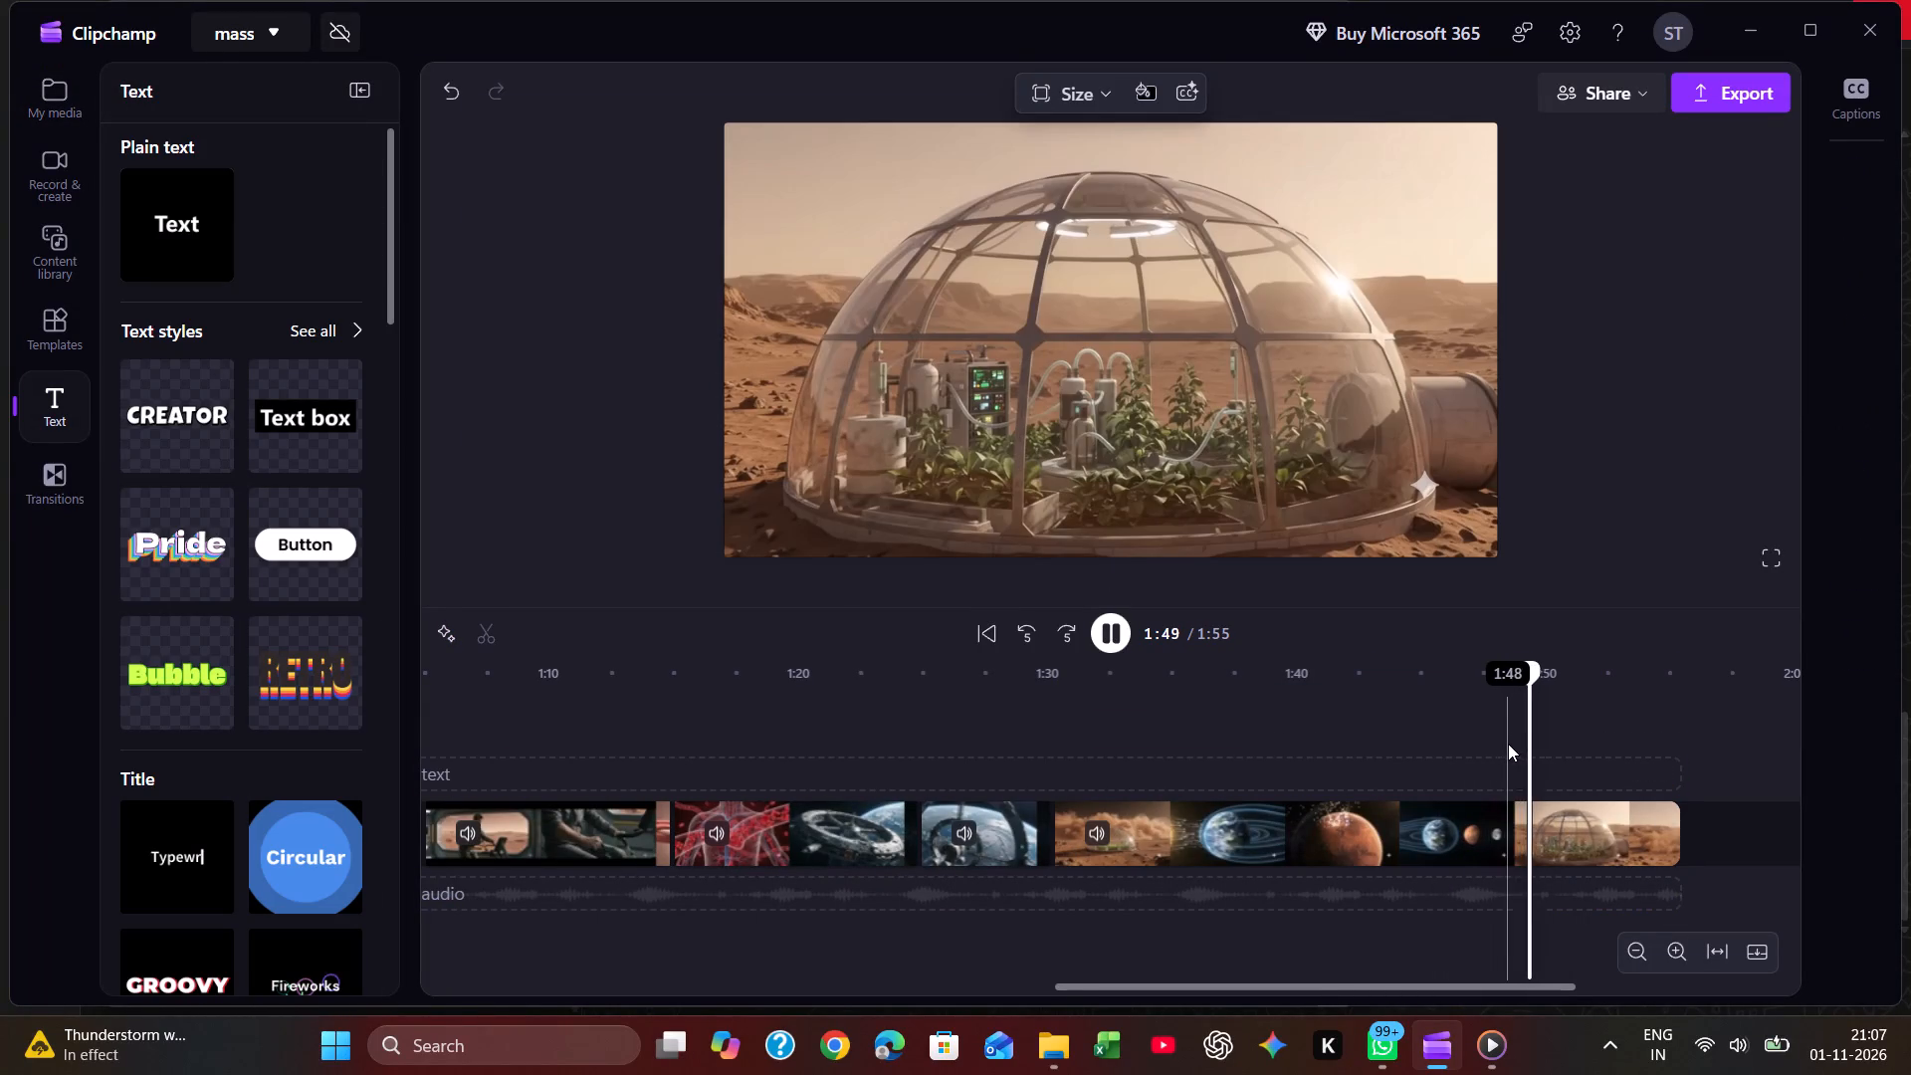
{"action": "left_click", "coordinate": [1539, 734]}
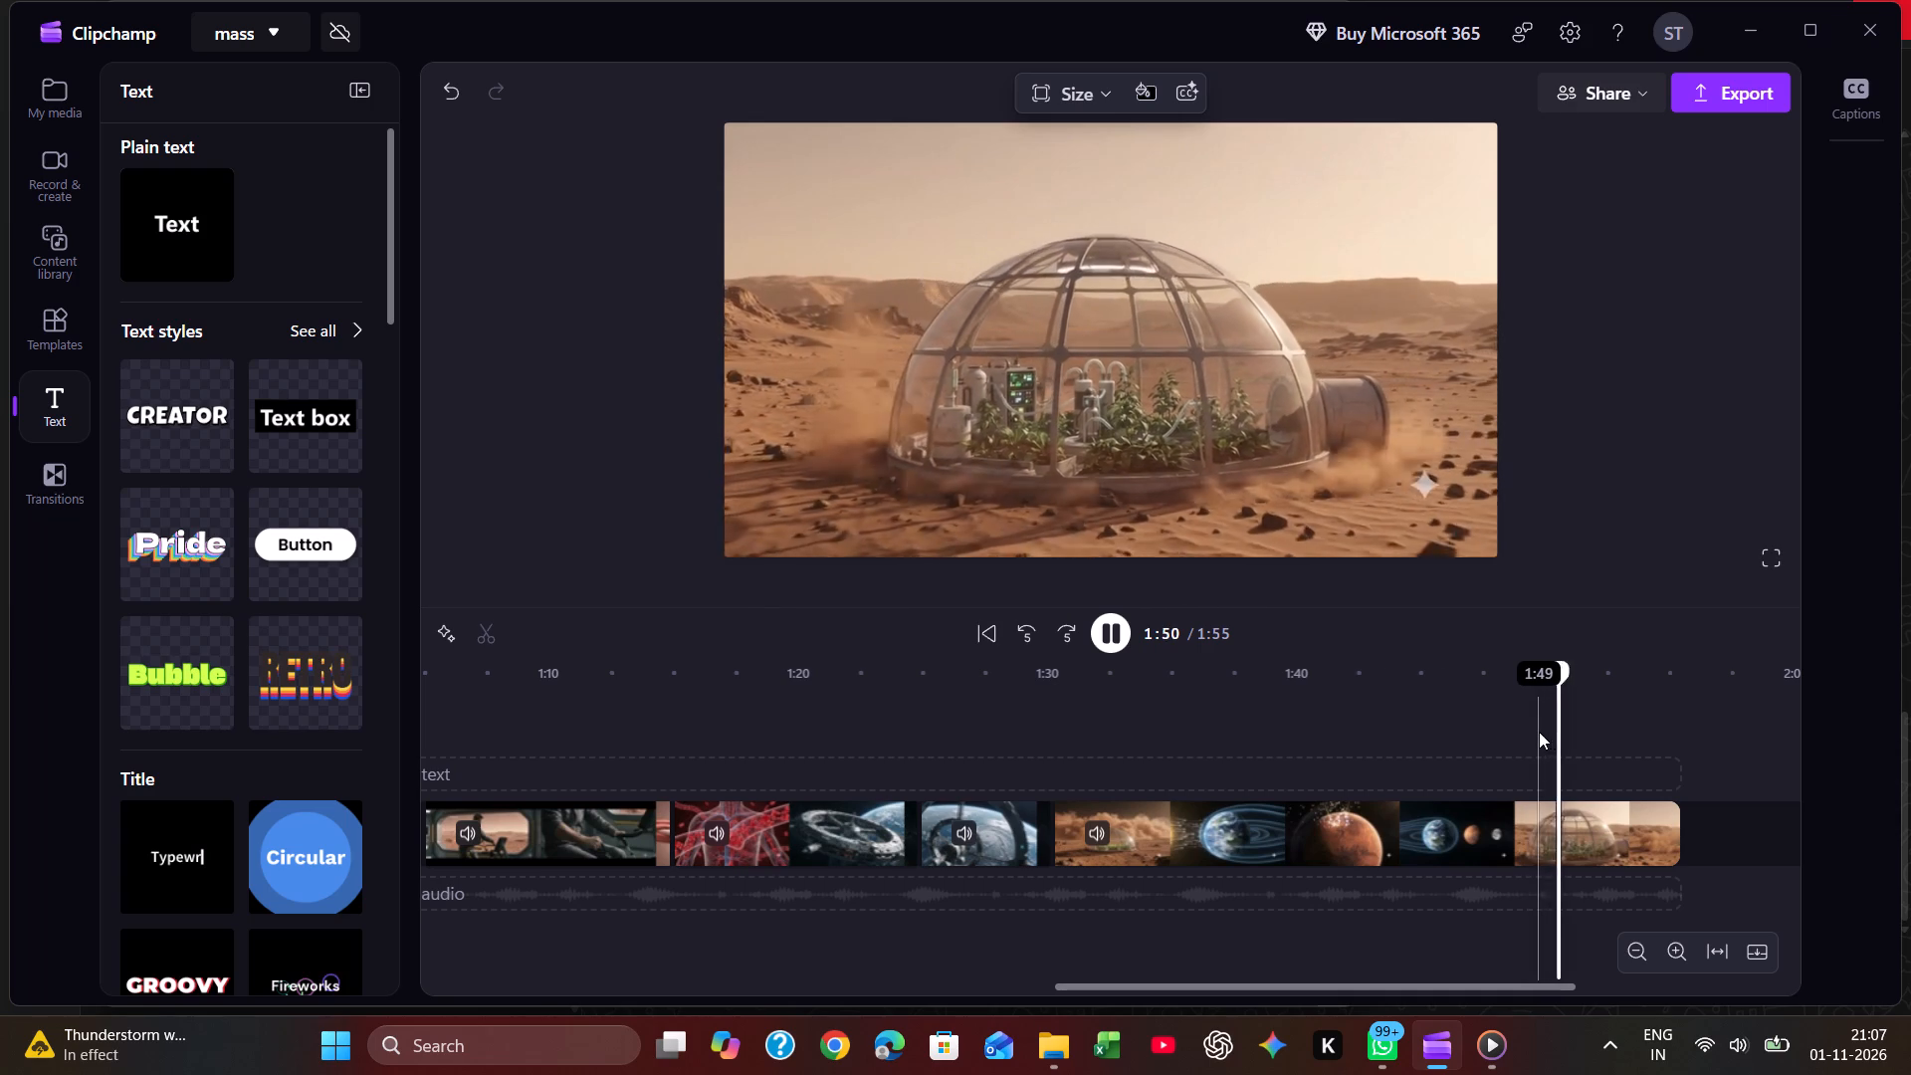
{"action": "left_click", "coordinate": [1539, 731]}
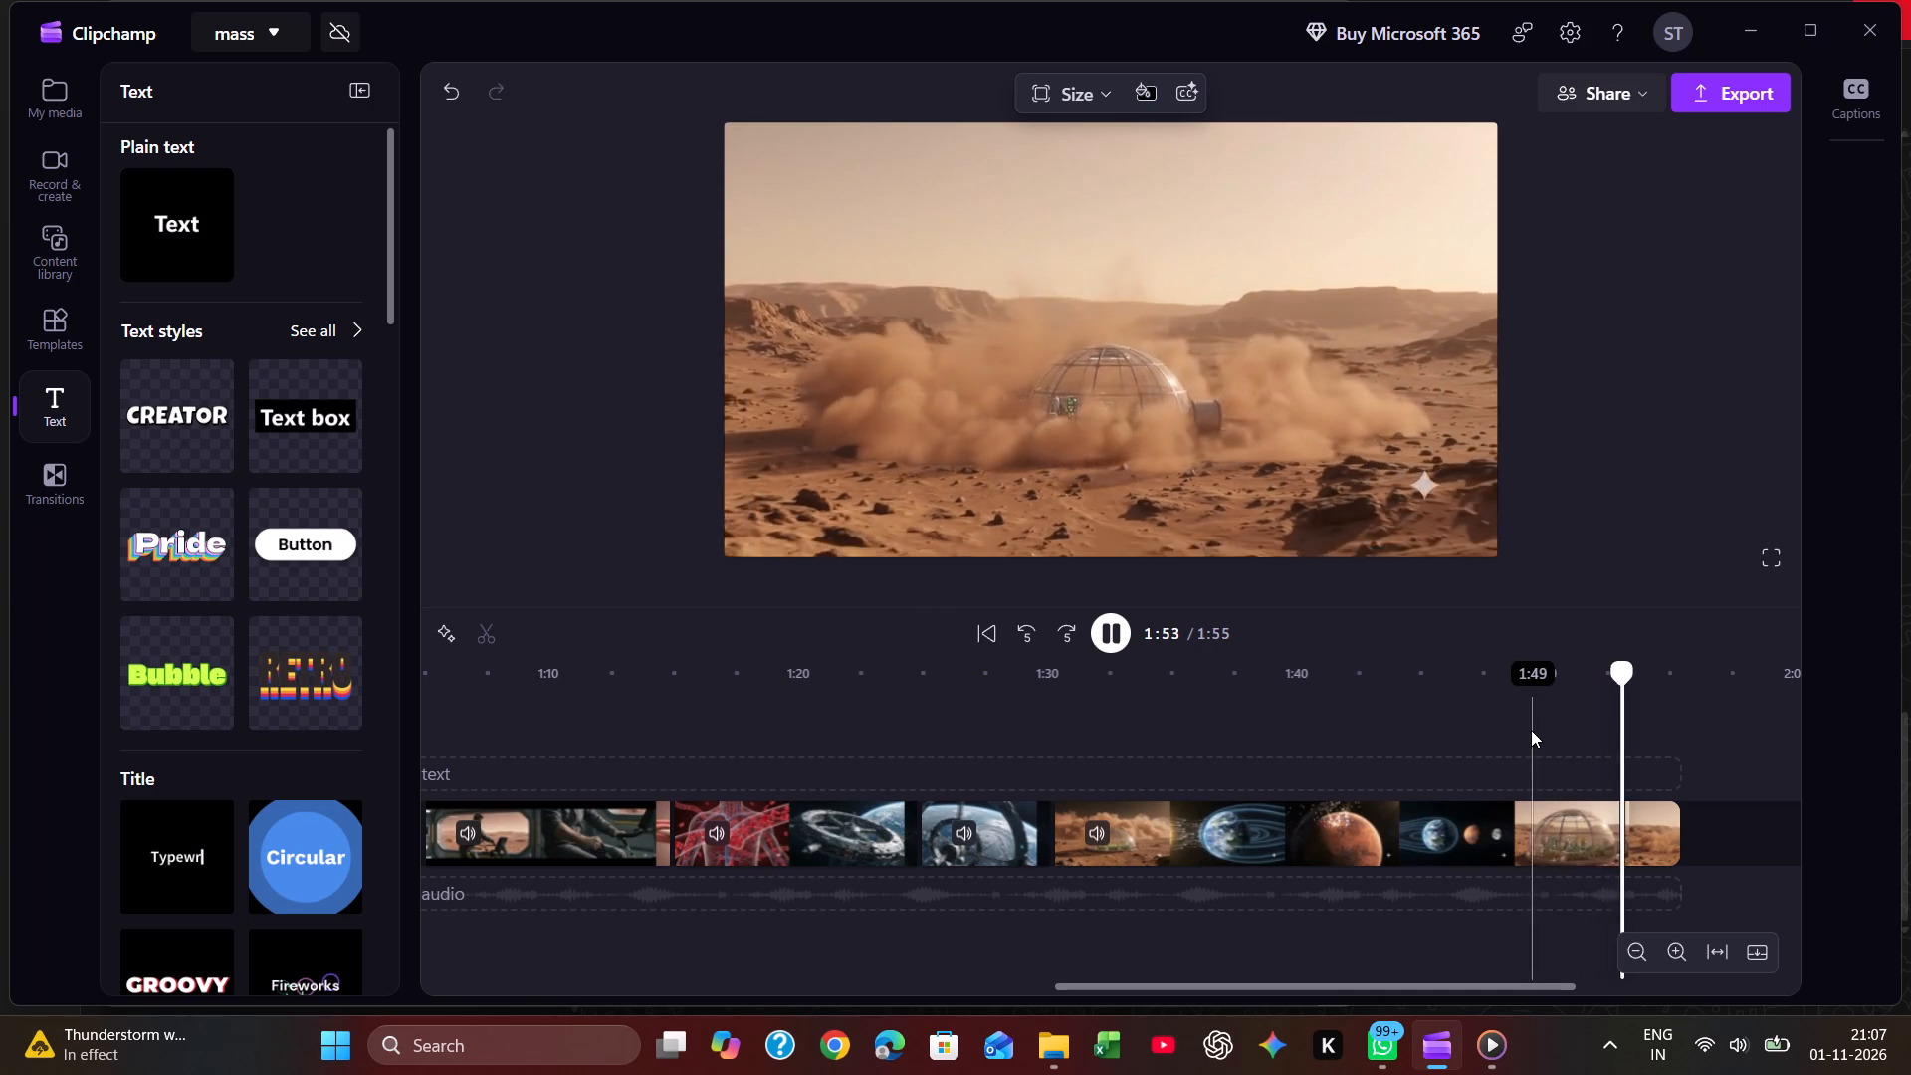
{"action": "left_click", "coordinate": [1506, 718]}
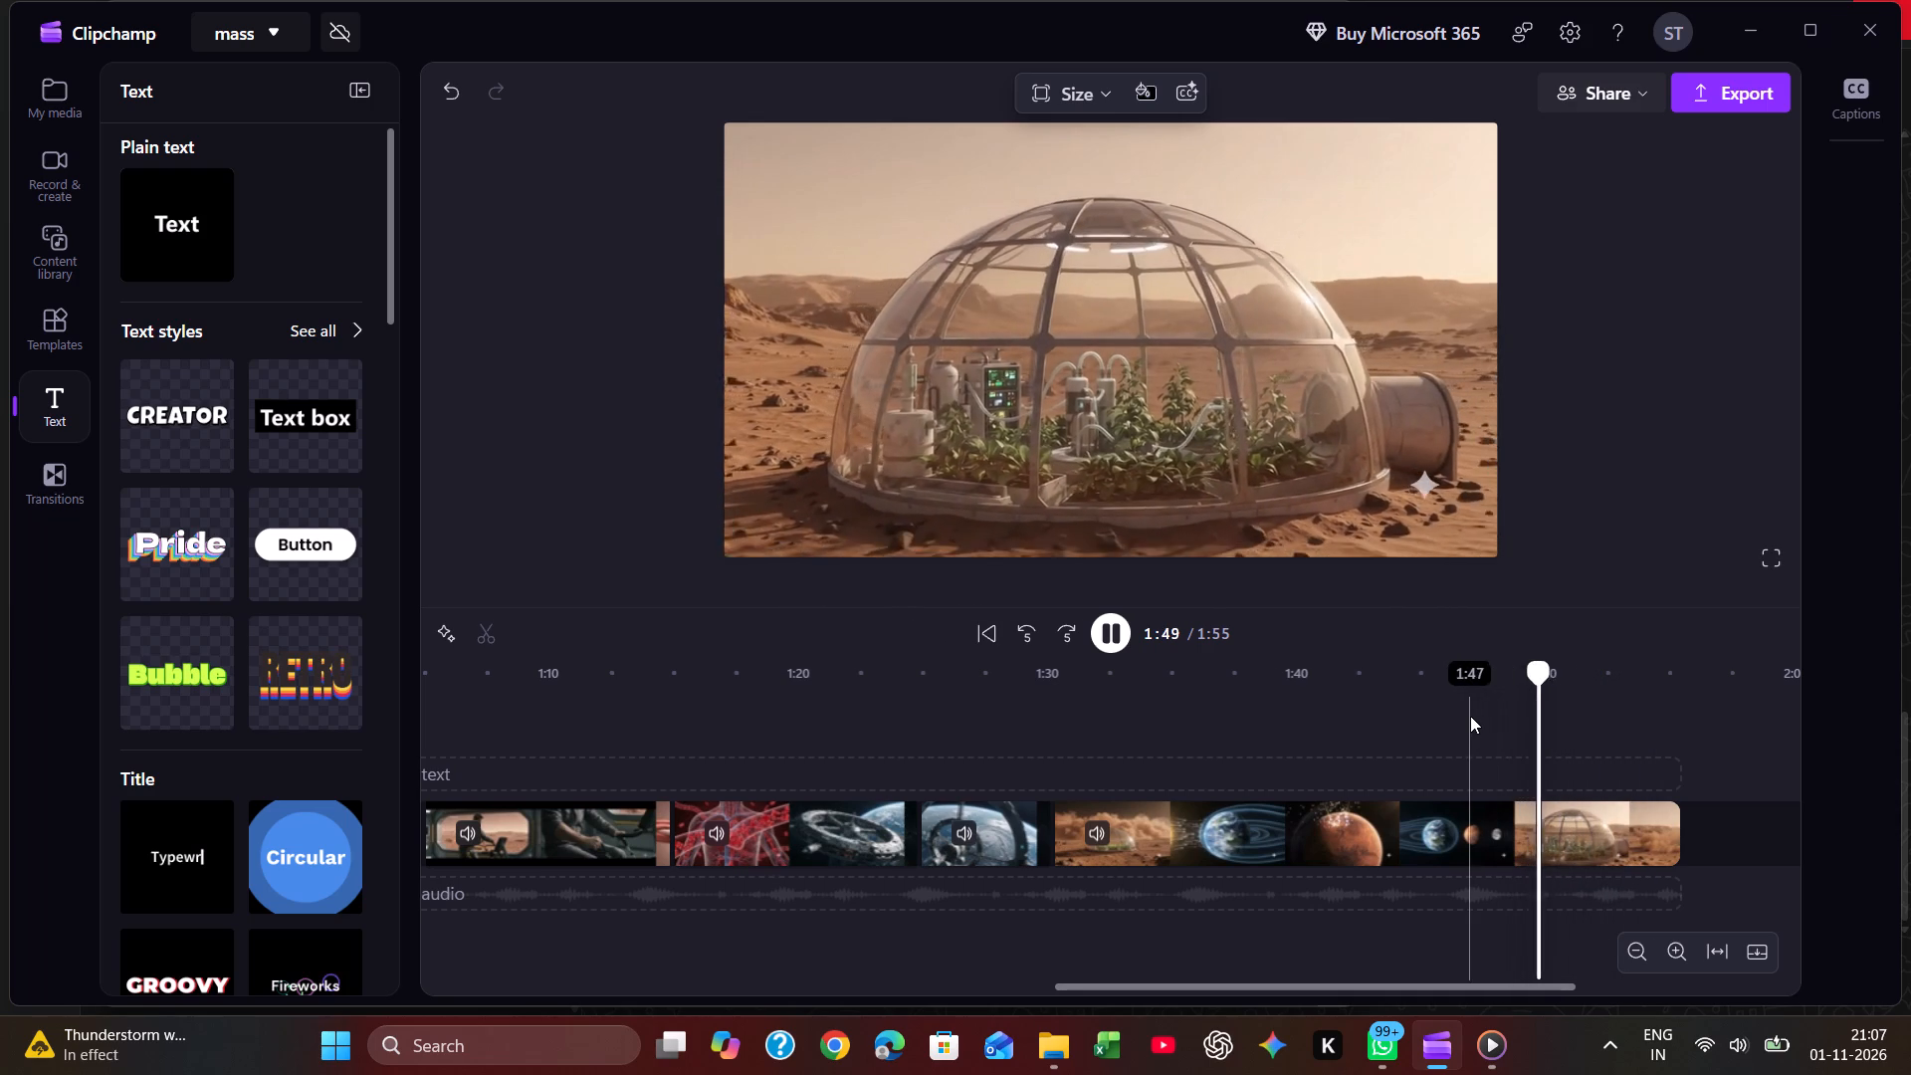
{"action": "left_click", "coordinate": [1470, 716]}
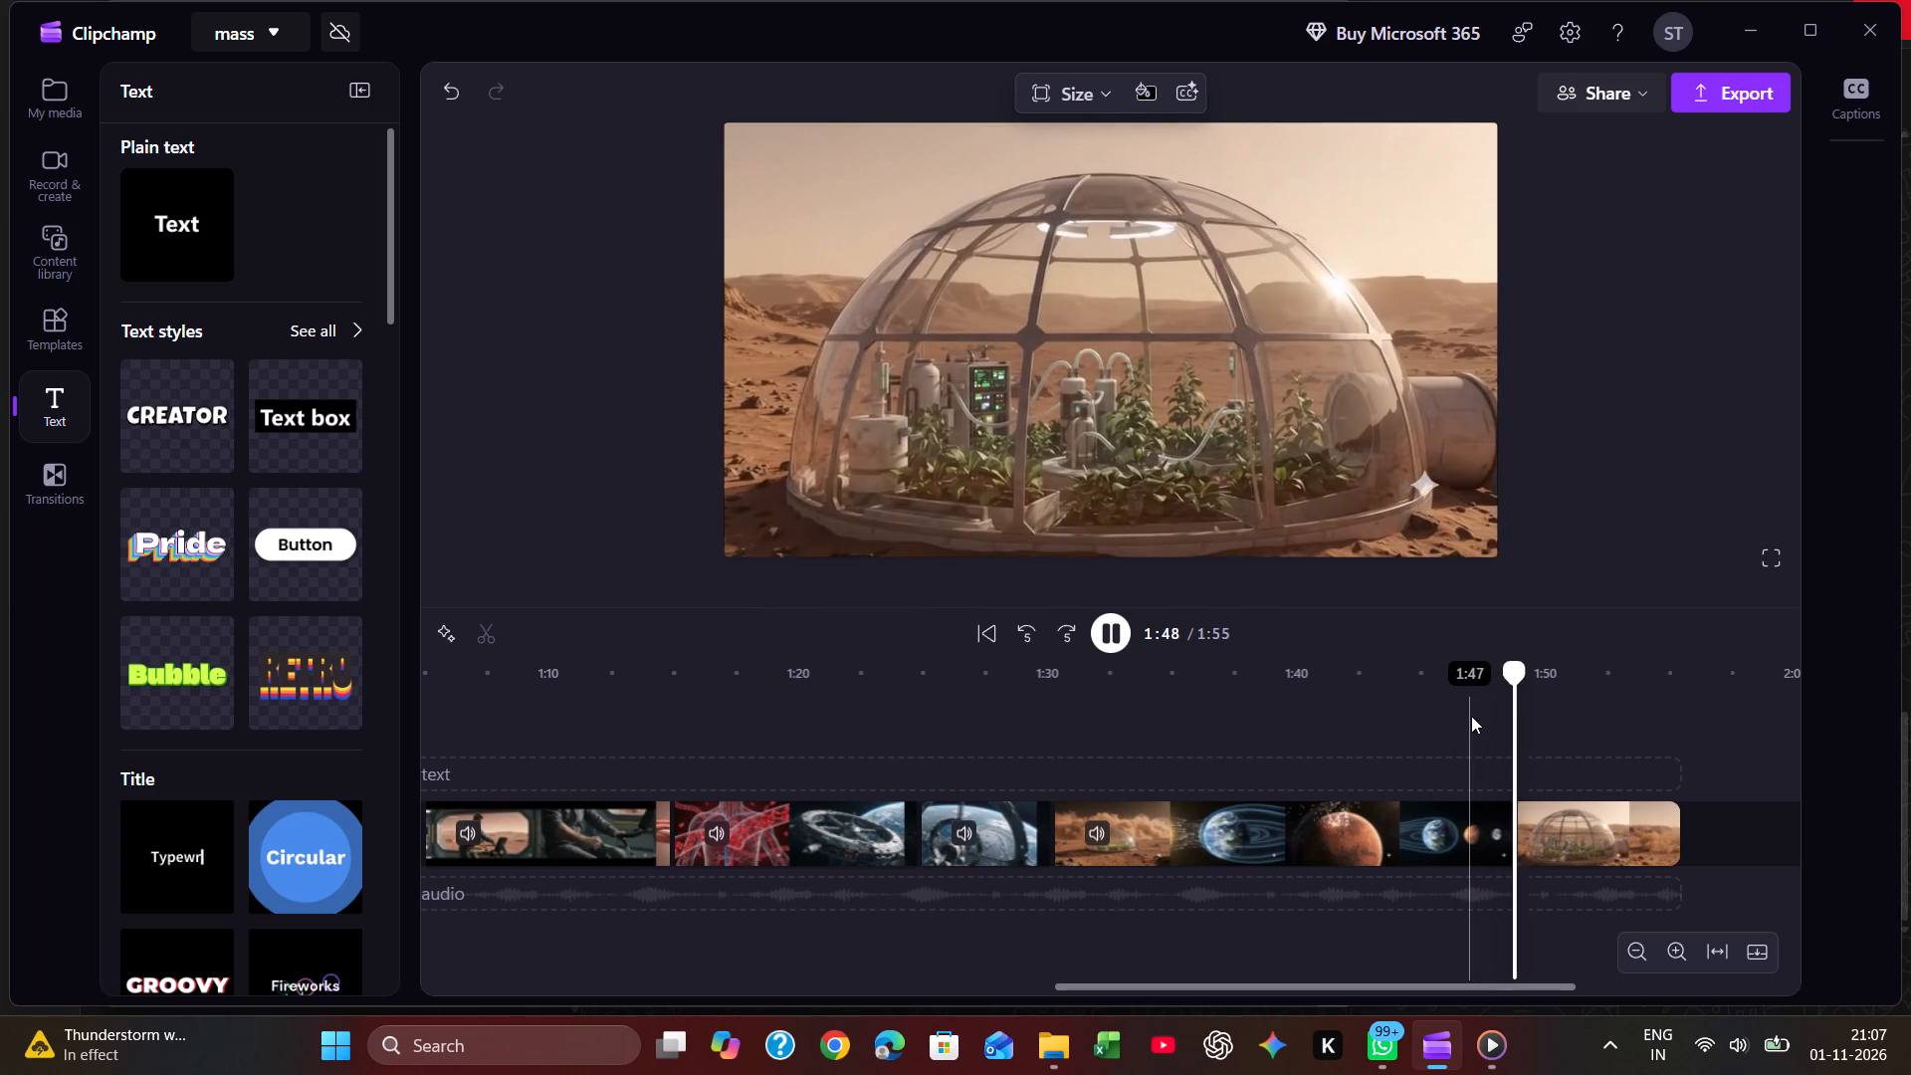
{"action": "left_click", "coordinate": [1479, 716]}
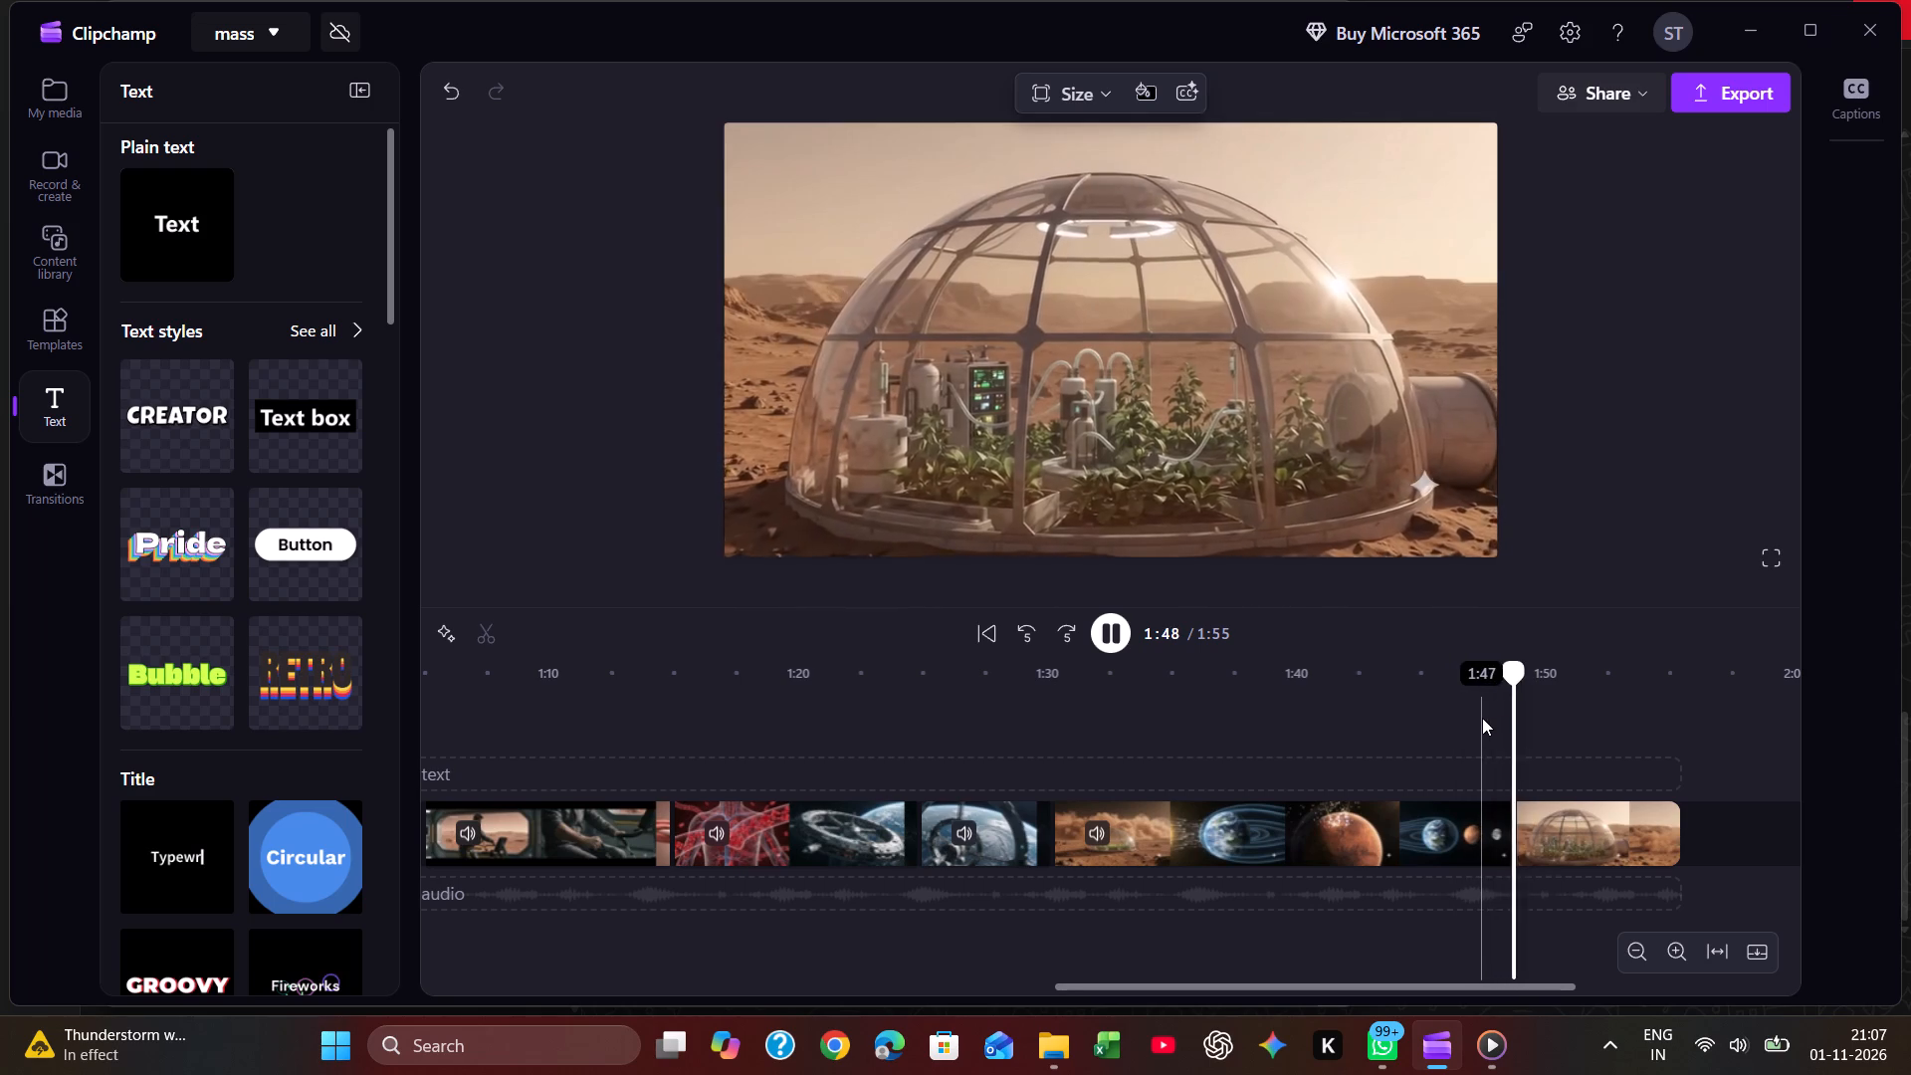
{"action": "left_click", "coordinate": [1482, 718]}
{"action": "left_click", "coordinate": [1490, 720]}
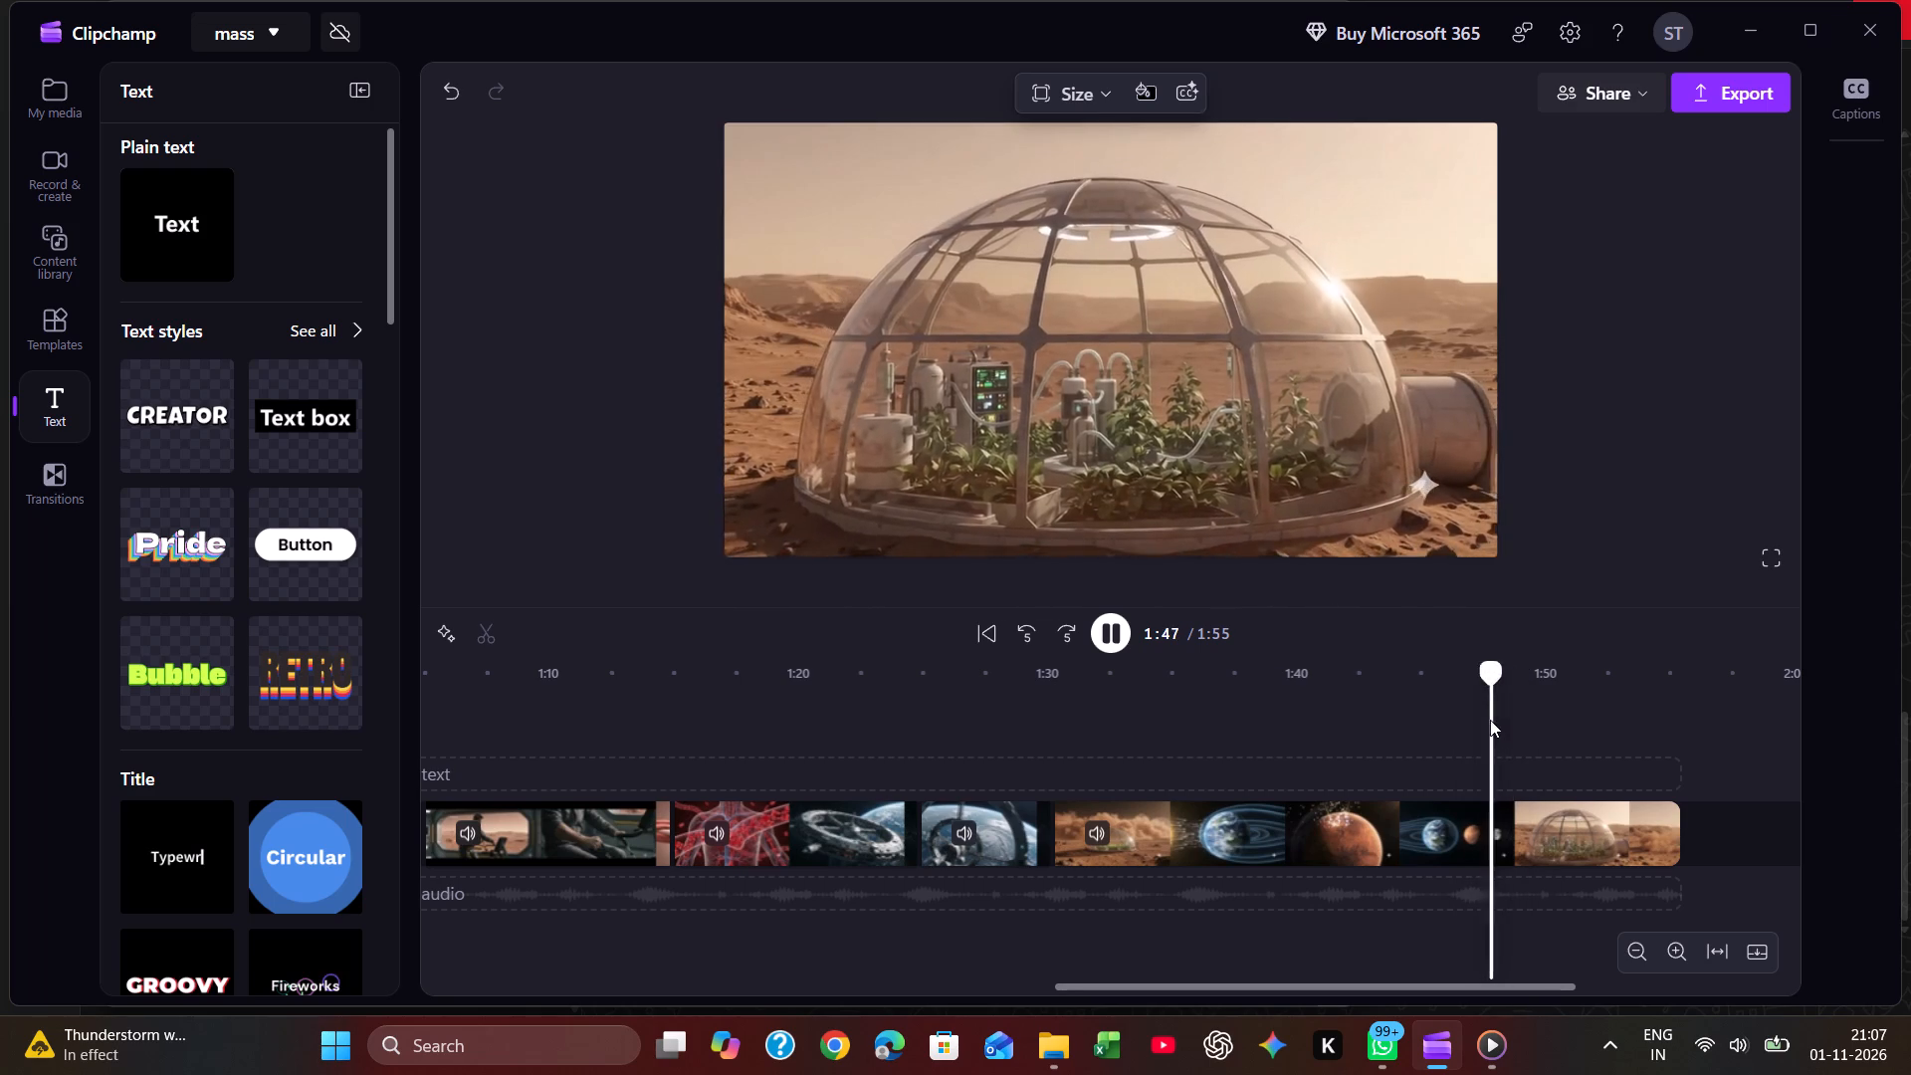
{"action": "left_click", "coordinate": [1495, 721]}
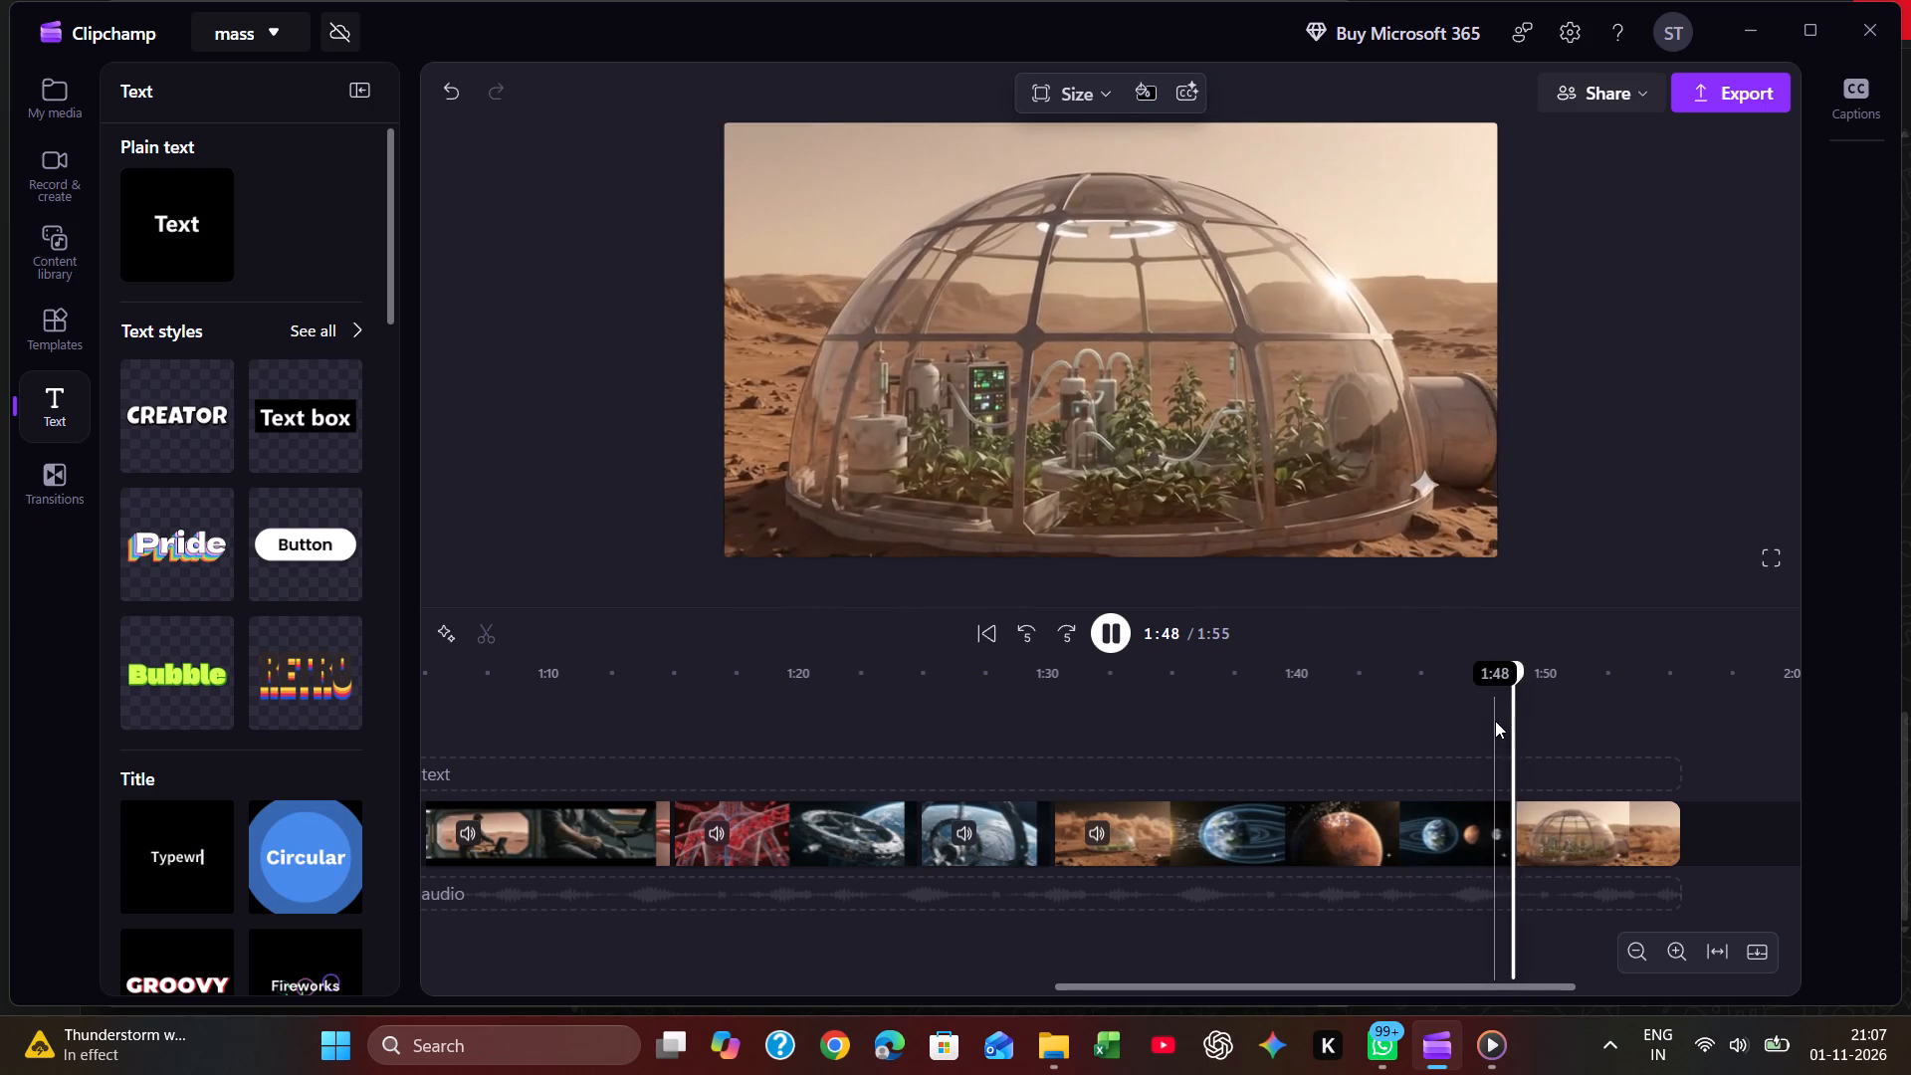
{"action": "left_click", "coordinate": [1493, 722]}
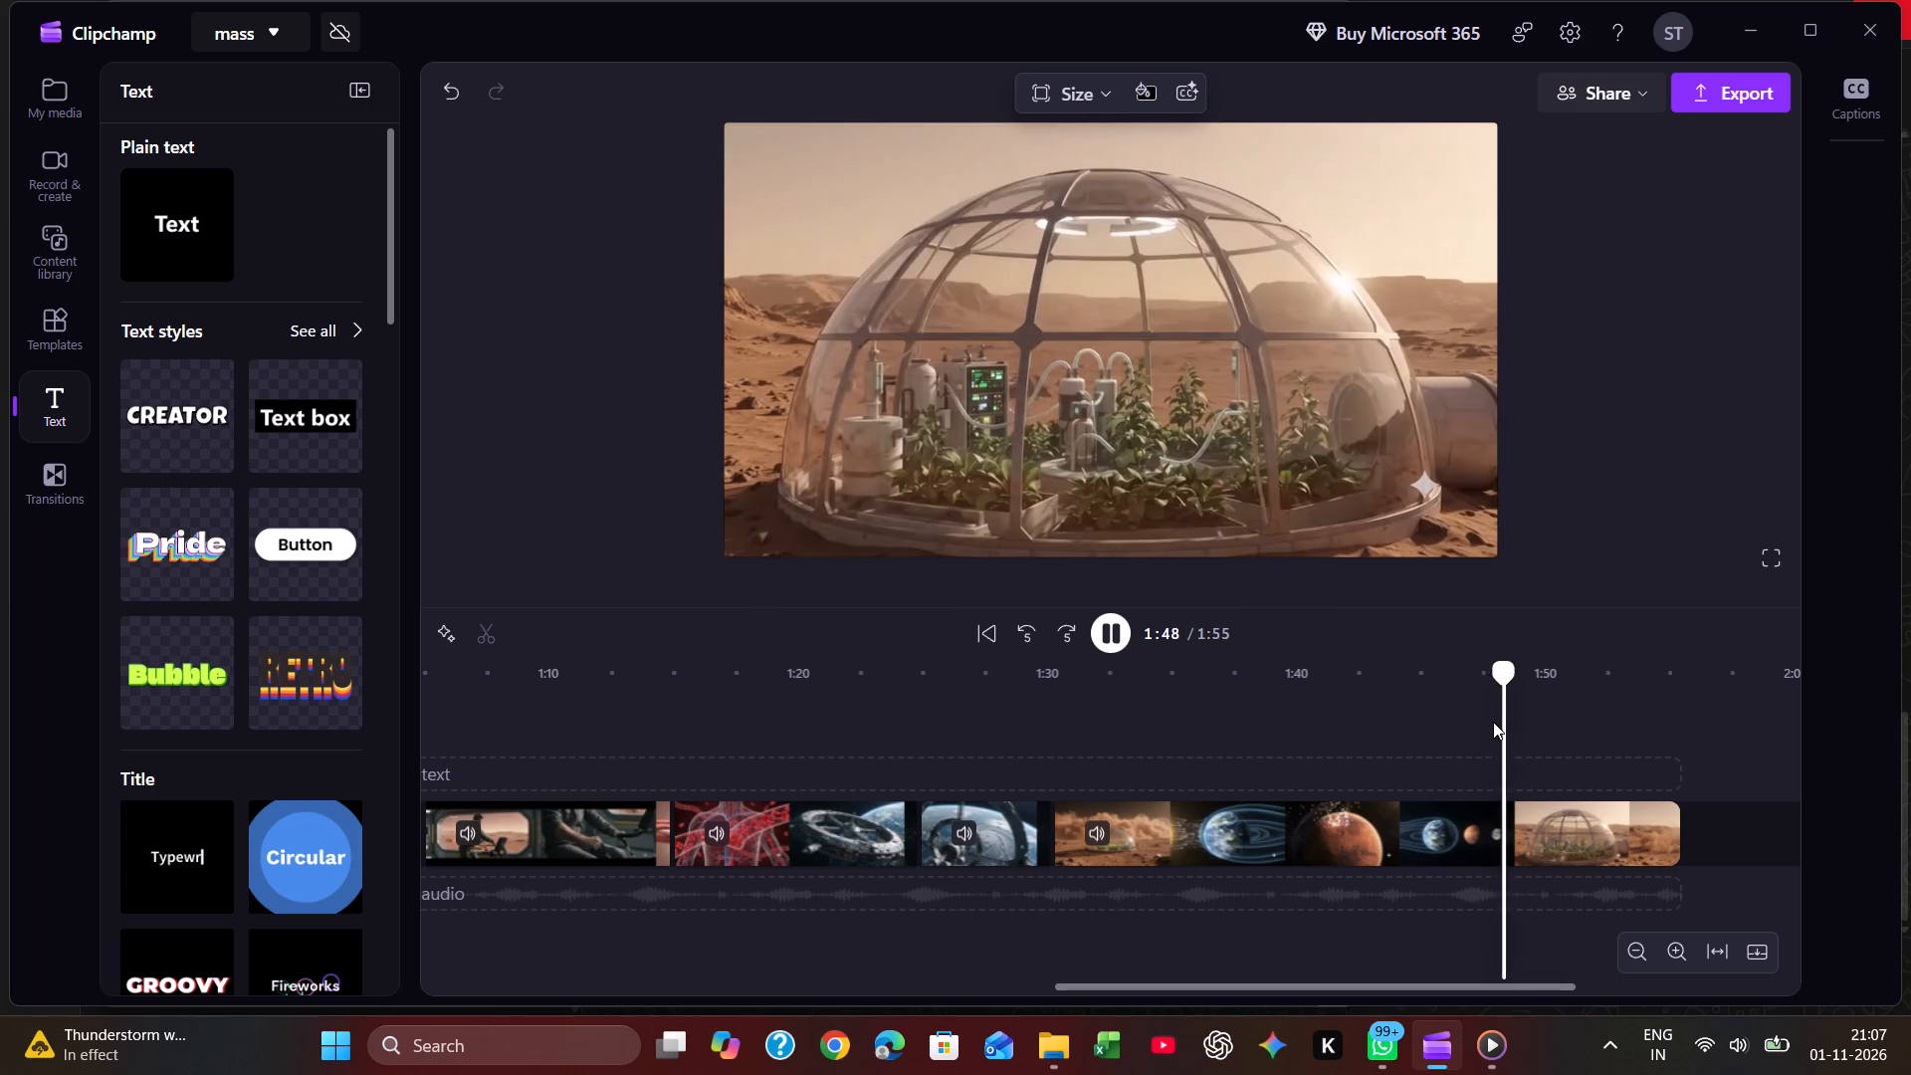
{"action": "left_click", "coordinate": [1495, 722]}
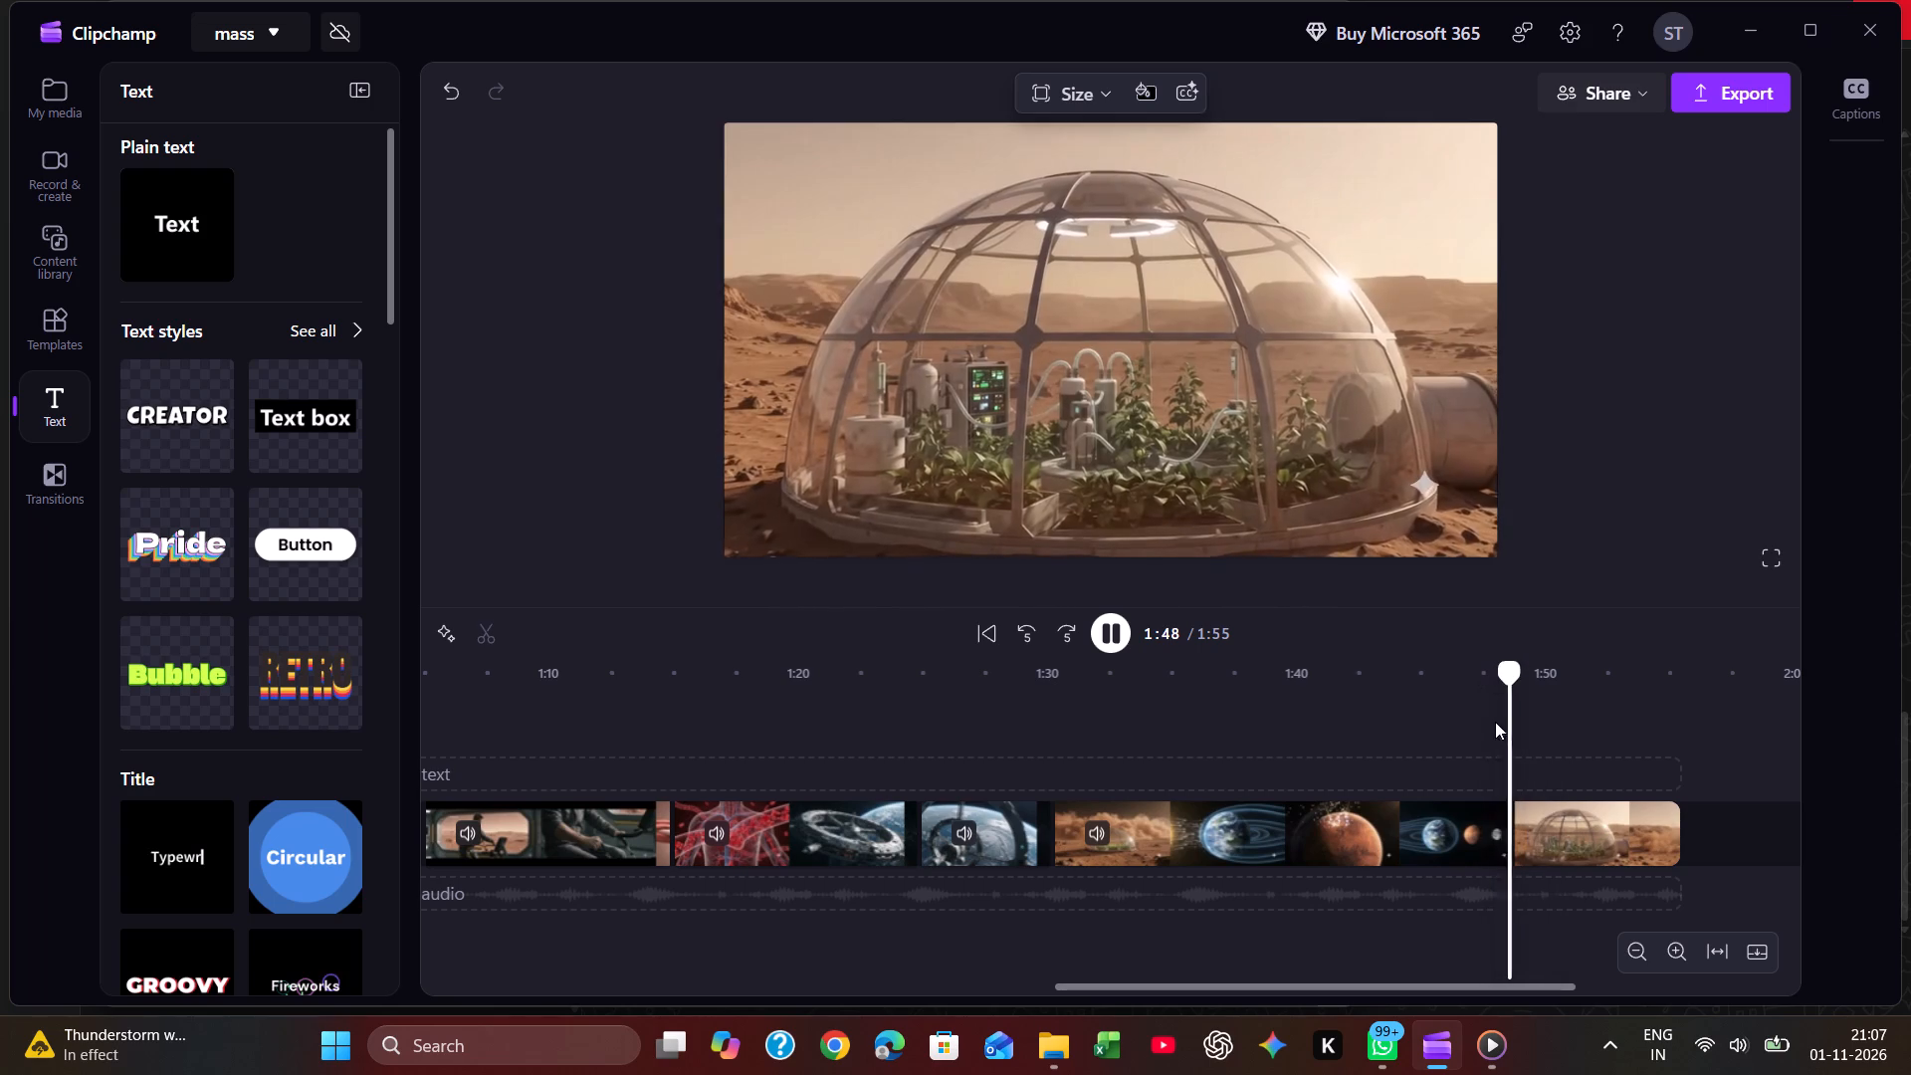
{"action": "left_click", "coordinate": [1499, 722]}
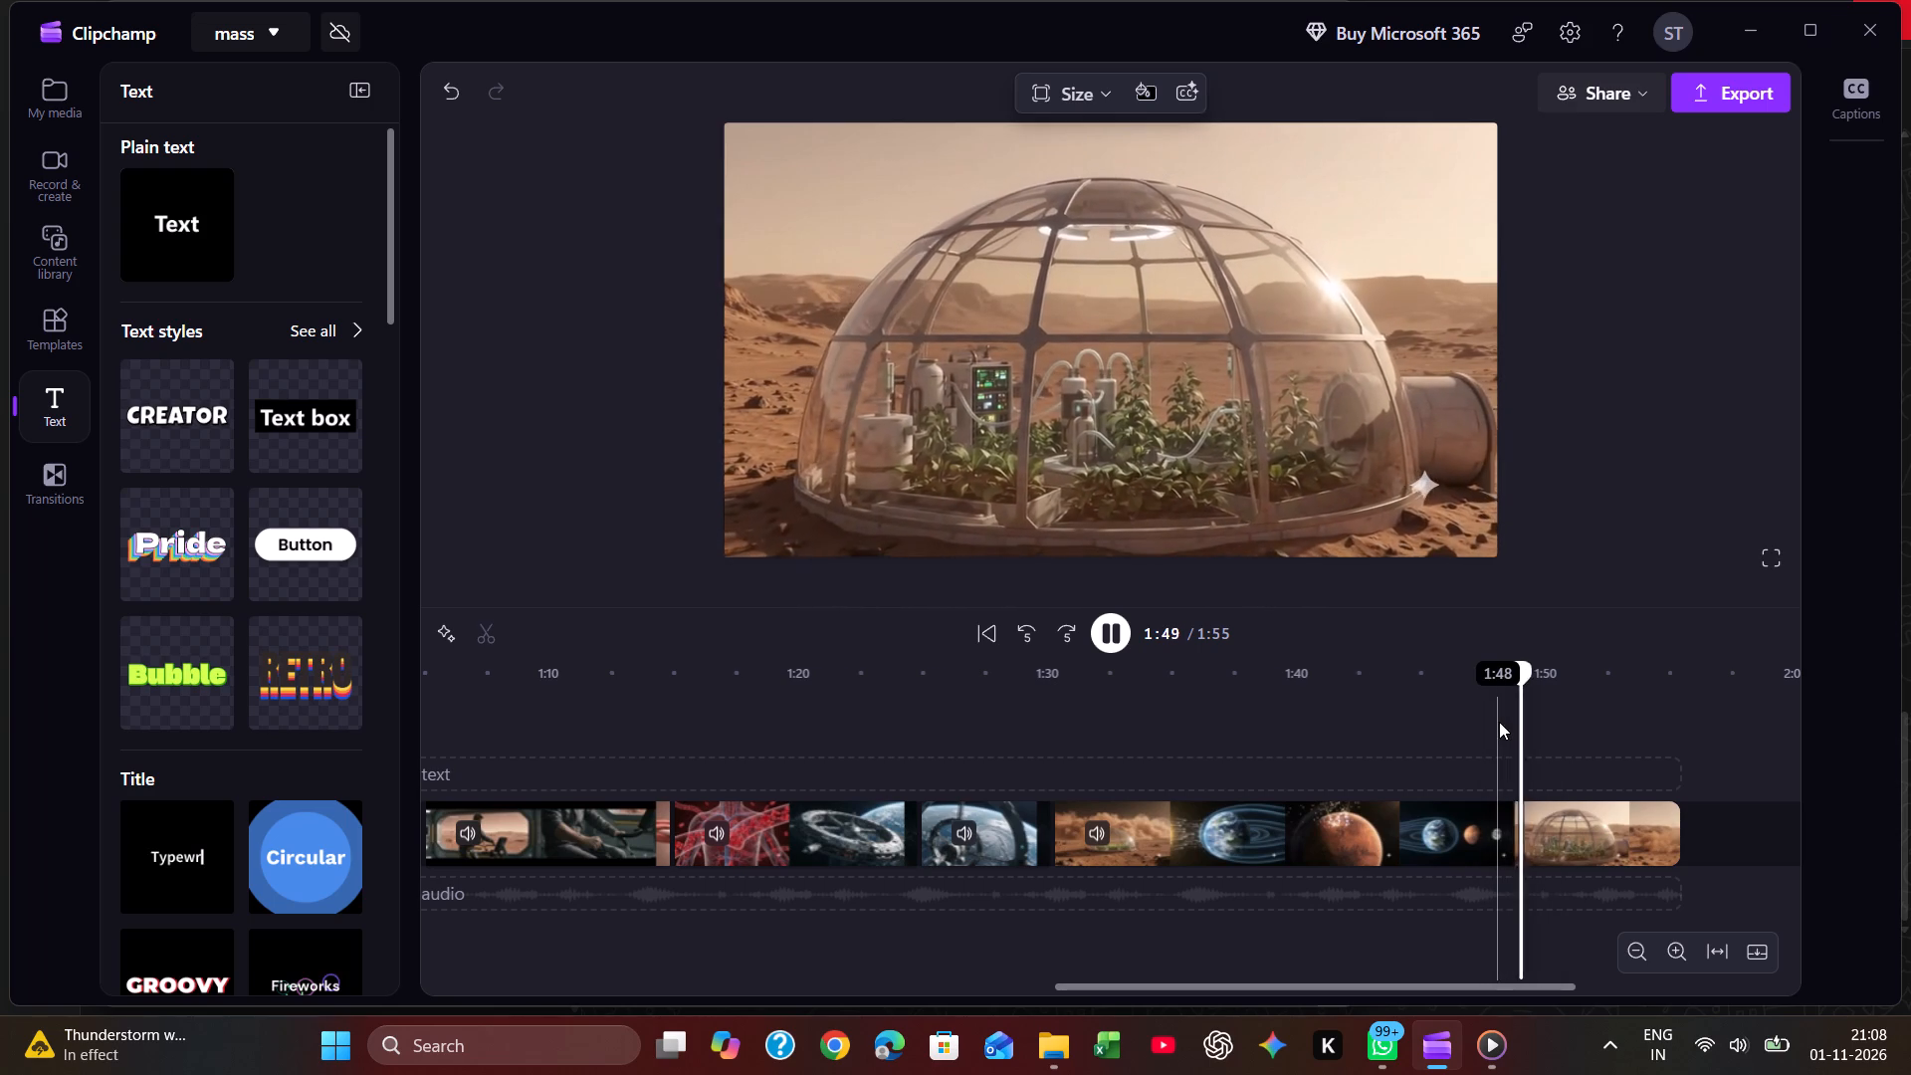
{"action": "left_click", "coordinate": [1494, 722]}
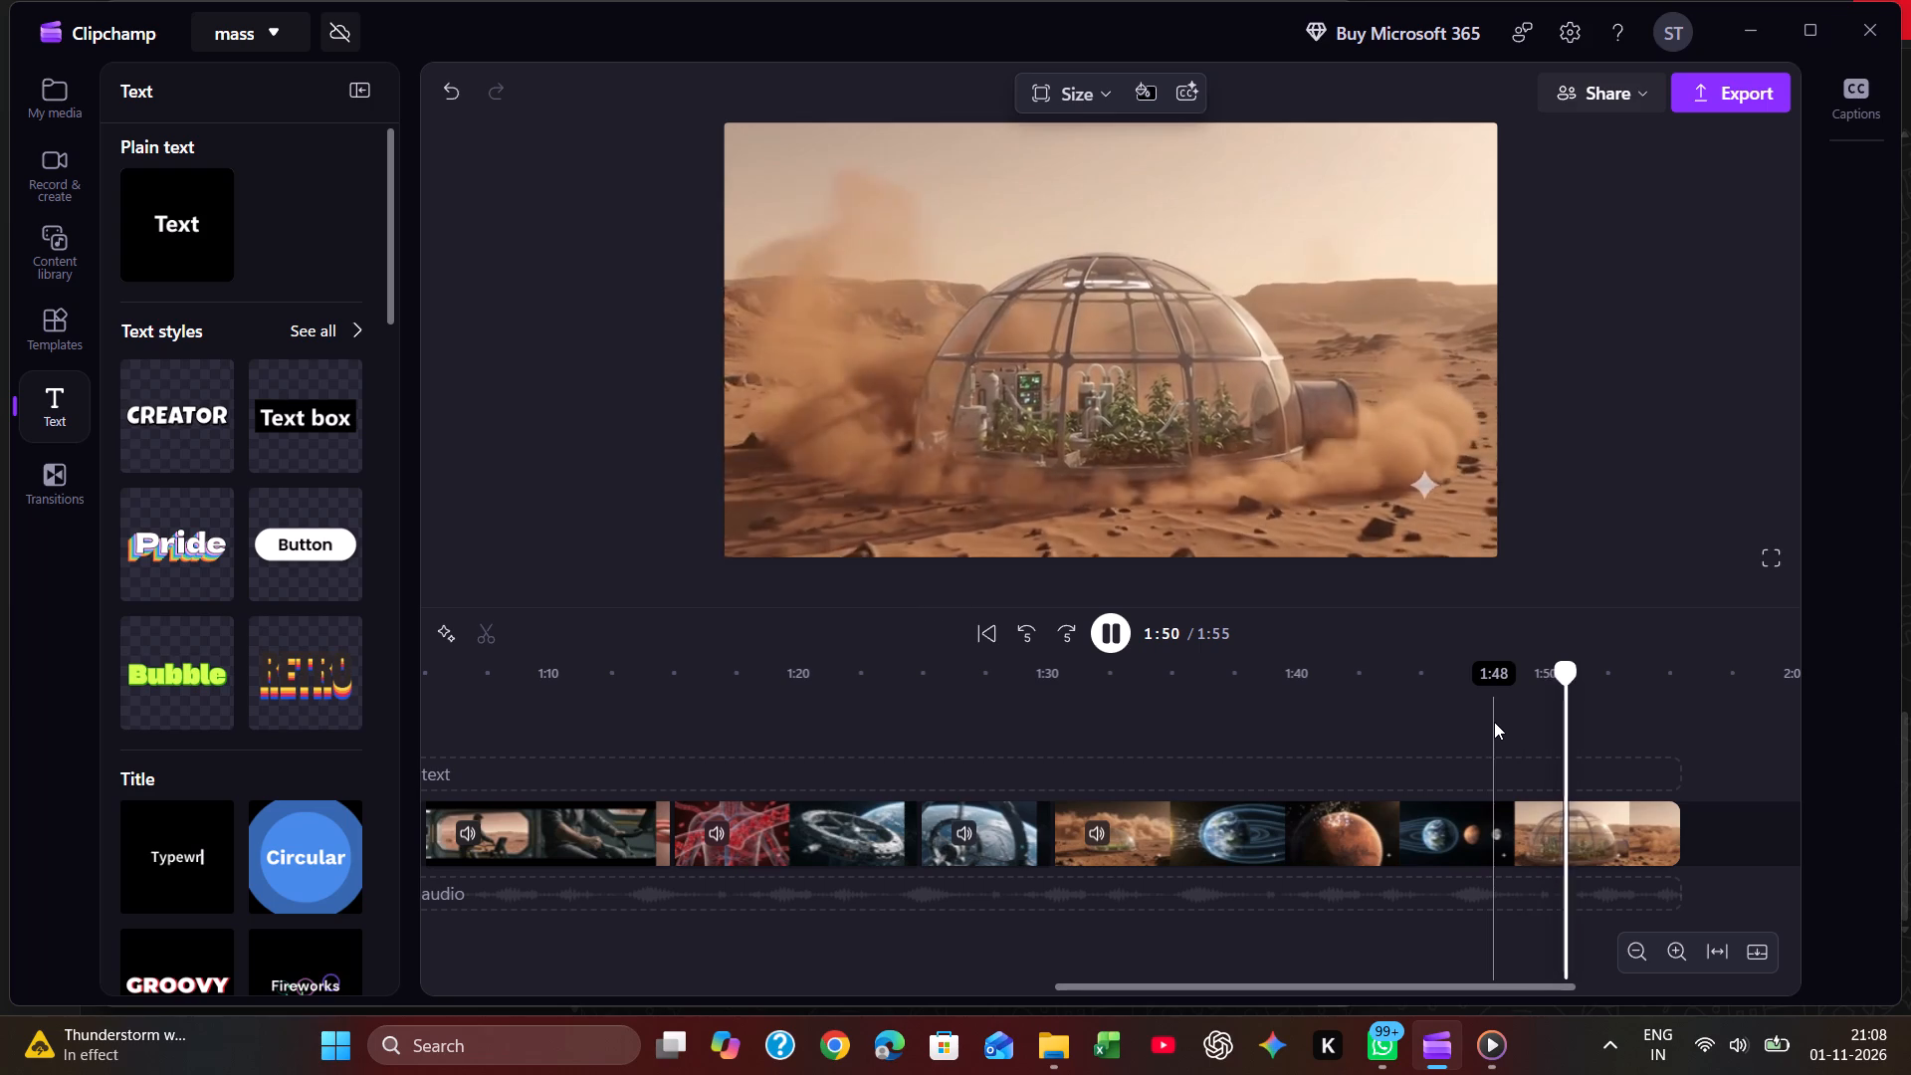
Split the last timeline clip at about 1:47, at the change from the Mars planet shot to the greenhouse dome.
{"action": "left_click", "coordinate": [1494, 722]}
{"action": "key", "text": "space"}
{"action": "left_click", "coordinate": [1493, 720]}
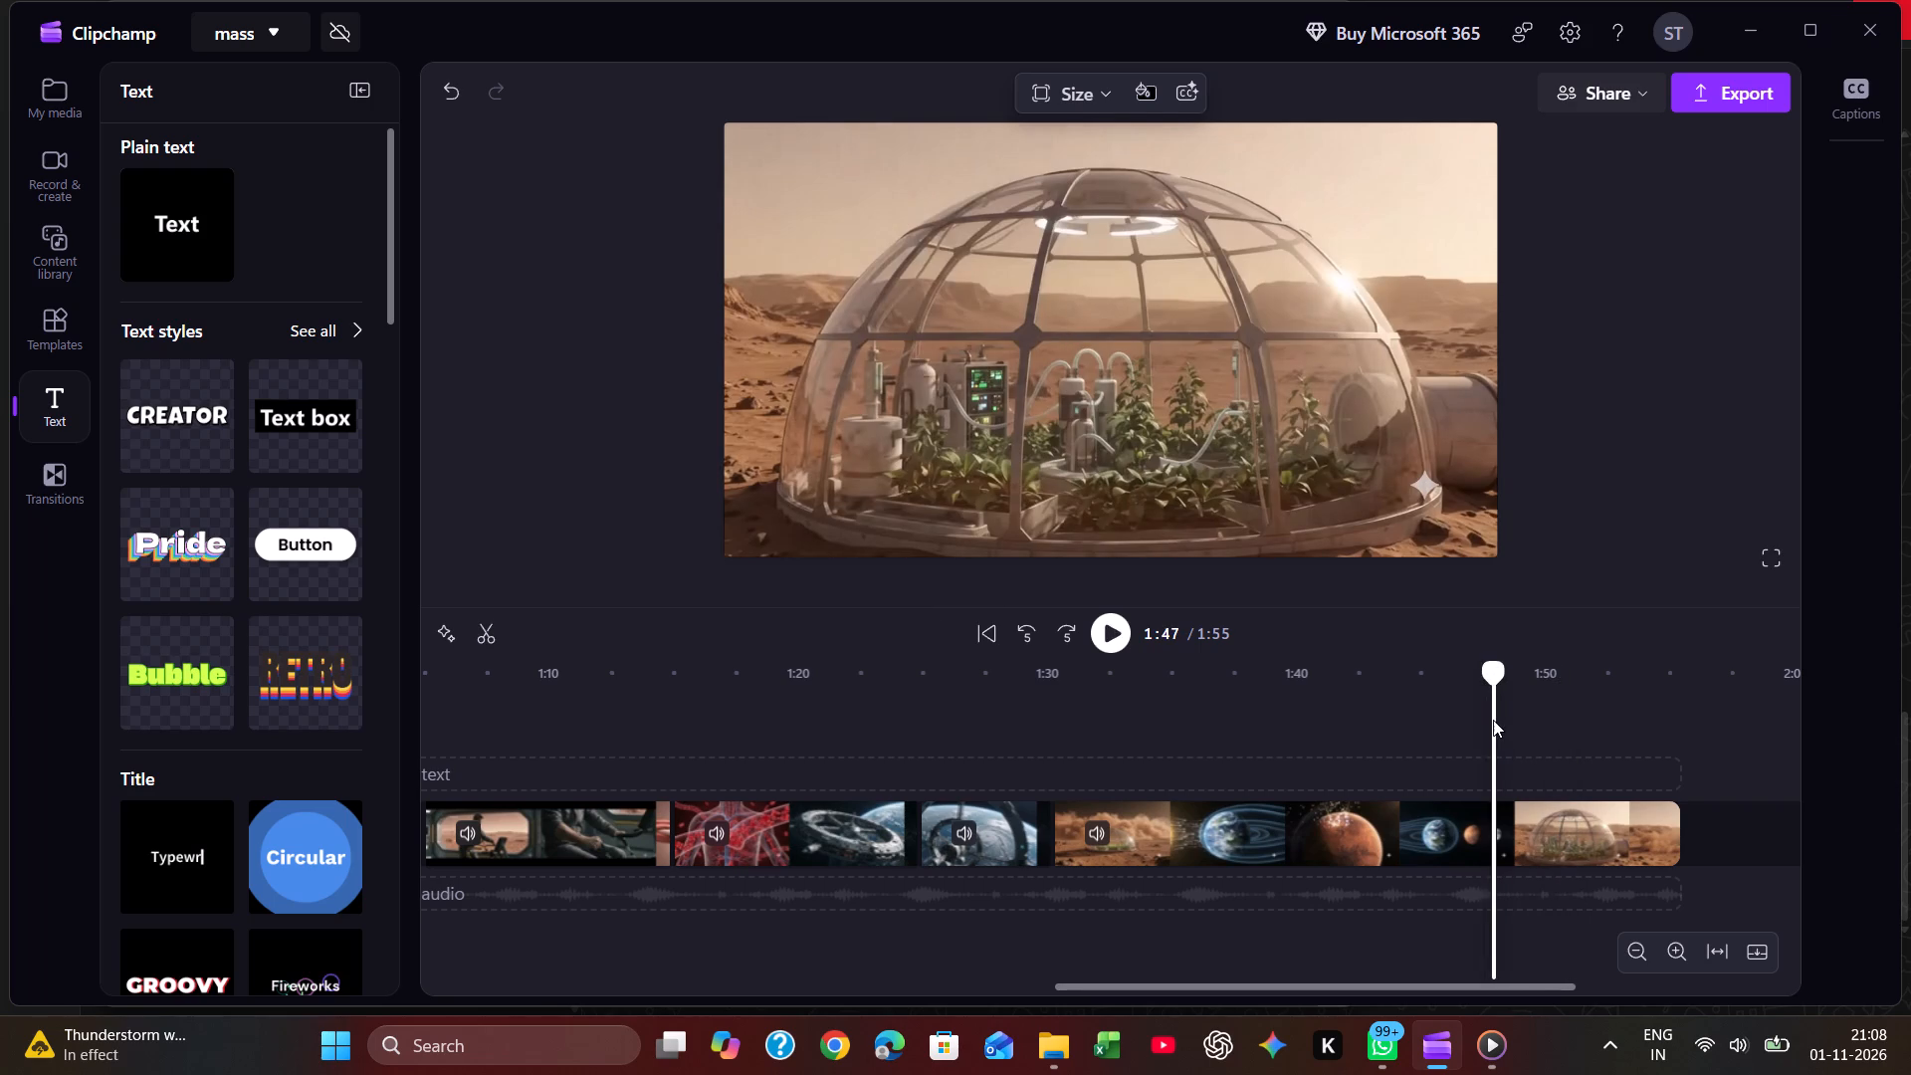
{"action": "left_click", "coordinate": [498, 628]}
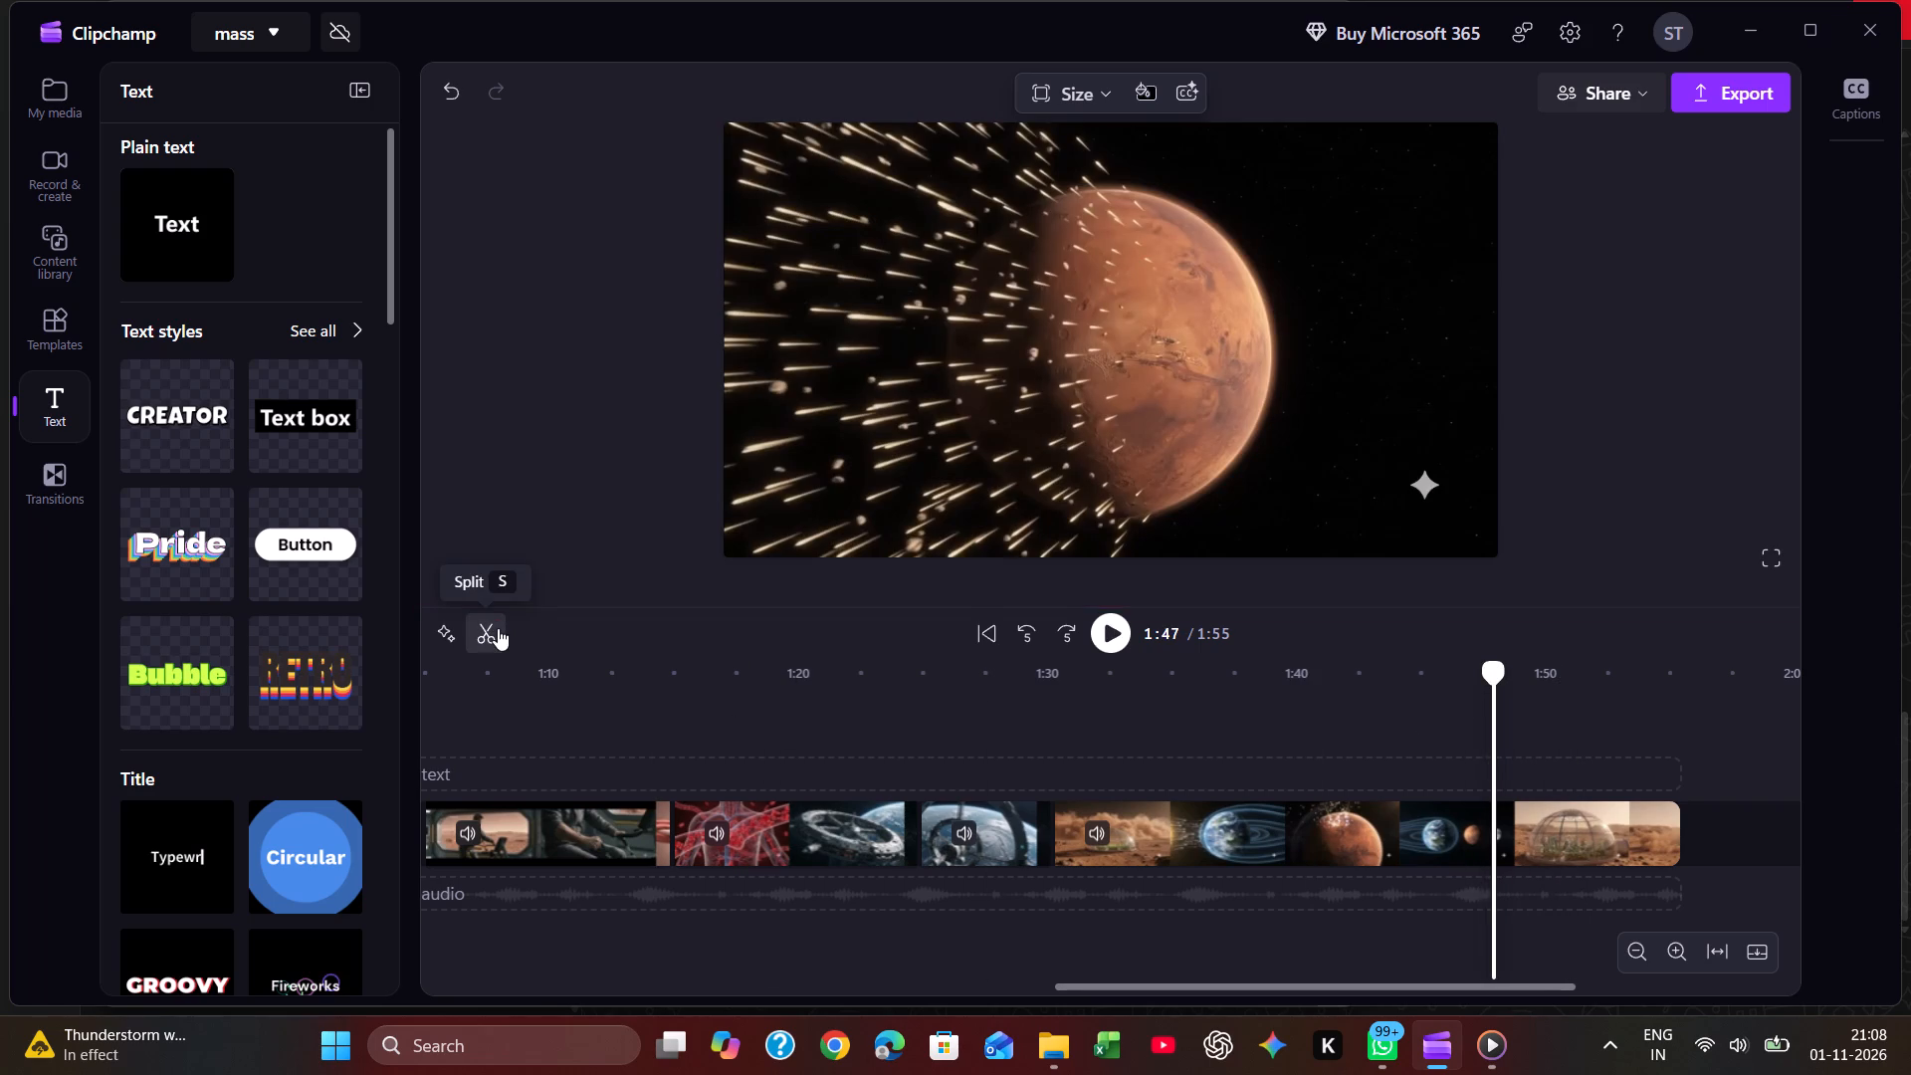
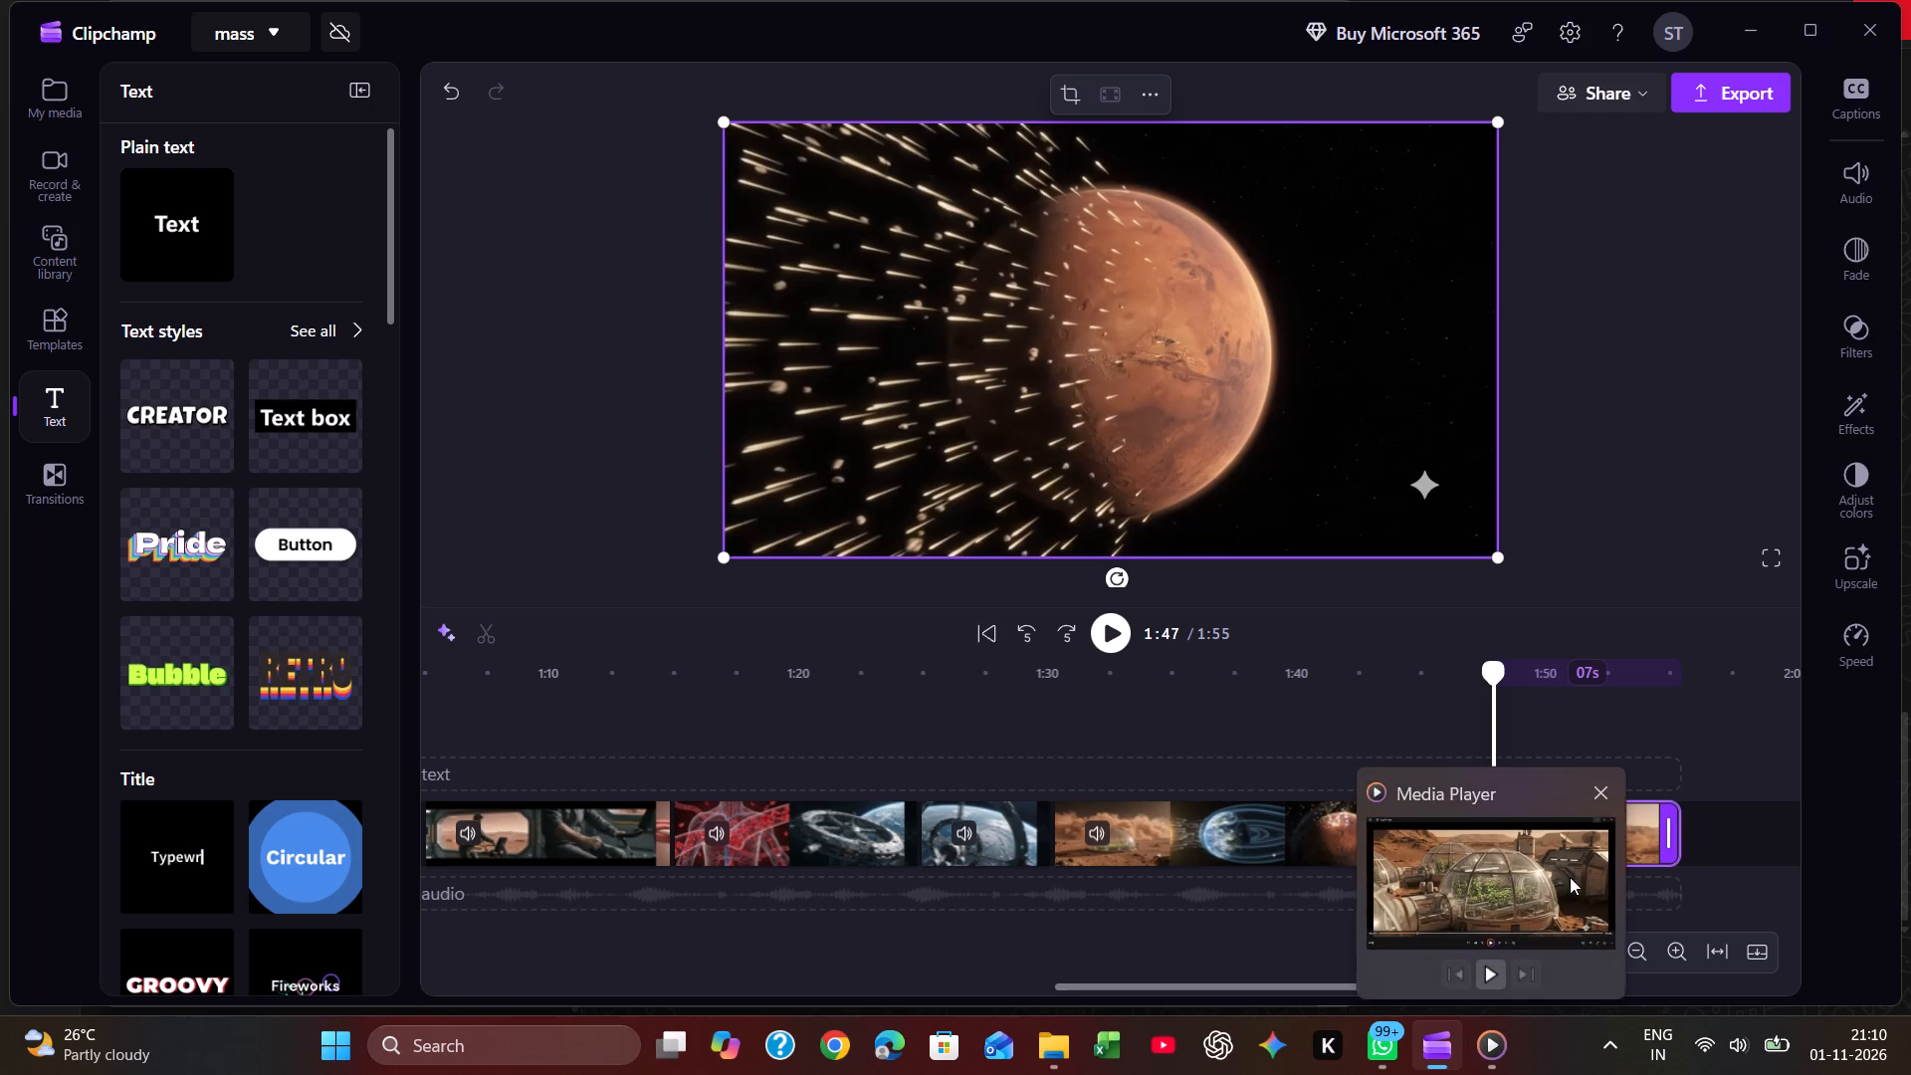
Close the Media Player window that is previewing the greenhouse dome clip.
{"action": "left_click", "coordinate": [1605, 794]}
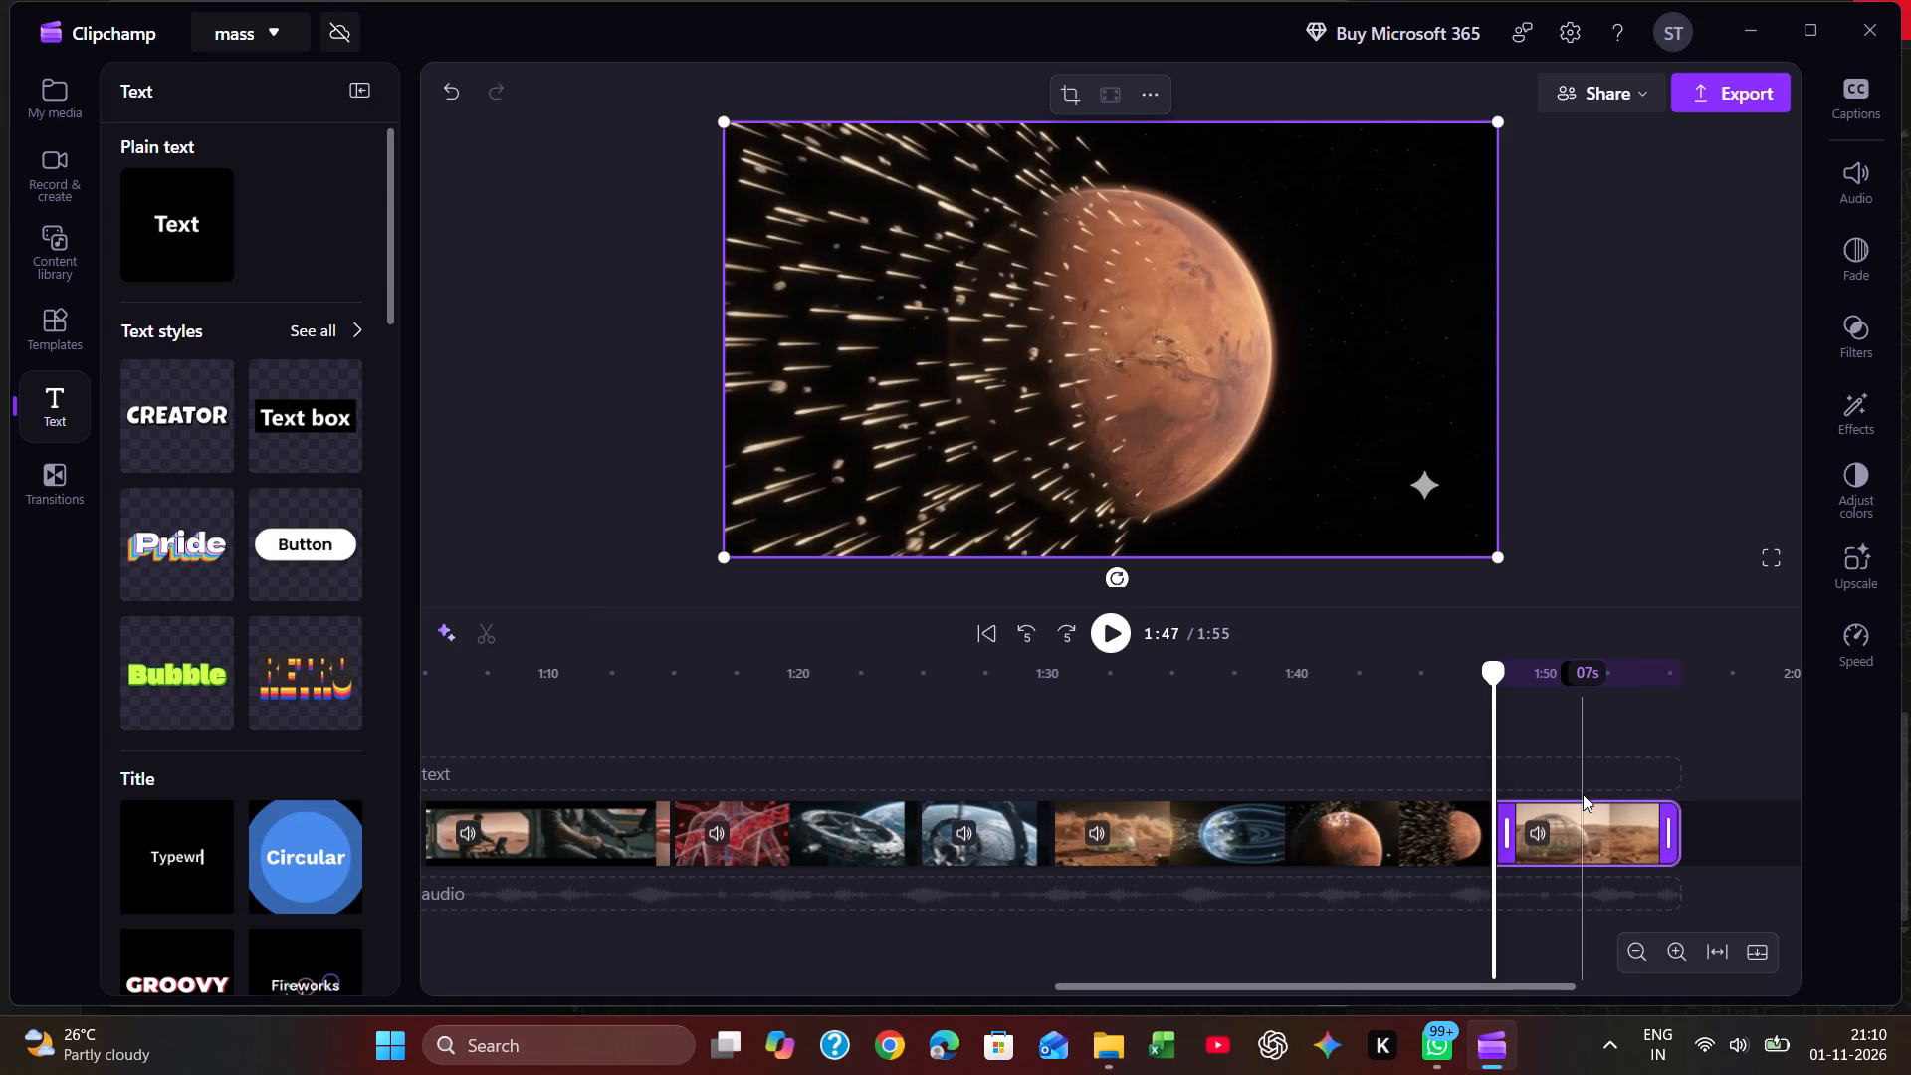
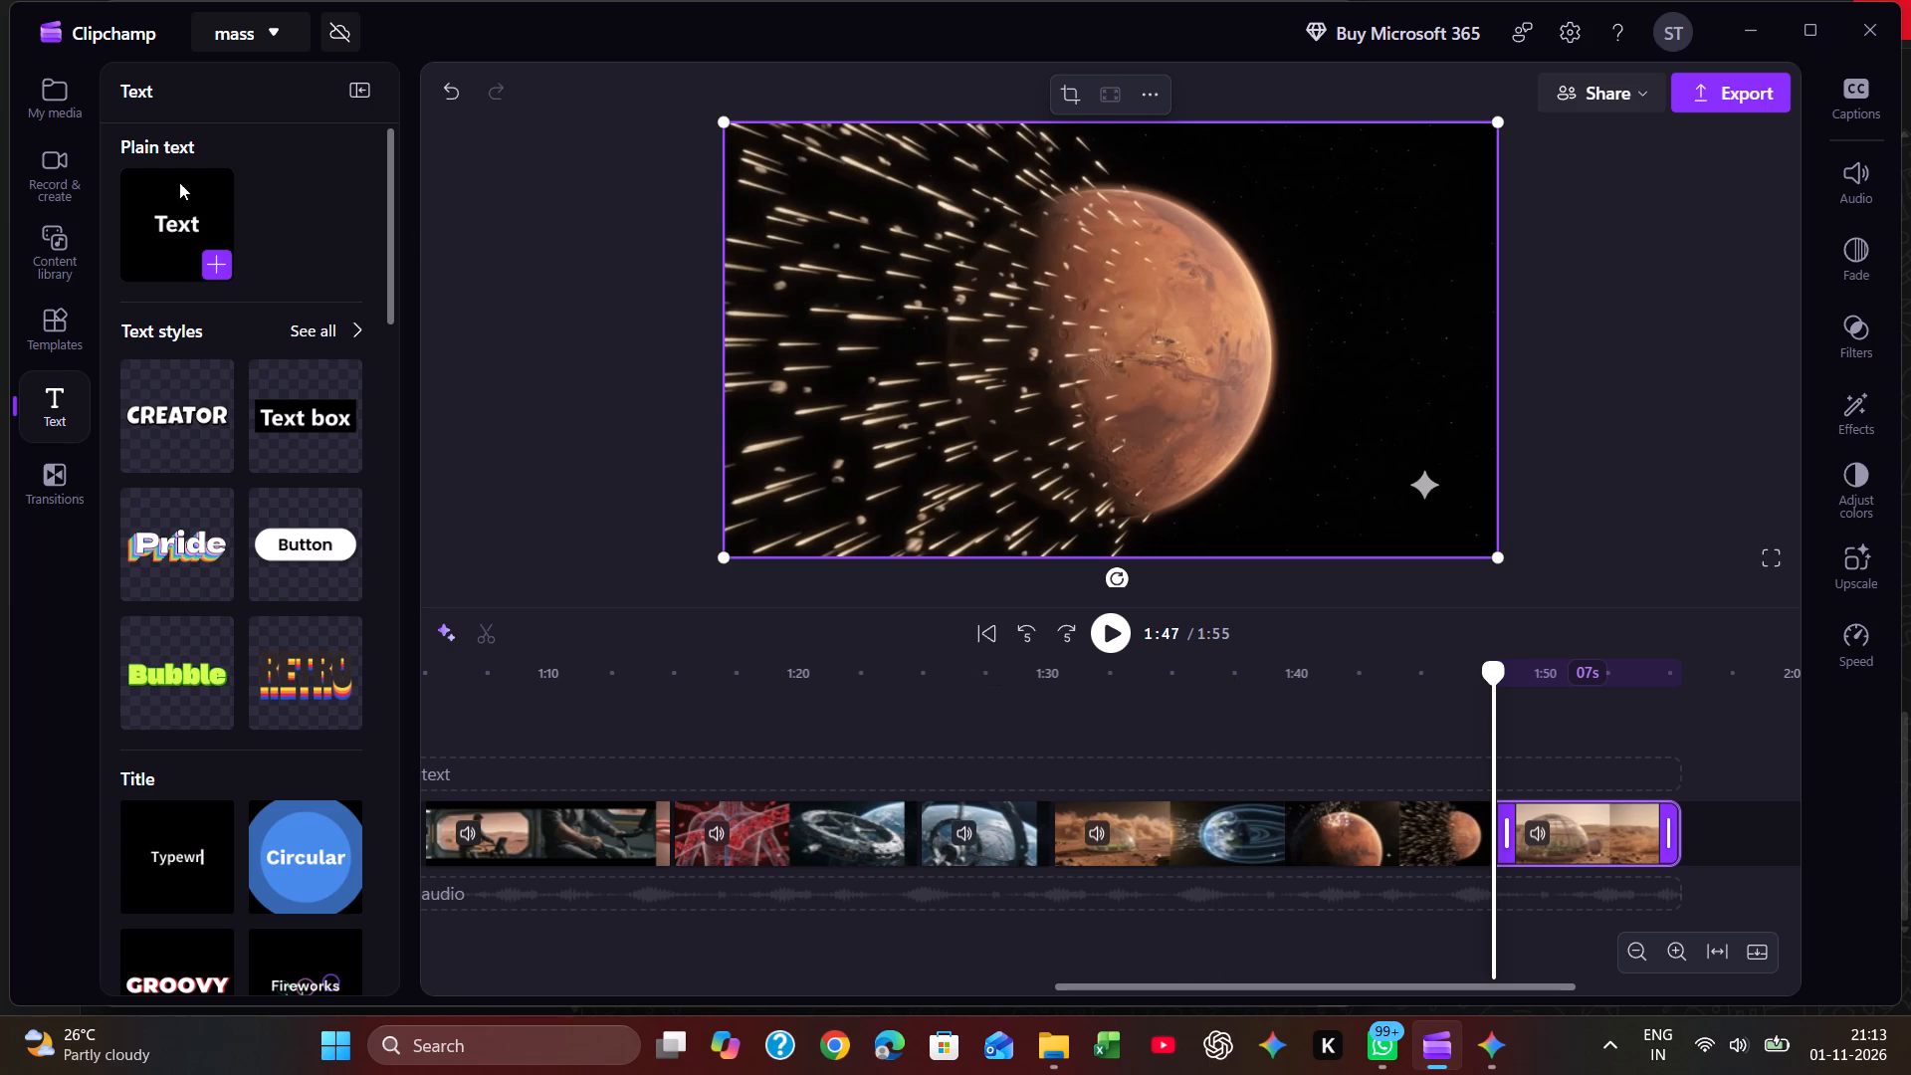
Import the edit1 clip from the audios folder into the project media.
{"action": "left_click", "coordinate": [1589, 830]}
{"action": "left_click", "coordinate": [80, 101]}
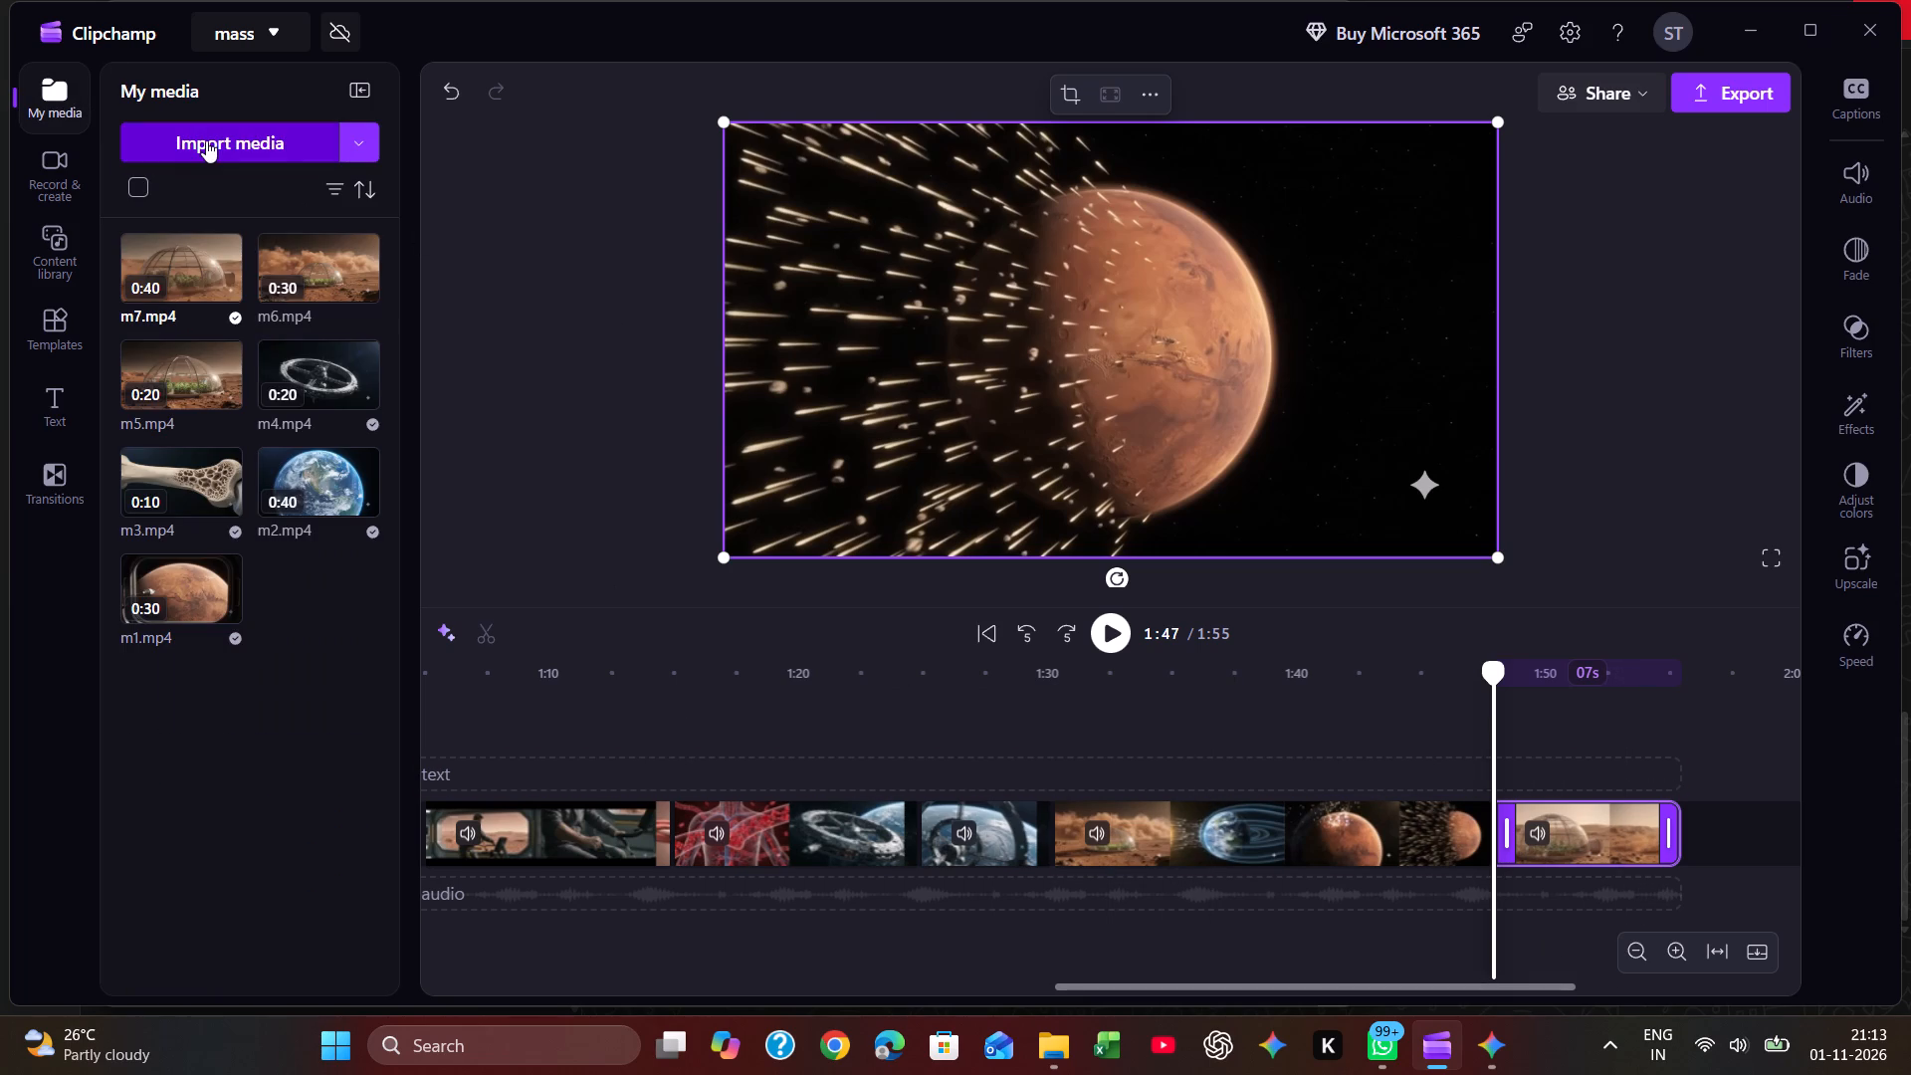
{"action": "left_click", "coordinate": [206, 140]}
{"action": "scroll", "coordinate": [540, 284], "scroll_direction": "down", "scroll_amount": 1}
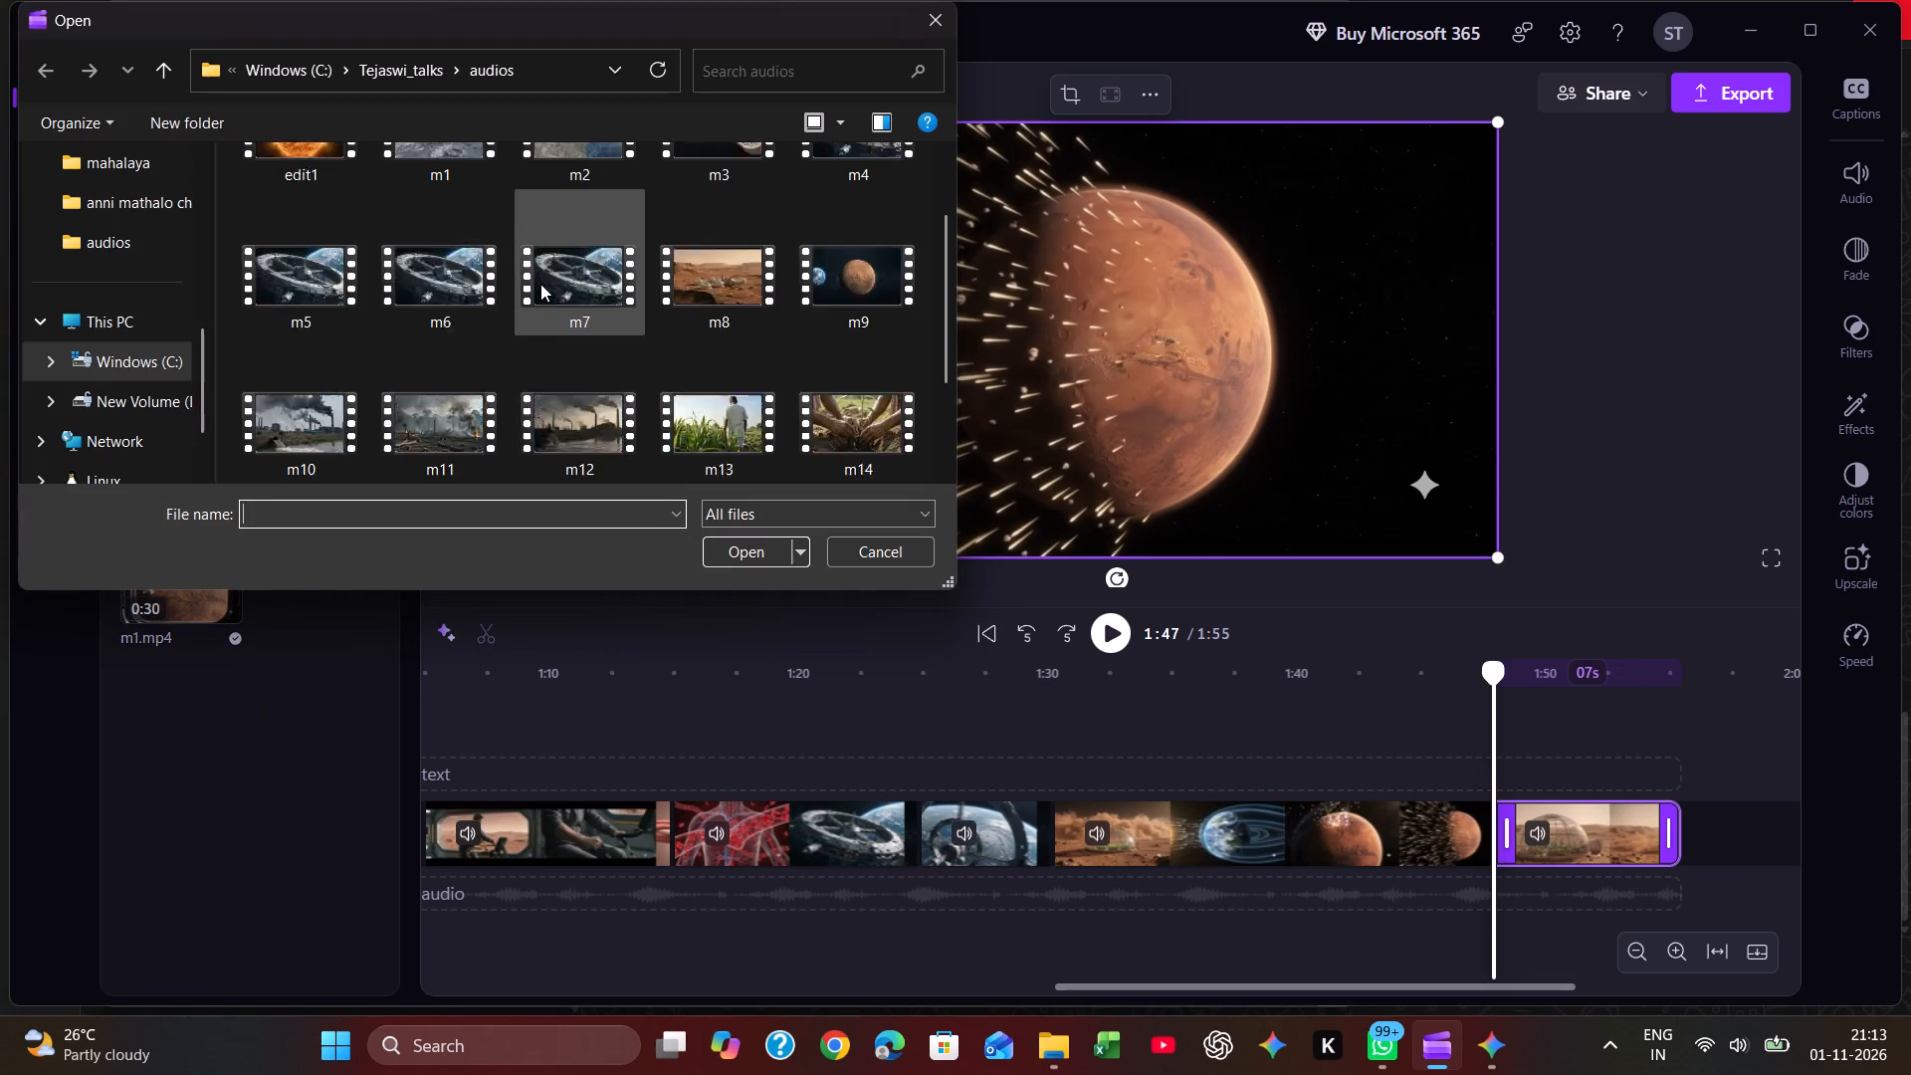
{"action": "scroll", "coordinate": [540, 284], "scroll_direction": "down", "scroll_amount": 3}
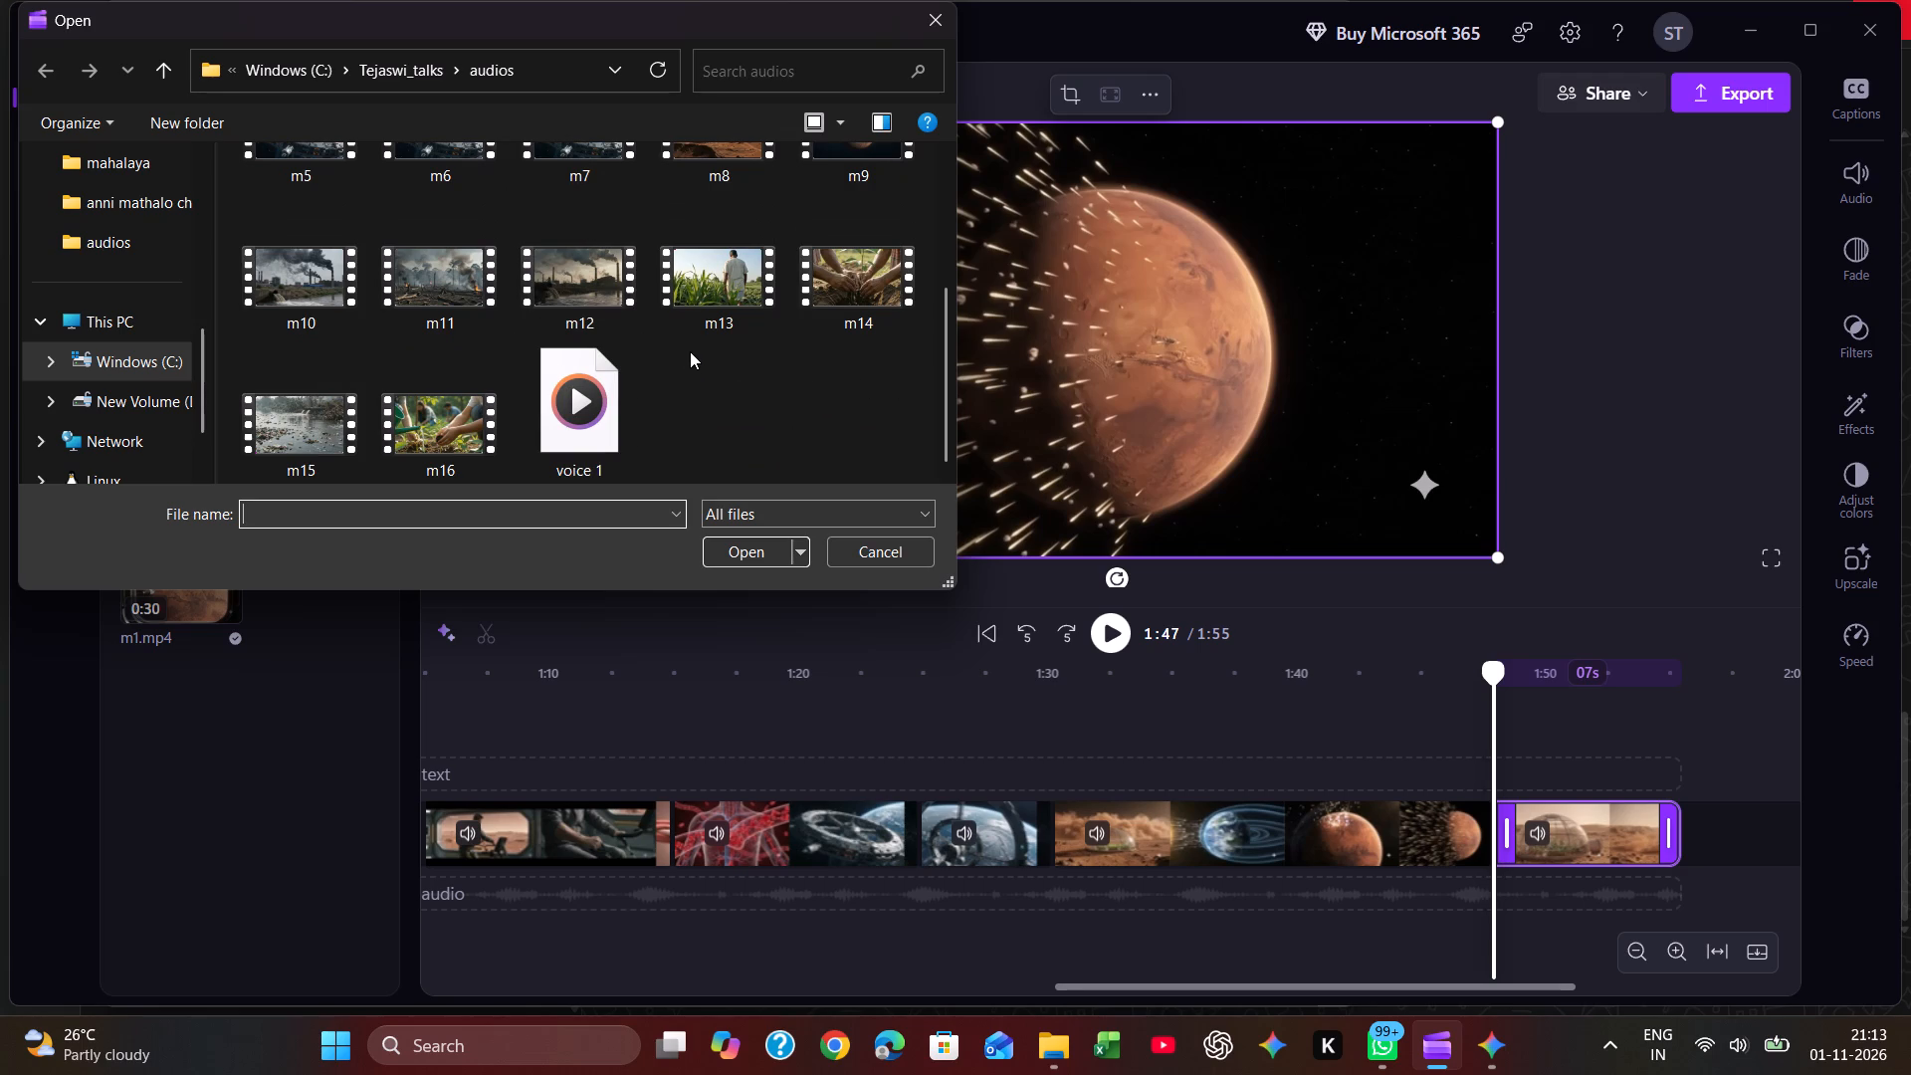
{"action": "scroll", "coordinate": [670, 331], "scroll_direction": "up", "scroll_amount": 5}
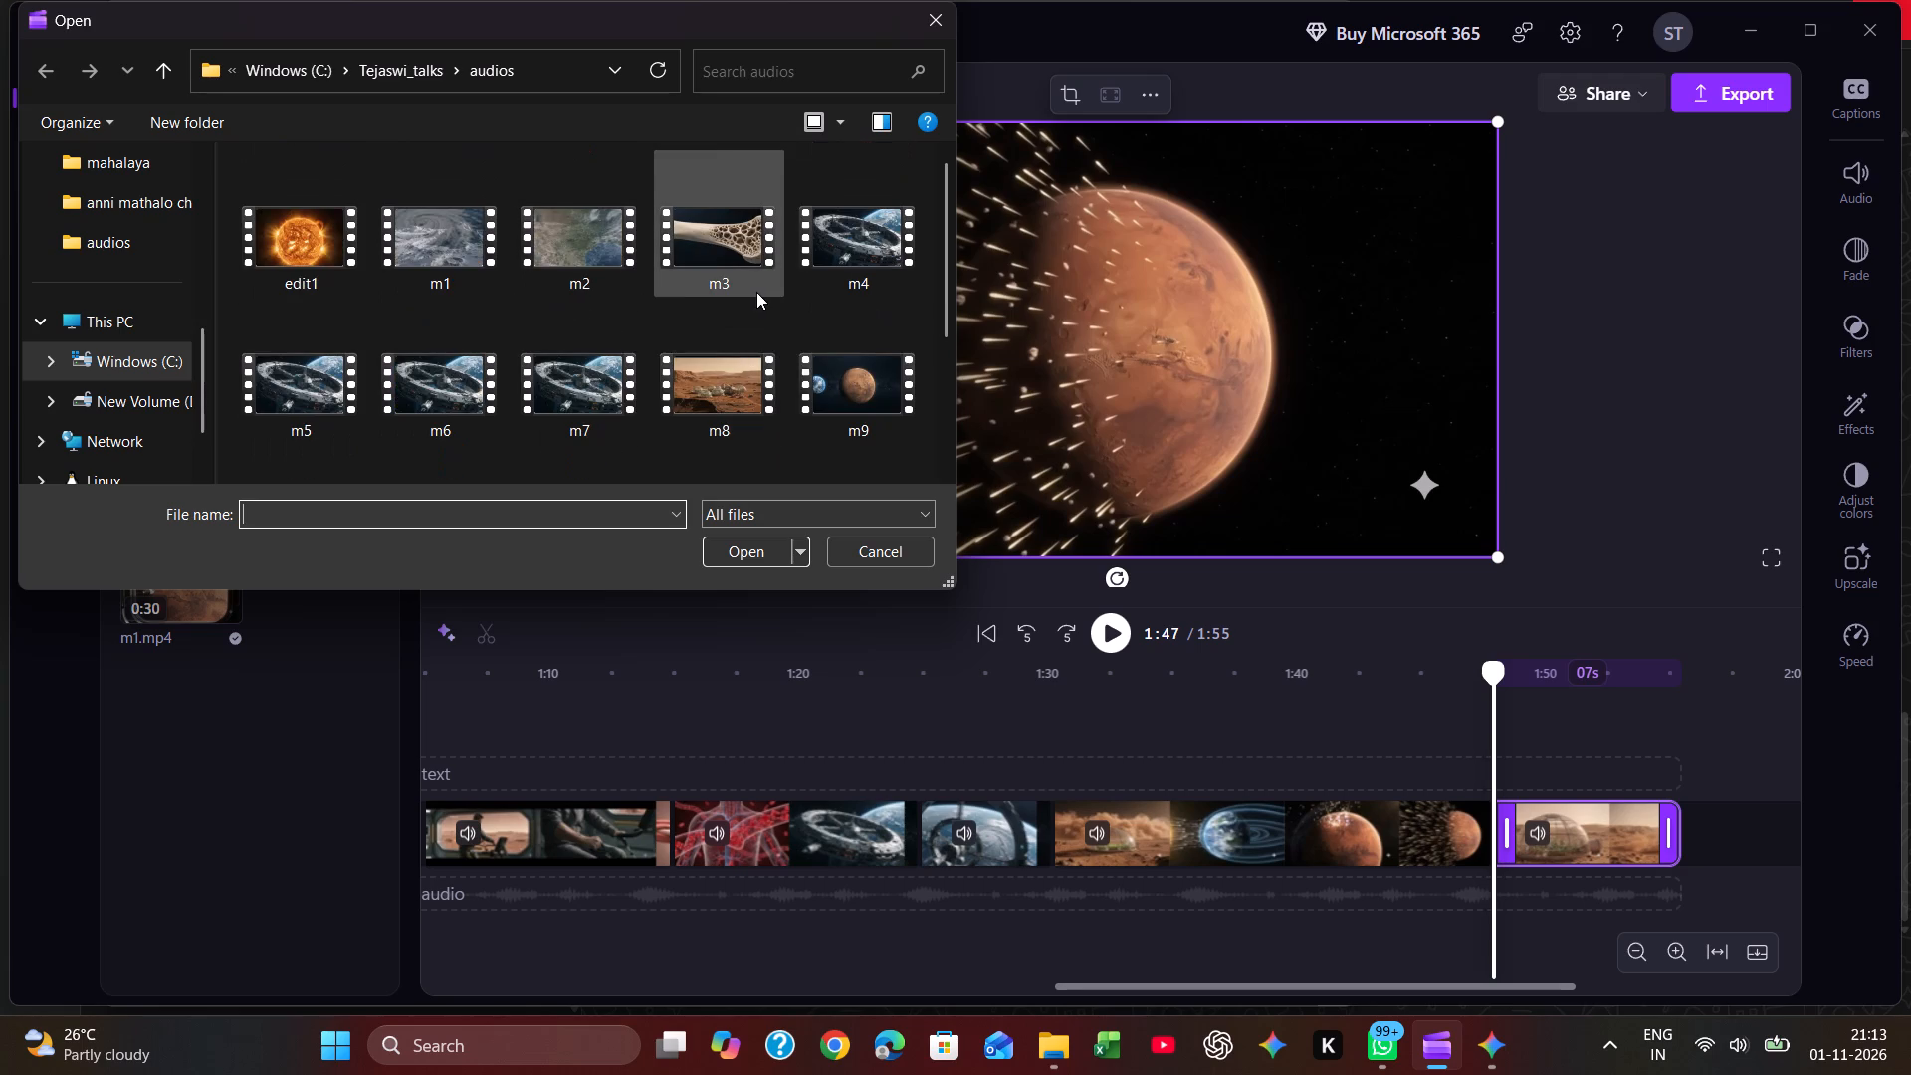
{"action": "scroll", "coordinate": [756, 291], "scroll_direction": "down", "scroll_amount": 1}
{"action": "scroll", "coordinate": [717, 292], "scroll_direction": "up", "scroll_amount": 3}
{"action": "double_click", "coordinate": [293, 218]}
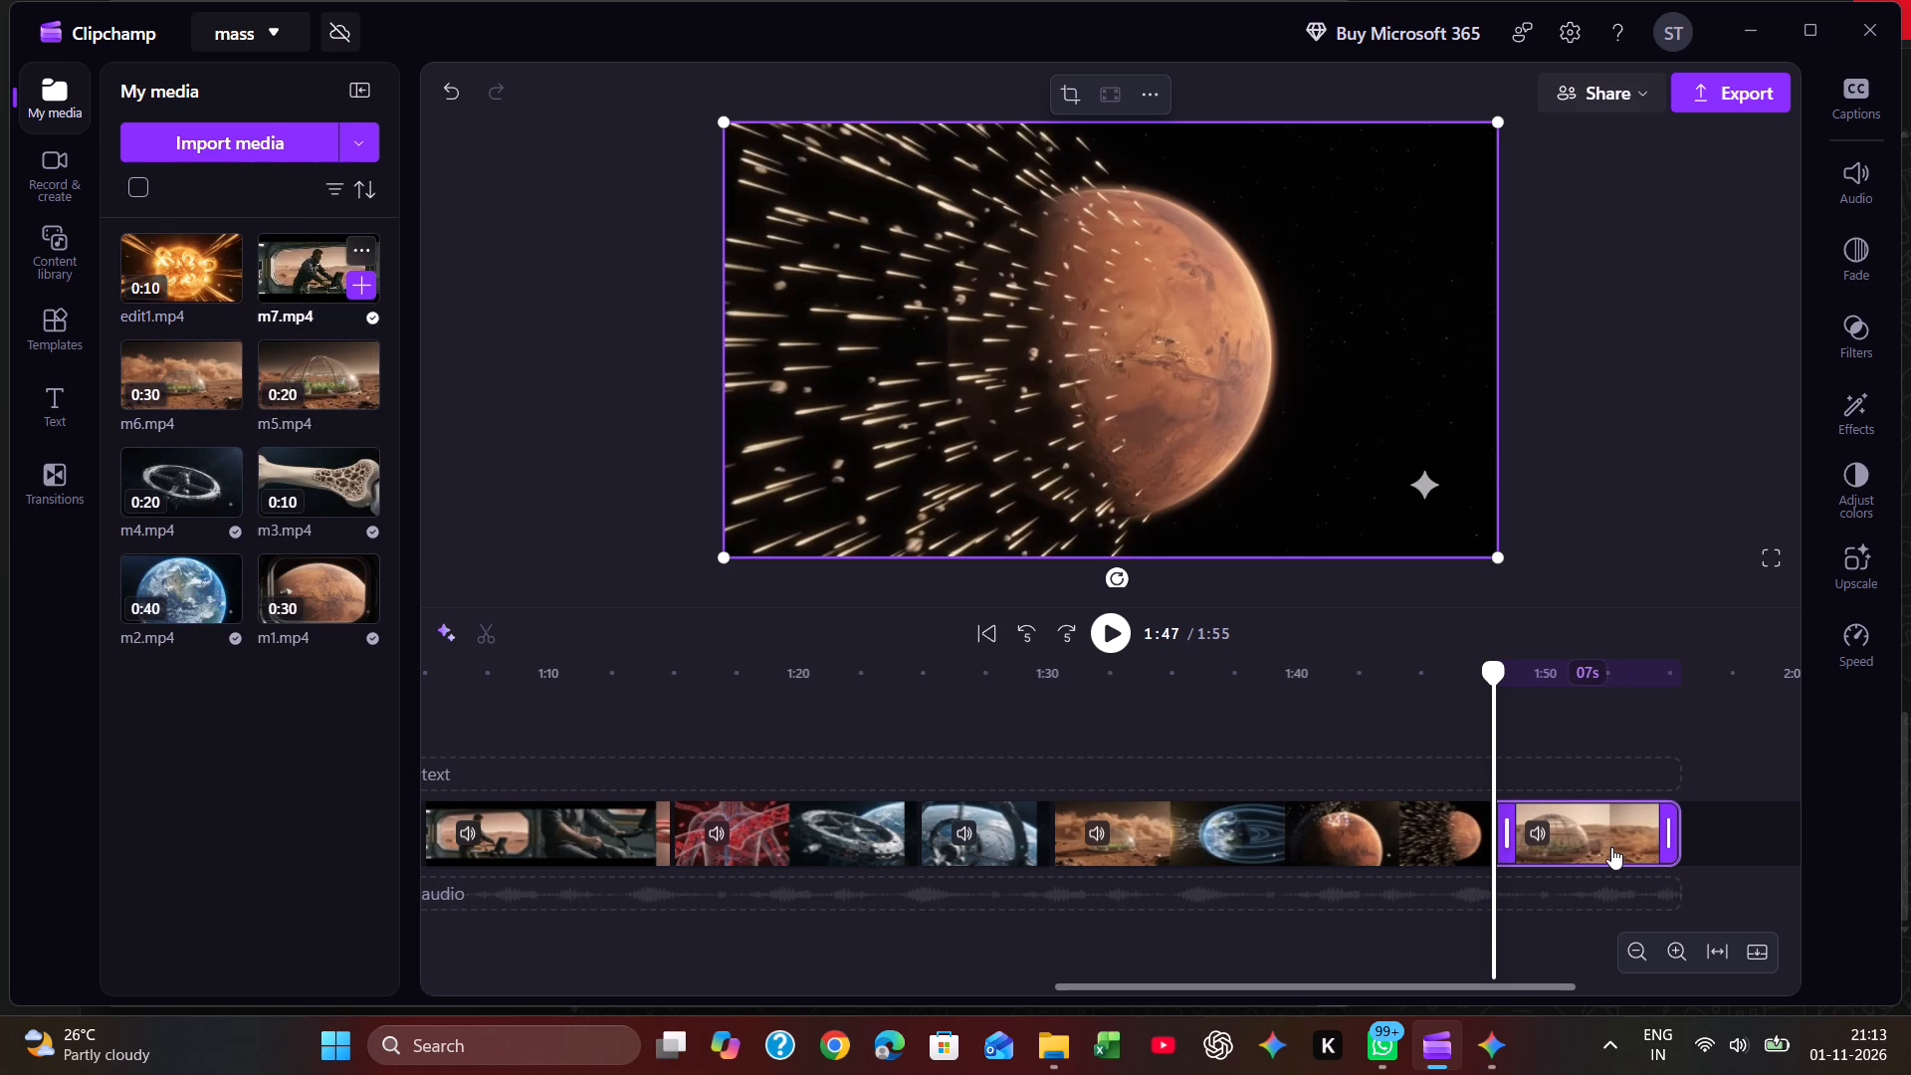
Open a gap before the final m7 dome clip and place edit1.mp4 on the main track between it and the Mars particle-stream segment.
{"action": "left_click_drag", "start_coordinate": [1569, 829], "coordinate": [1577, 826]}
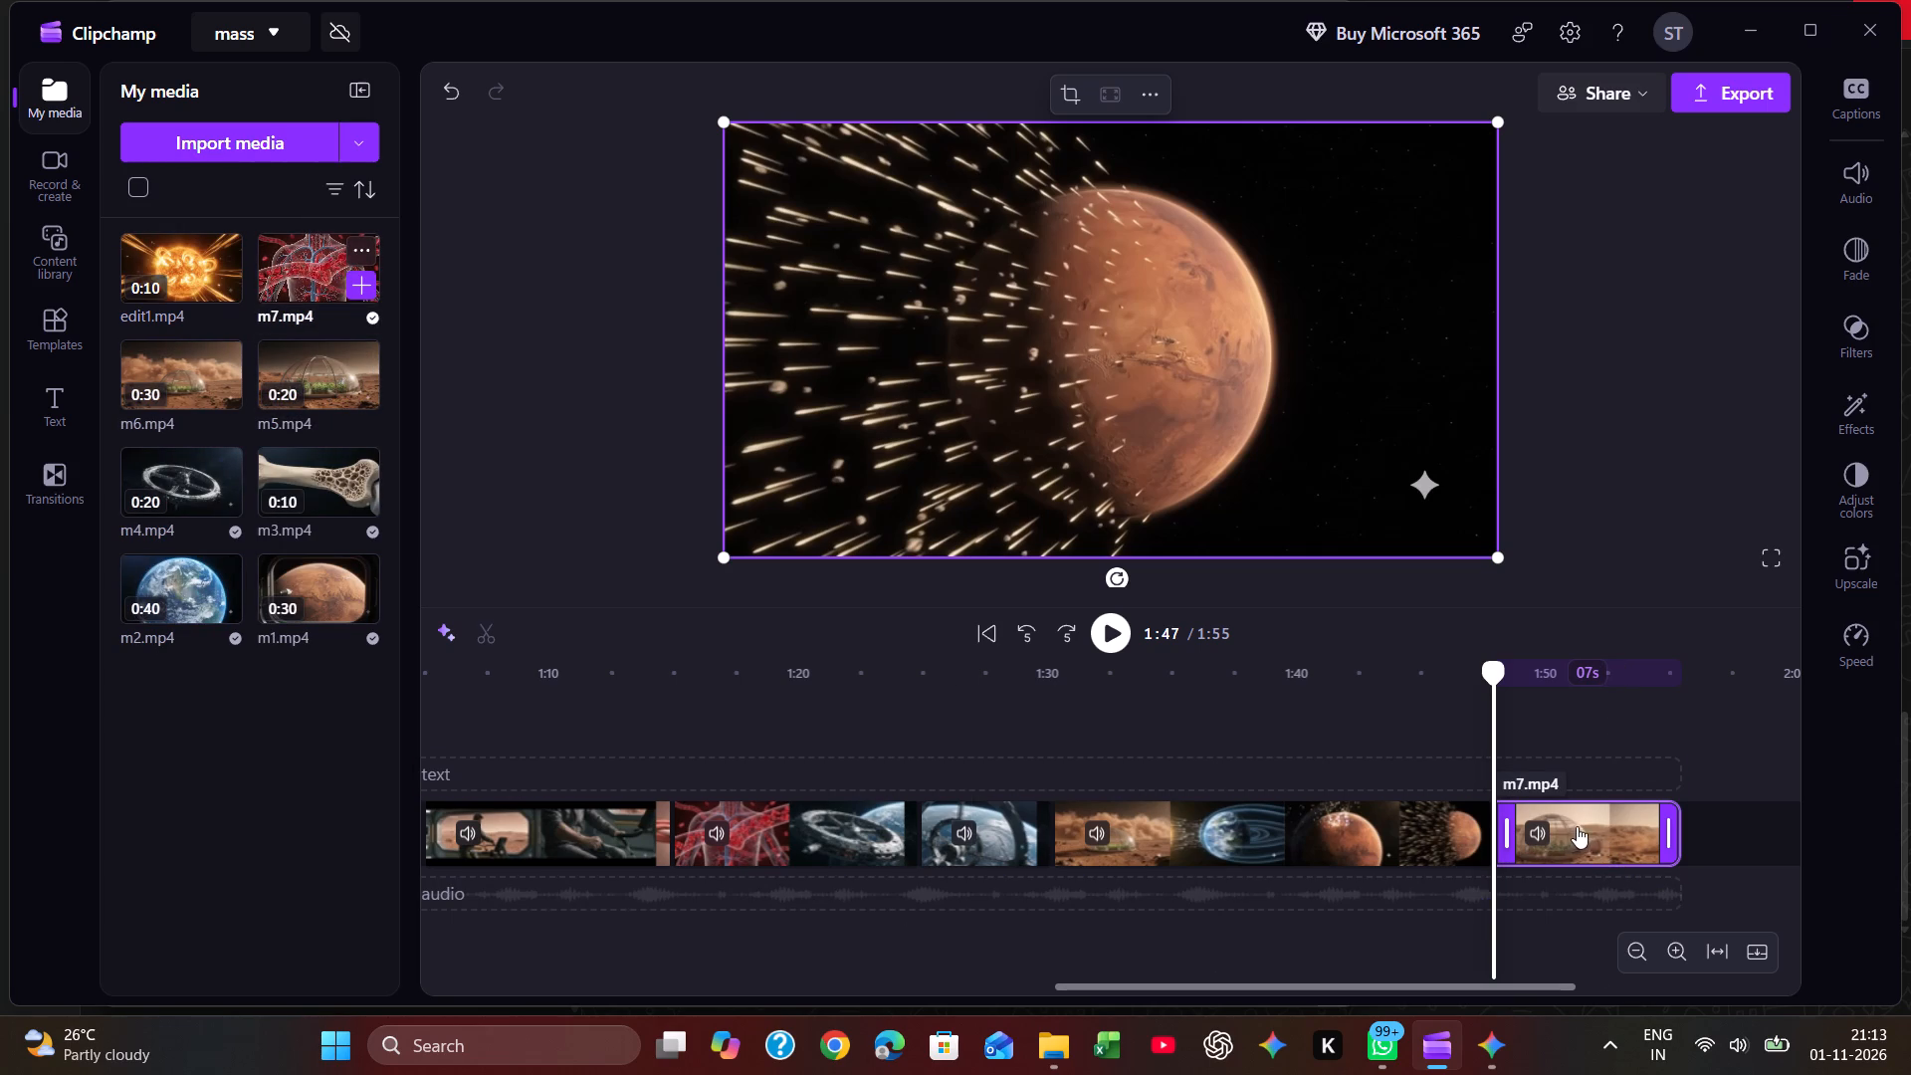
{"action": "left_click_drag", "start_coordinate": [1577, 826], "coordinate": [1656, 820]}
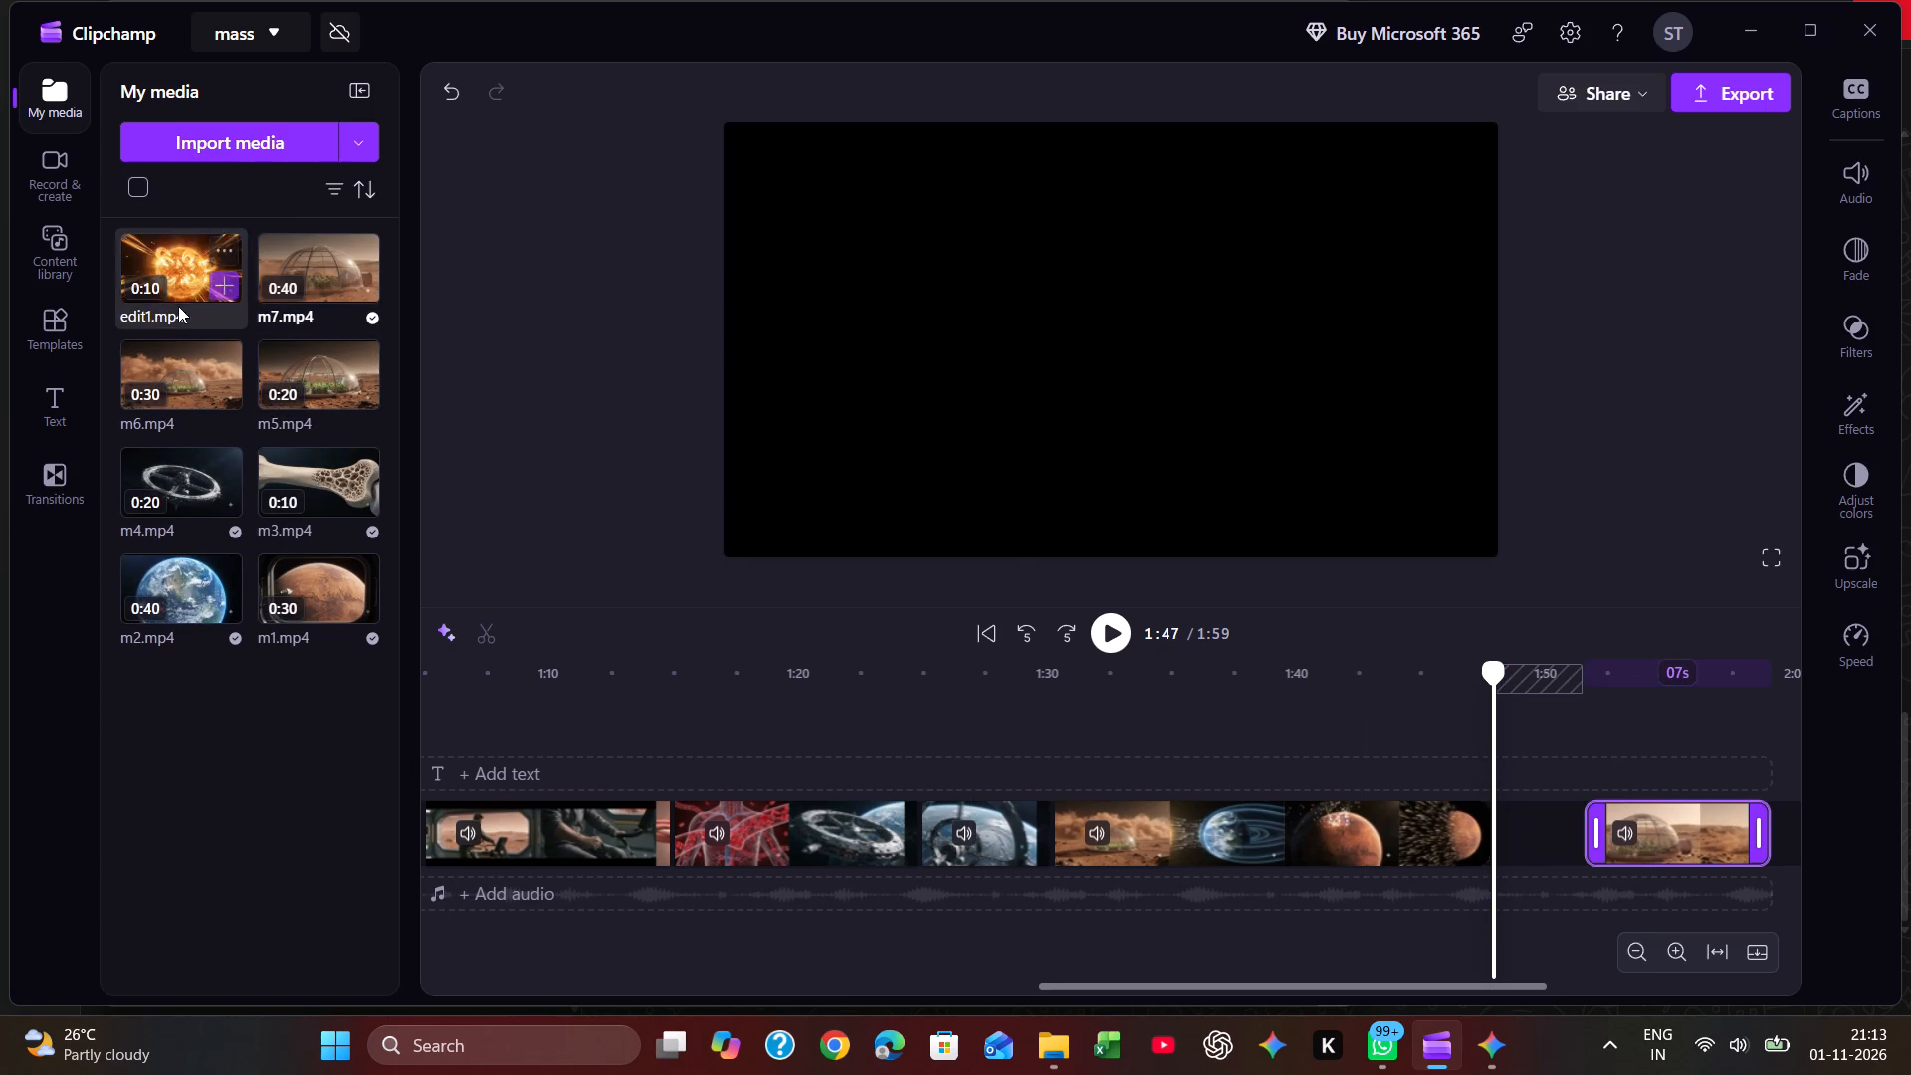
{"action": "left_click", "coordinate": [221, 291]}
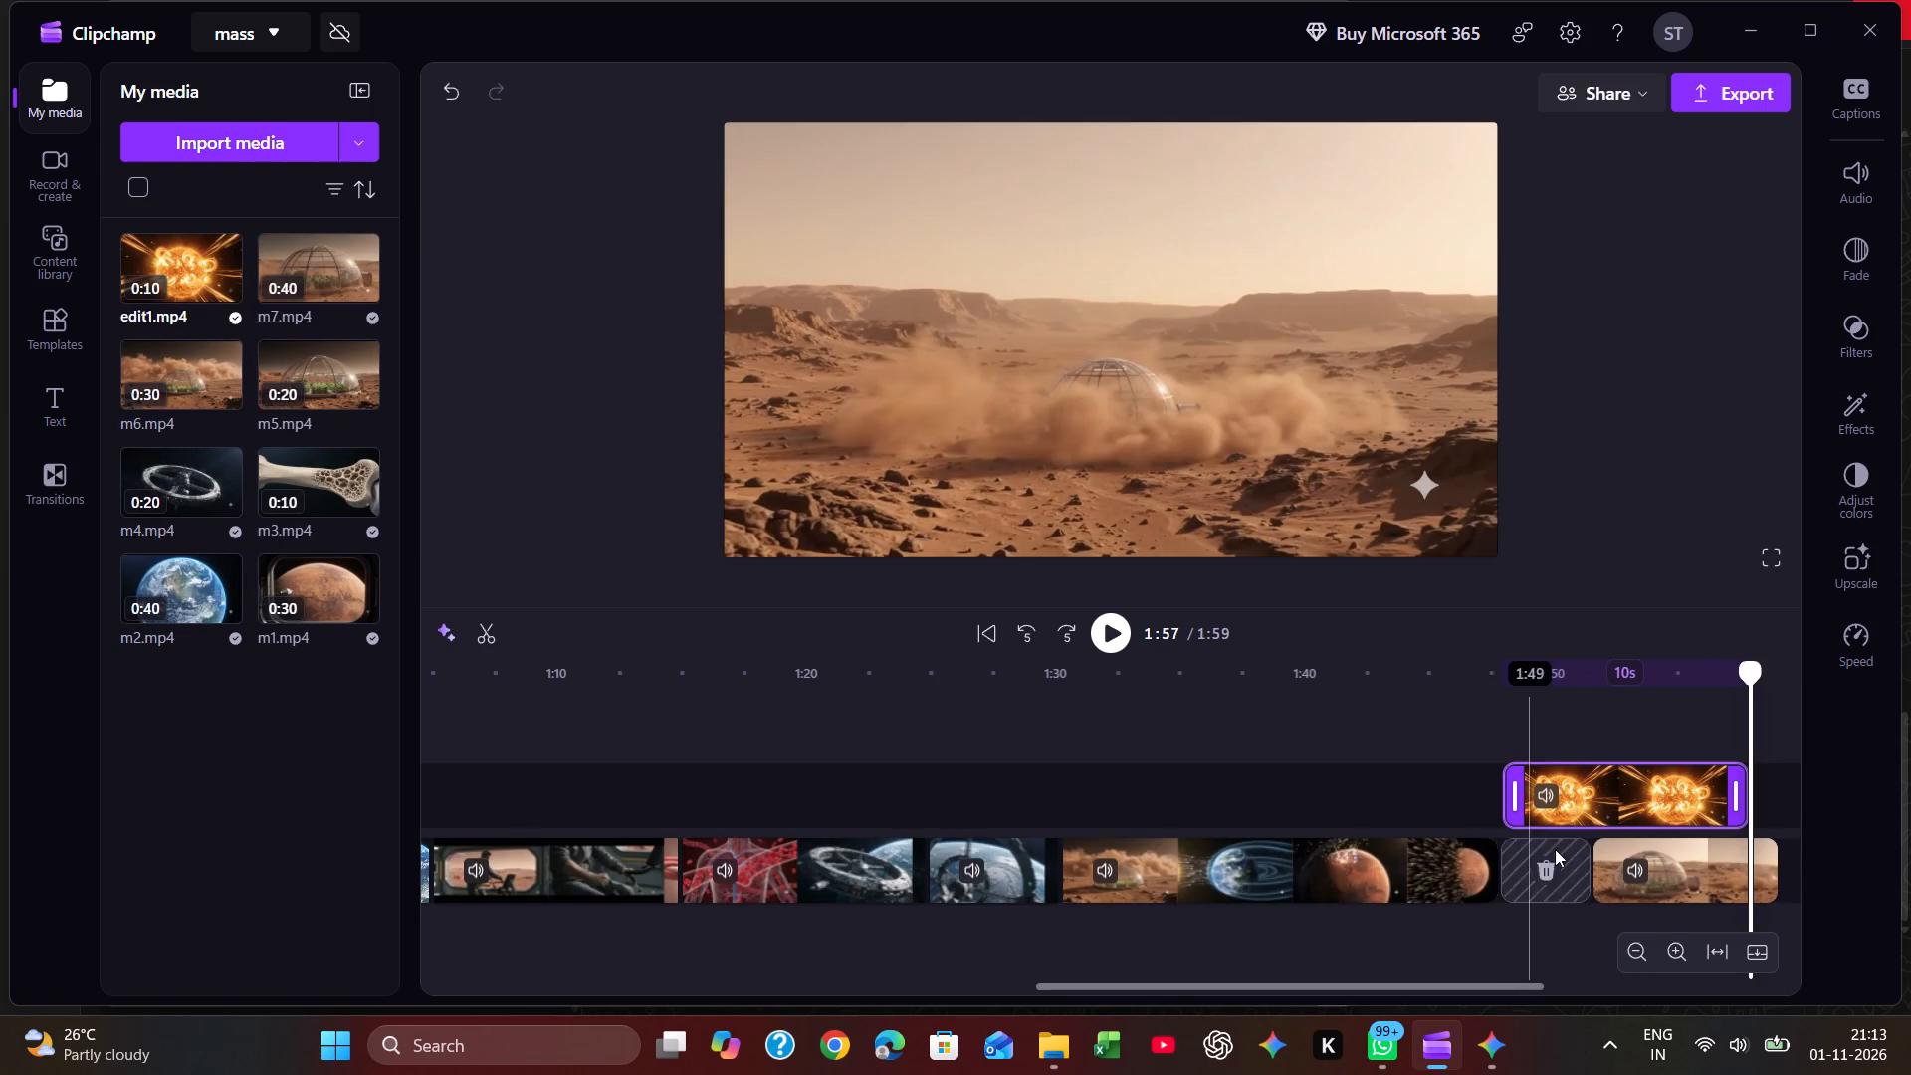
{"action": "left_click_drag", "start_coordinate": [1599, 783], "coordinate": [1572, 849]}
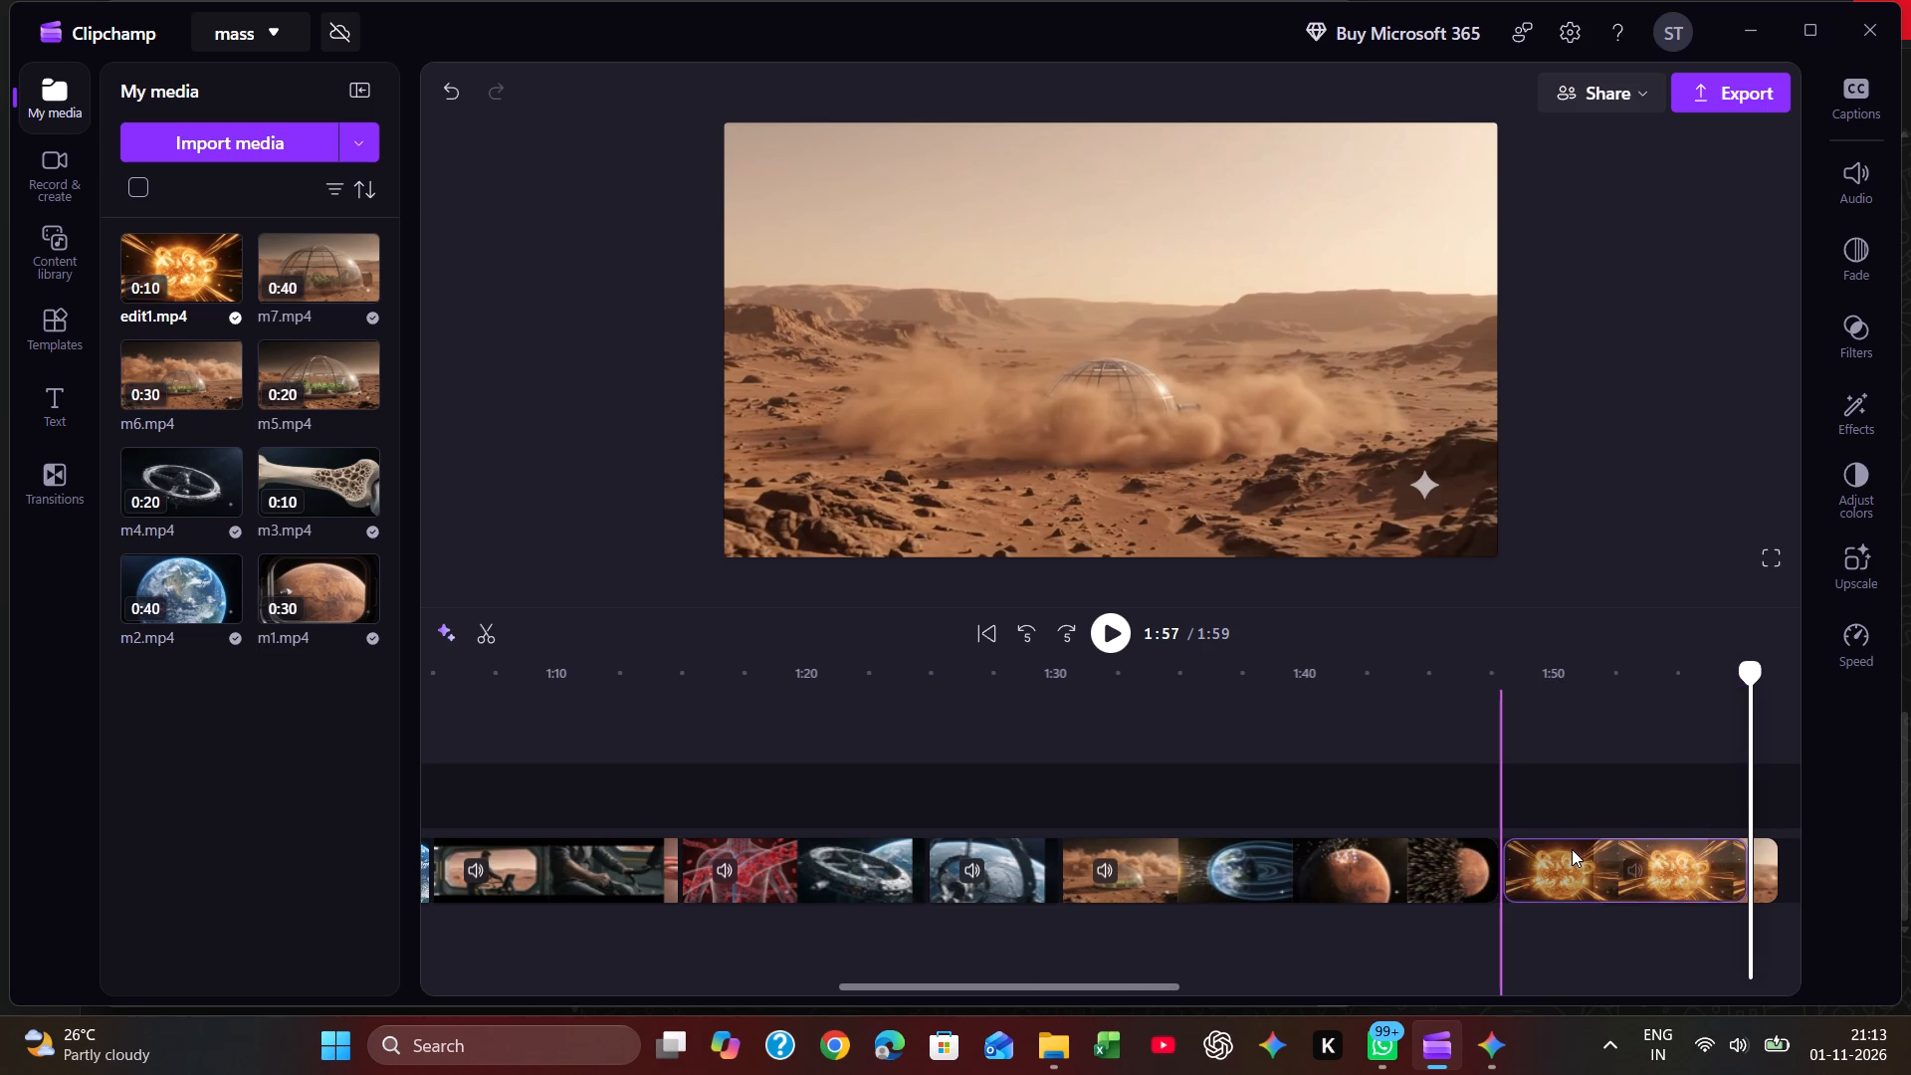
{"action": "left_click_drag", "start_coordinate": [1572, 849], "coordinate": [1573, 849]}
Play the timeline from 1:44 and again from 1:54 to review the inserted edit1 clip and its transition into the dome segment.
{"action": "scroll", "coordinate": [1576, 849], "scroll_direction": "left", "scroll_amount": 1}
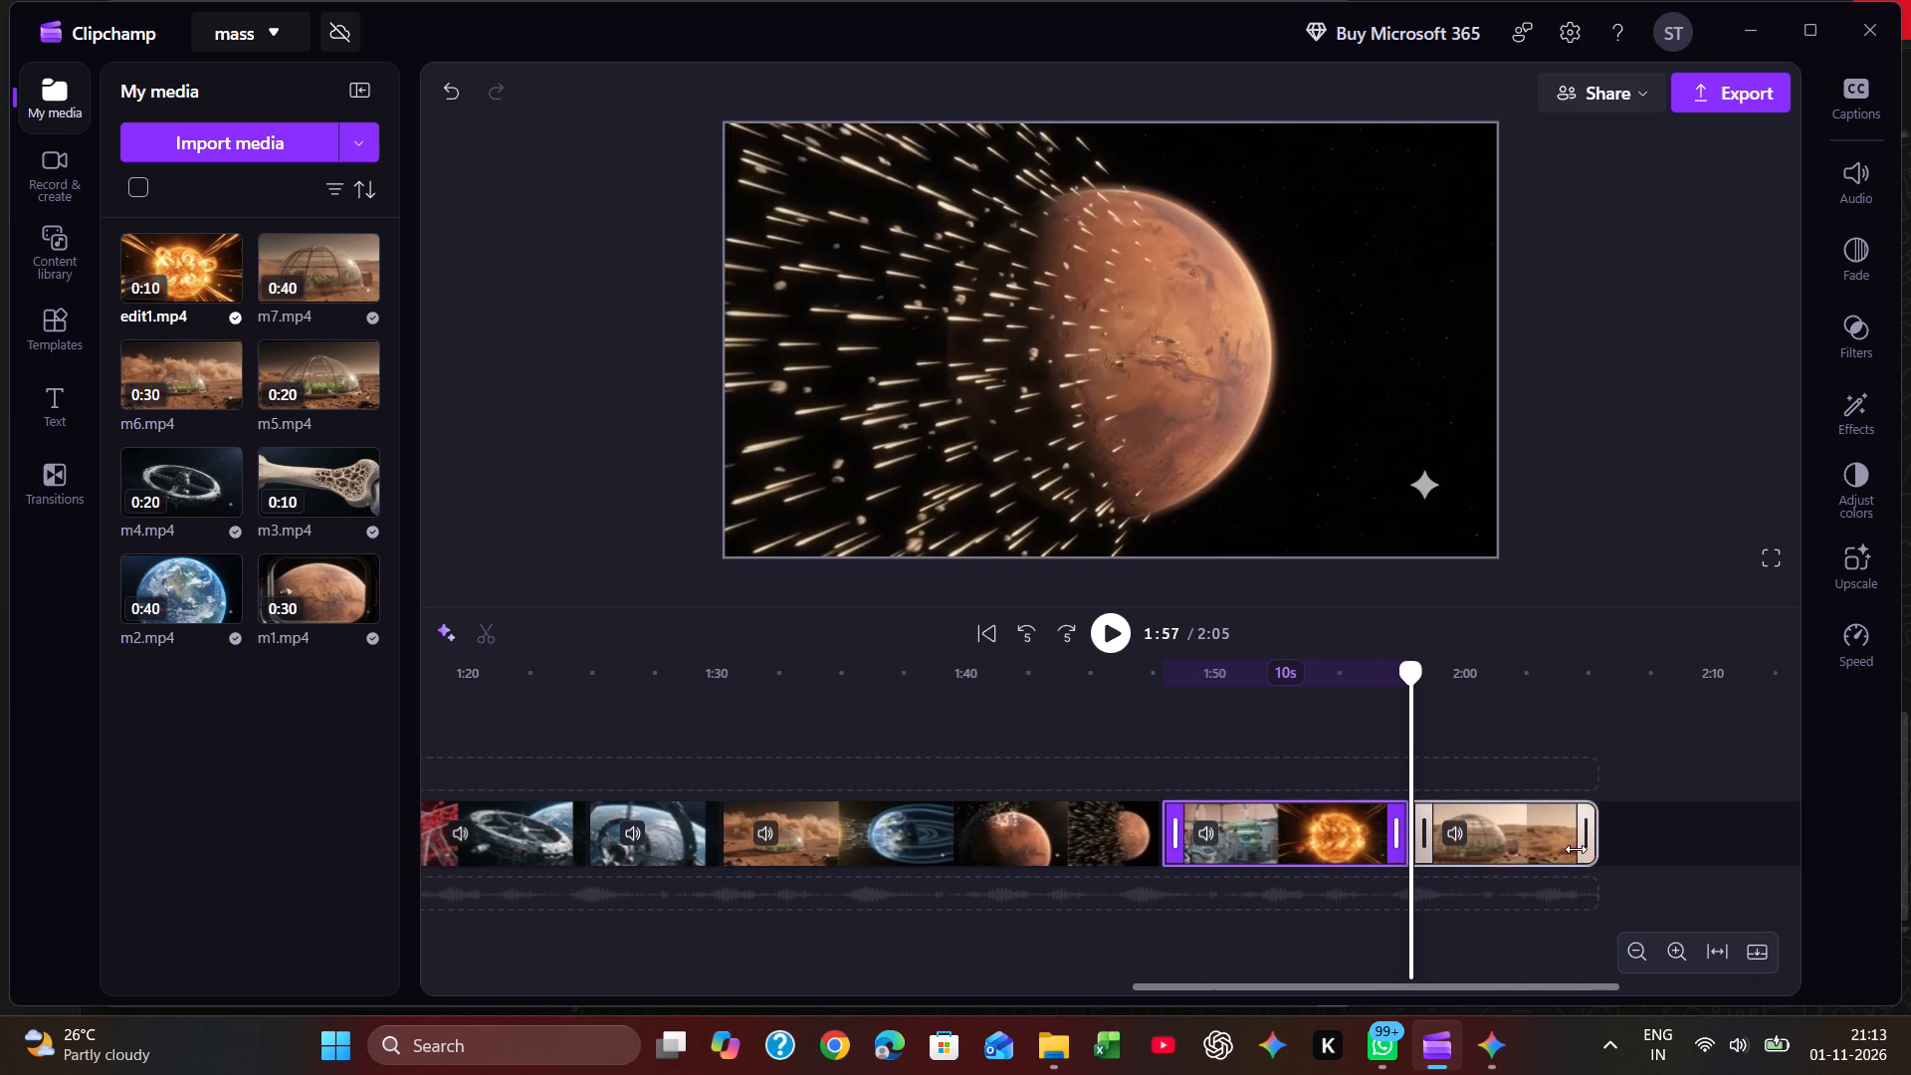
{"action": "scroll", "coordinate": [1576, 849], "scroll_direction": "left", "scroll_amount": 1}
{"action": "left_click", "coordinate": [1076, 717]}
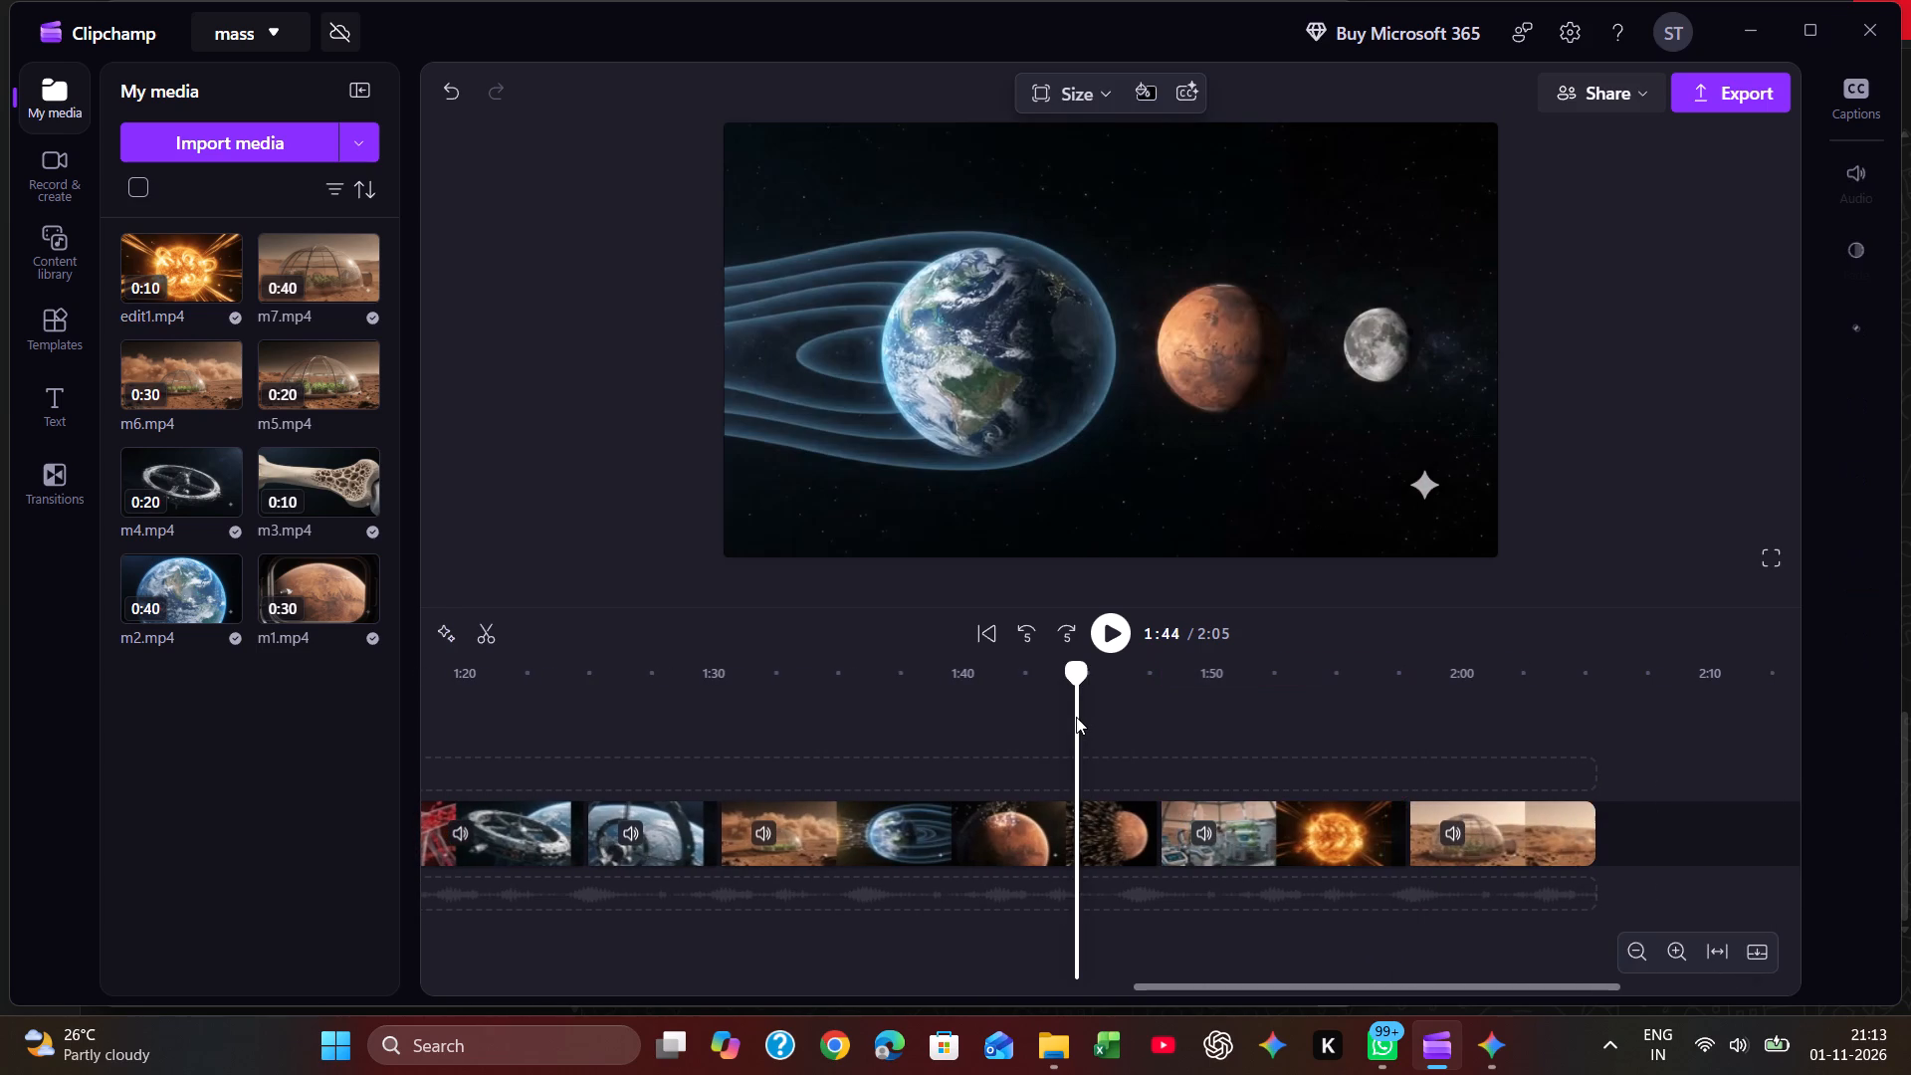
{"action": "key", "text": "space"}
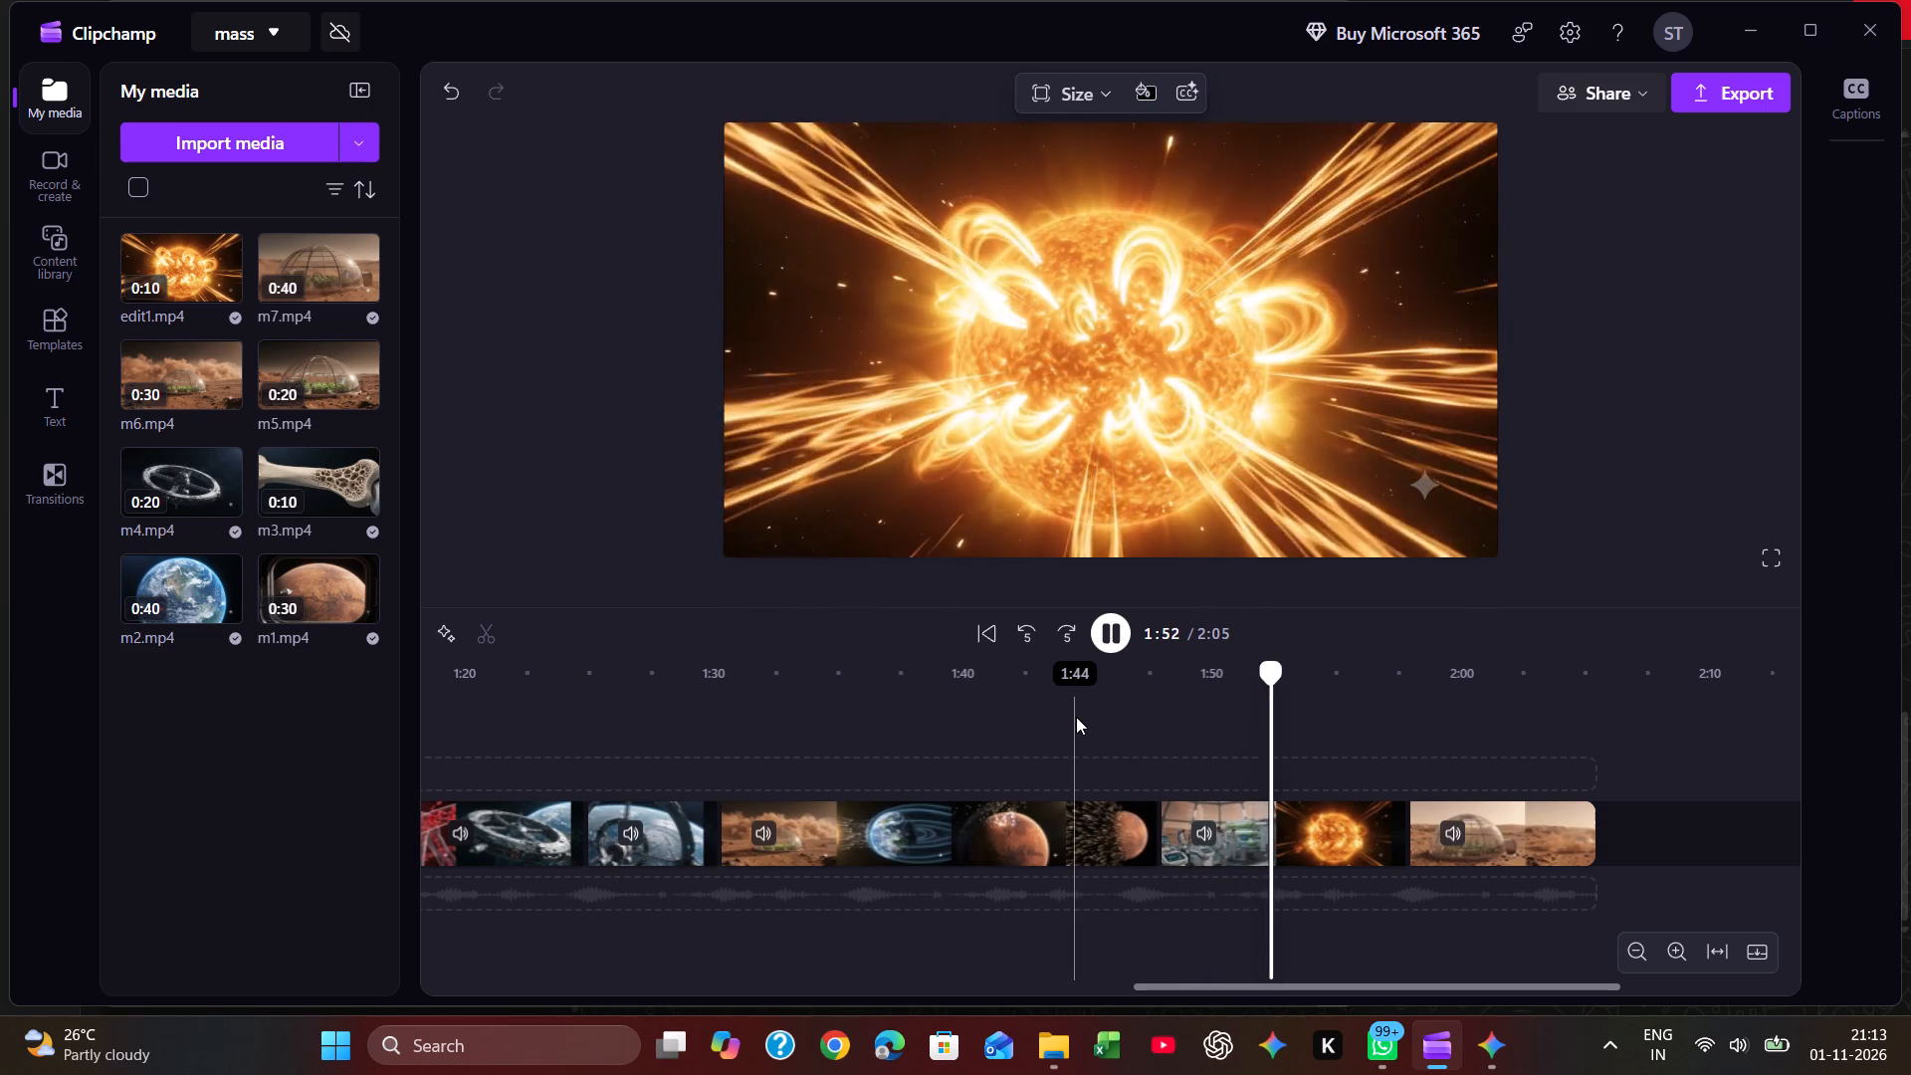
{"action": "key", "text": "space"}
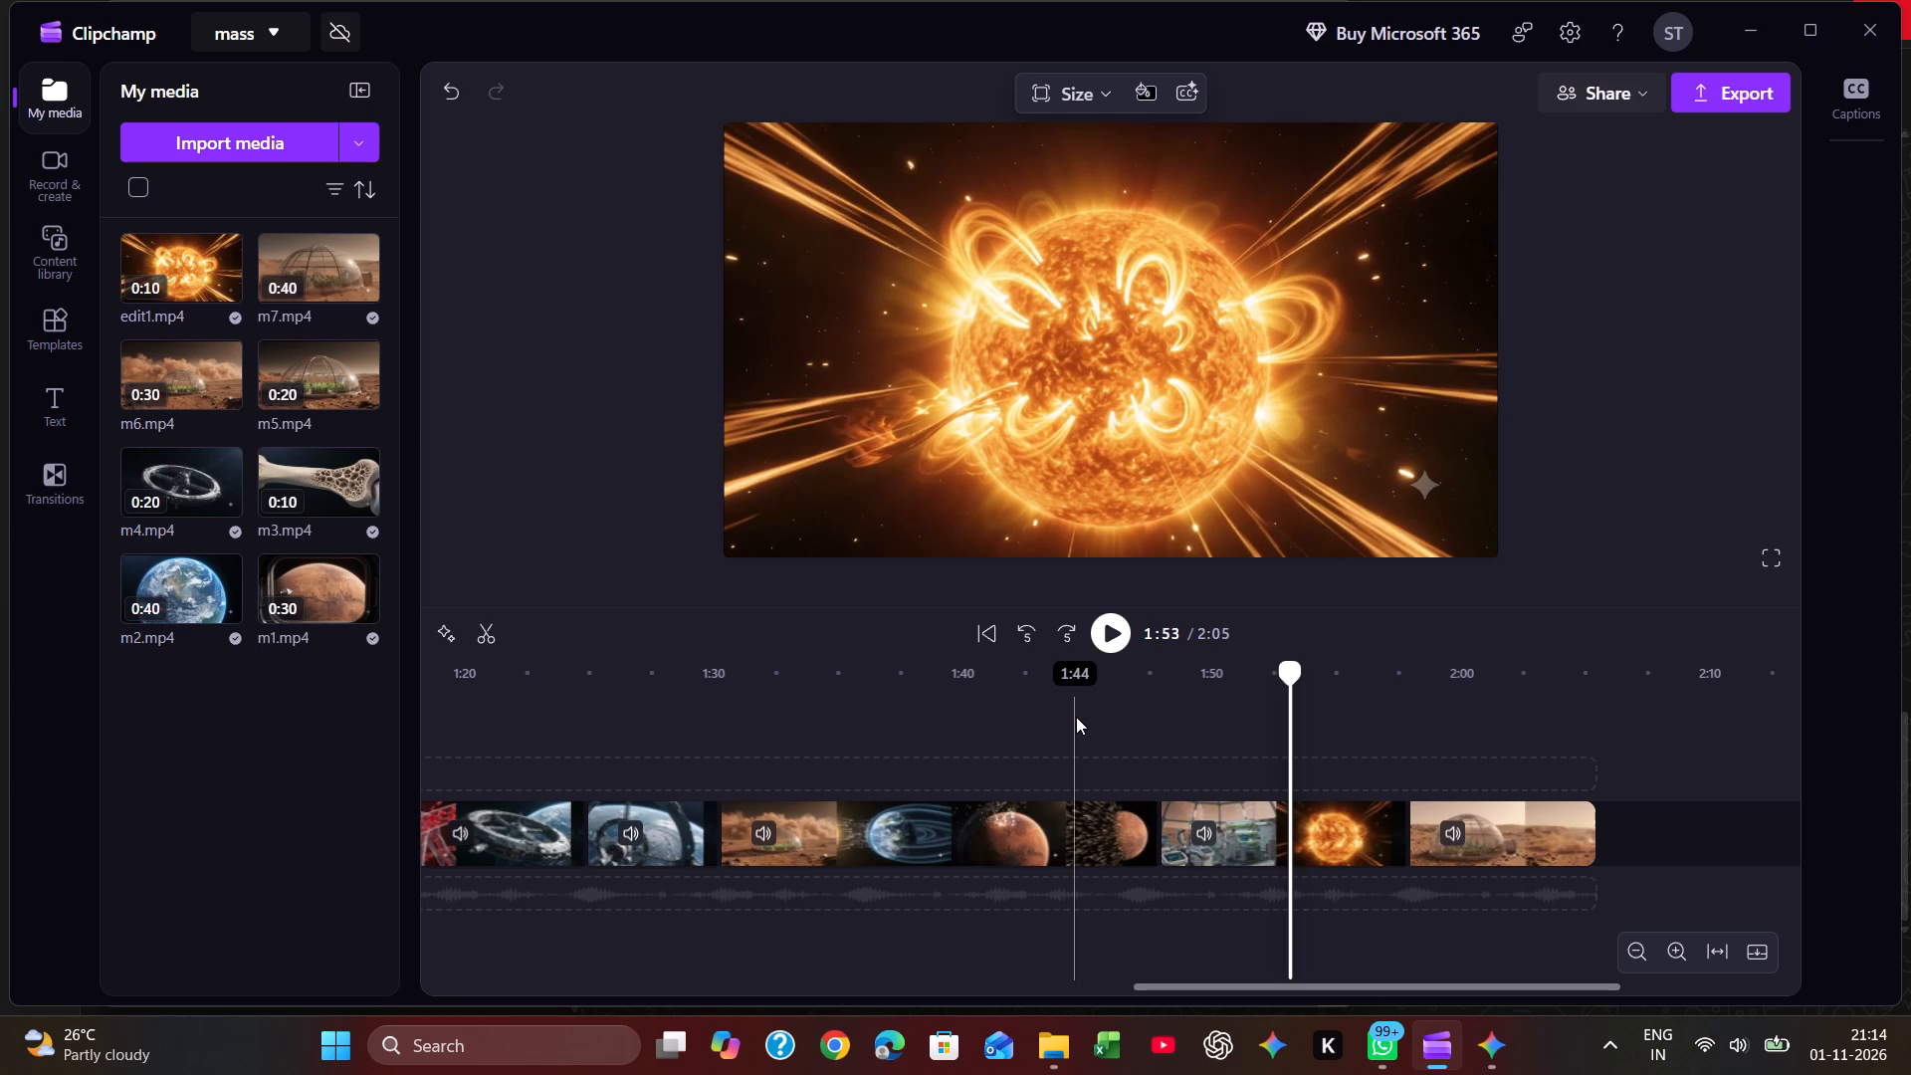
{"action": "key", "text": "space"}
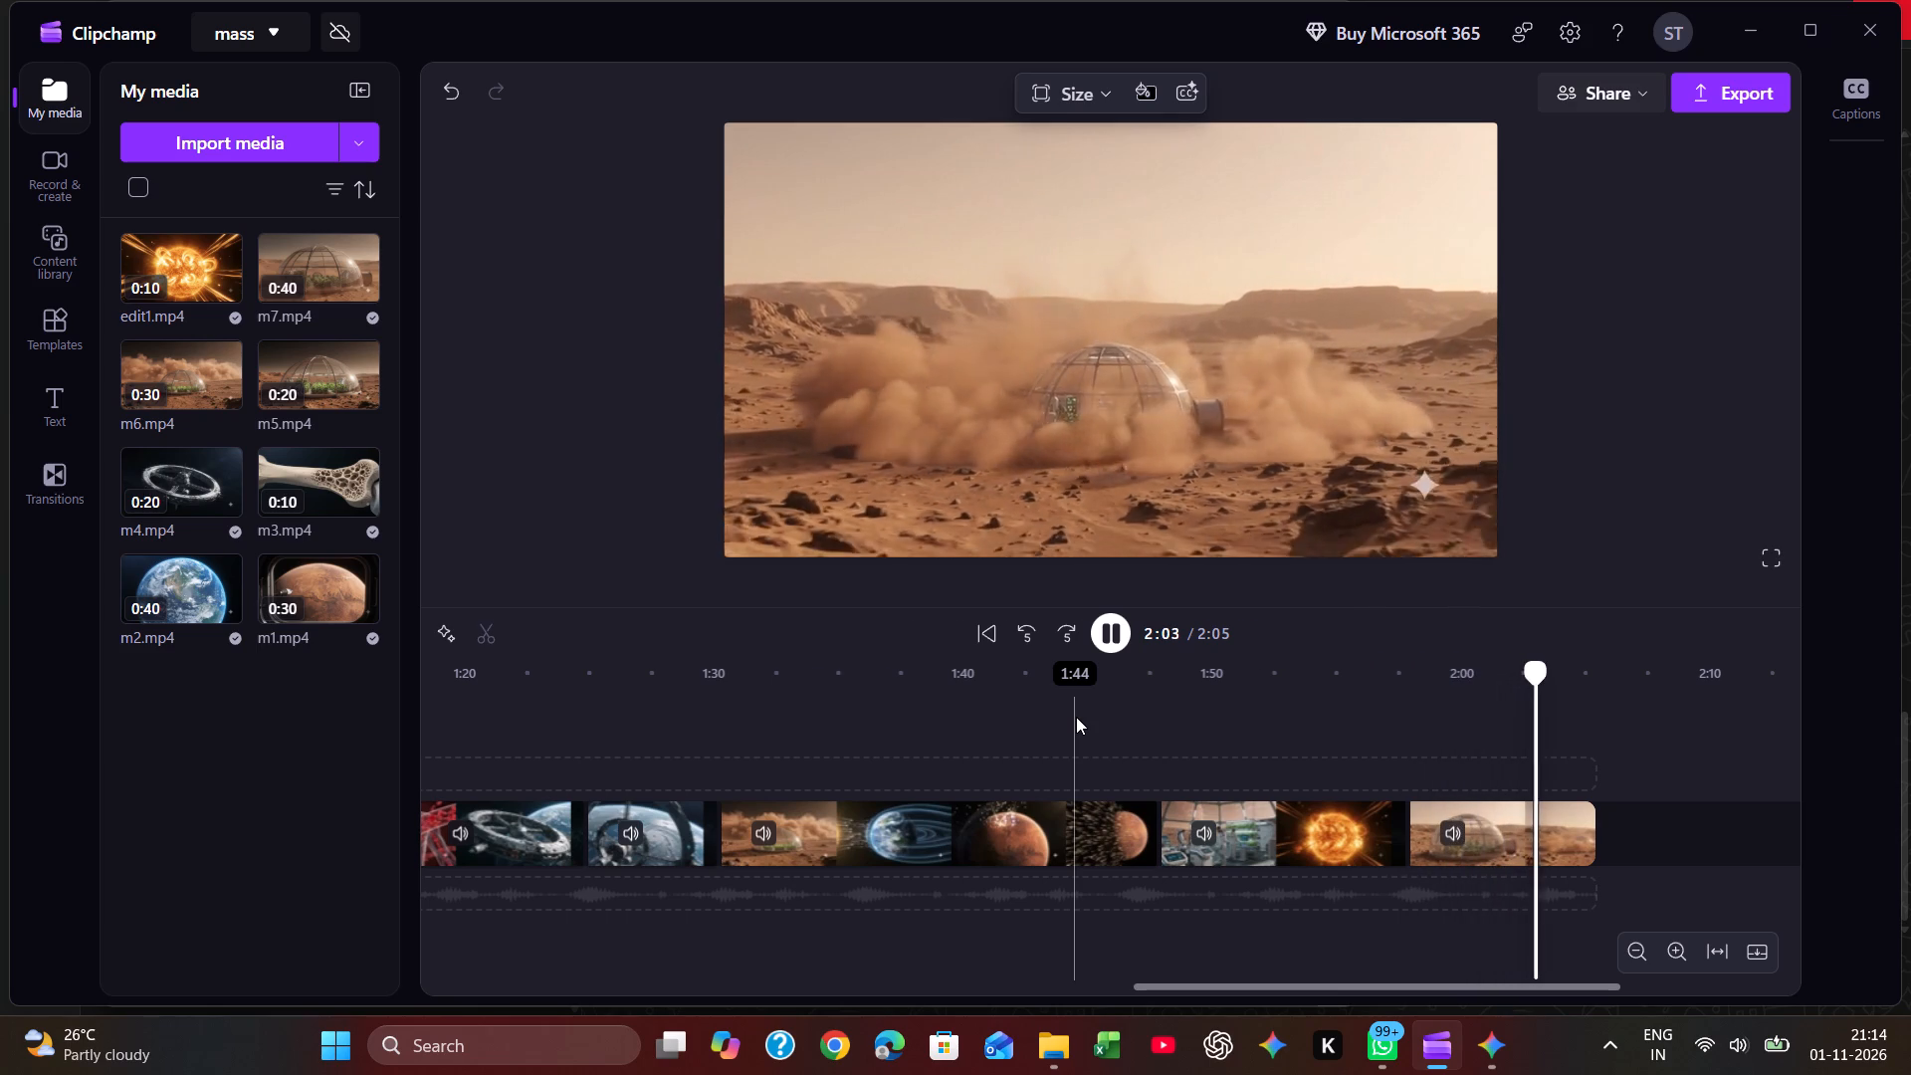
{"action": "key", "text": "space"}
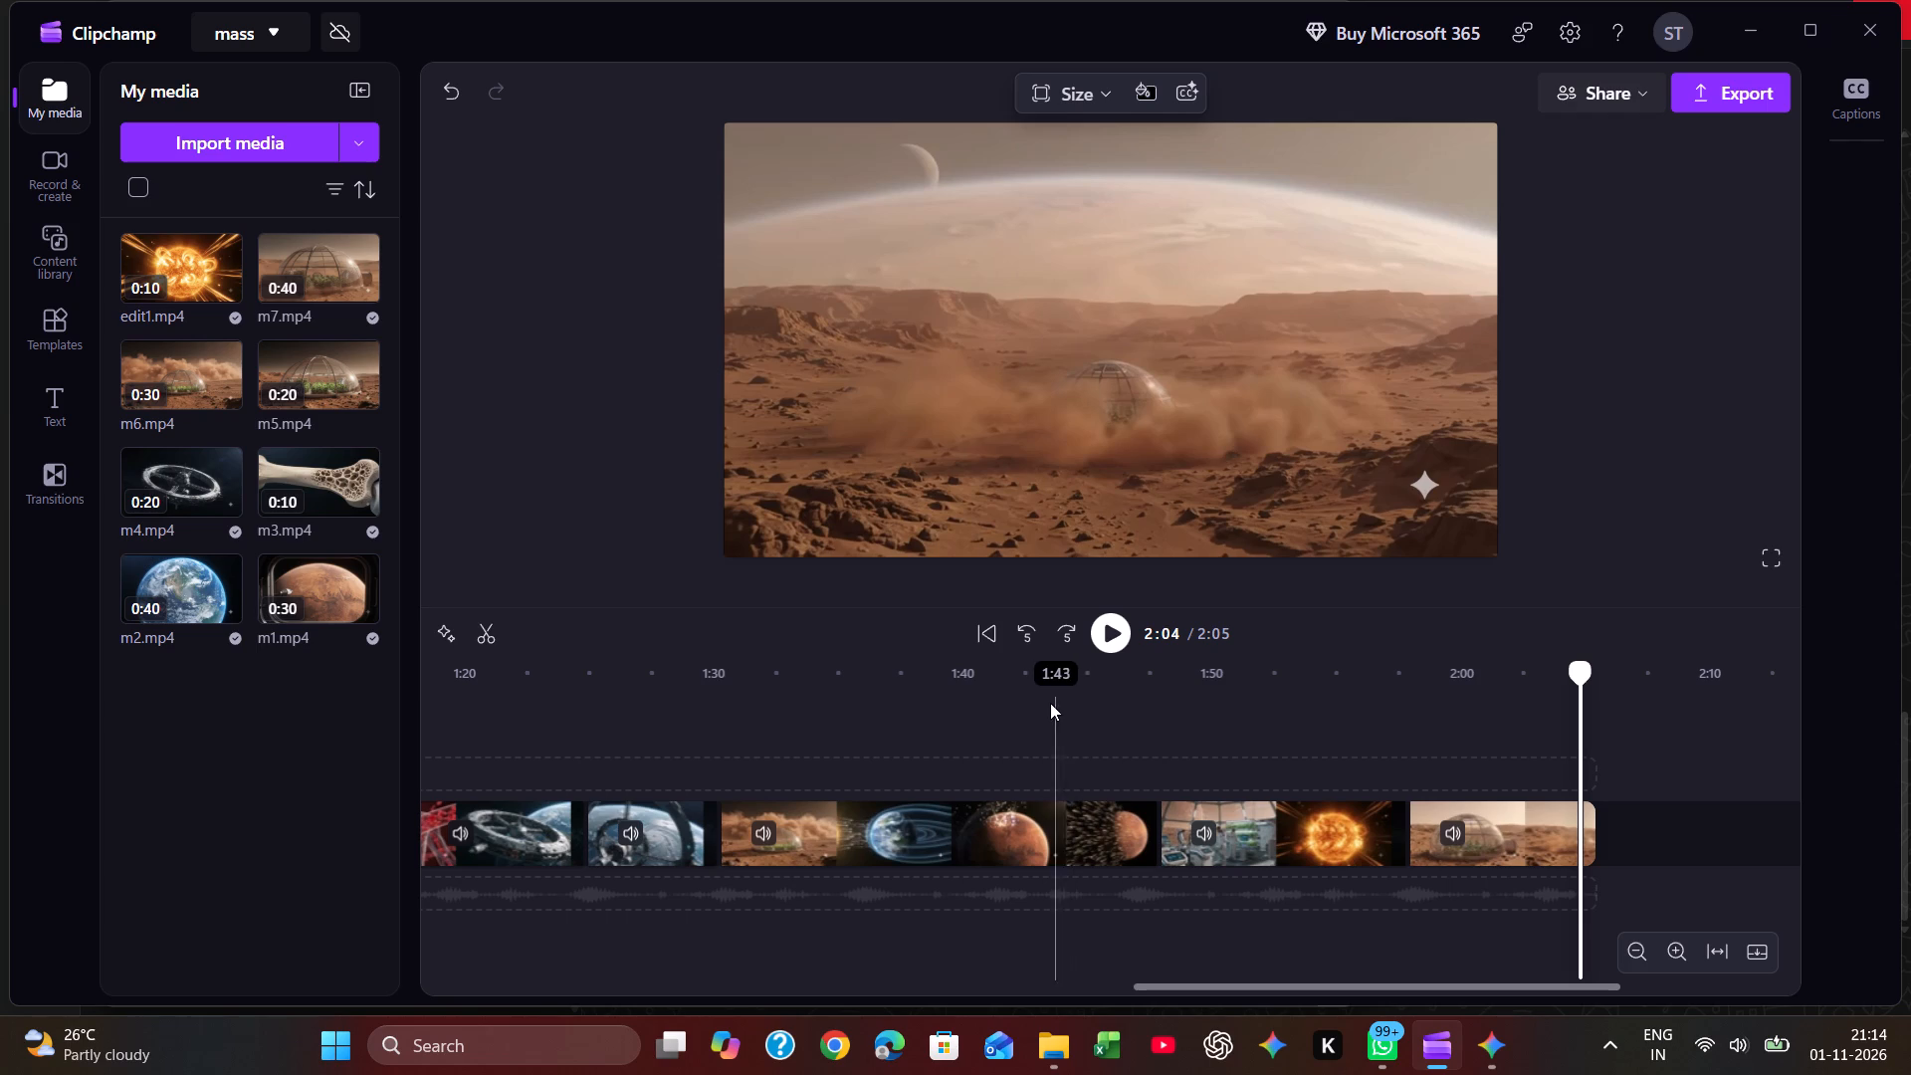
{"action": "left_click", "coordinate": [1322, 708]}
{"action": "key", "text": "space"}
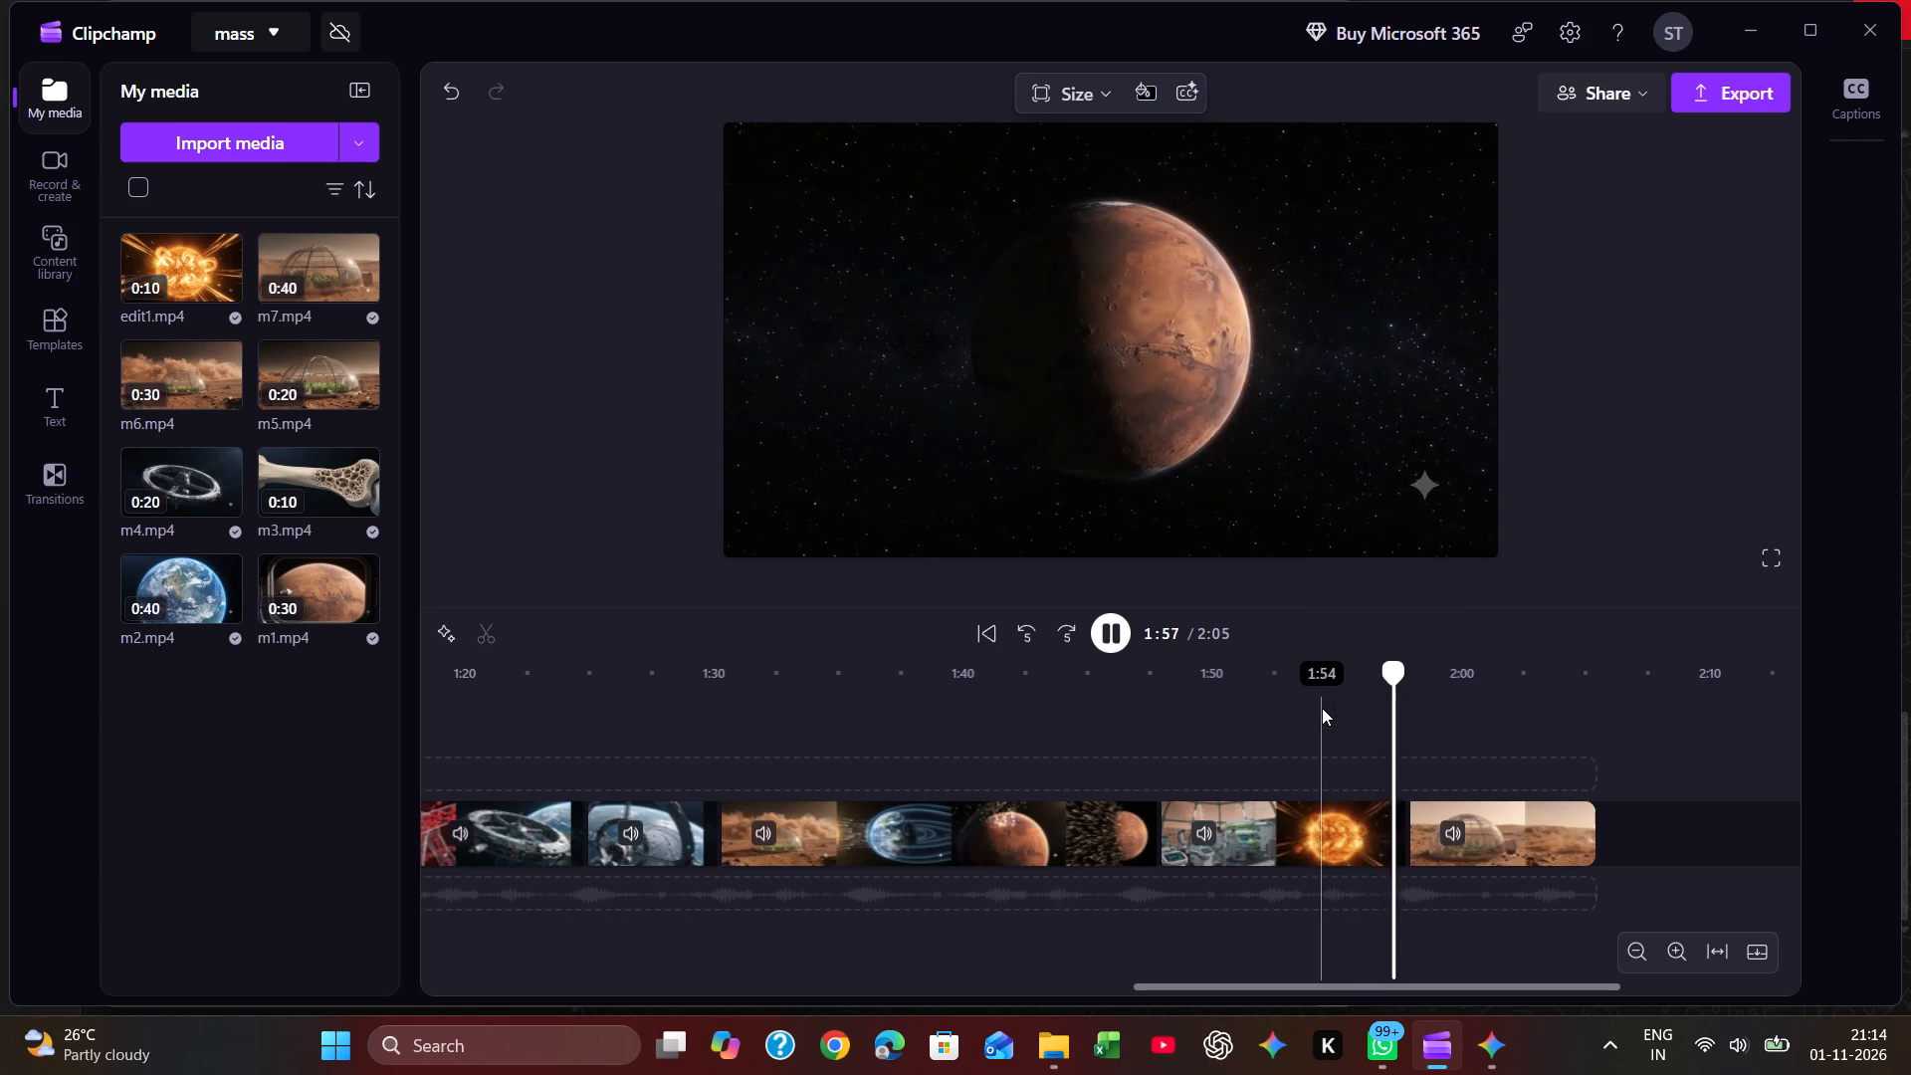
{"action": "key", "text": "space"}
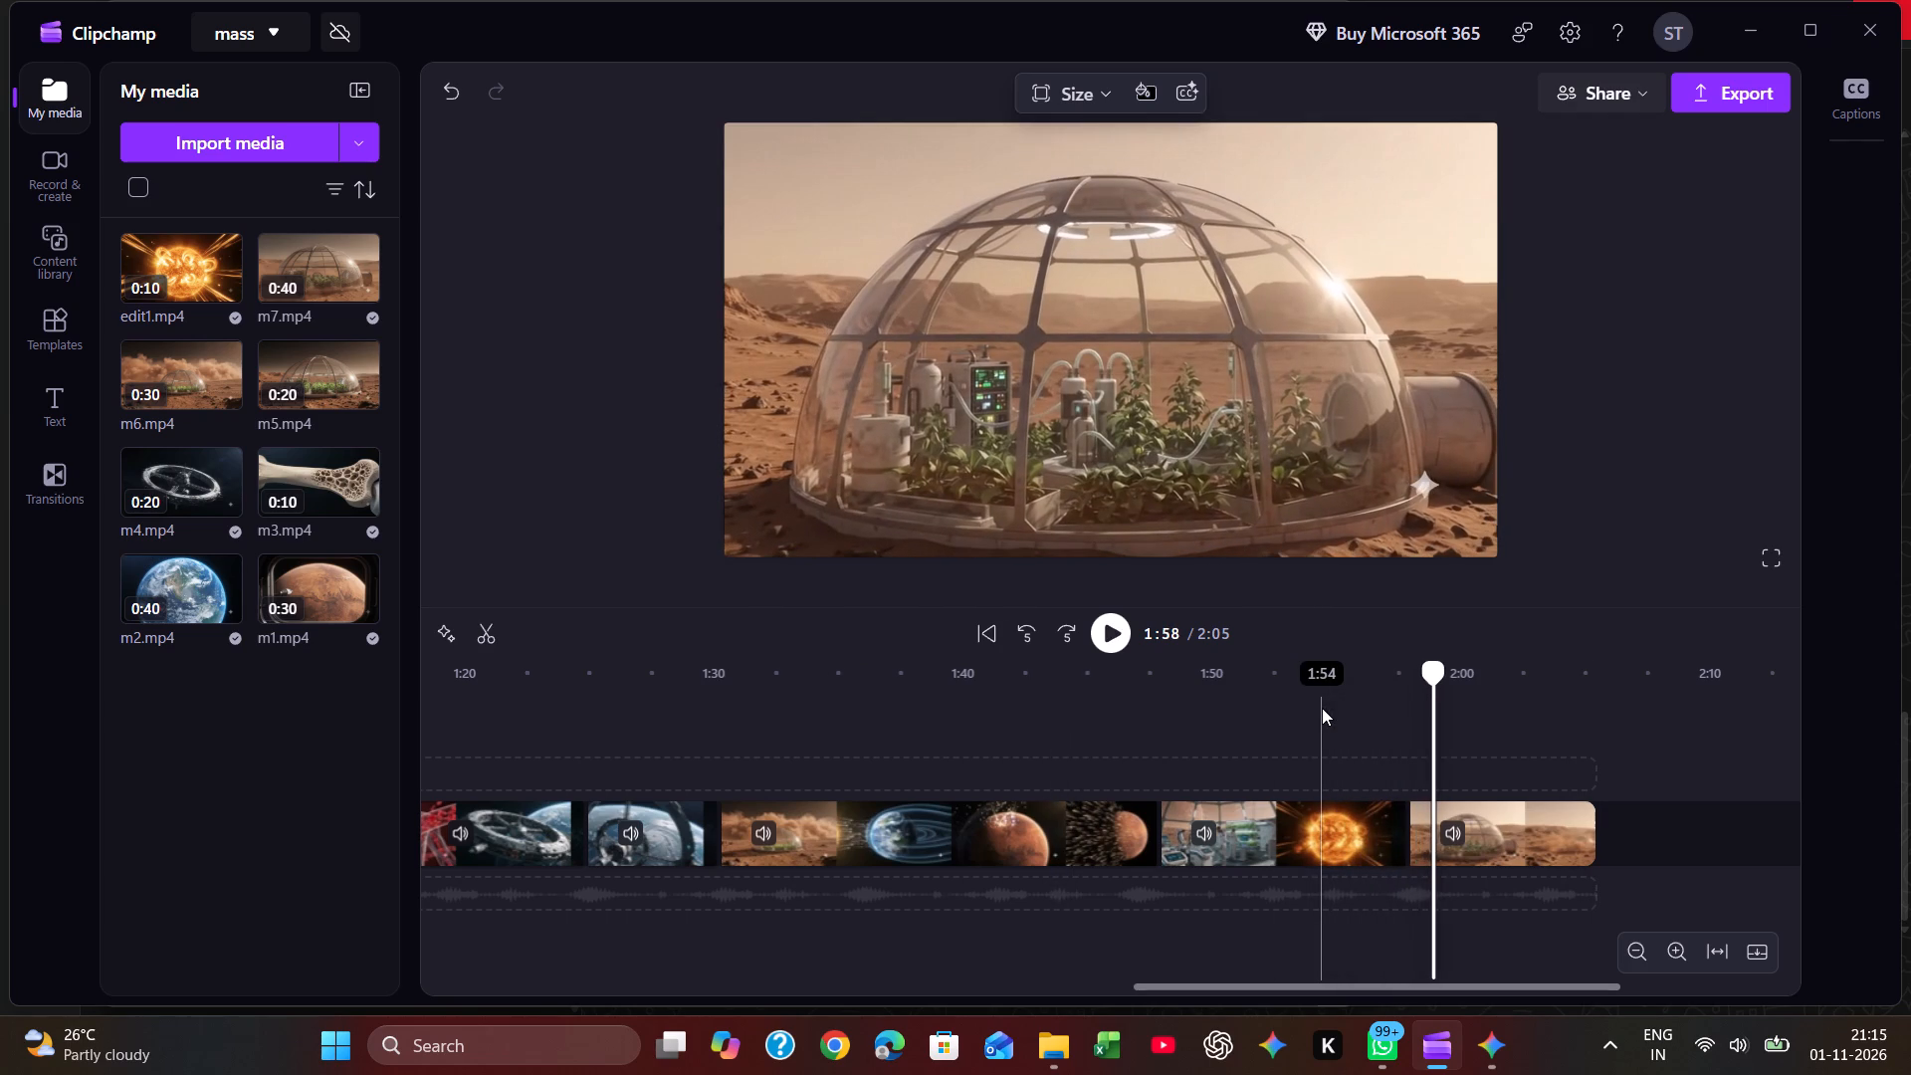
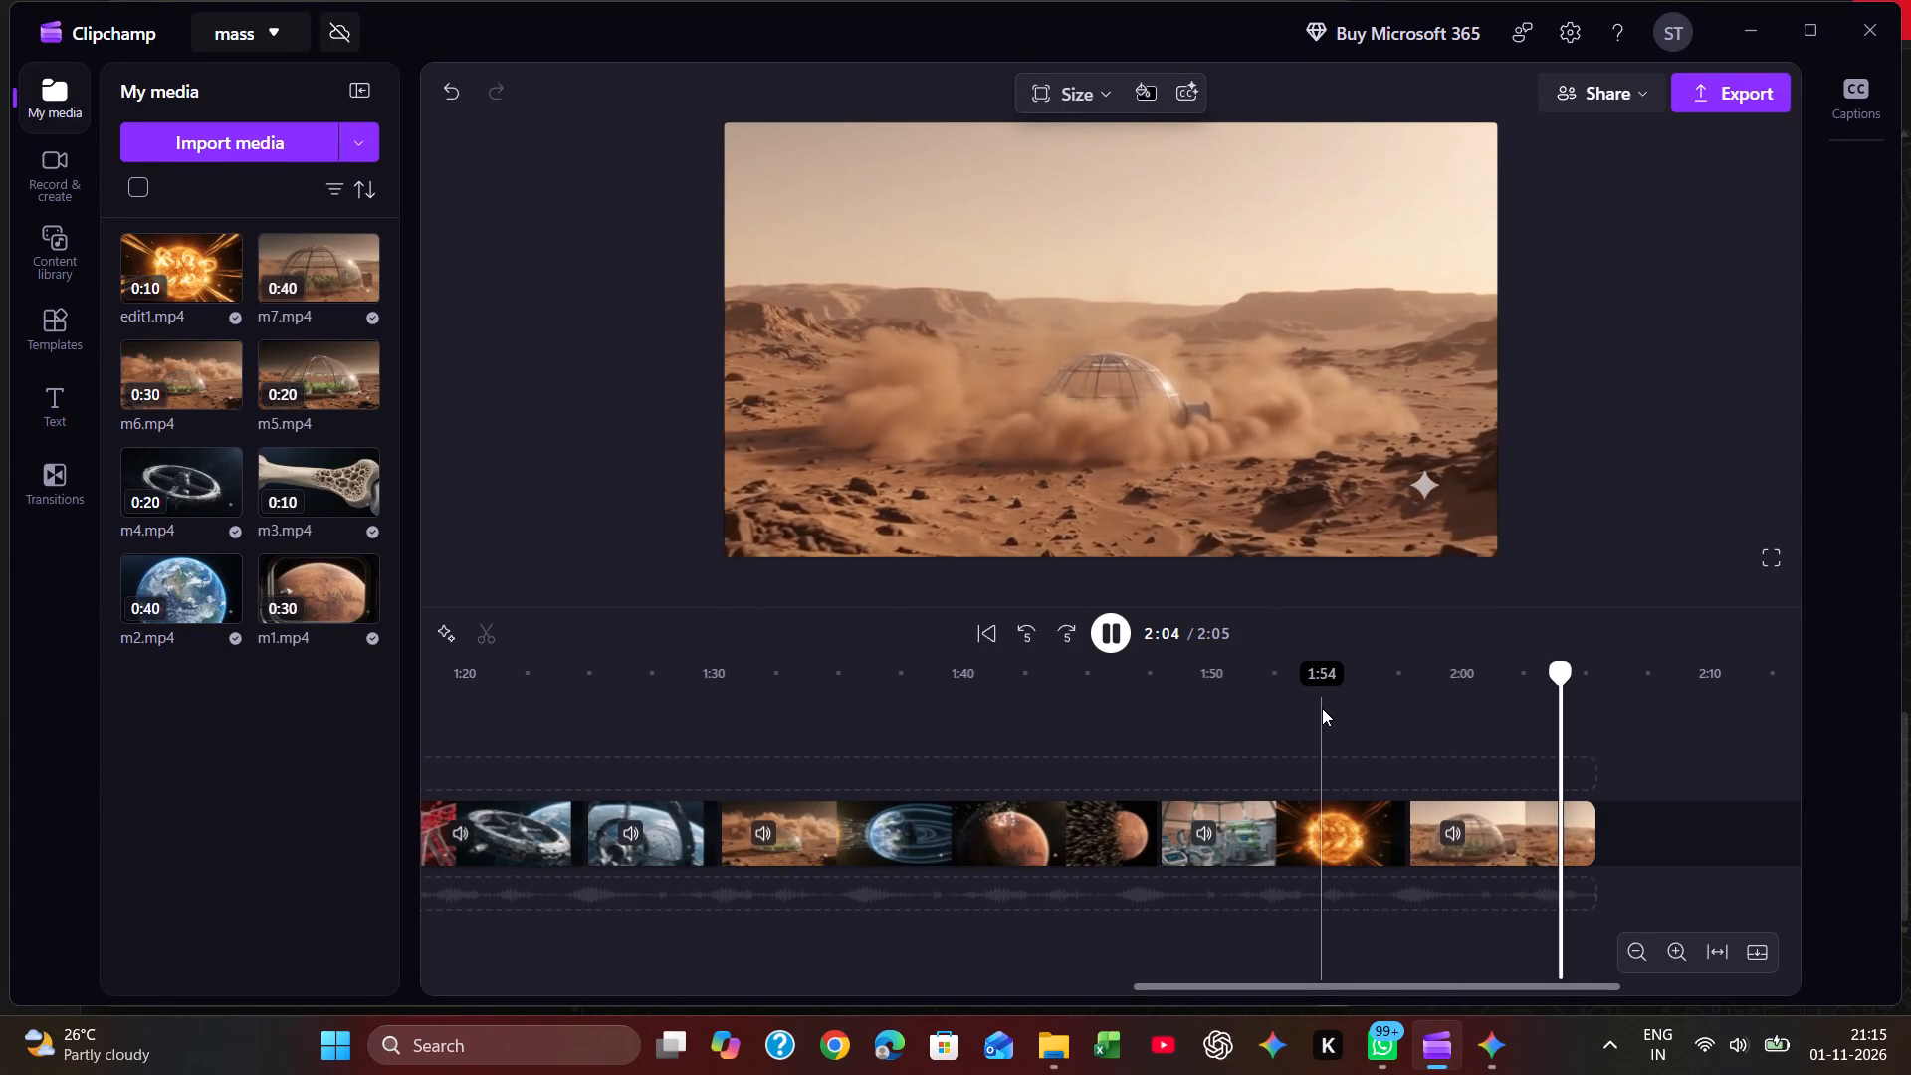
Import m8.mp4 from the audios folder and add it to the end of the timeline, after the m7 dome clip.
{"action": "key", "text": "space"}
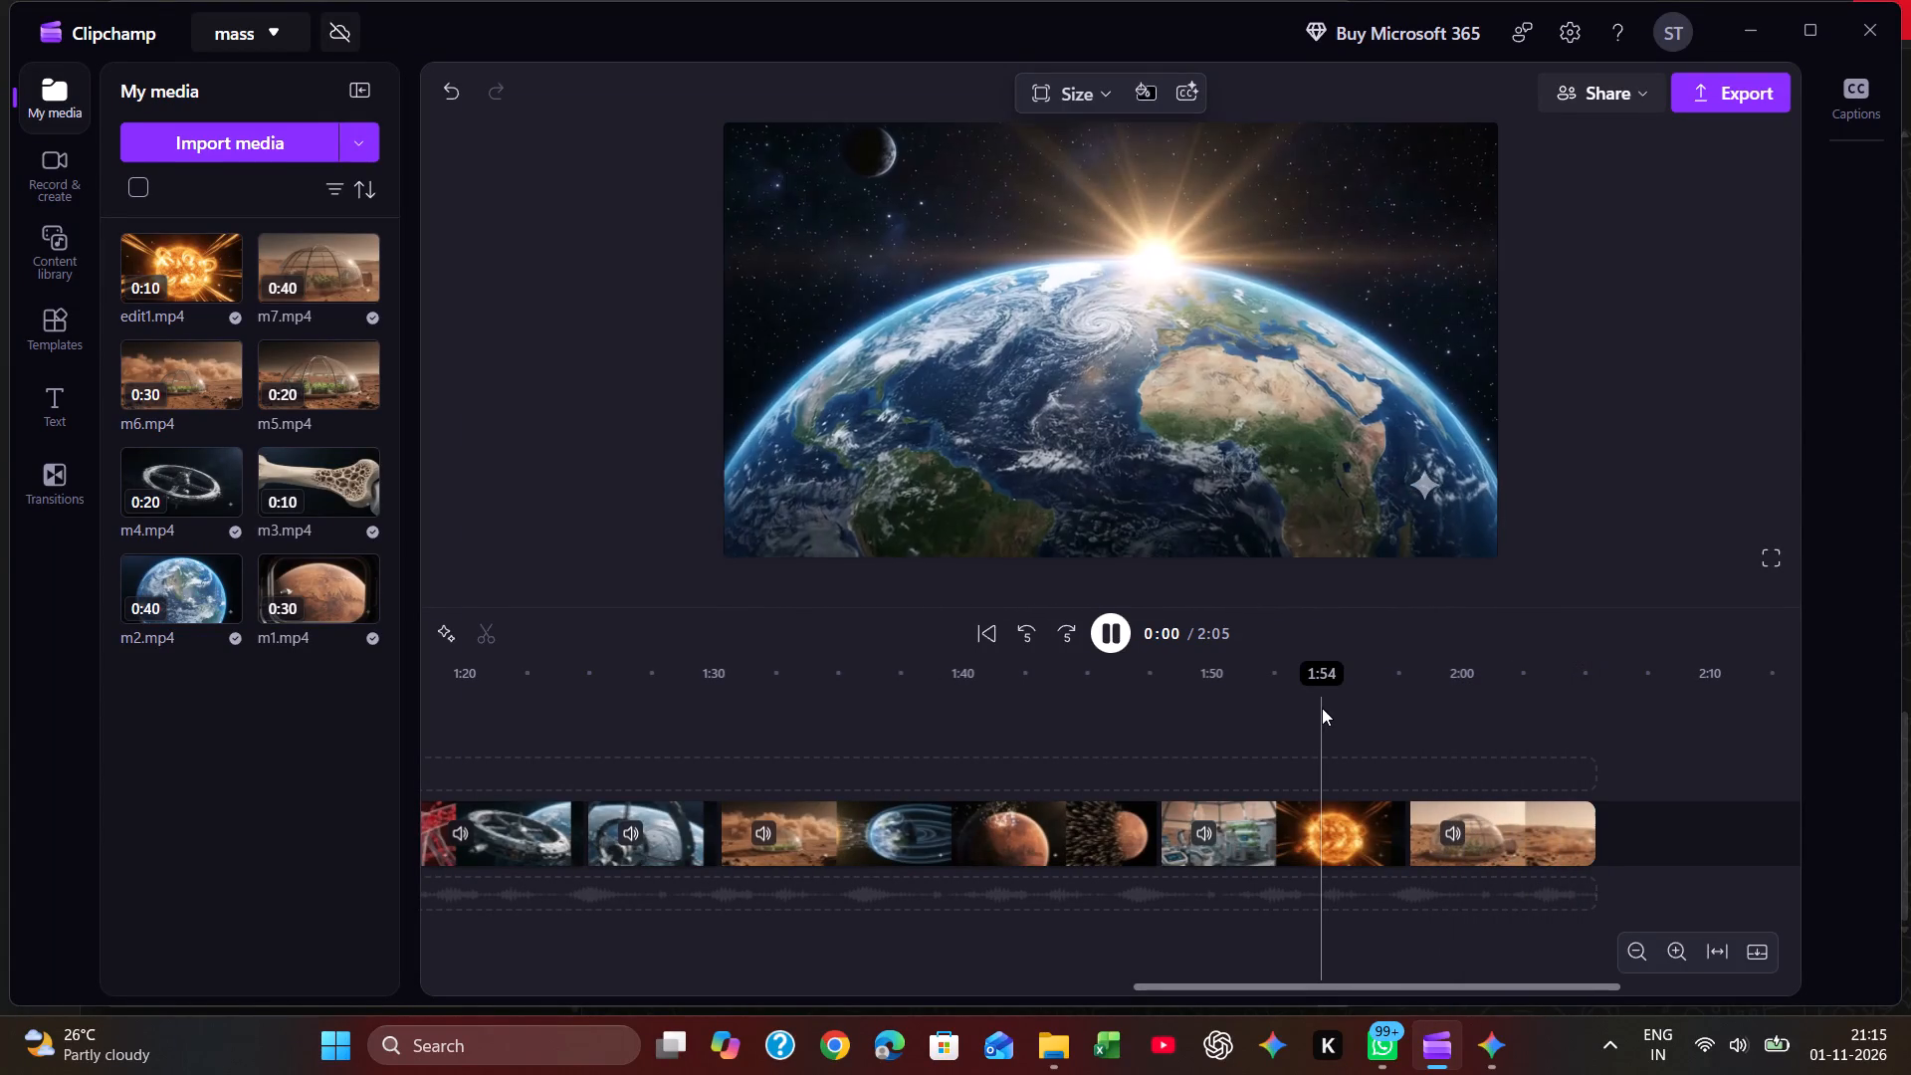
{"action": "left_click", "coordinate": [1596, 744]}
{"action": "key", "text": "space"}
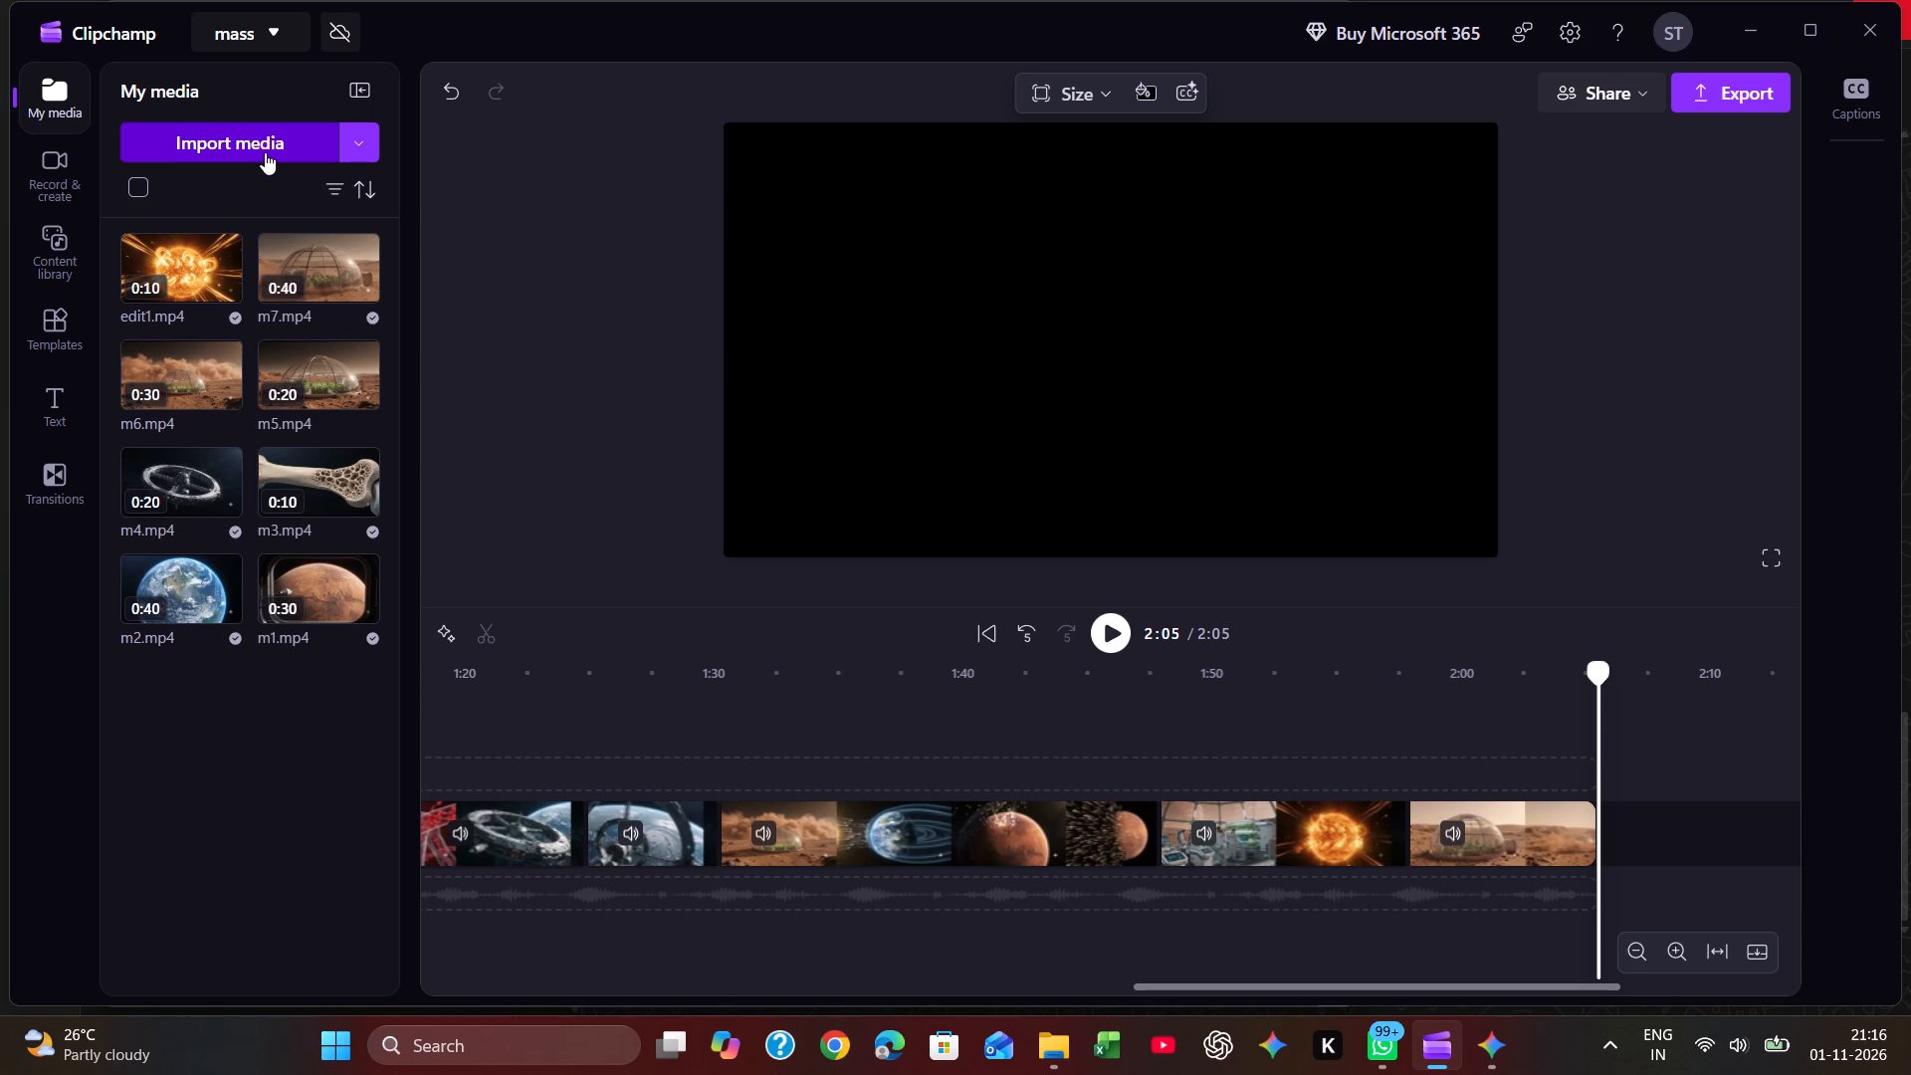
{"action": "left_click", "coordinate": [265, 152]}
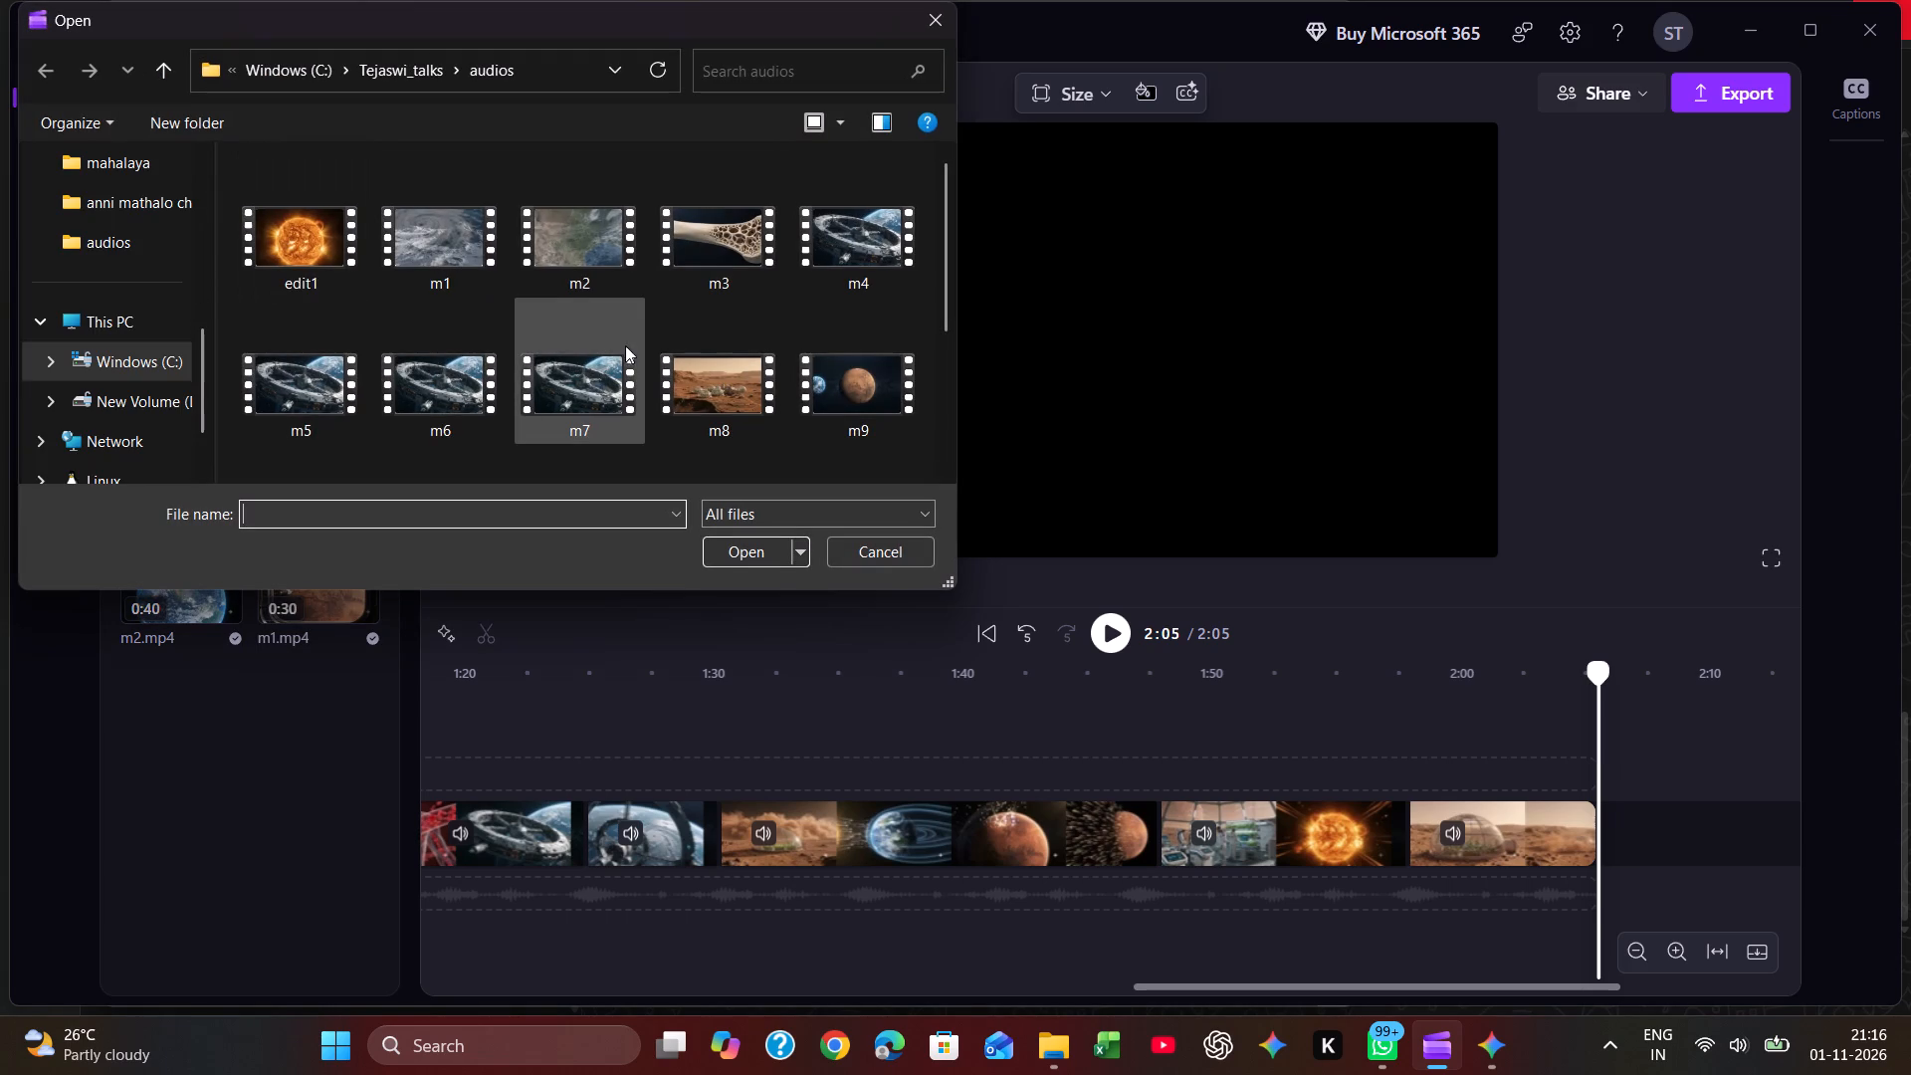
{"action": "double_click", "coordinate": [727, 364]}
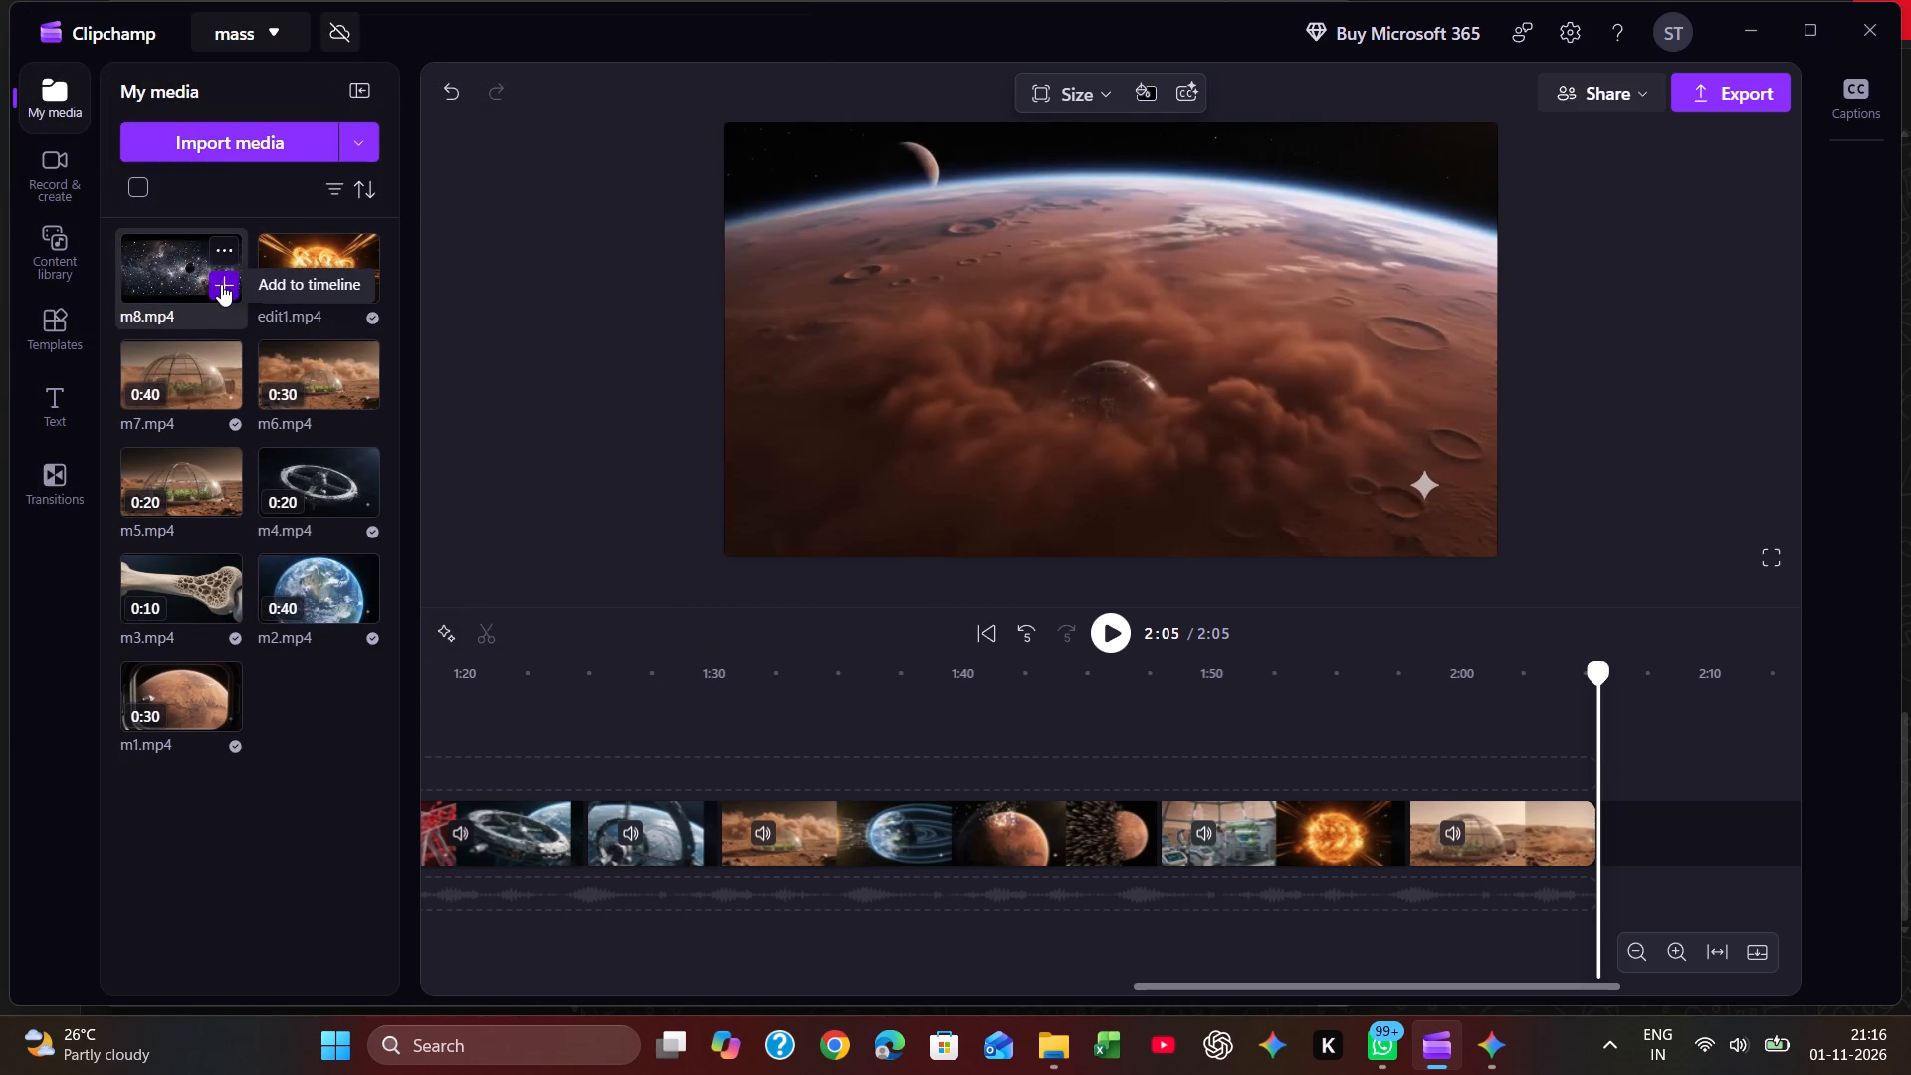
{"action": "left_click", "coordinate": [214, 284]}
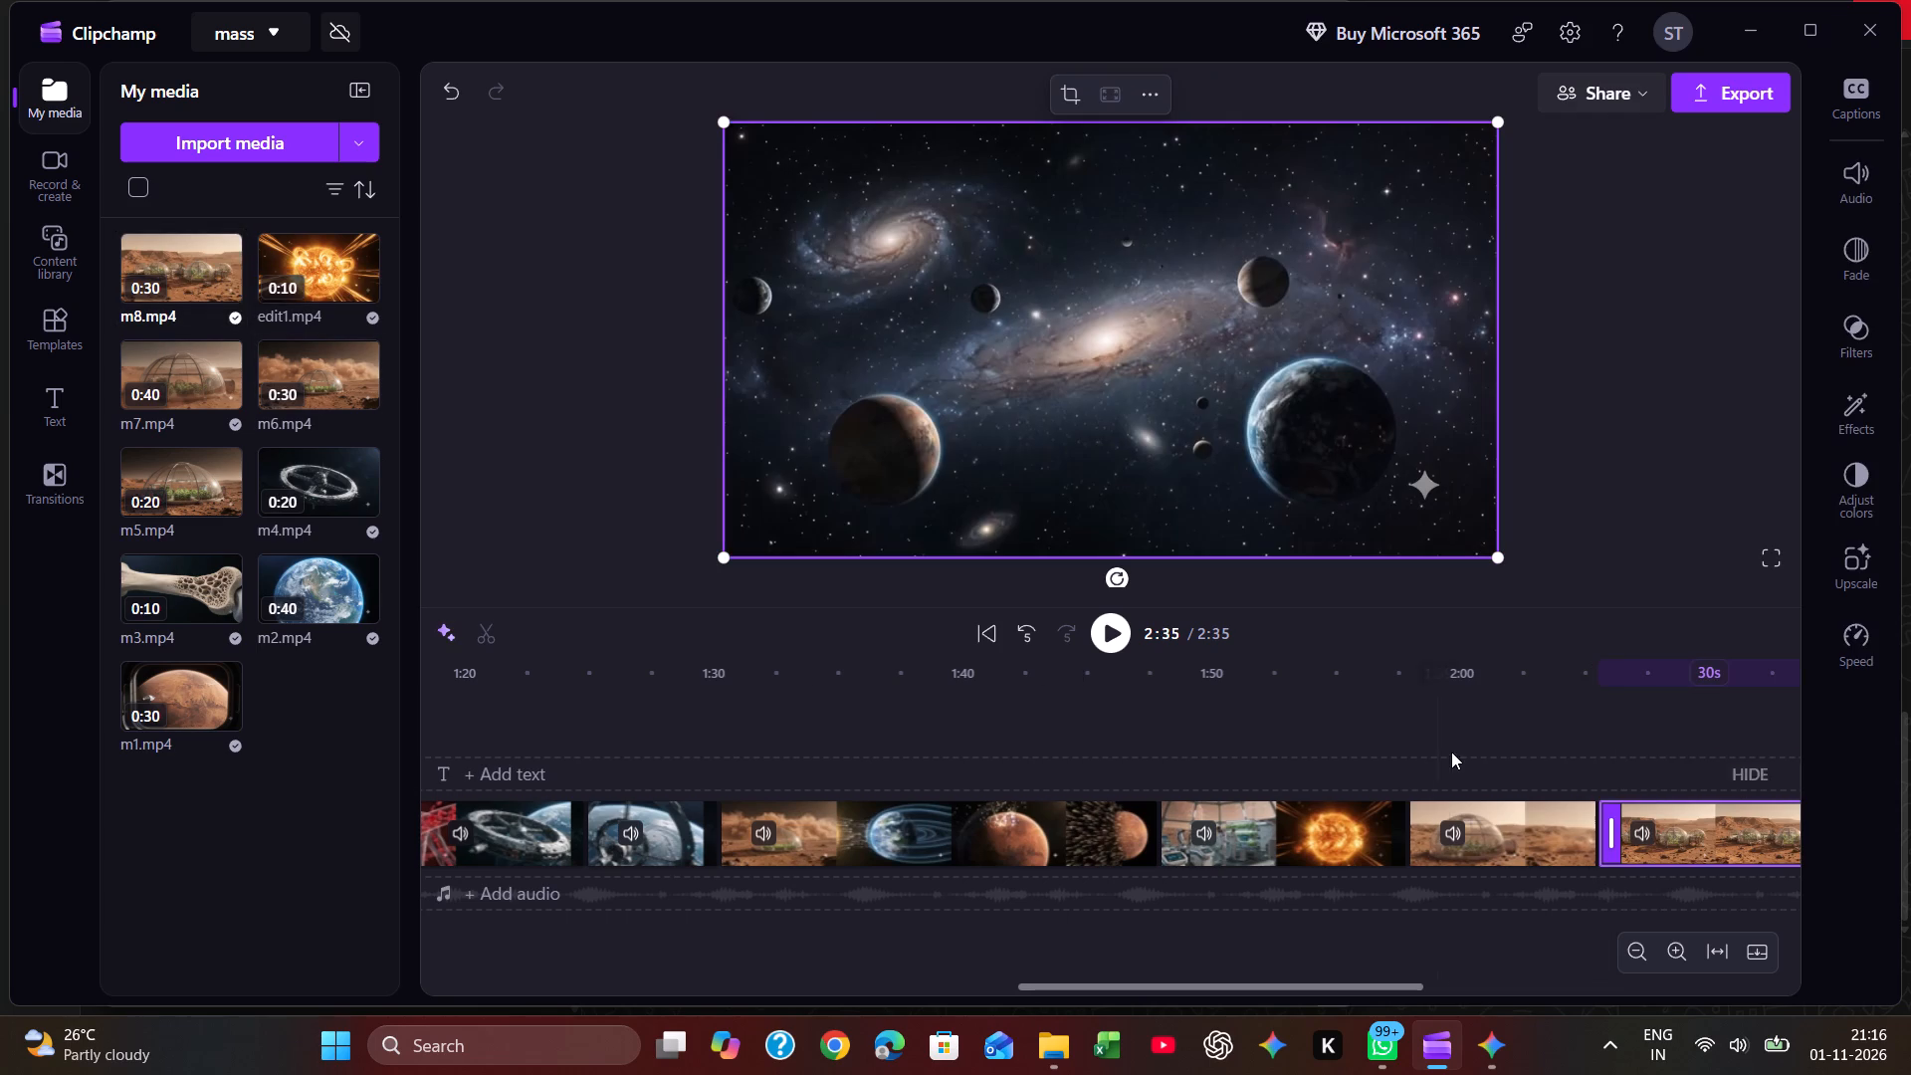
Play from 2:02 through the m8 clip and replay it from 2:09 to examine the transition and its segments.
{"action": "left_click", "coordinate": [1533, 724]}
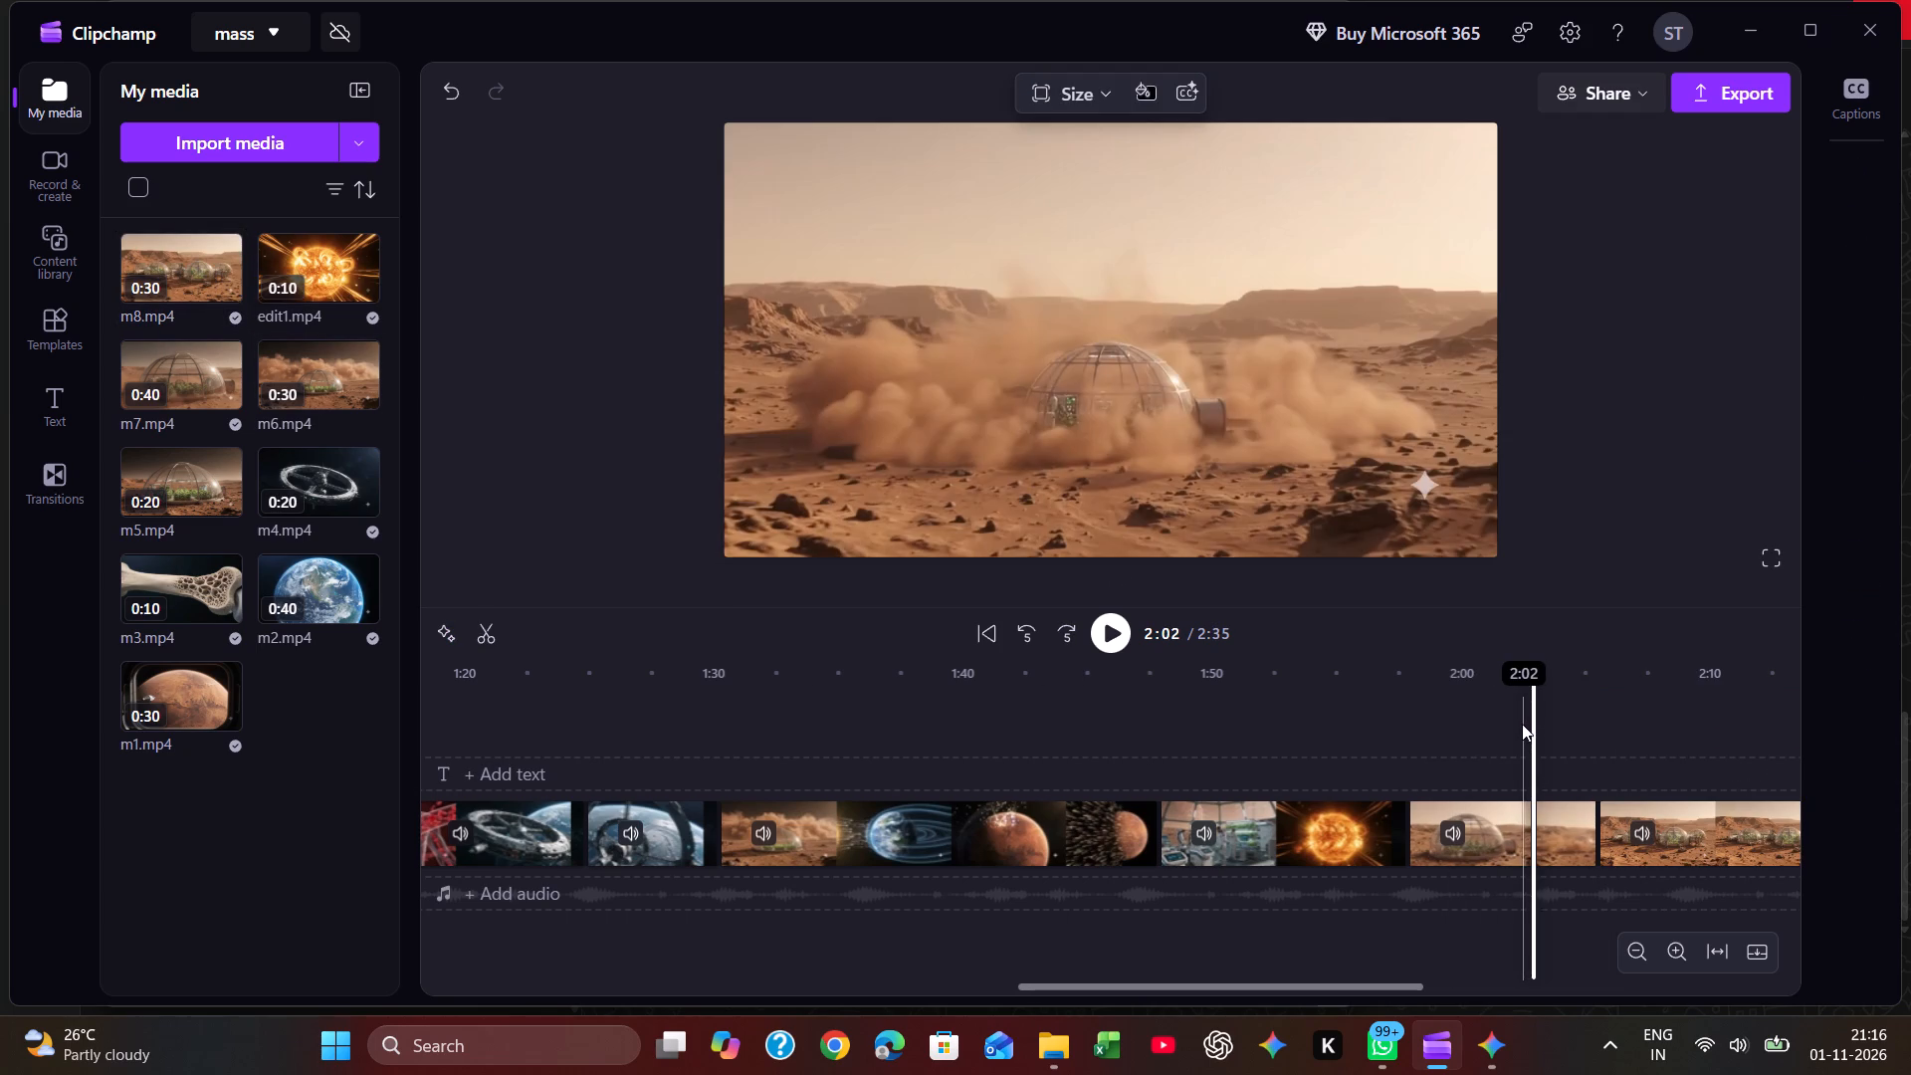
{"action": "key", "text": "space"}
{"action": "key", "text": "space"}
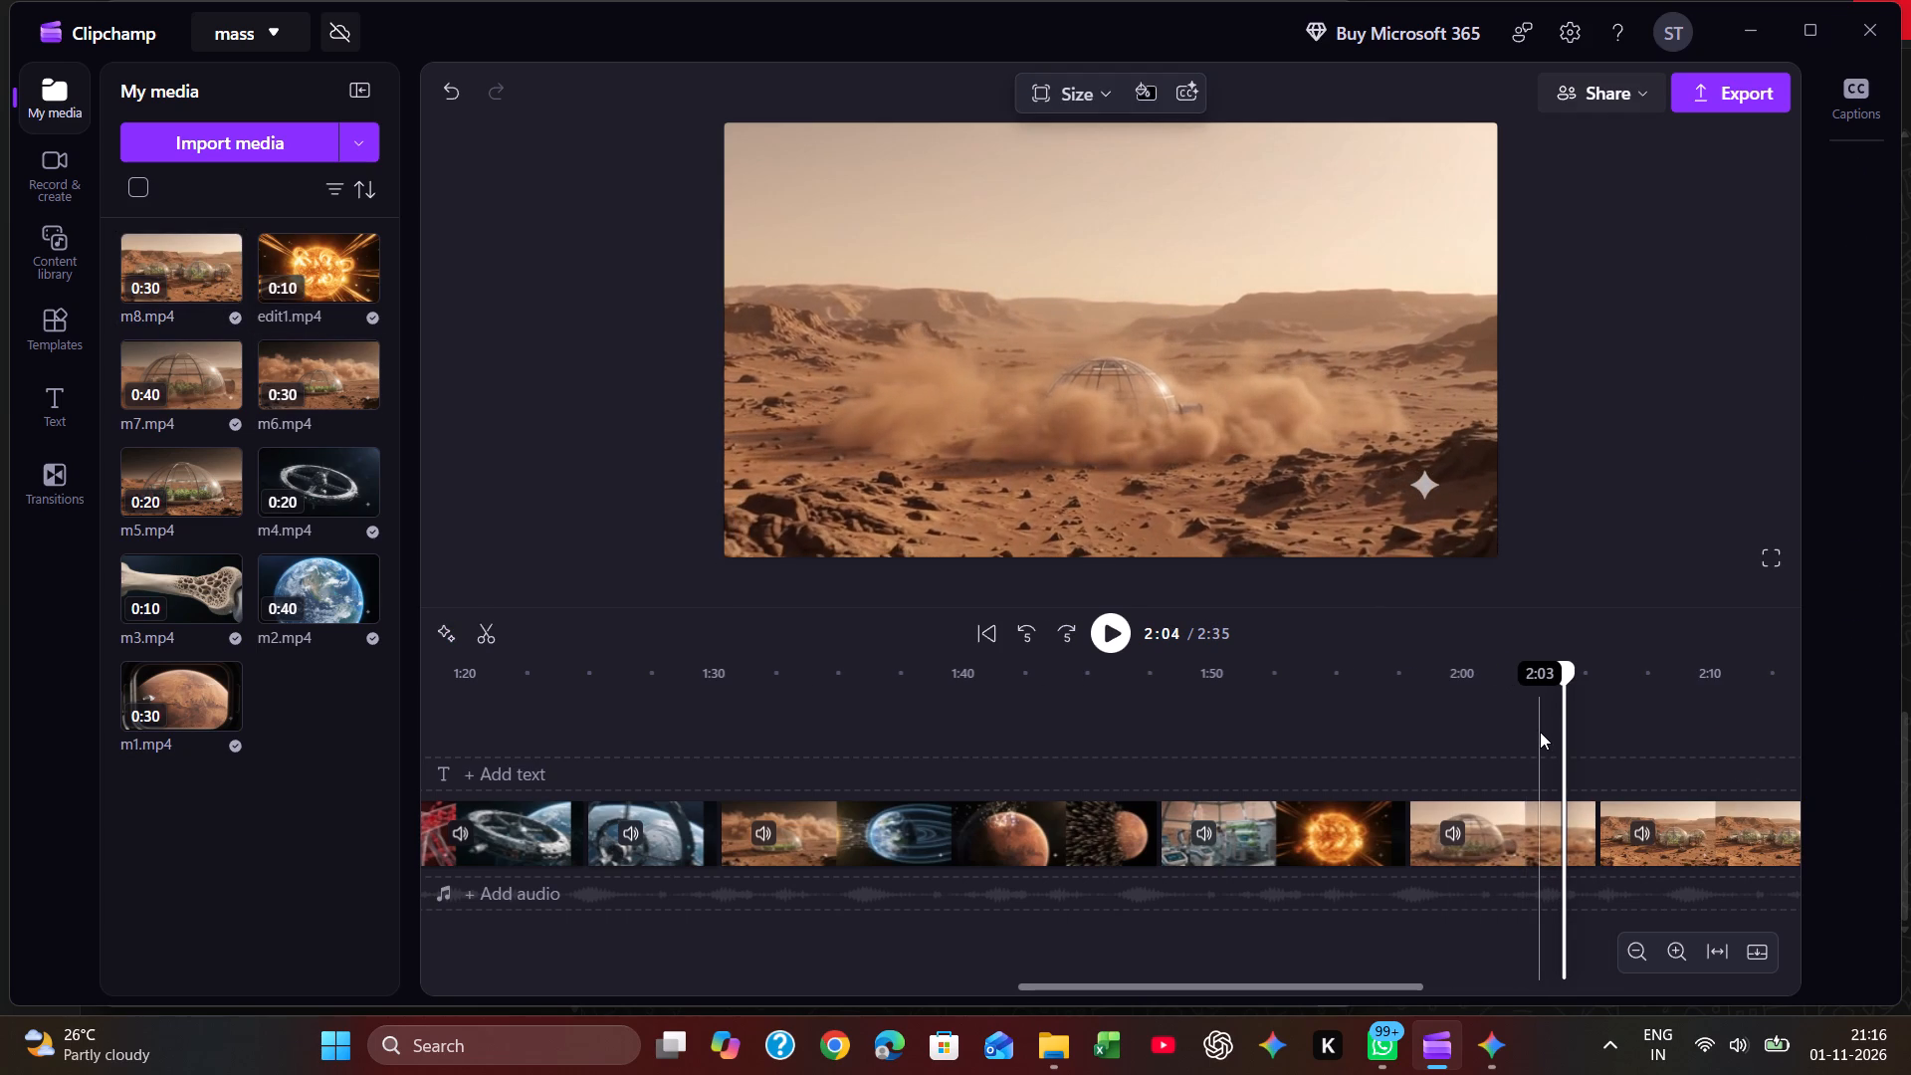
{"action": "key", "text": "space"}
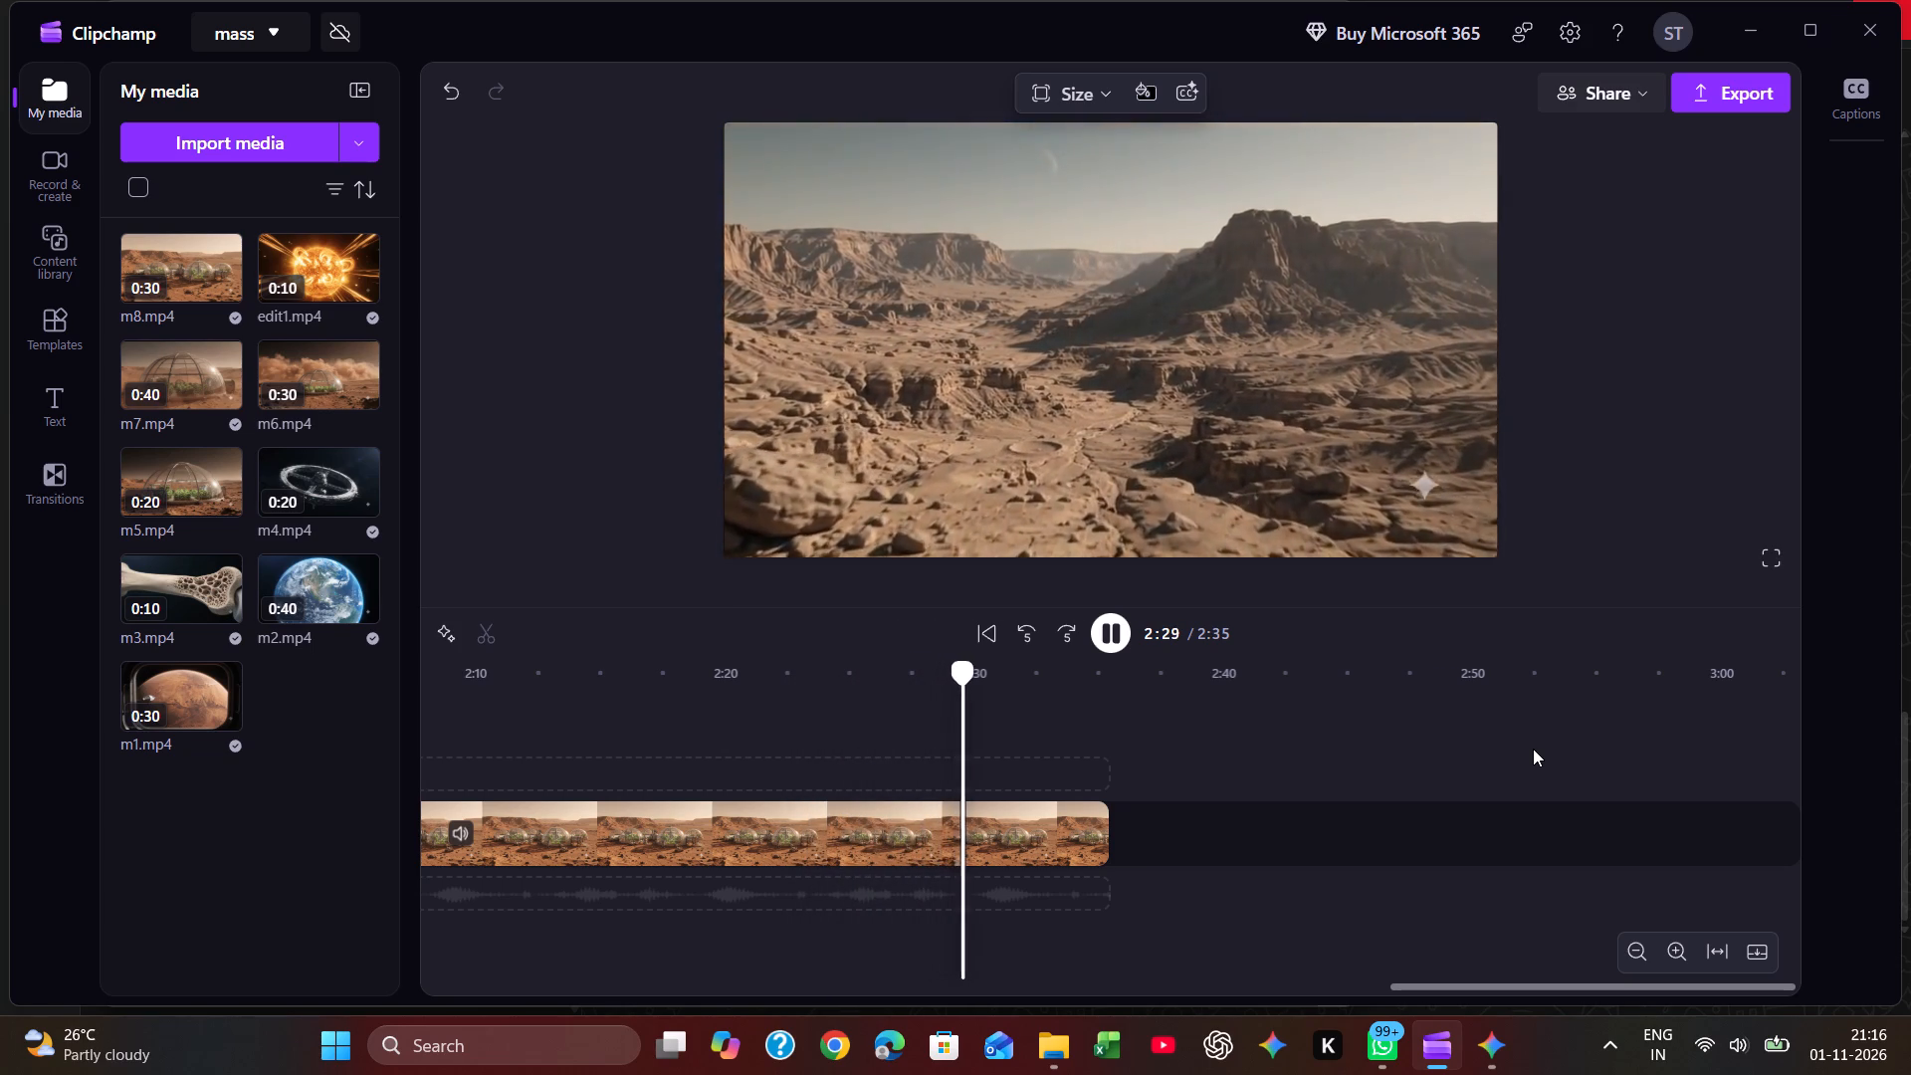
{"action": "key", "text": "space"}
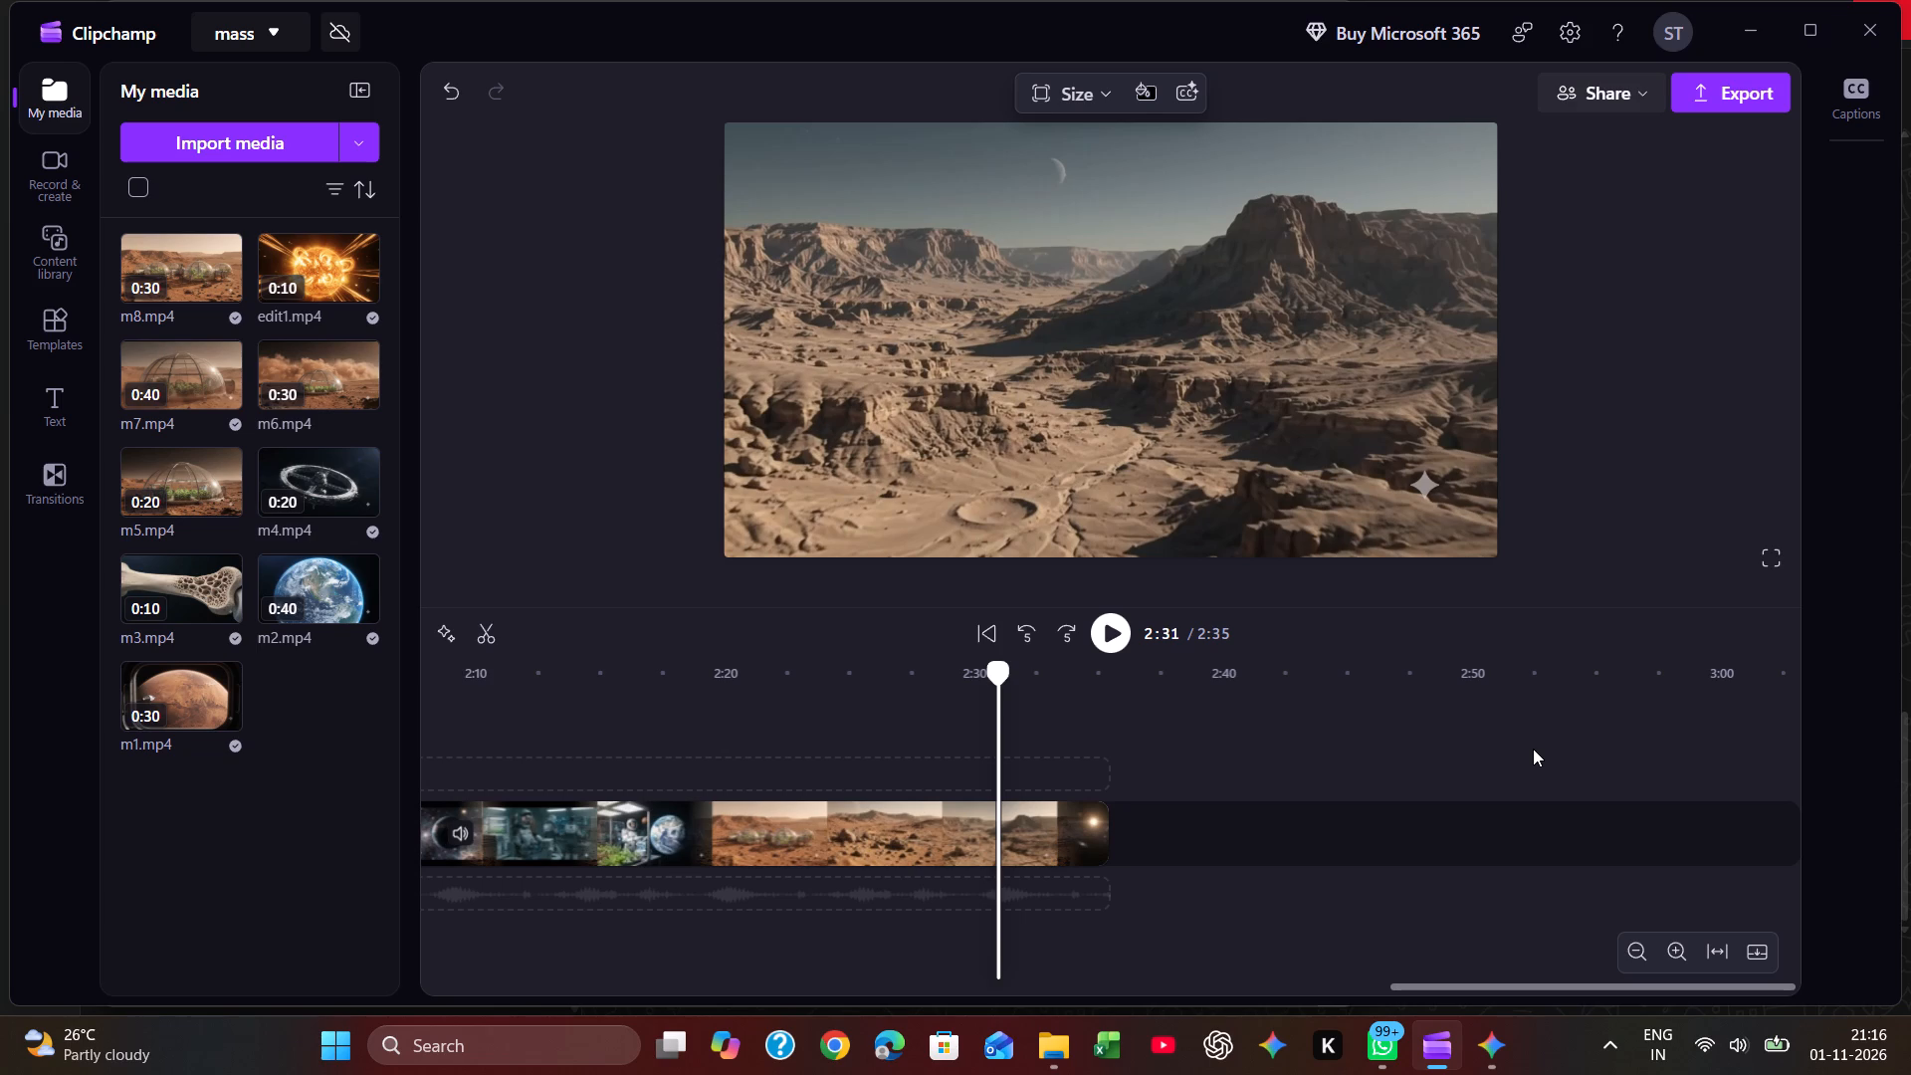
{"action": "key", "text": "space"}
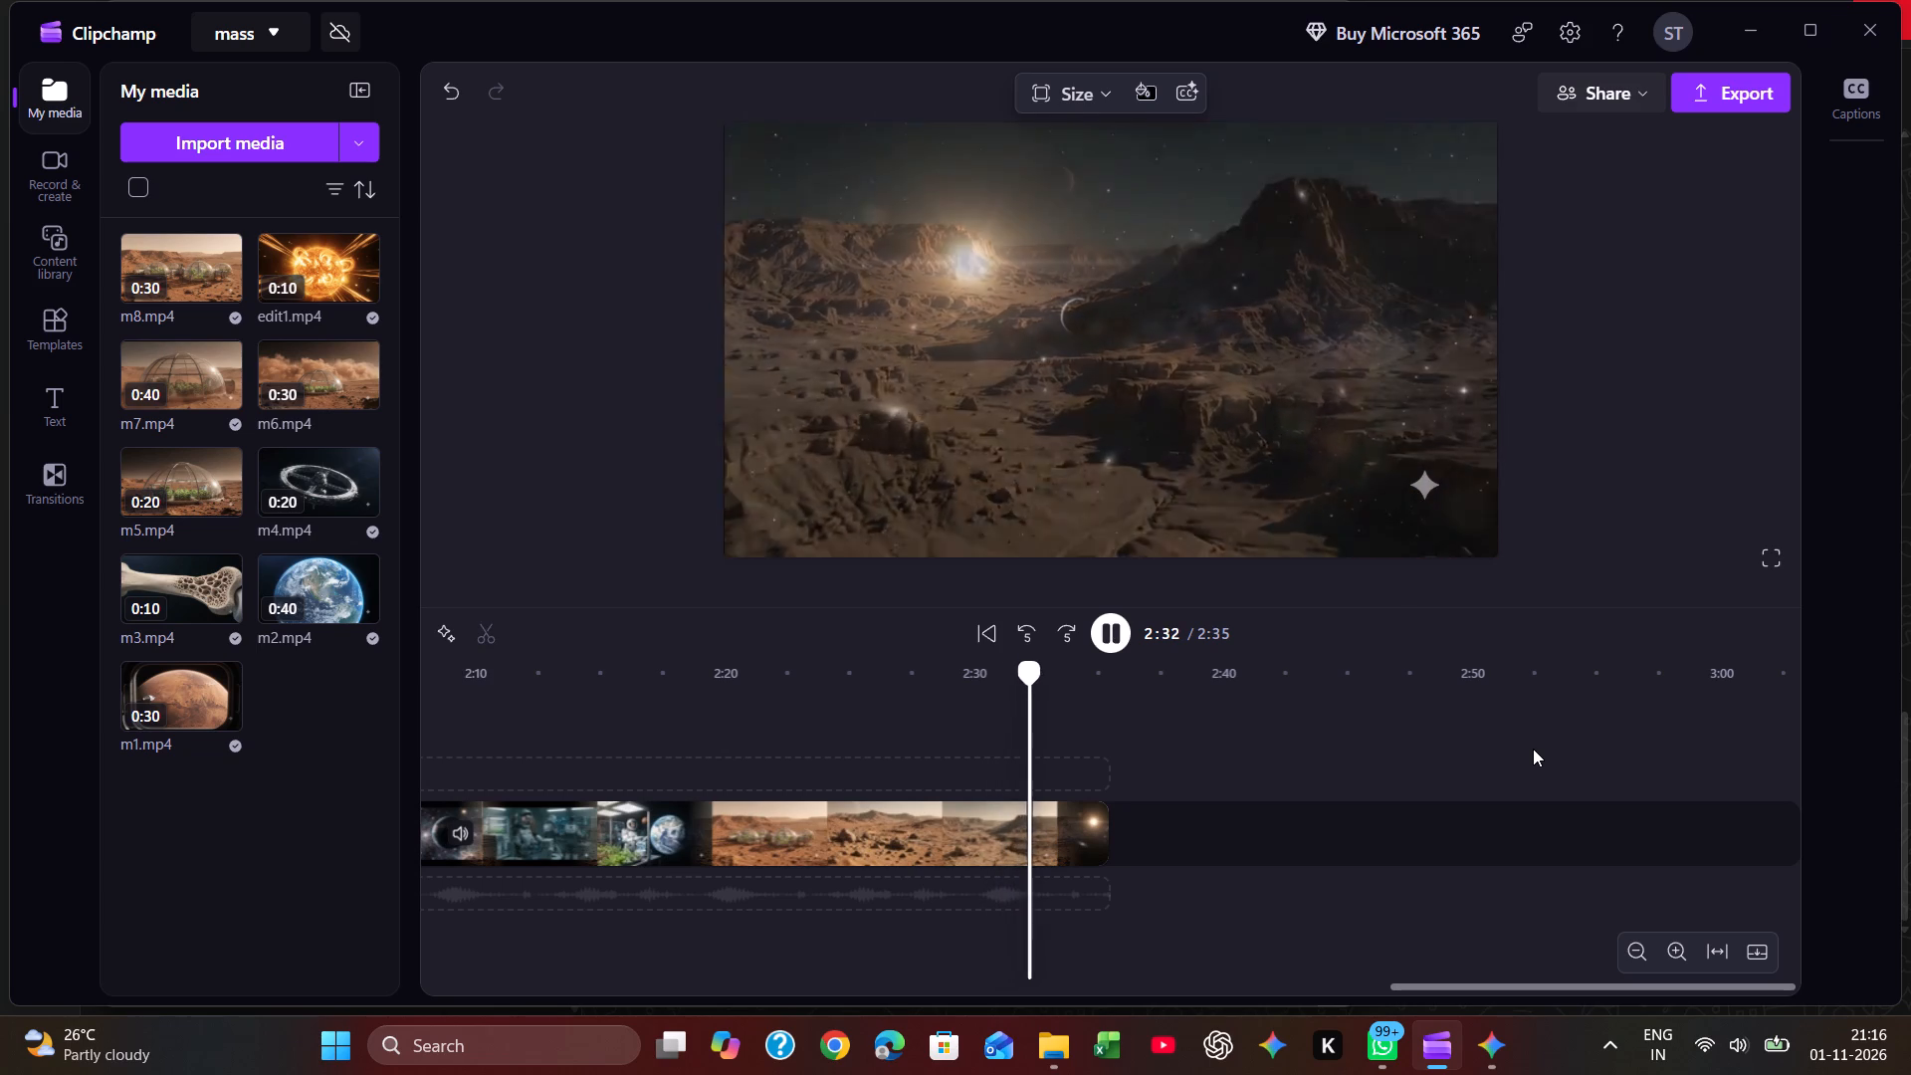
{"action": "key", "text": "space"}
{"action": "key", "text": "space"}
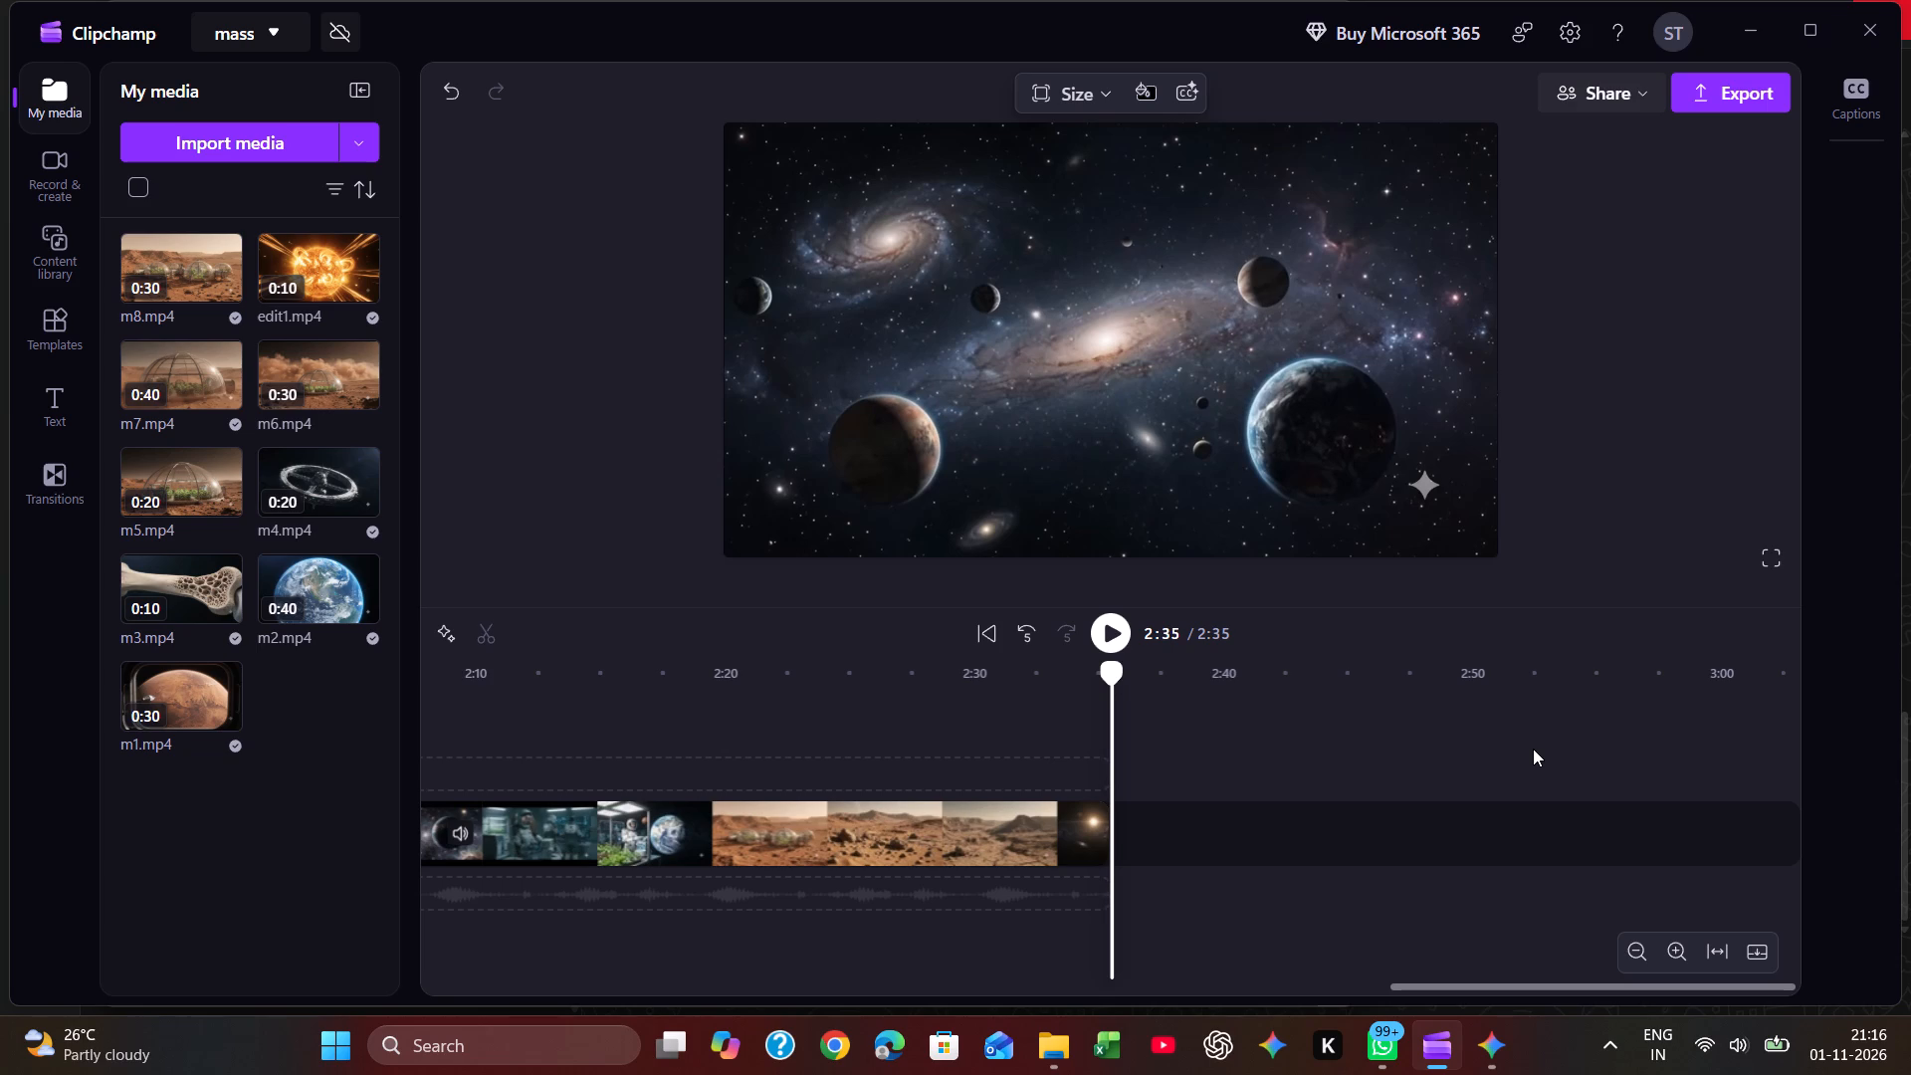
{"action": "left_click", "coordinate": [572, 705]}
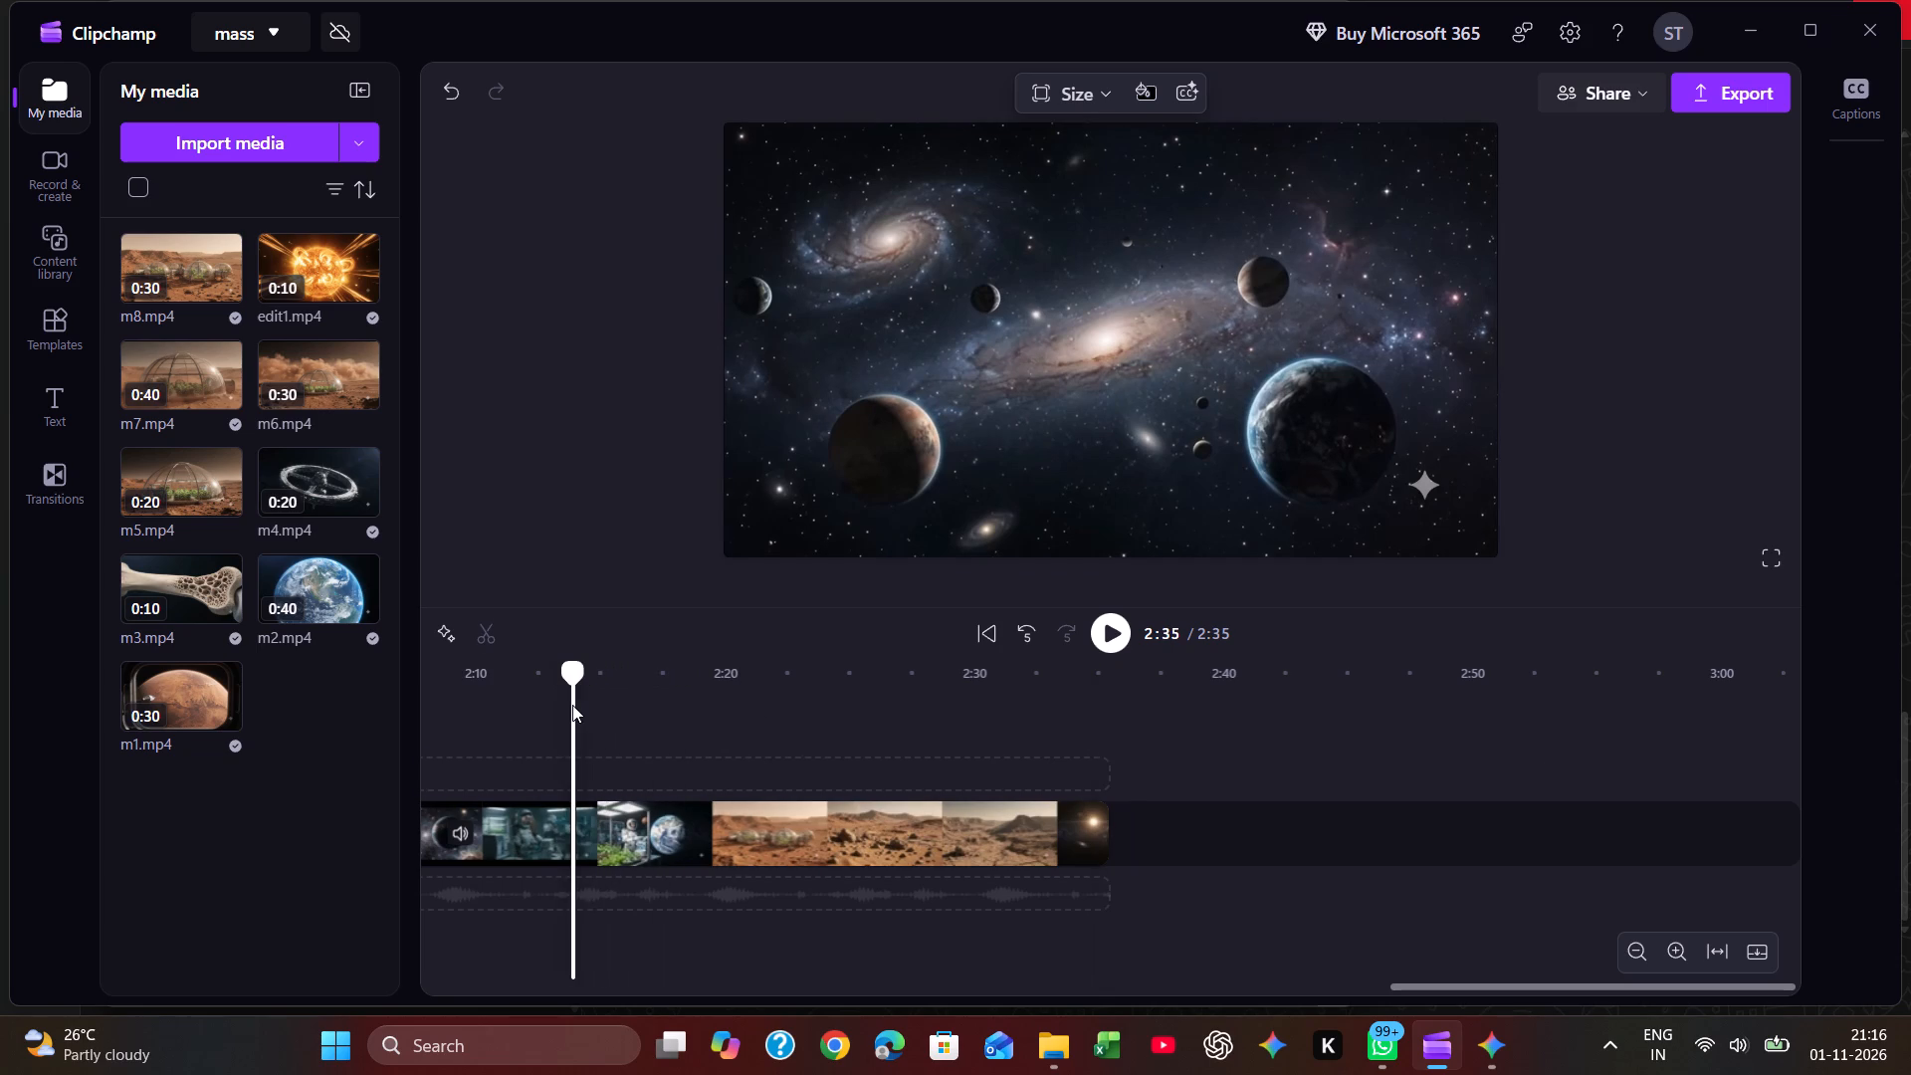
{"action": "key", "text": "space"}
{"action": "key", "text": "space"}
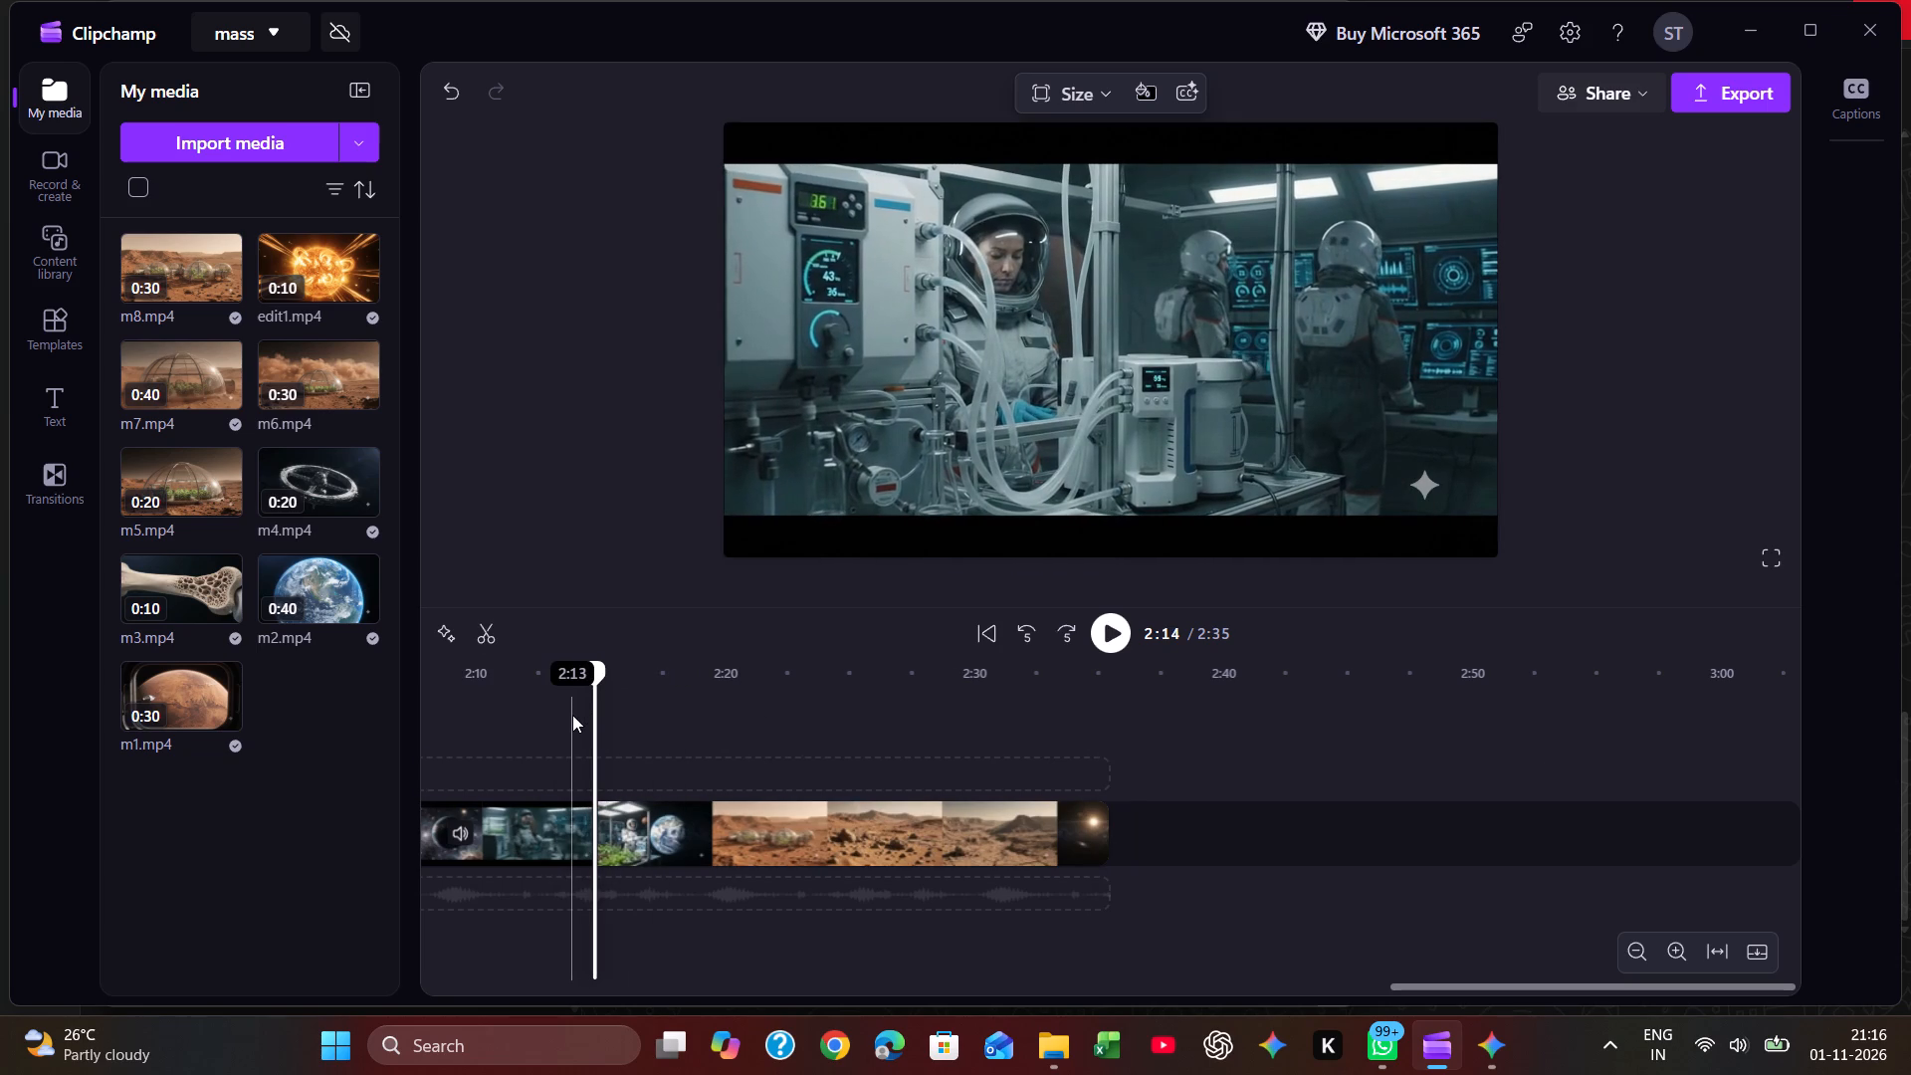
{"action": "left_click", "coordinate": [466, 724]}
{"action": "key", "text": "space"}
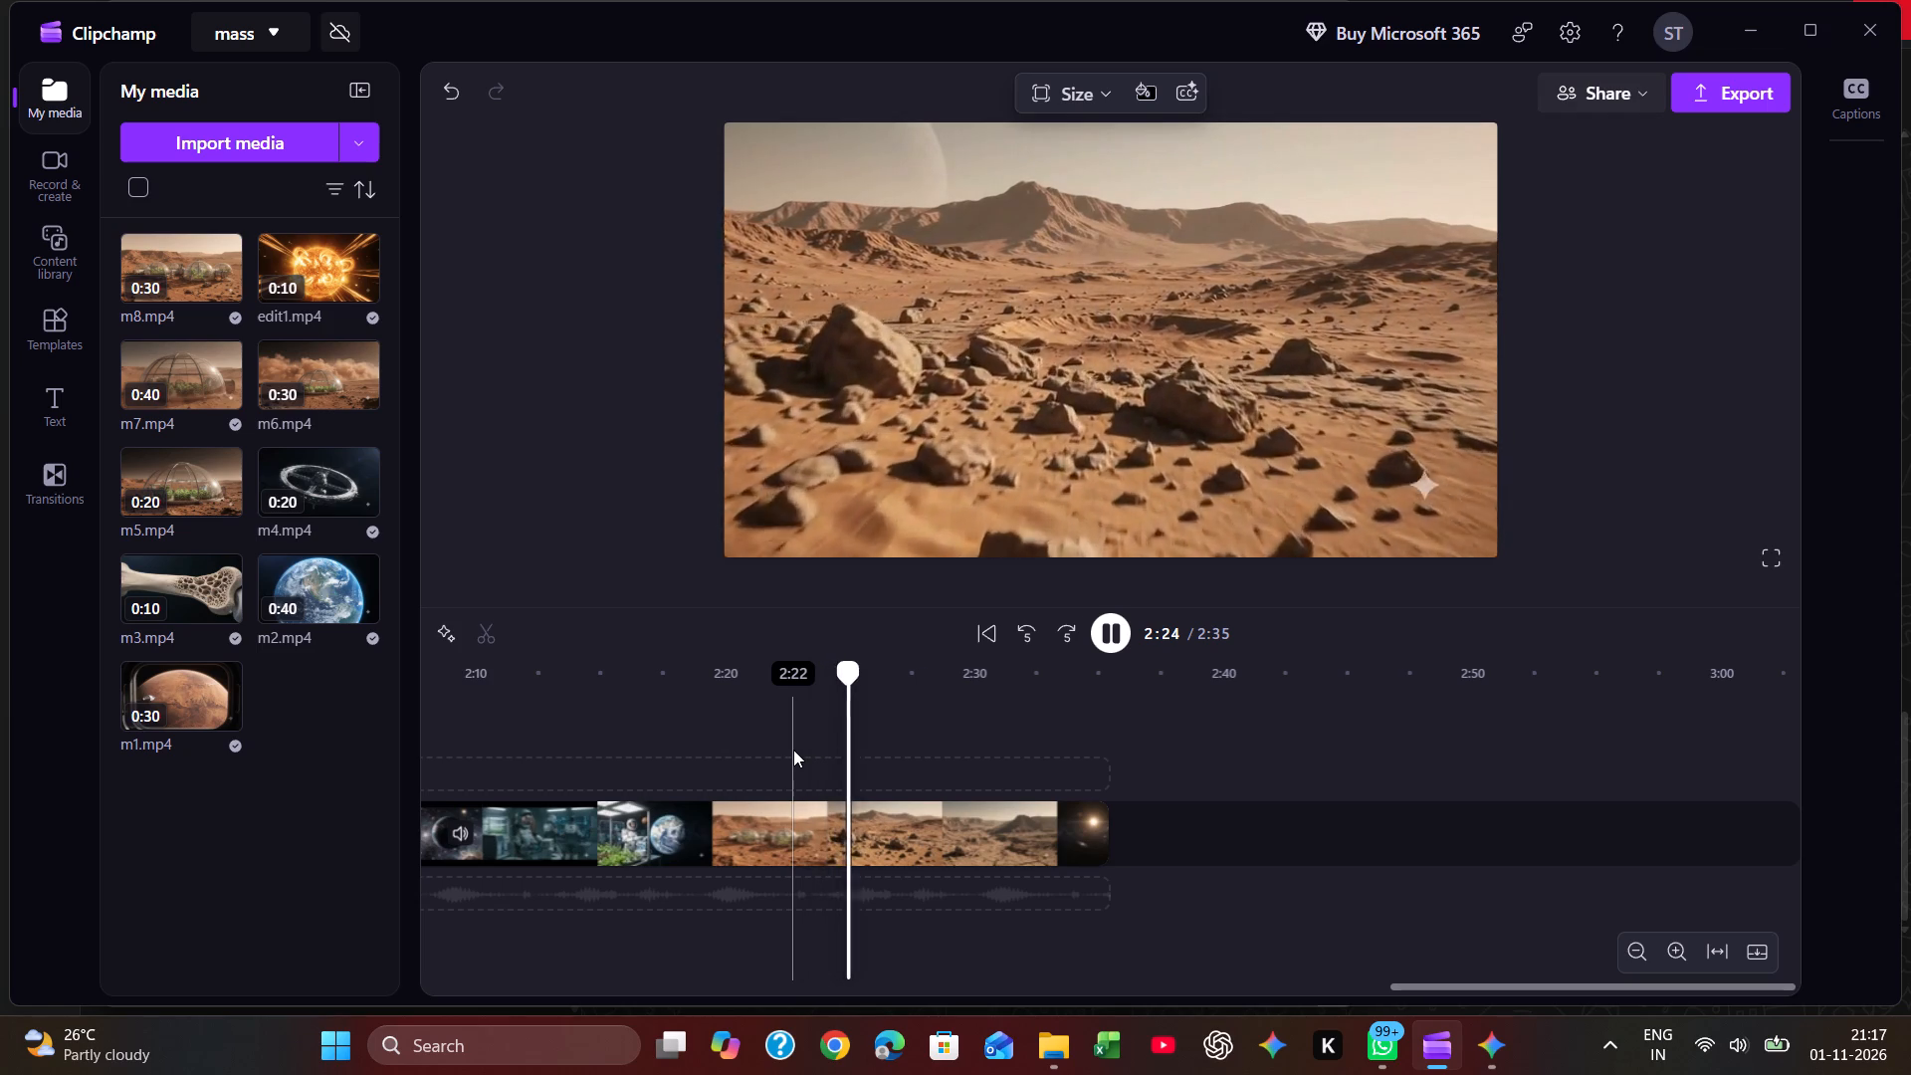
{"action": "key", "text": "space"}
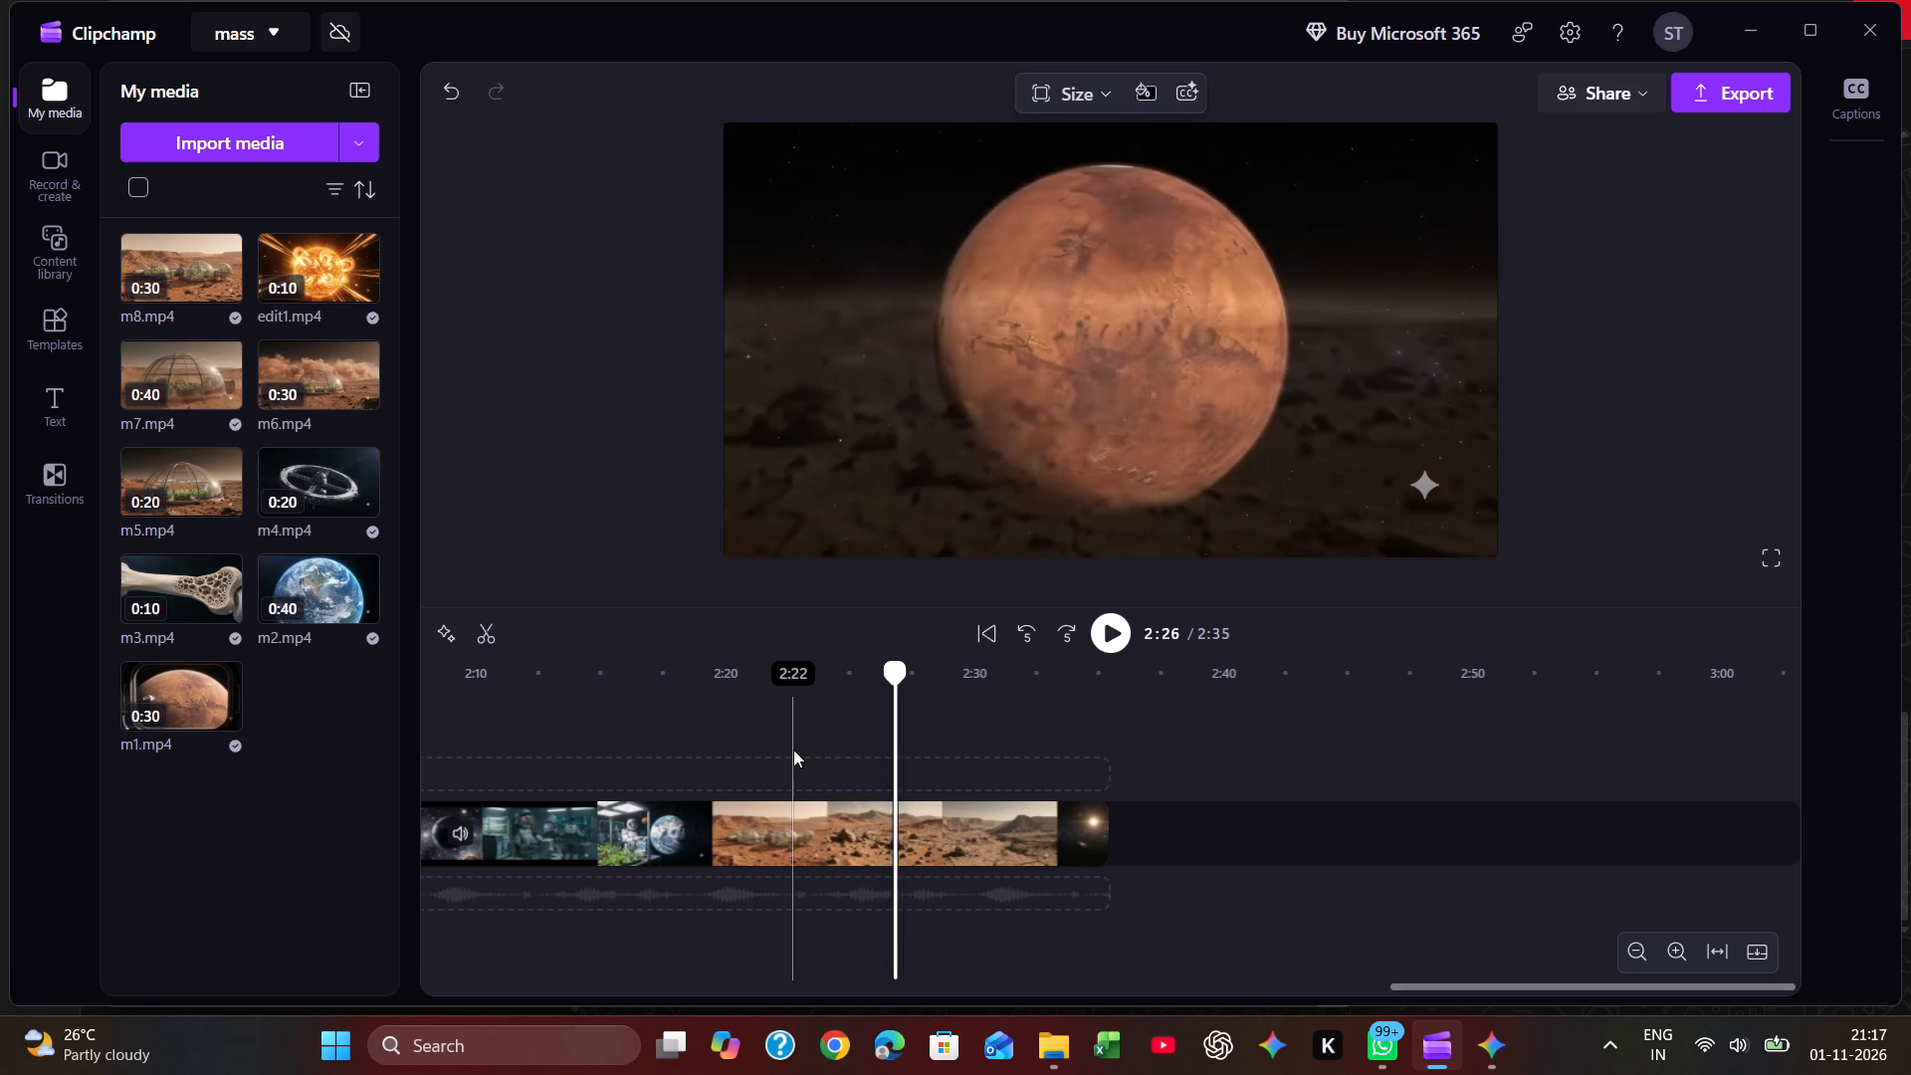
Split the m8 clip at 2:25, where the rocky Mars landscape changes to the cracked-ground shot.
{"action": "left_click", "coordinate": [795, 750]}
{"action": "key", "text": "space"}
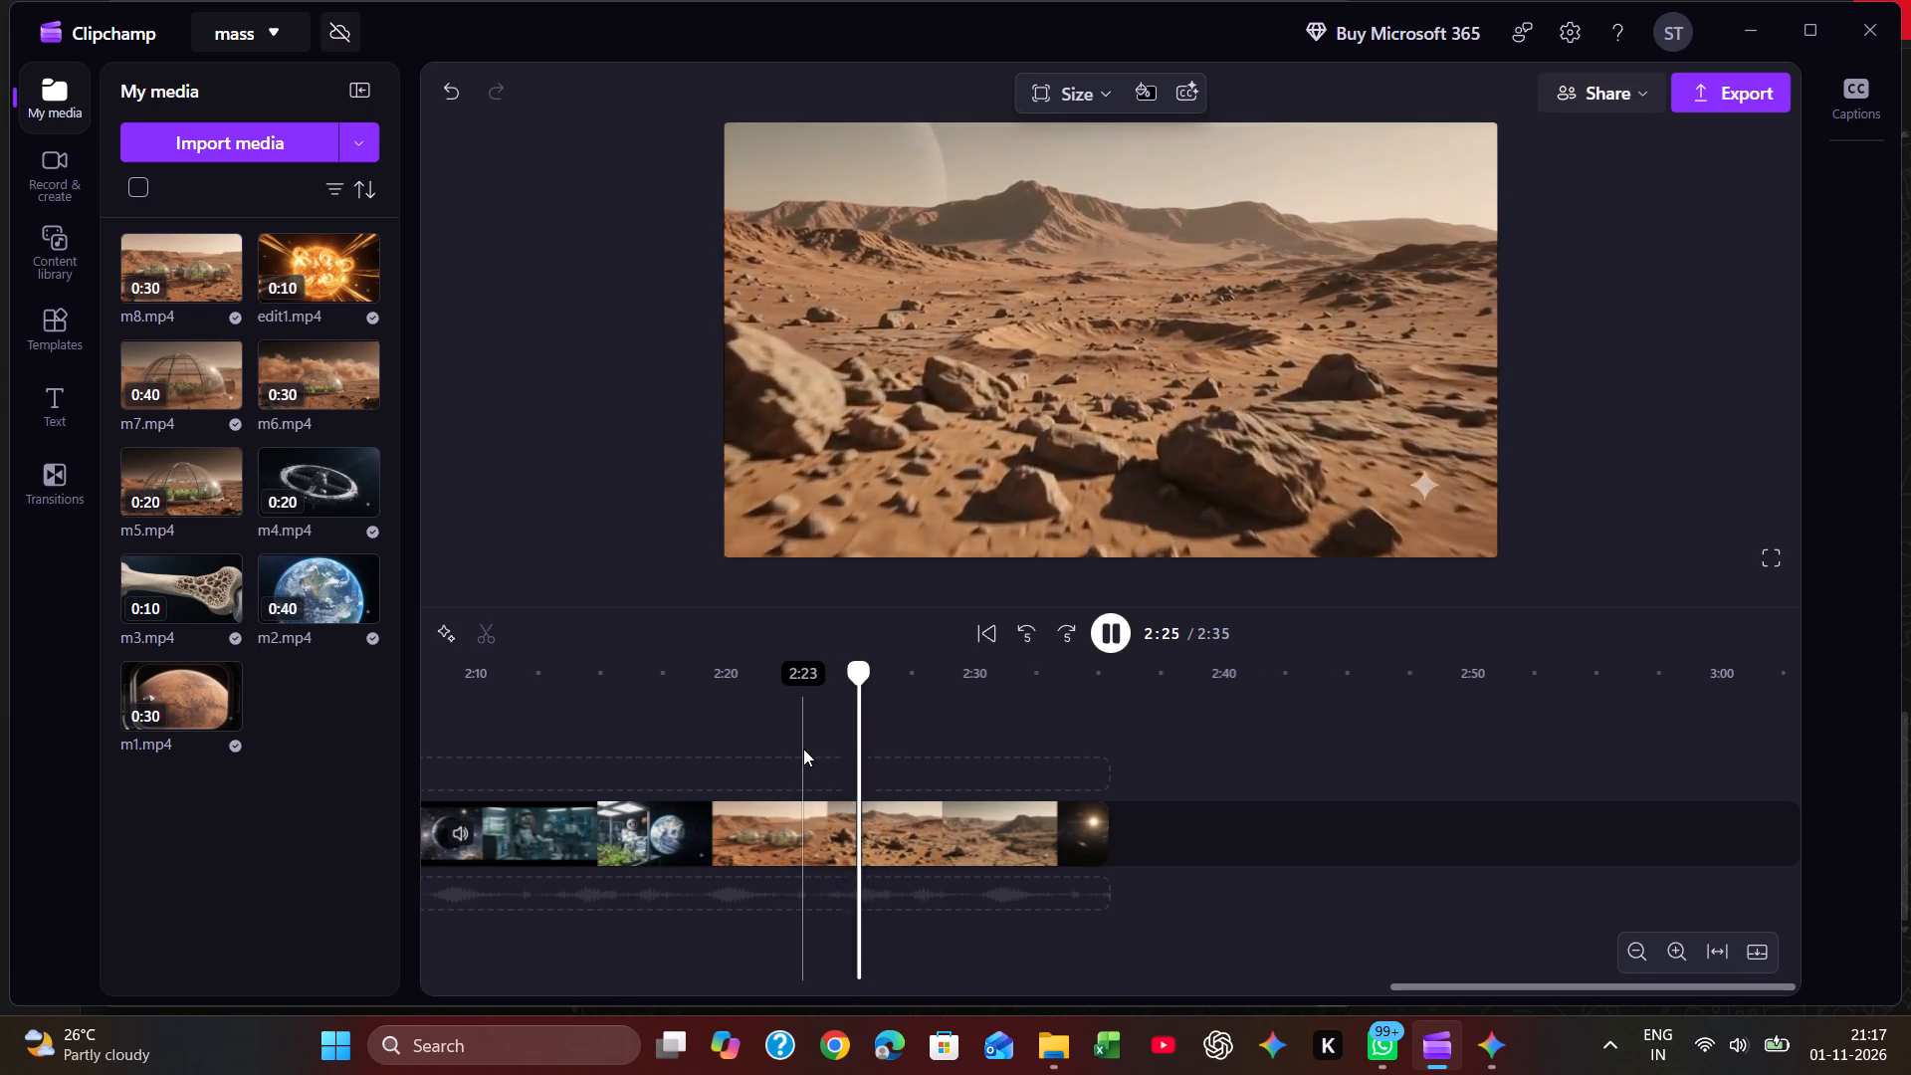
{"action": "left_click", "coordinate": [821, 756]}
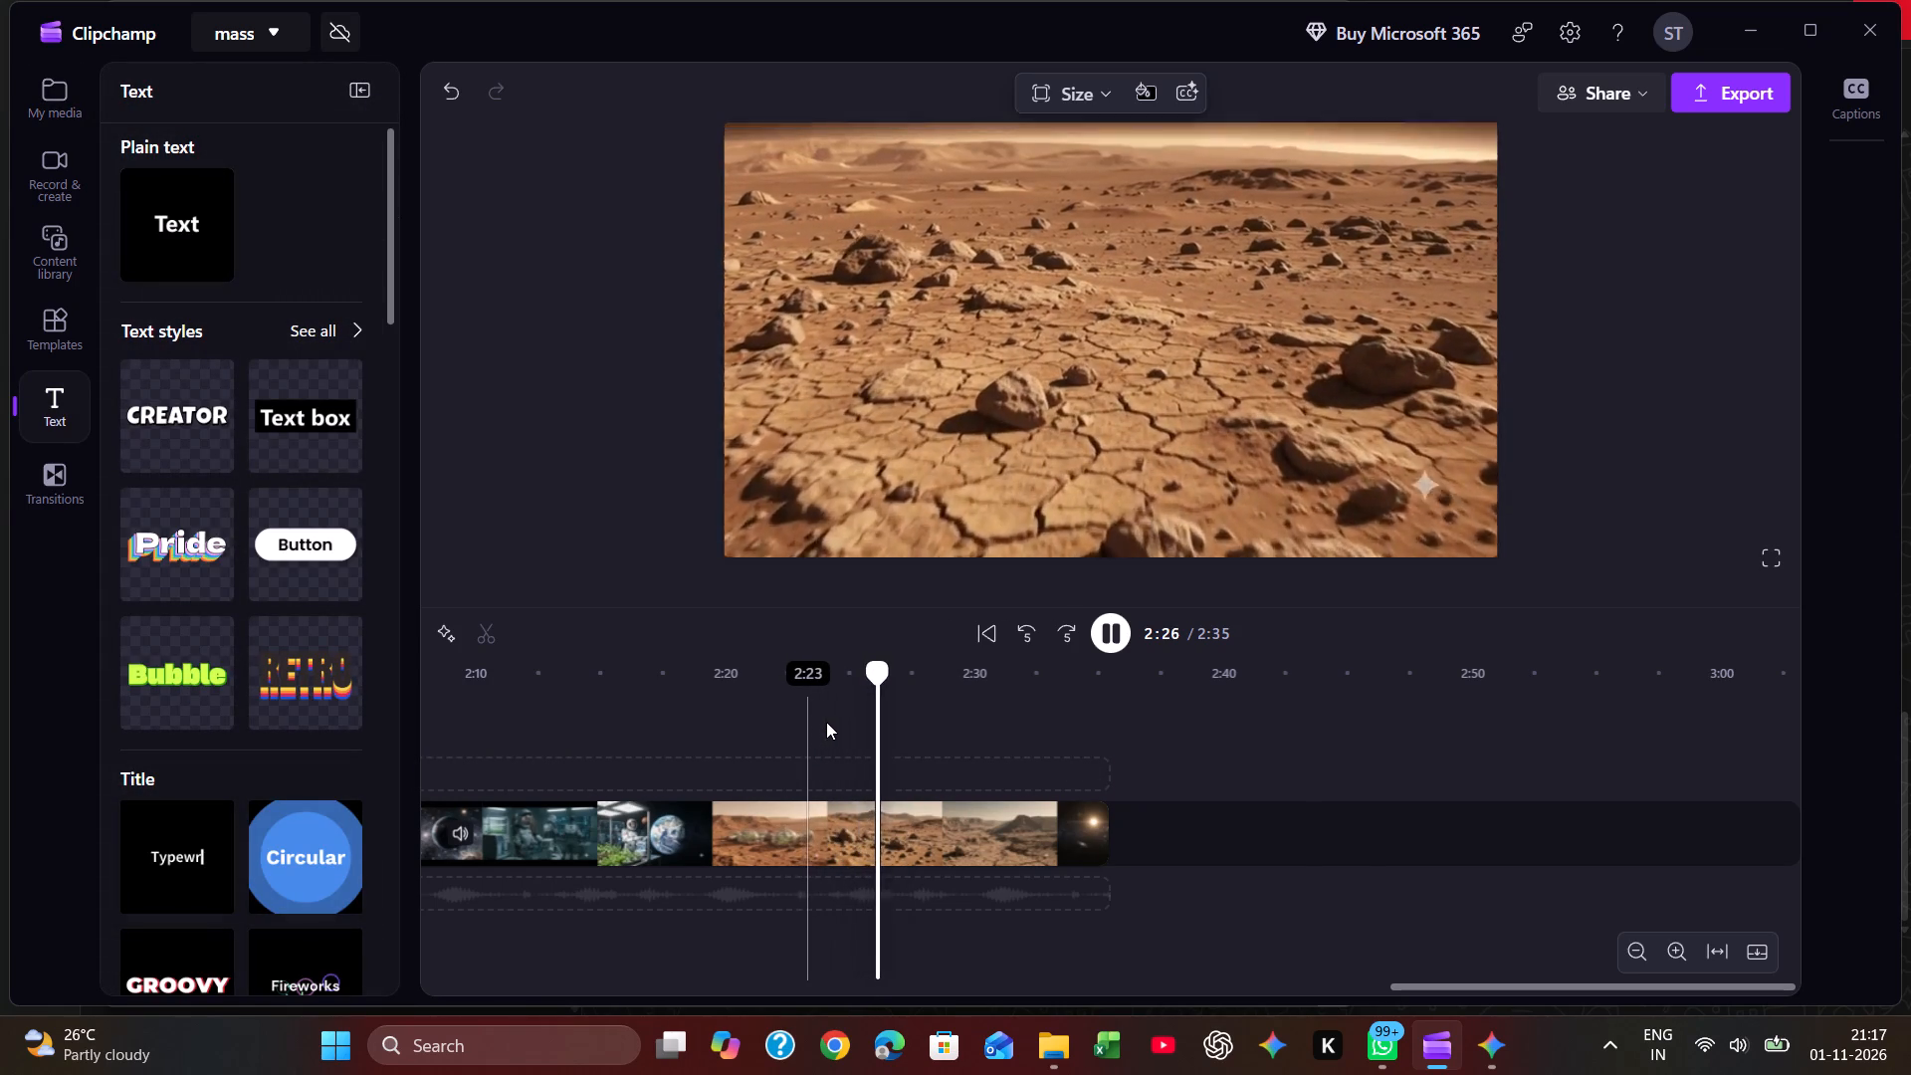
{"action": "left_click", "coordinate": [847, 720]}
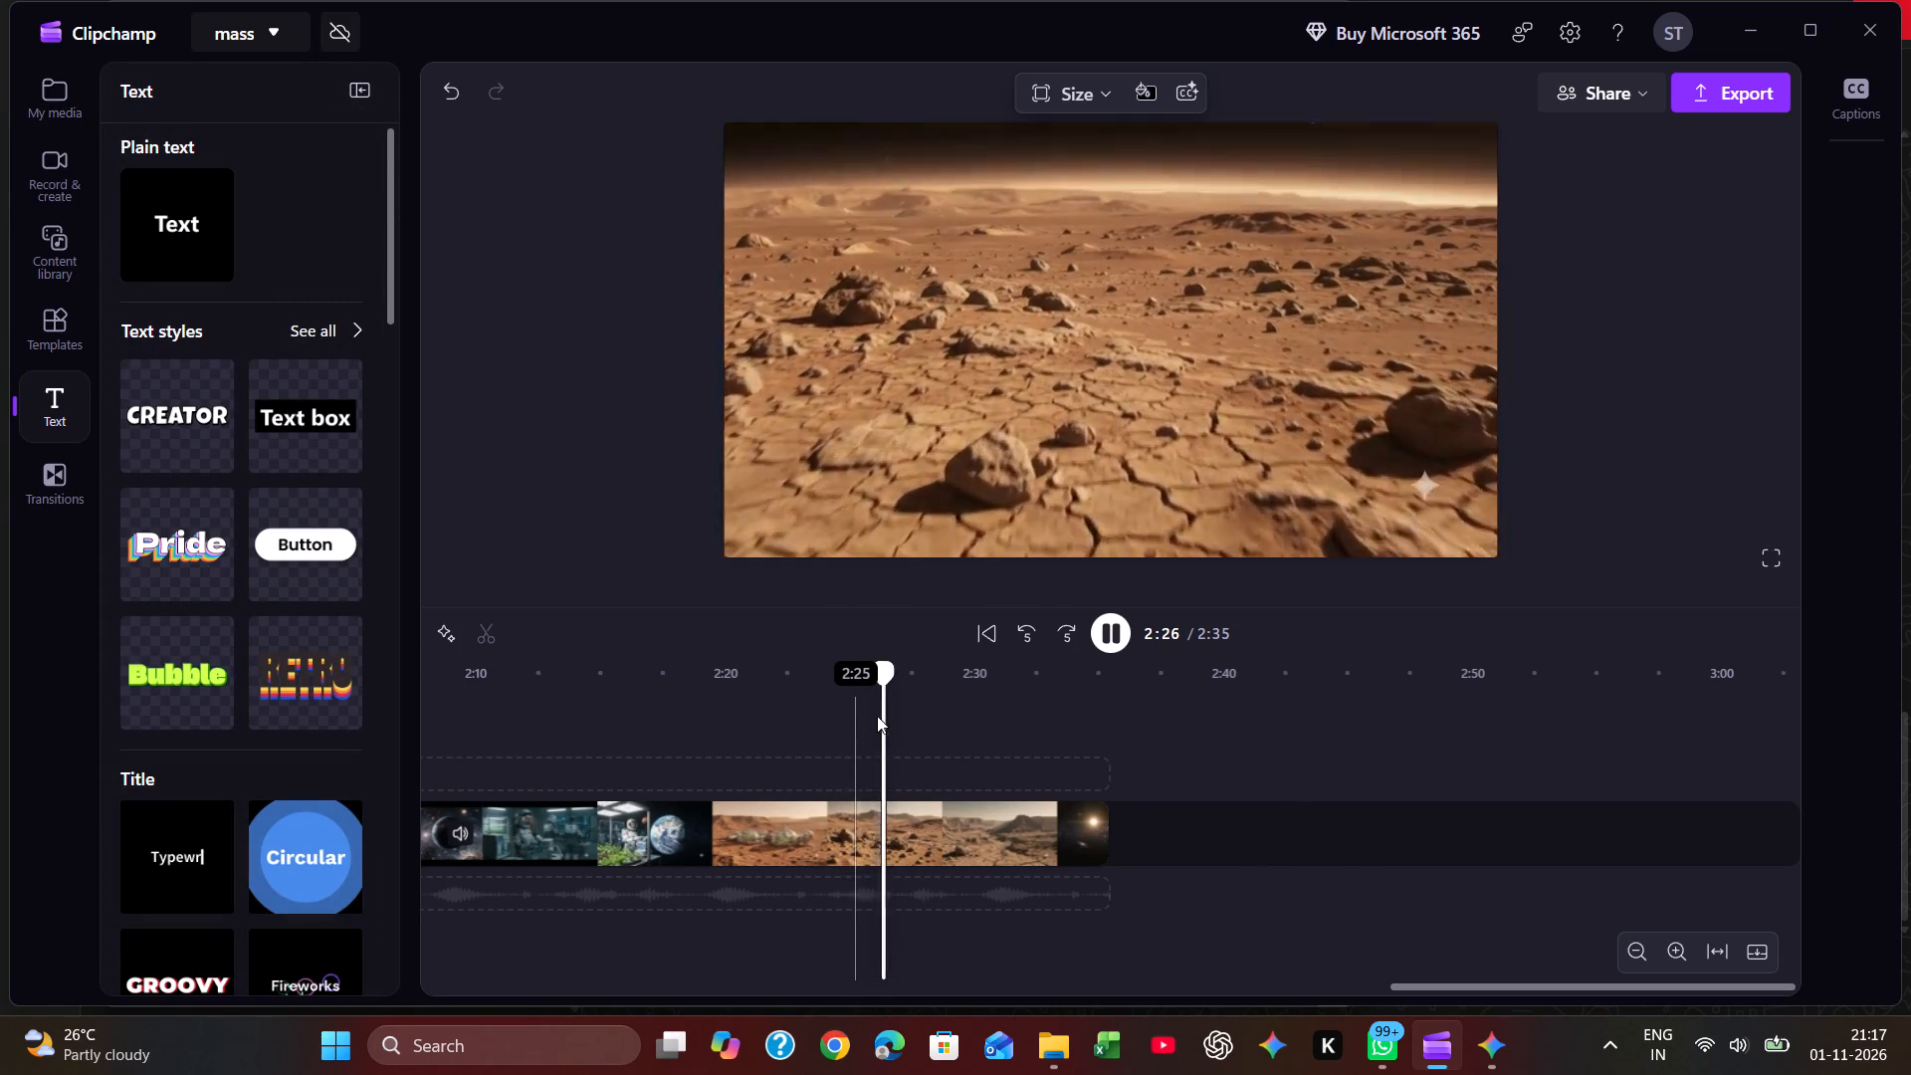
{"action": "left_click", "coordinate": [871, 714]}
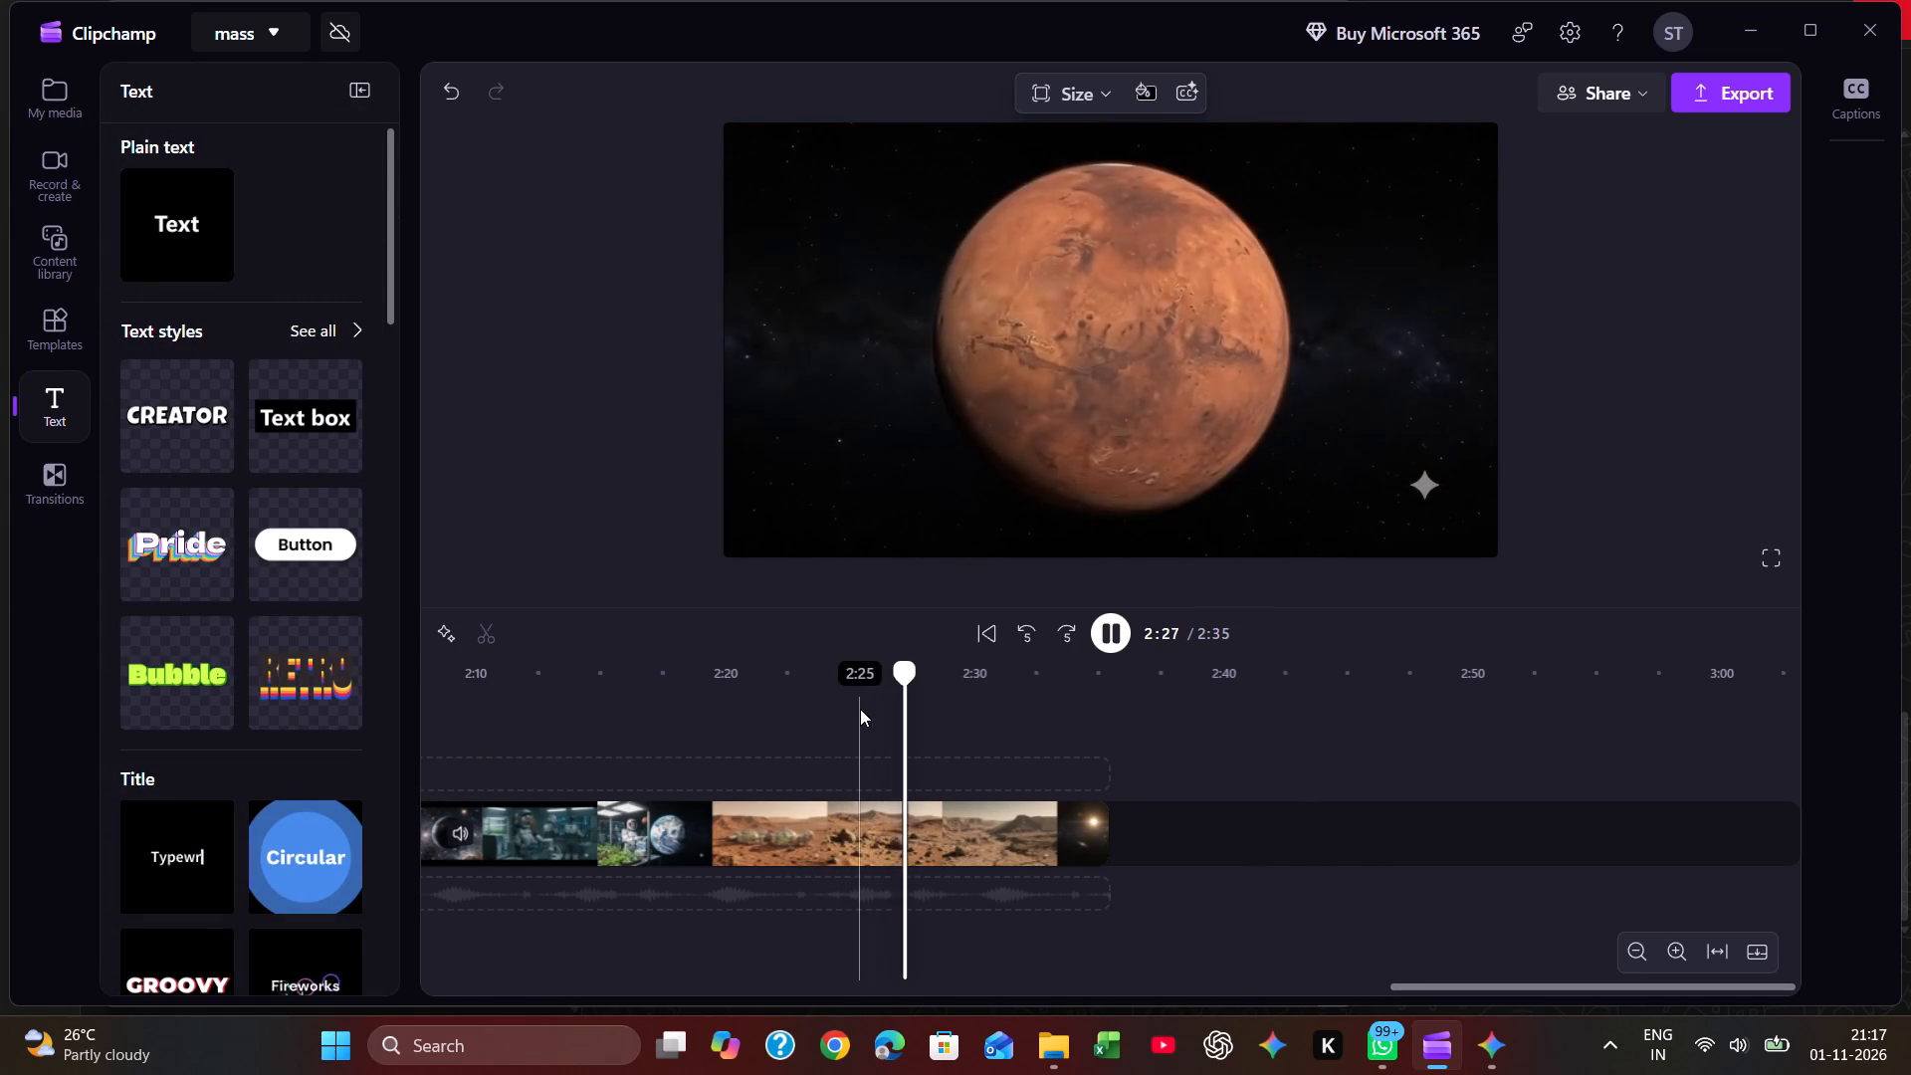
{"action": "left_click", "coordinate": [860, 709]}
{"action": "left_click", "coordinate": [860, 709]}
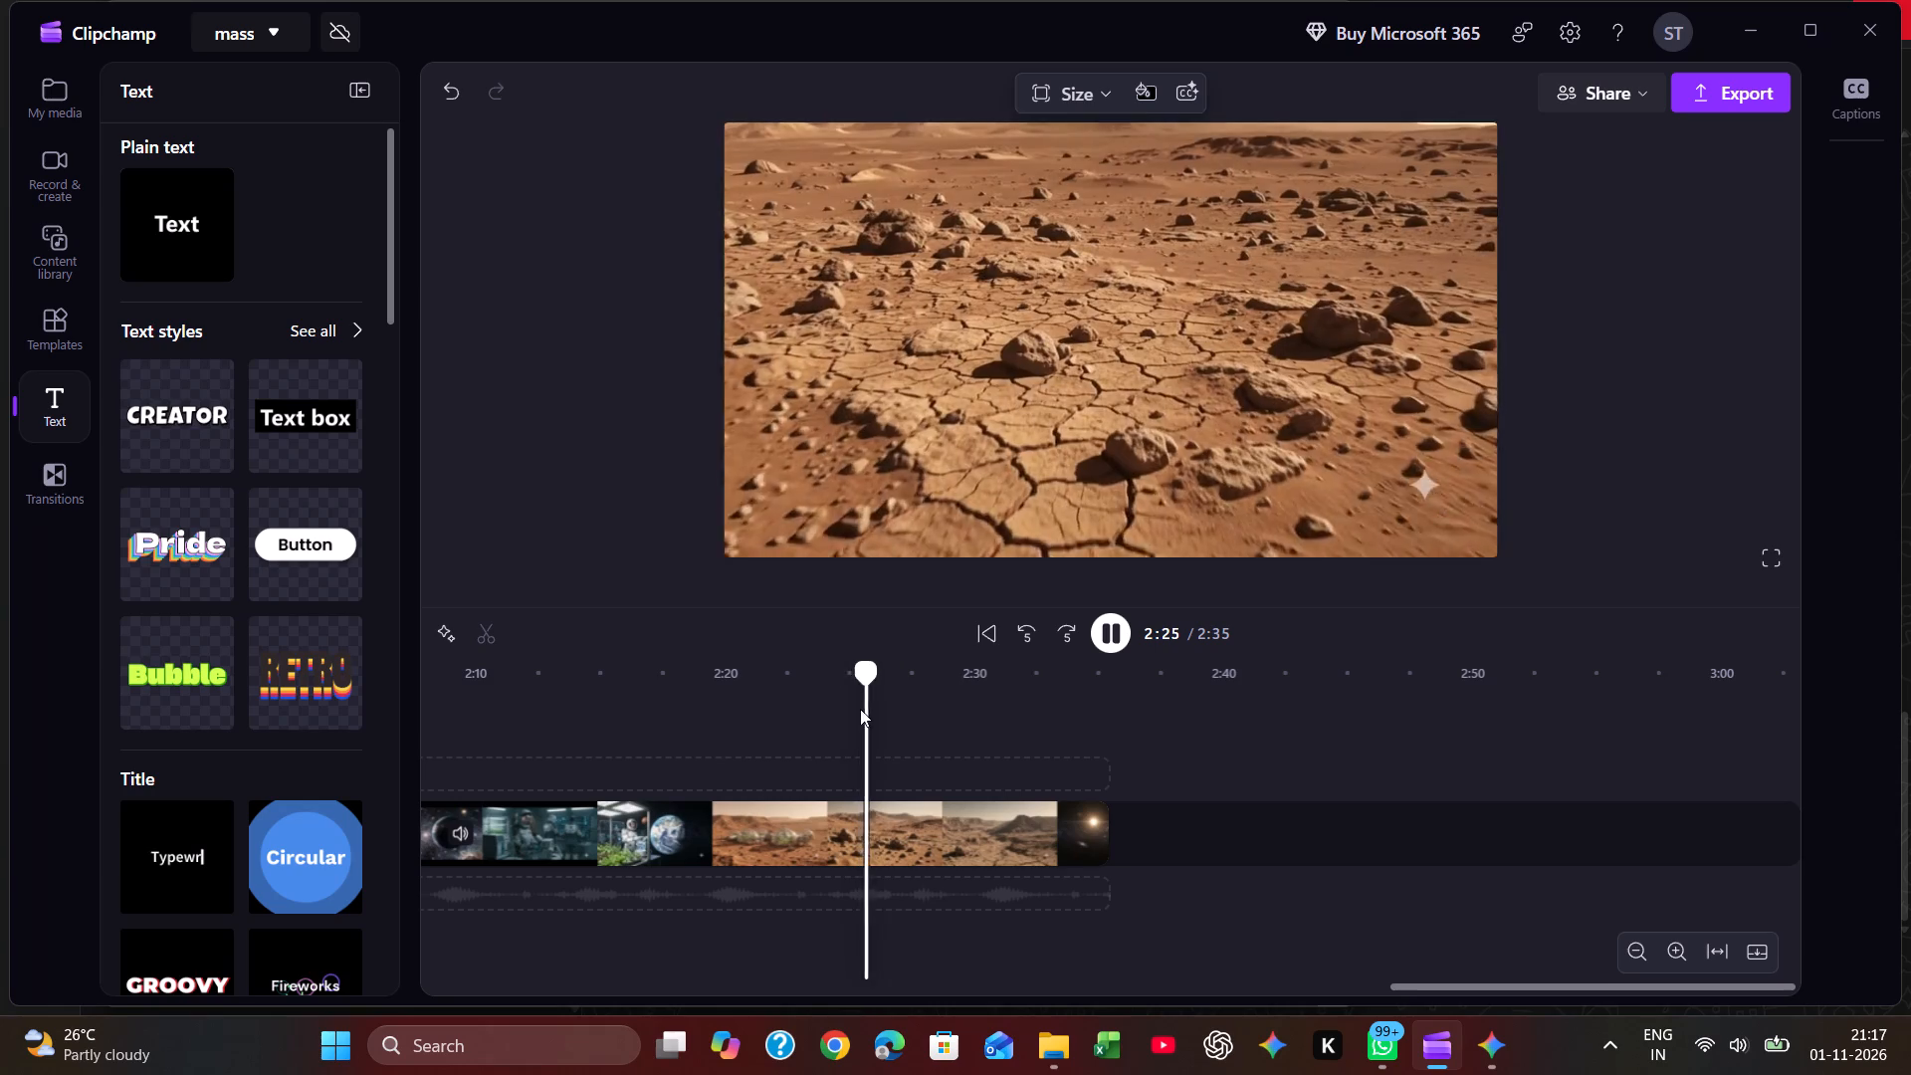
{"action": "left_click", "coordinate": [861, 709]}
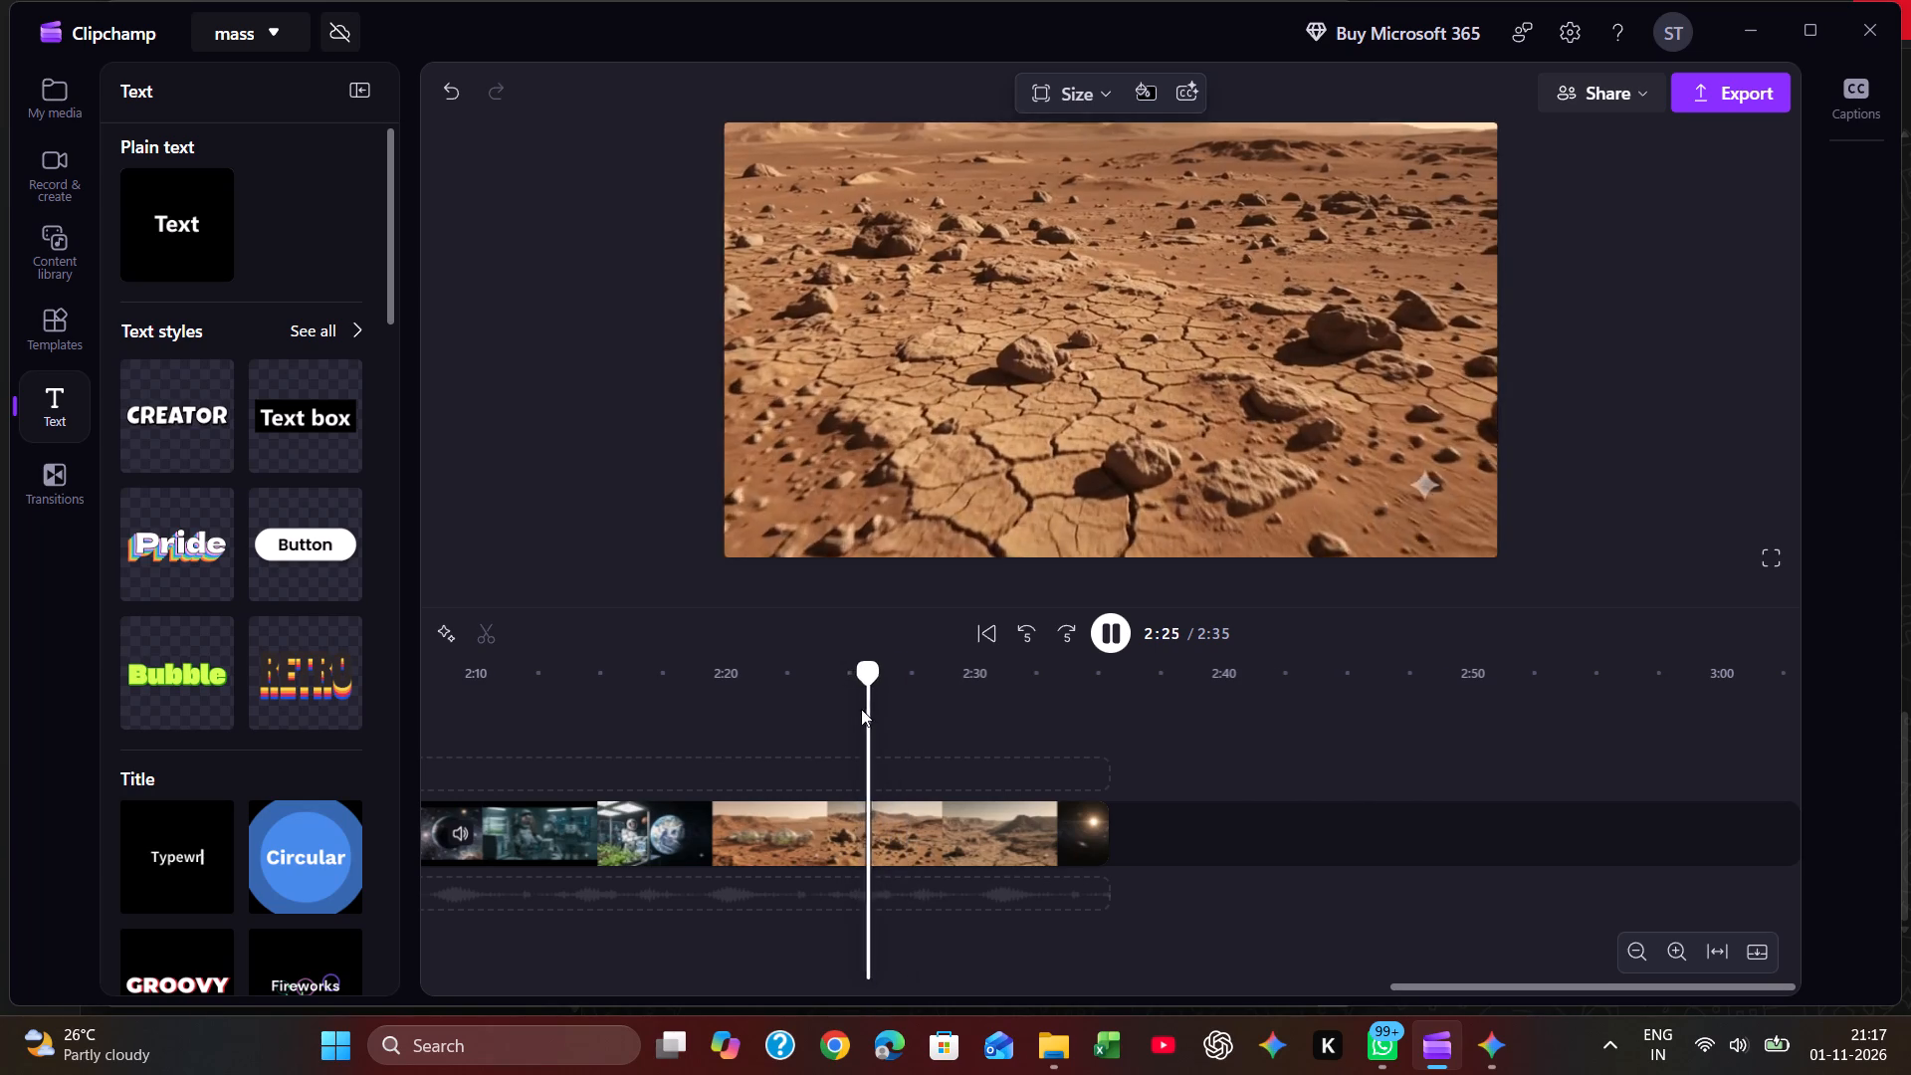
{"action": "key", "text": "space"}
{"action": "left_click", "coordinate": [861, 709]}
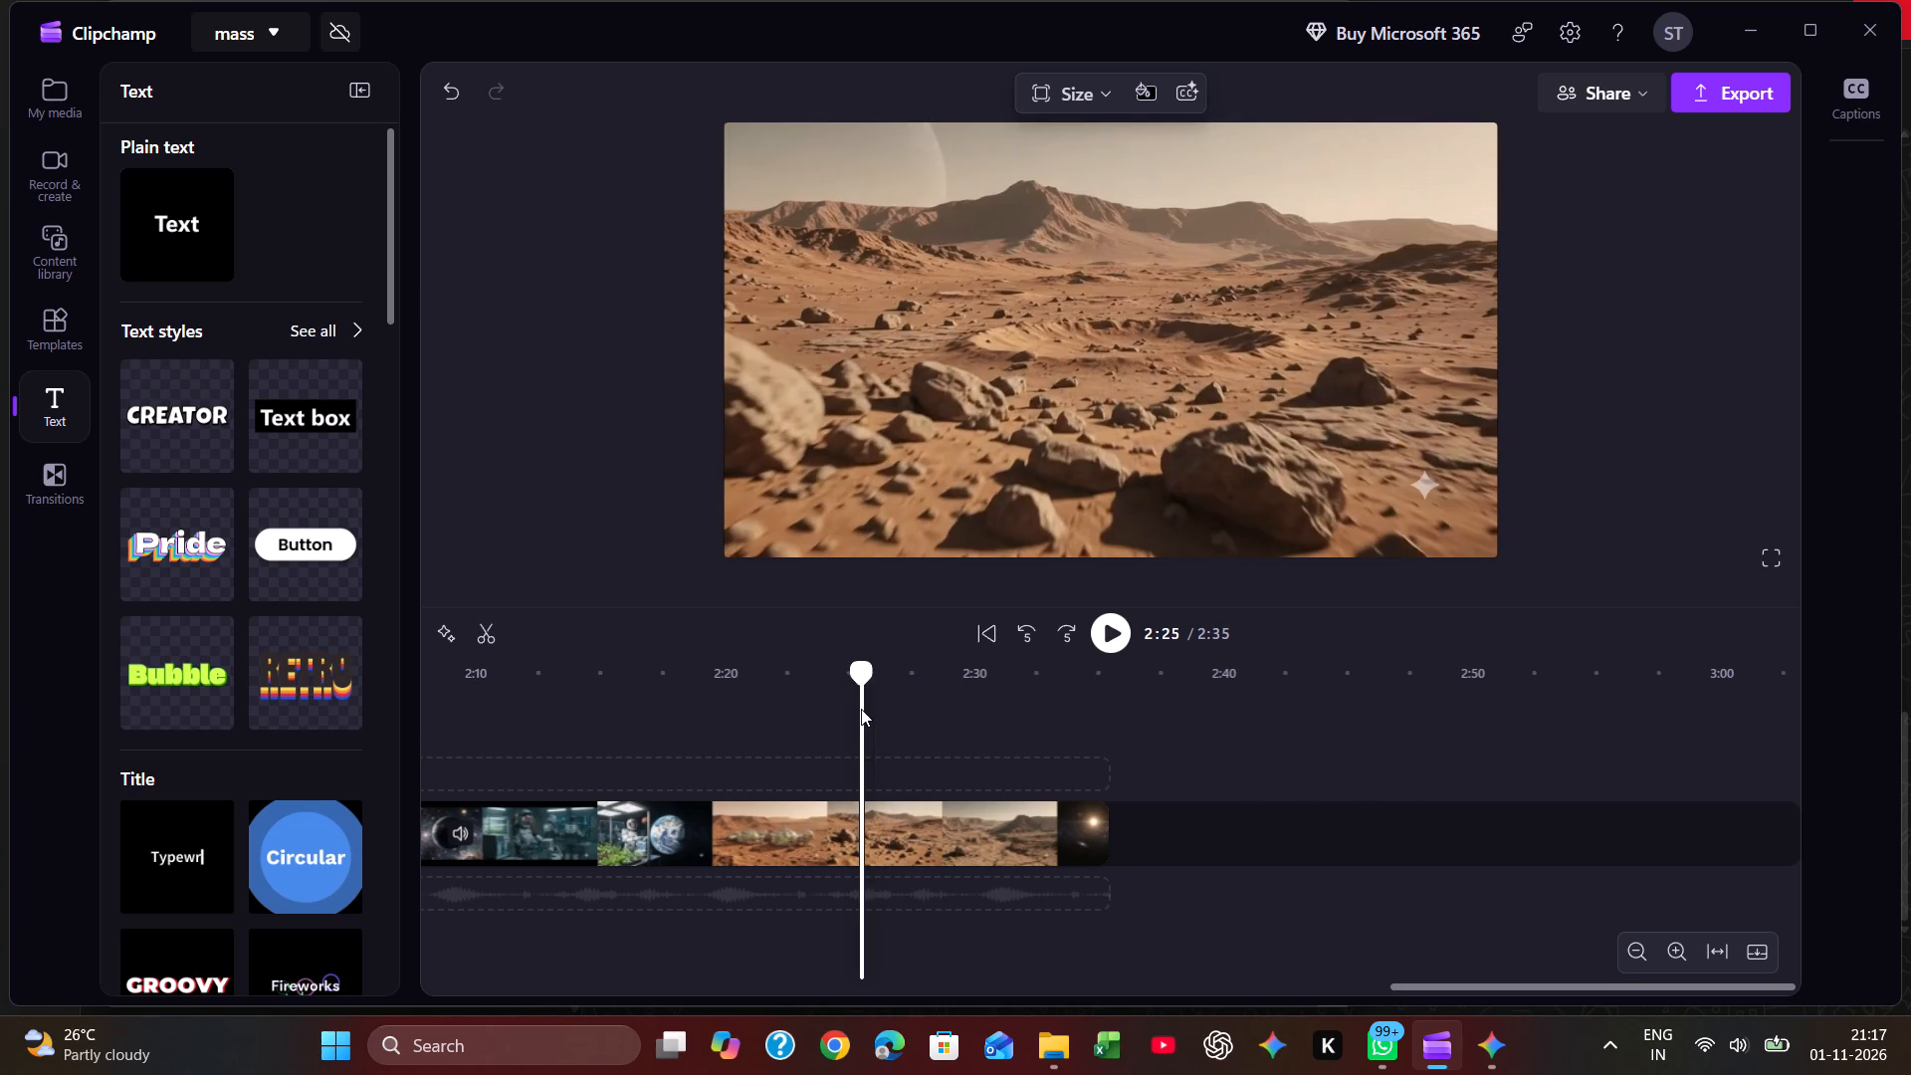
{"action": "left_click", "coordinate": [496, 629]}
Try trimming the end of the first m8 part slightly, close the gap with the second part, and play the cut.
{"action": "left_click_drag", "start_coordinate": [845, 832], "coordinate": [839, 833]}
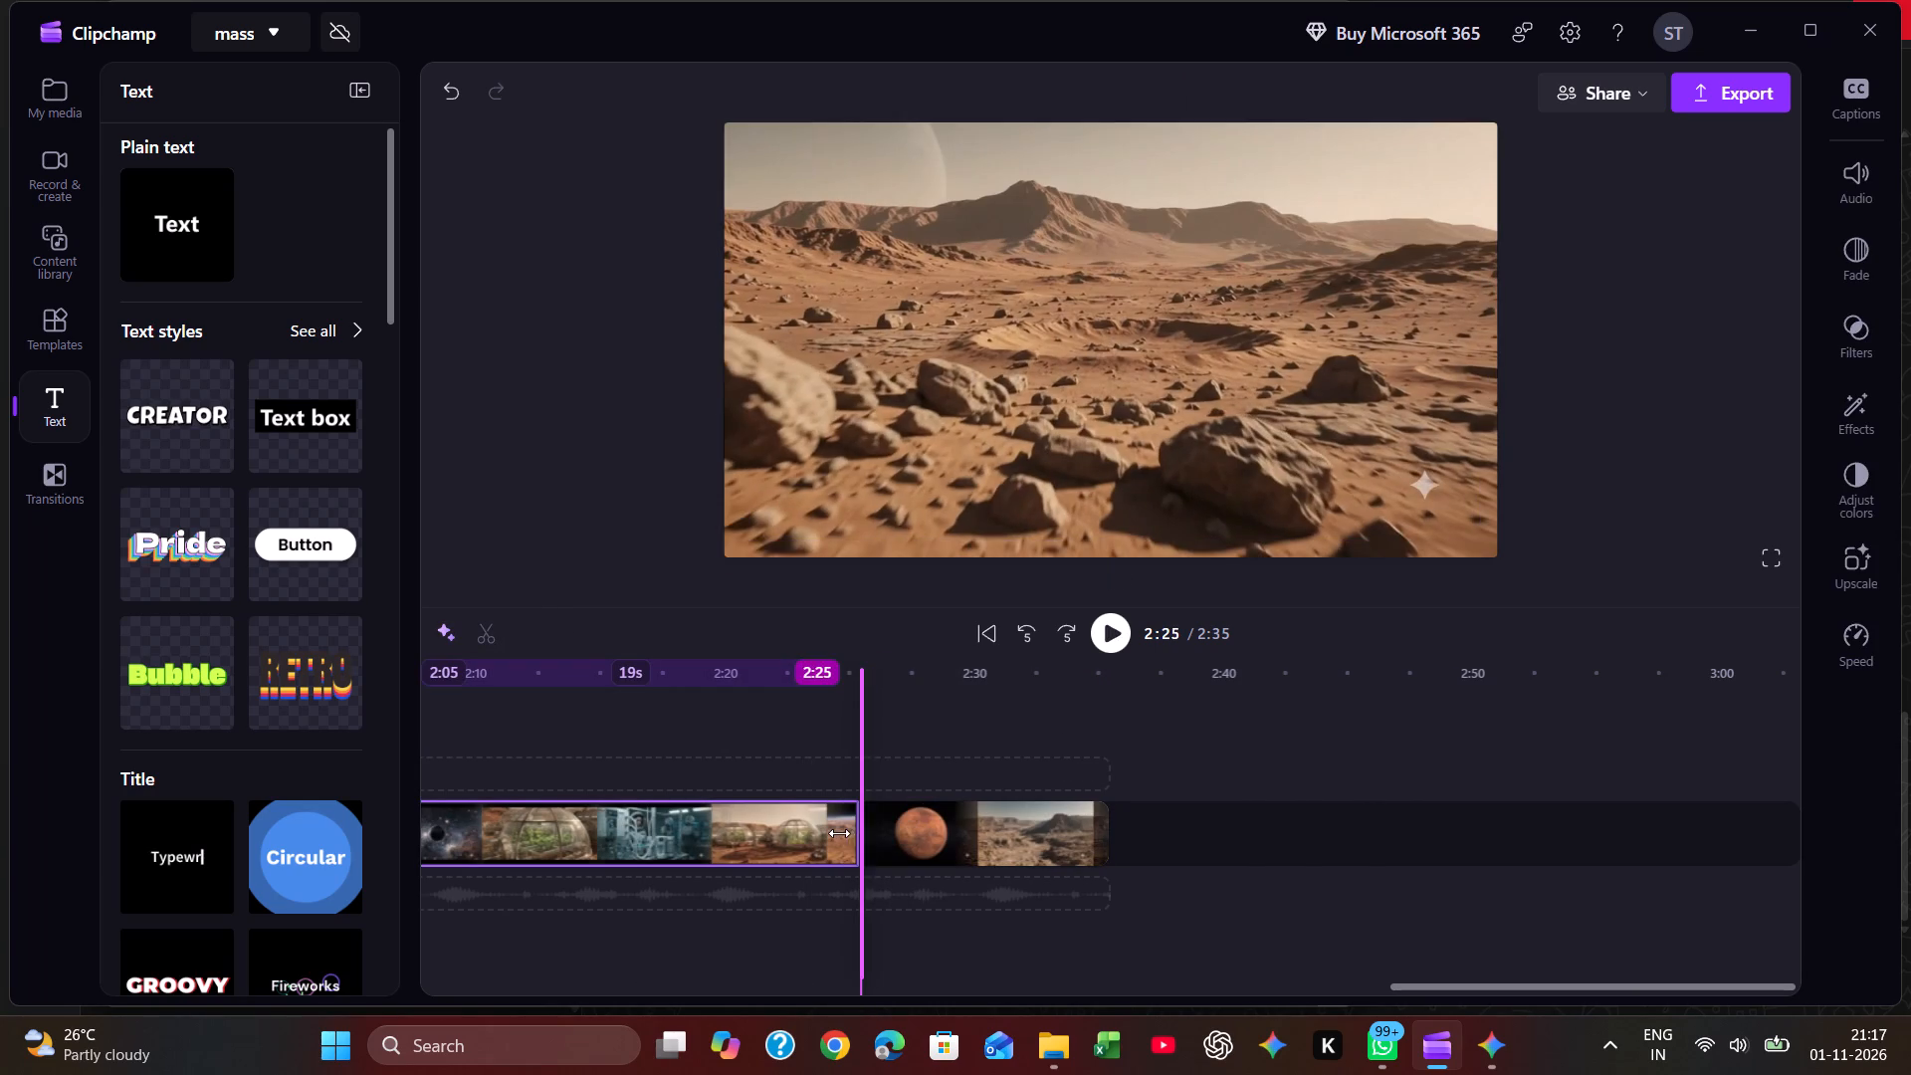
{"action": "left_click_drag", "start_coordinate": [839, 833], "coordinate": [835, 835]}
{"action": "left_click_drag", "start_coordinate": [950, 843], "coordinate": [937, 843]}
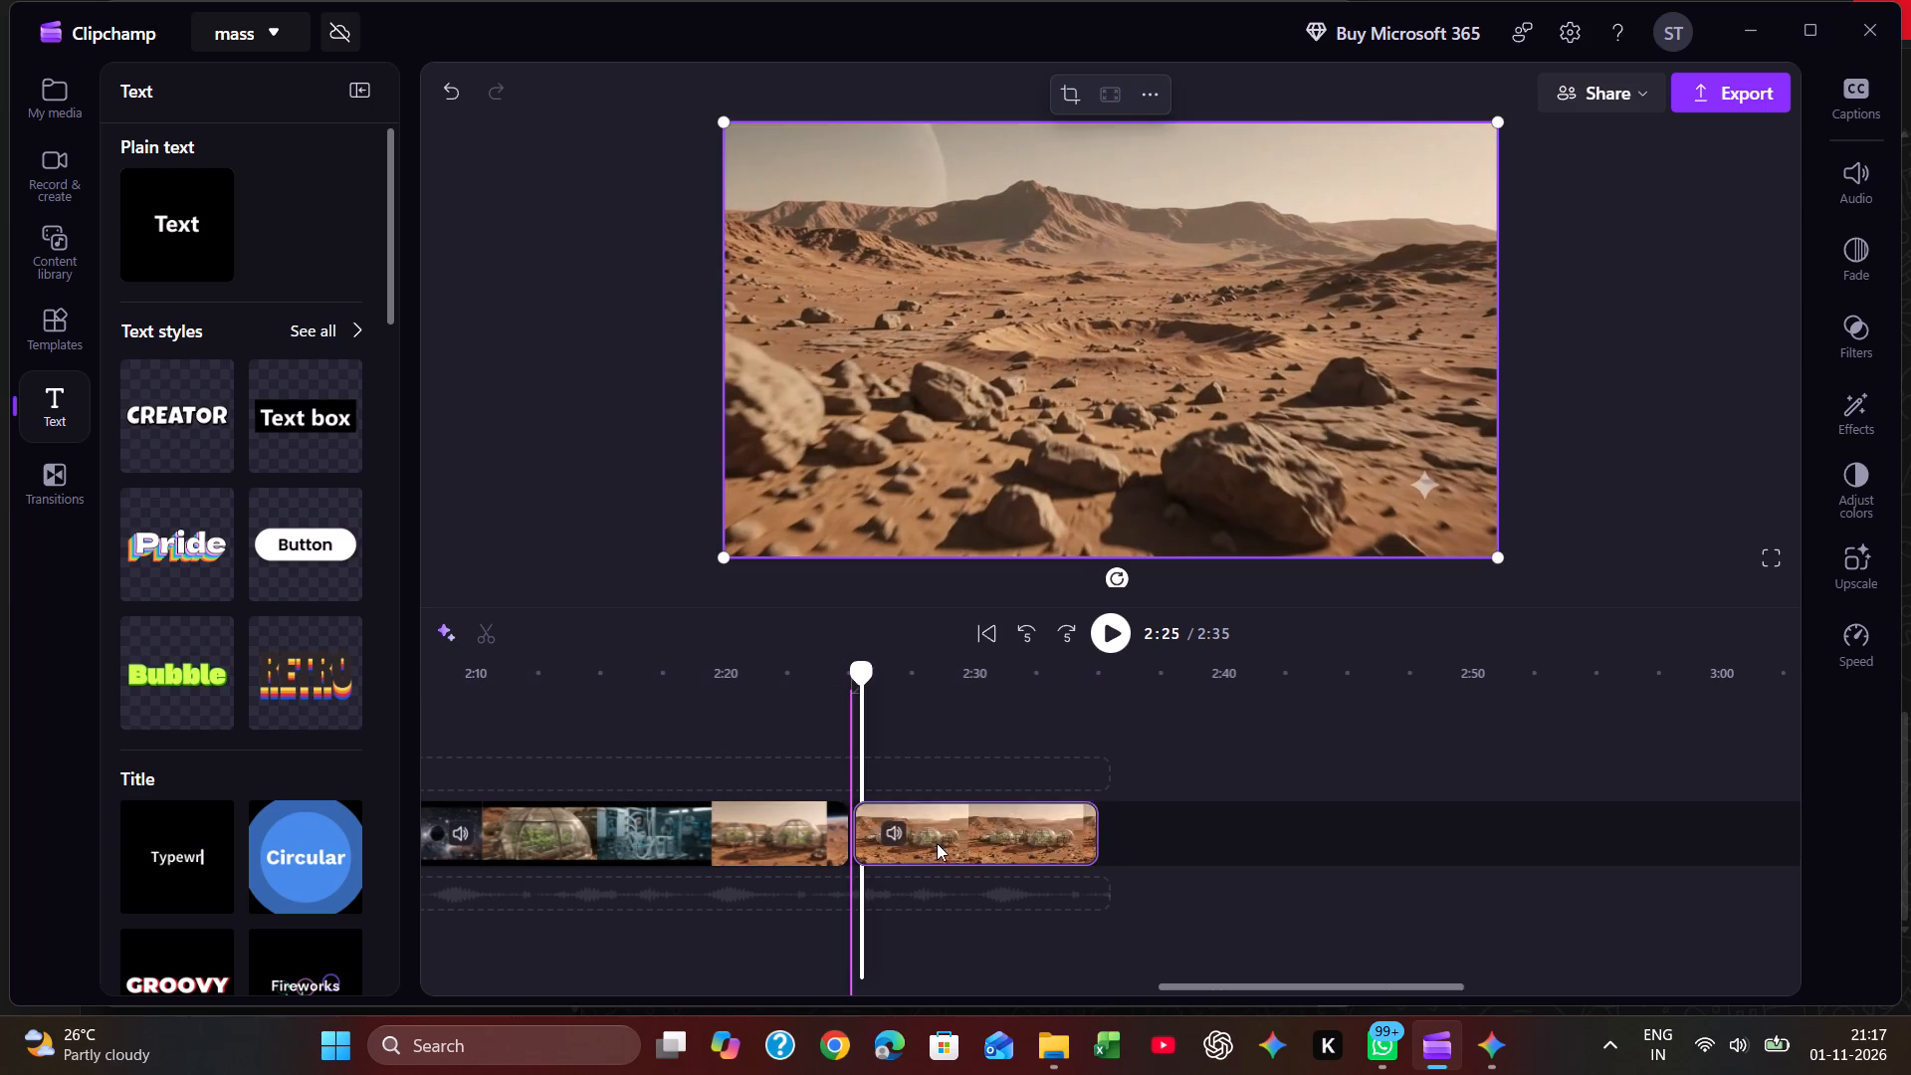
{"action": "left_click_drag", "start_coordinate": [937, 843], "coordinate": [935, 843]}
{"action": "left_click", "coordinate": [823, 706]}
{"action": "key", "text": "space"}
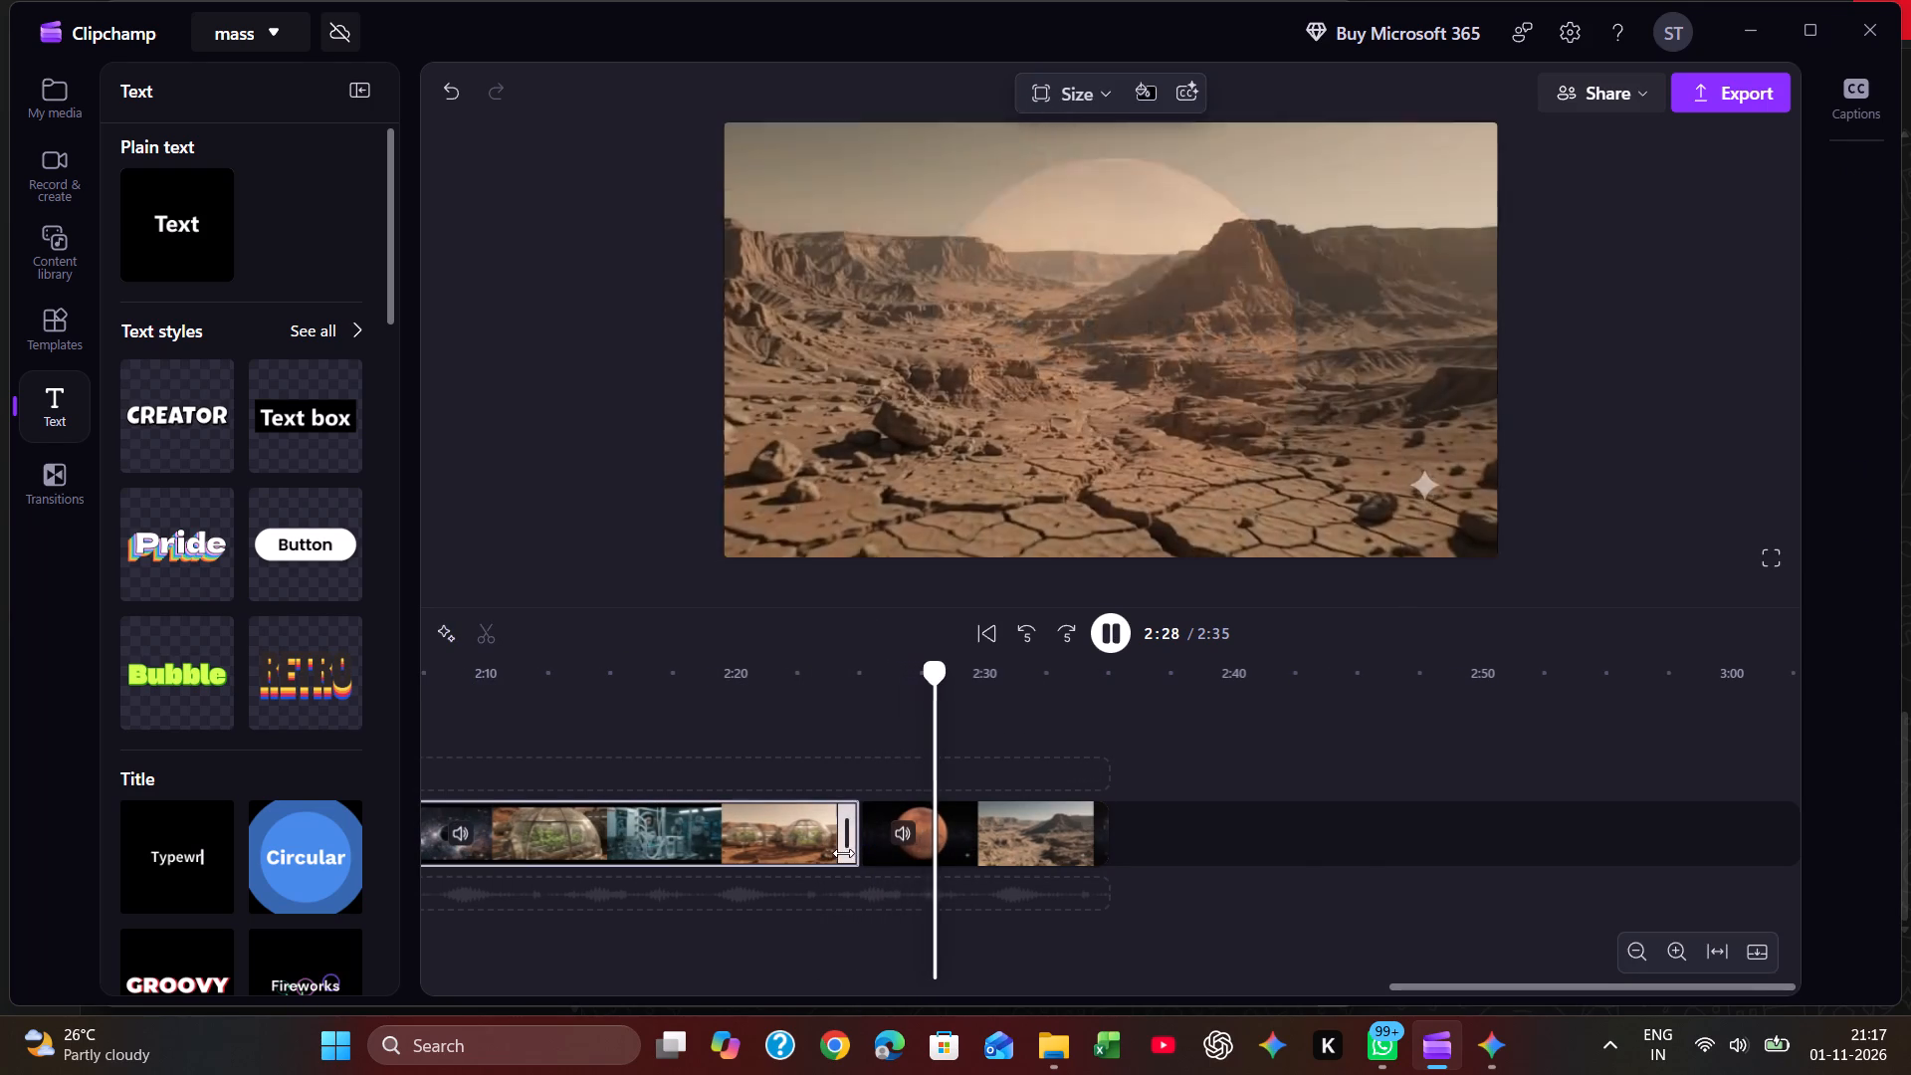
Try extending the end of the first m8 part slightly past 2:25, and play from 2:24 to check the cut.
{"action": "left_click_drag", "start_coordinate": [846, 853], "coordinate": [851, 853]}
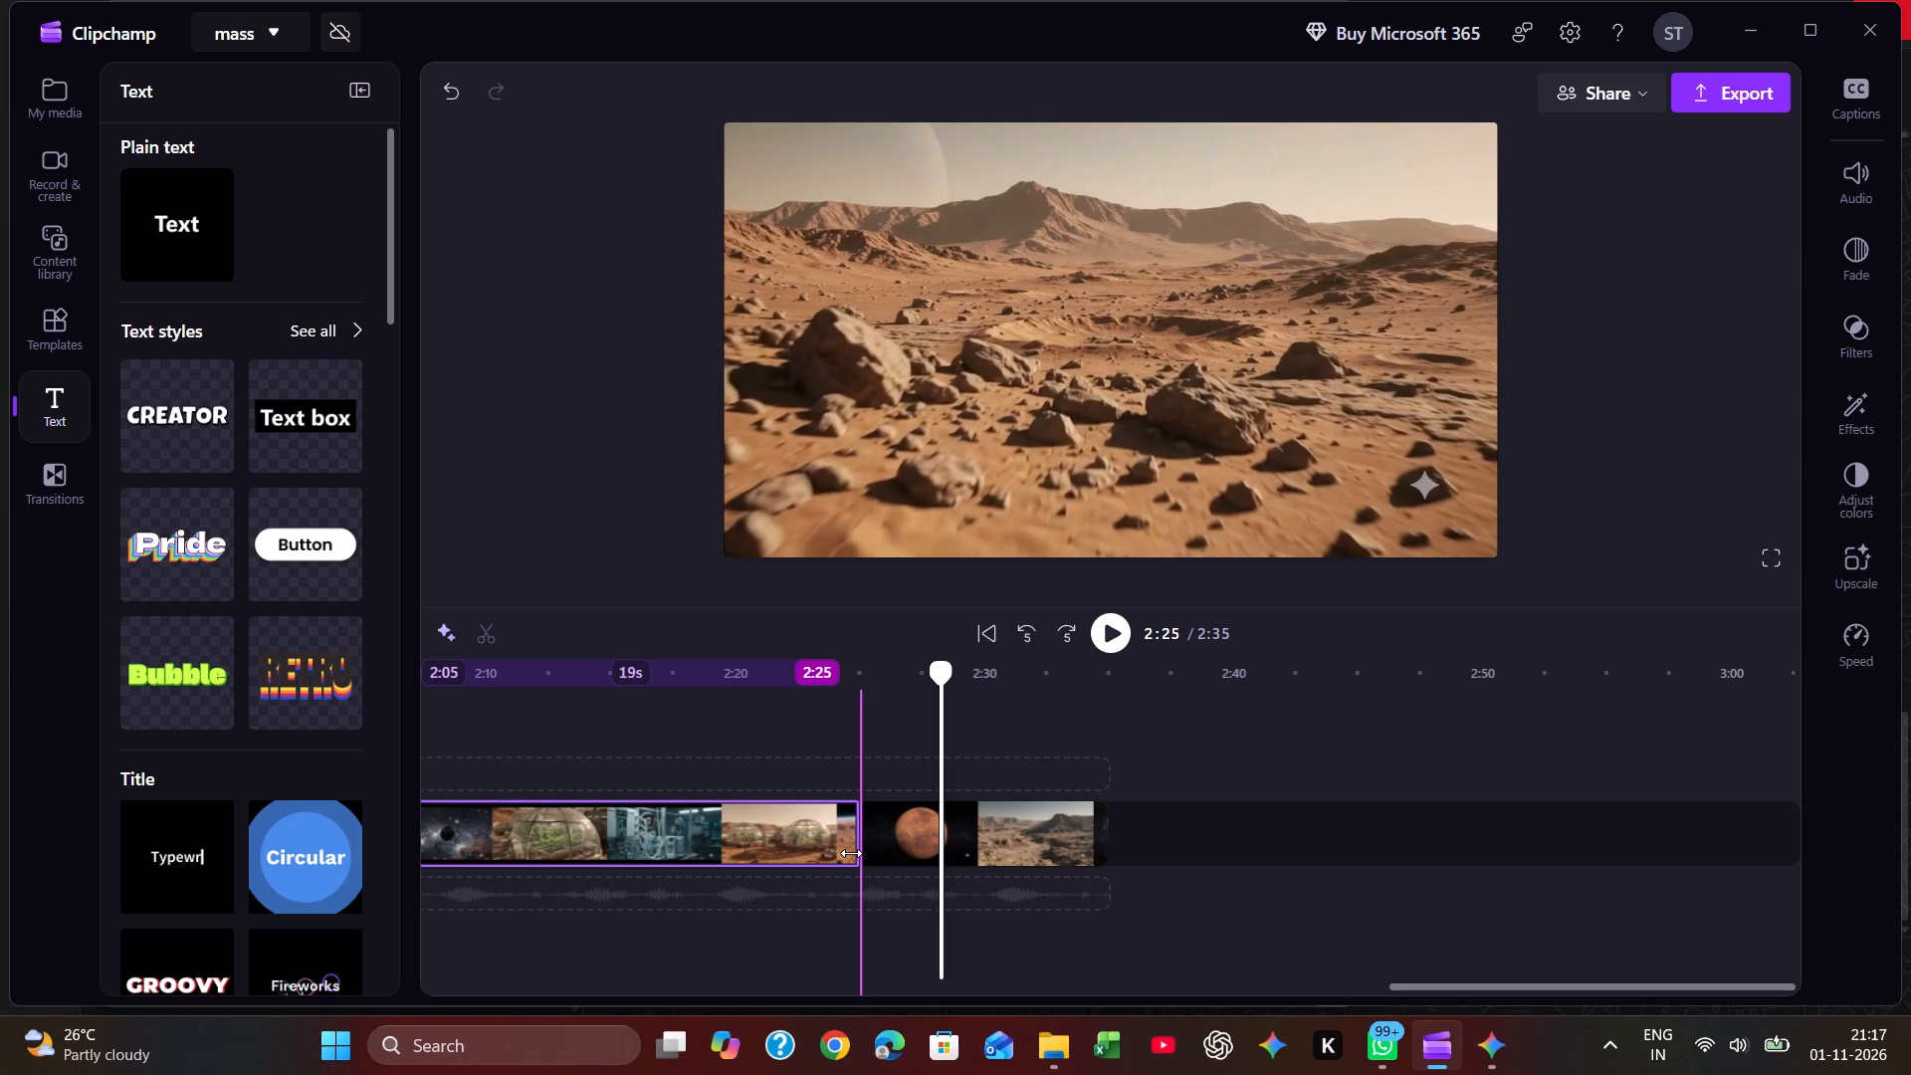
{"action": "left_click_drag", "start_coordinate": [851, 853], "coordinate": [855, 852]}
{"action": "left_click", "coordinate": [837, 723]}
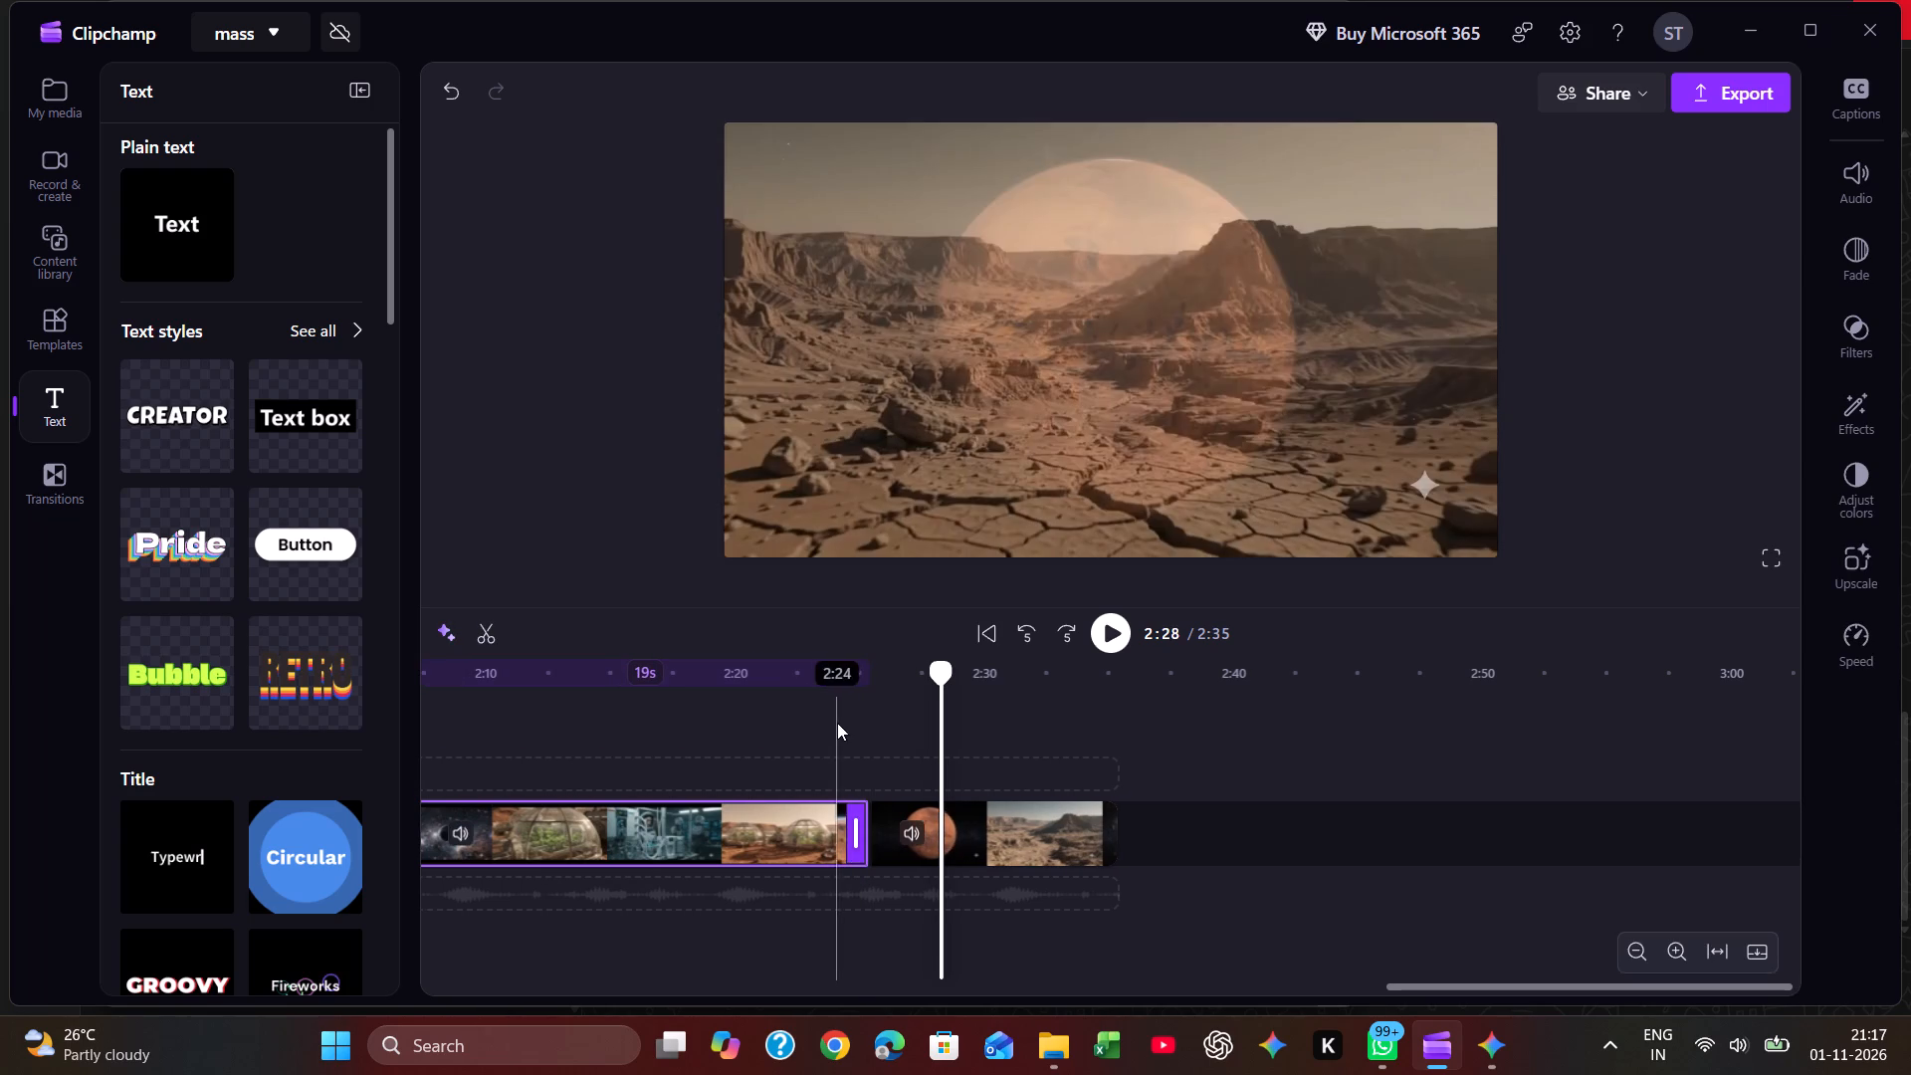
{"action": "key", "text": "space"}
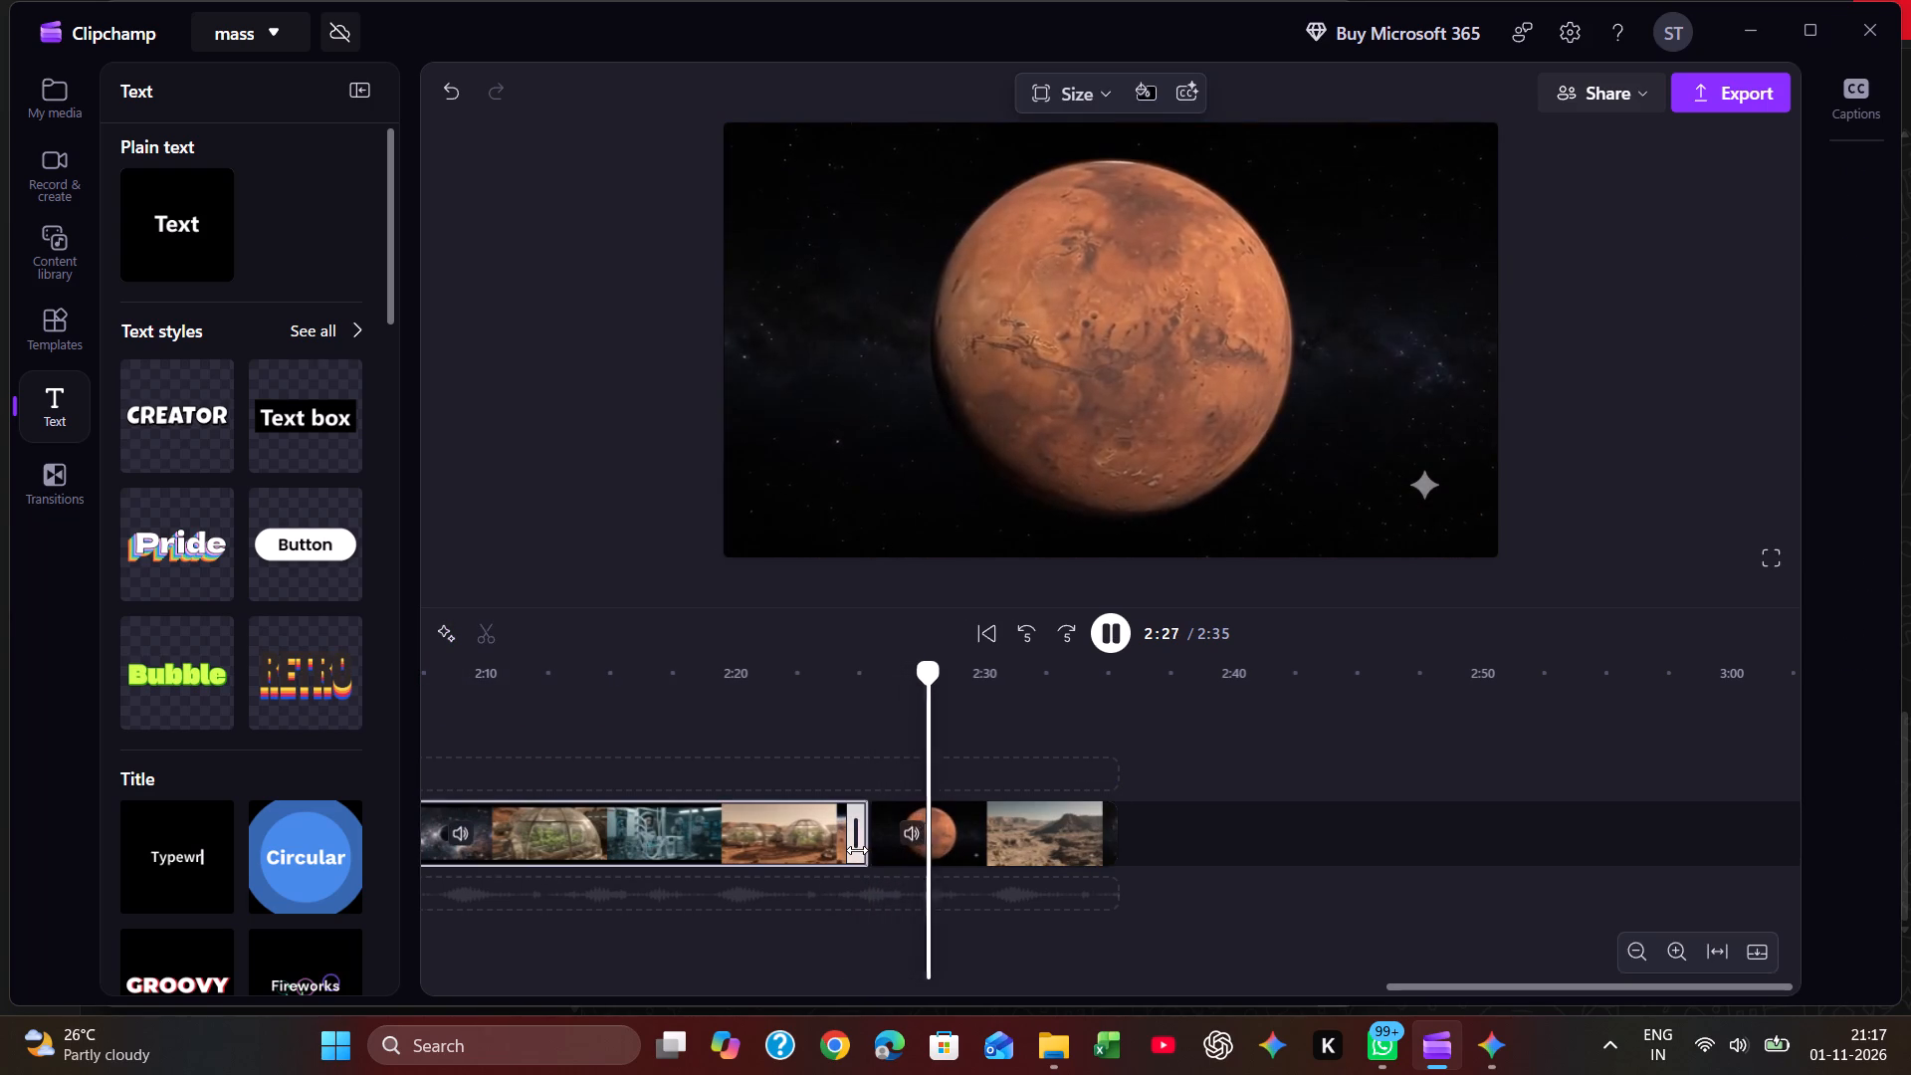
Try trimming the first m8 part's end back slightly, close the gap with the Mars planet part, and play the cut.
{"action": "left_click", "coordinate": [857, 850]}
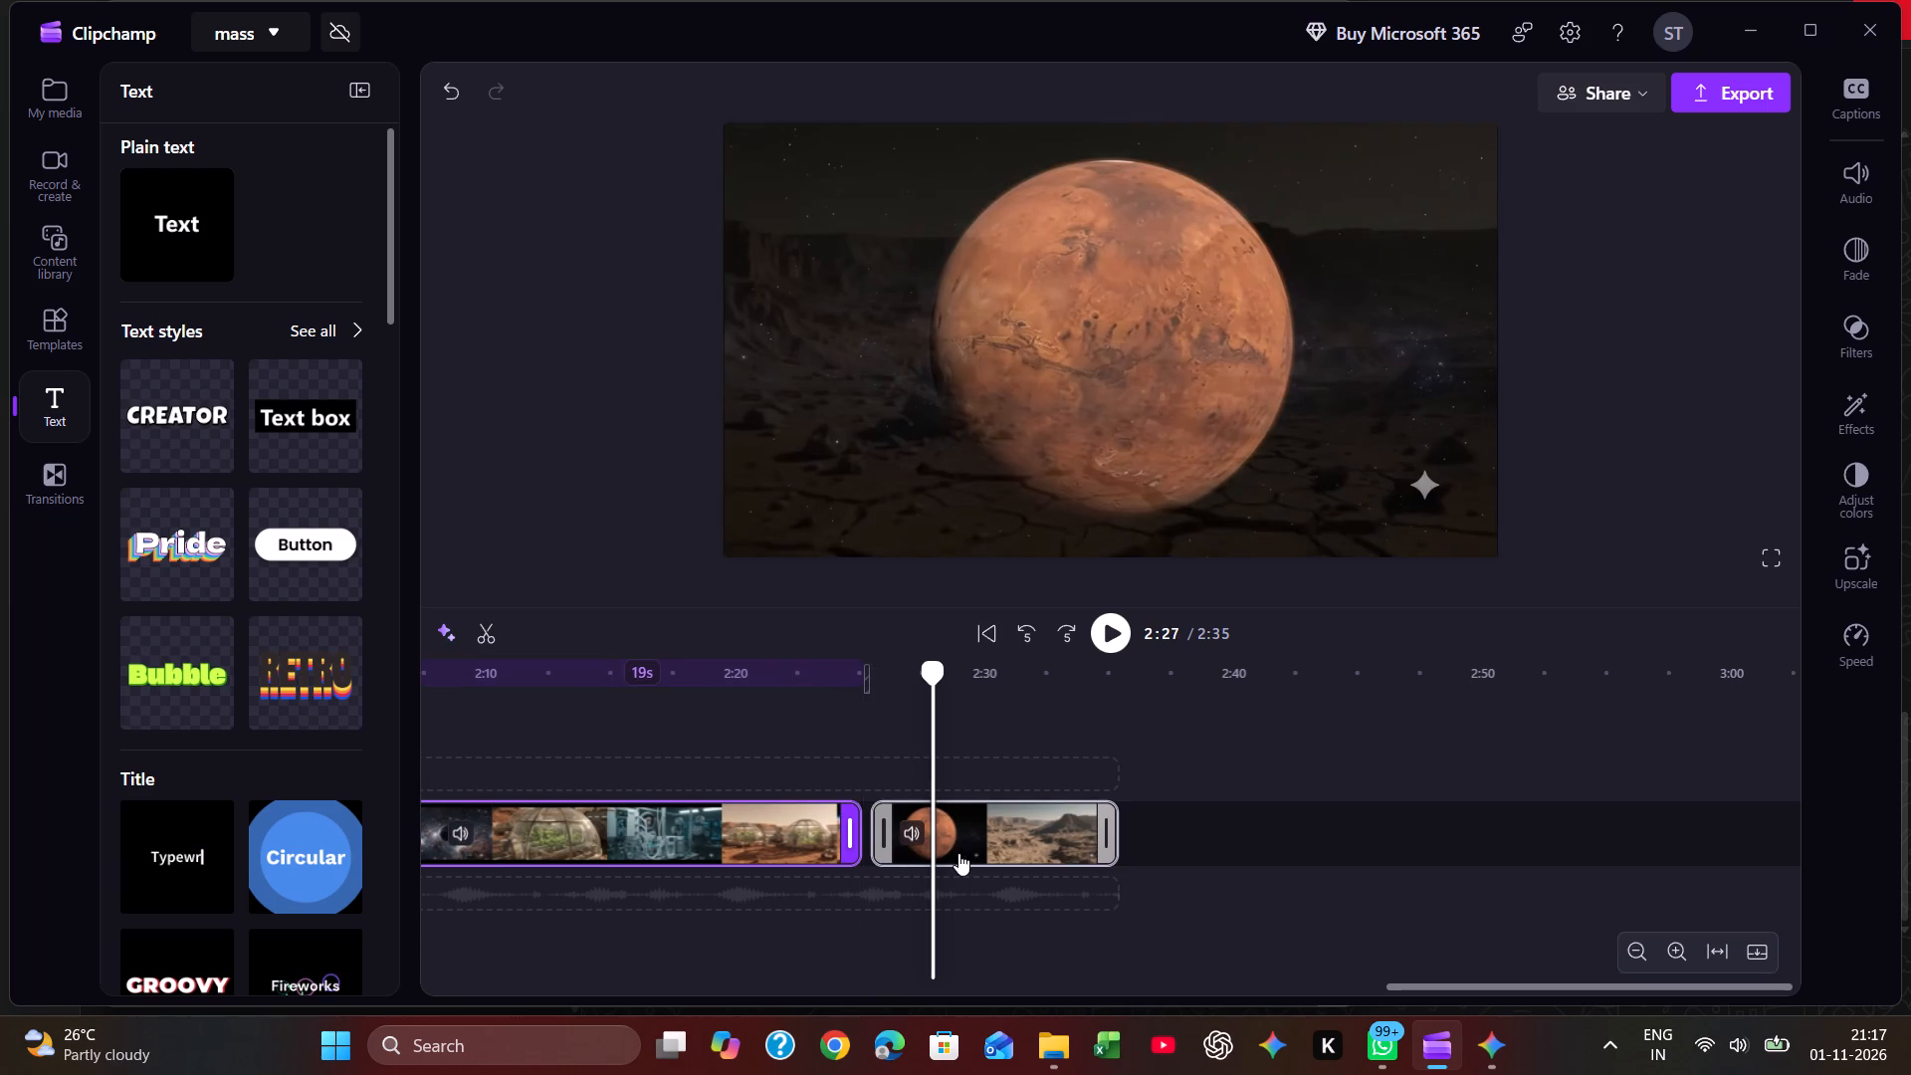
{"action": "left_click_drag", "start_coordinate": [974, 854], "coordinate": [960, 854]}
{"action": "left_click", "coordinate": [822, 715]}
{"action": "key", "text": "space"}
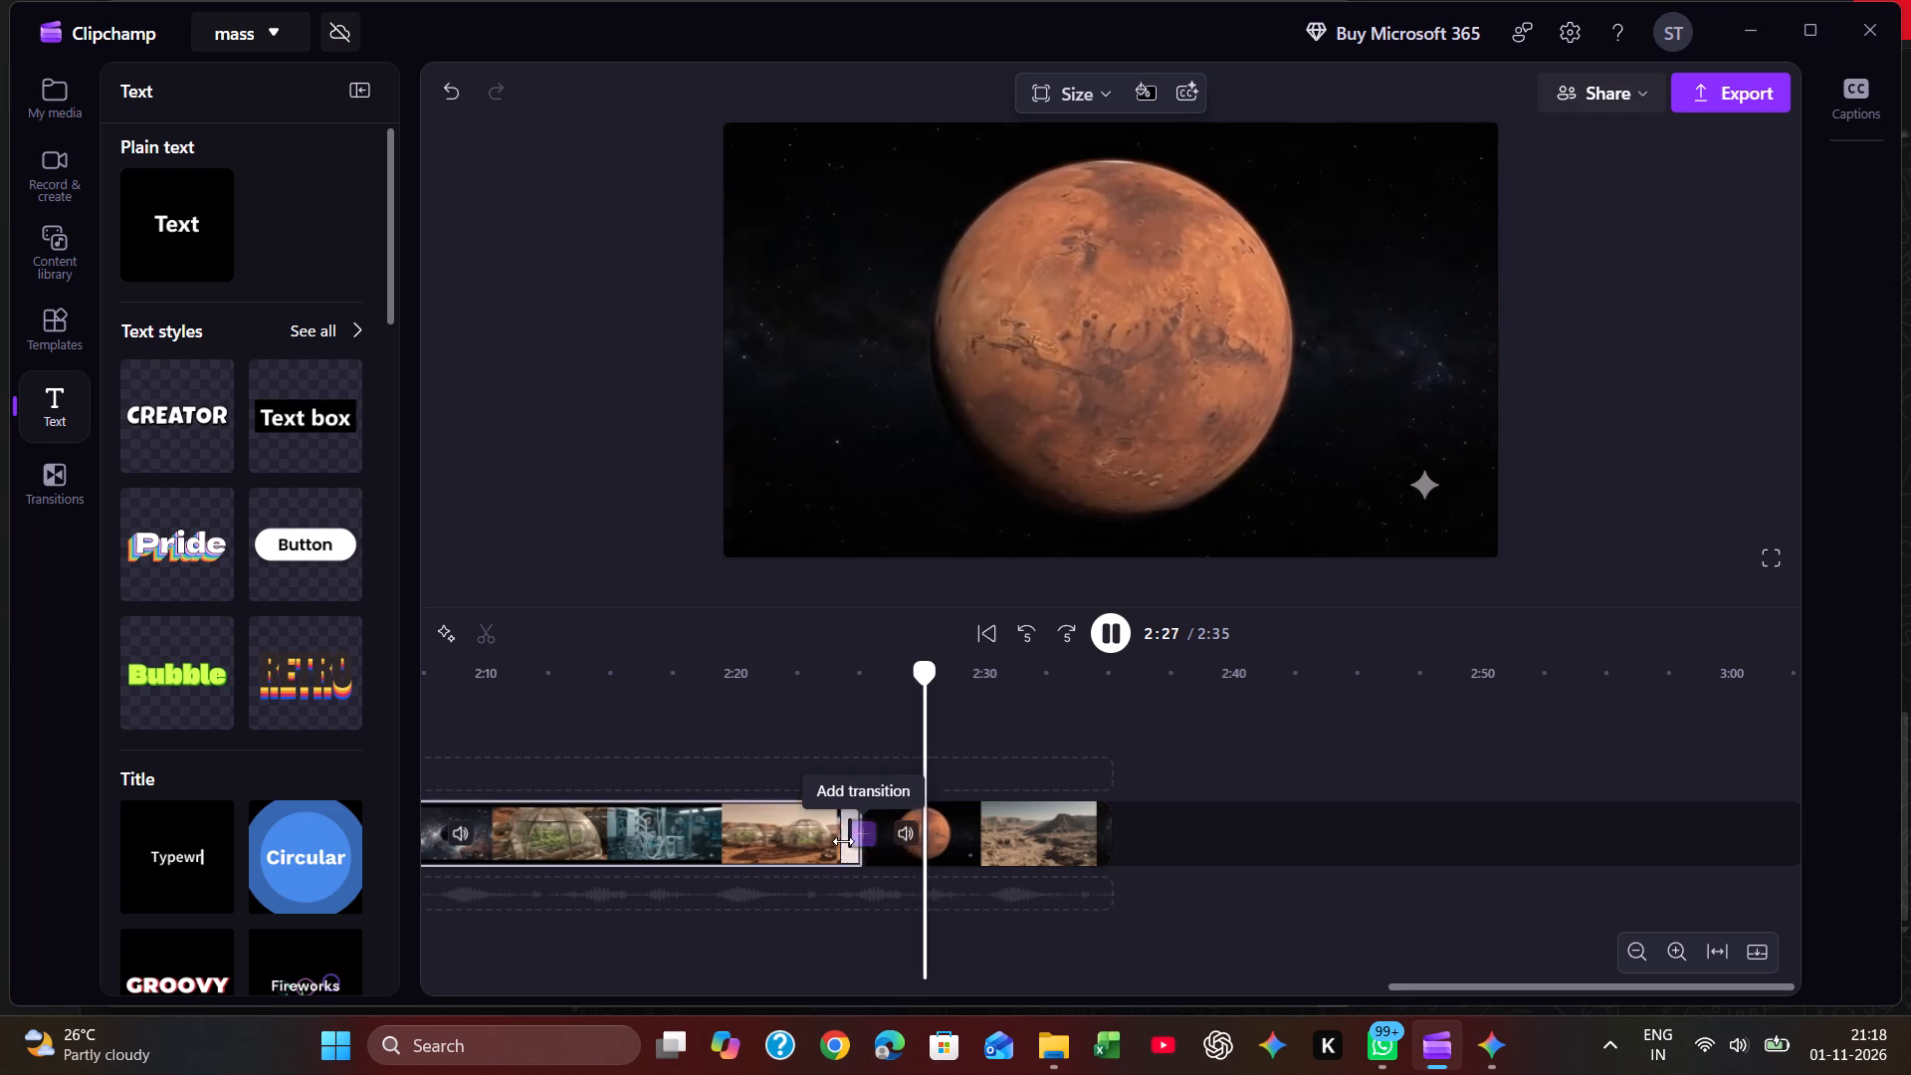
Extend the end of the first m8 part to about 2:27, before the Mars planet part, and return to about 2:23.
{"action": "left_click_drag", "start_coordinate": [851, 843], "coordinate": [856, 843]}
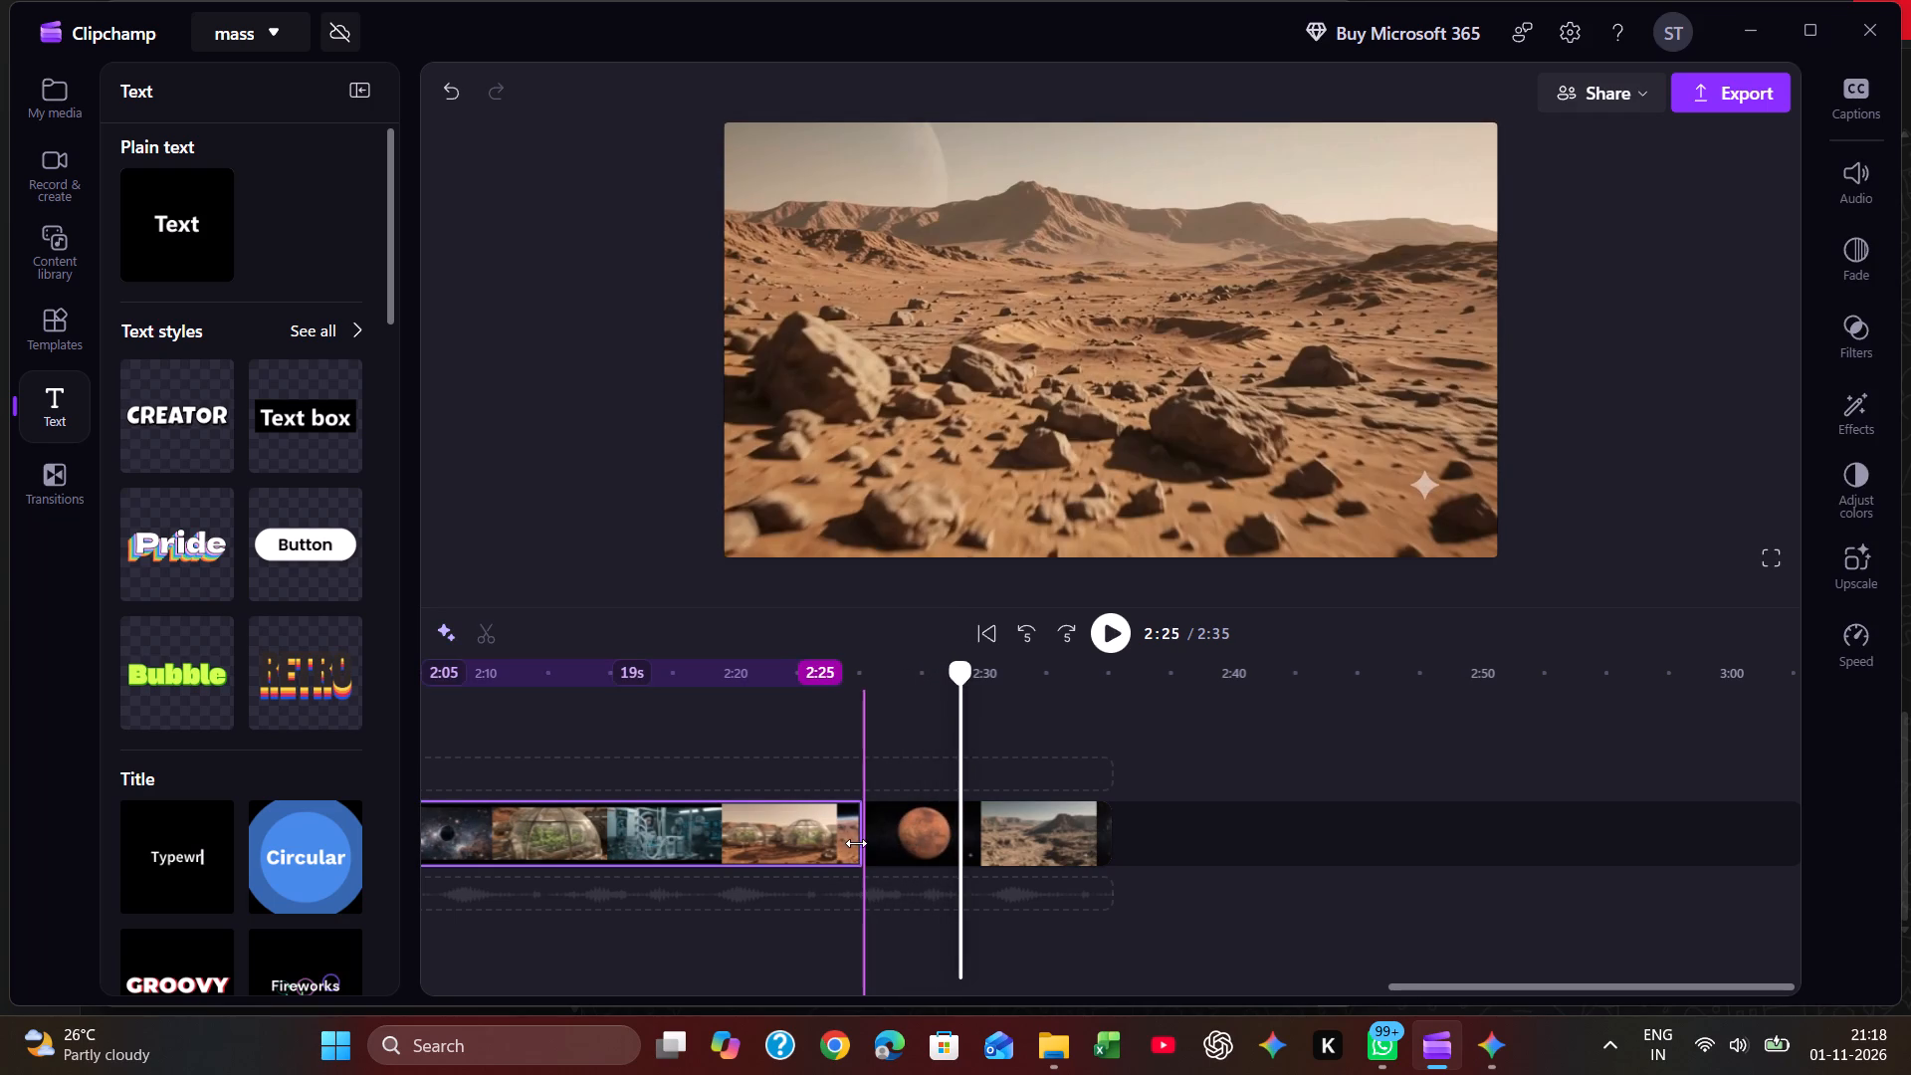
{"action": "left_click_drag", "start_coordinate": [856, 843], "coordinate": [955, 848]}
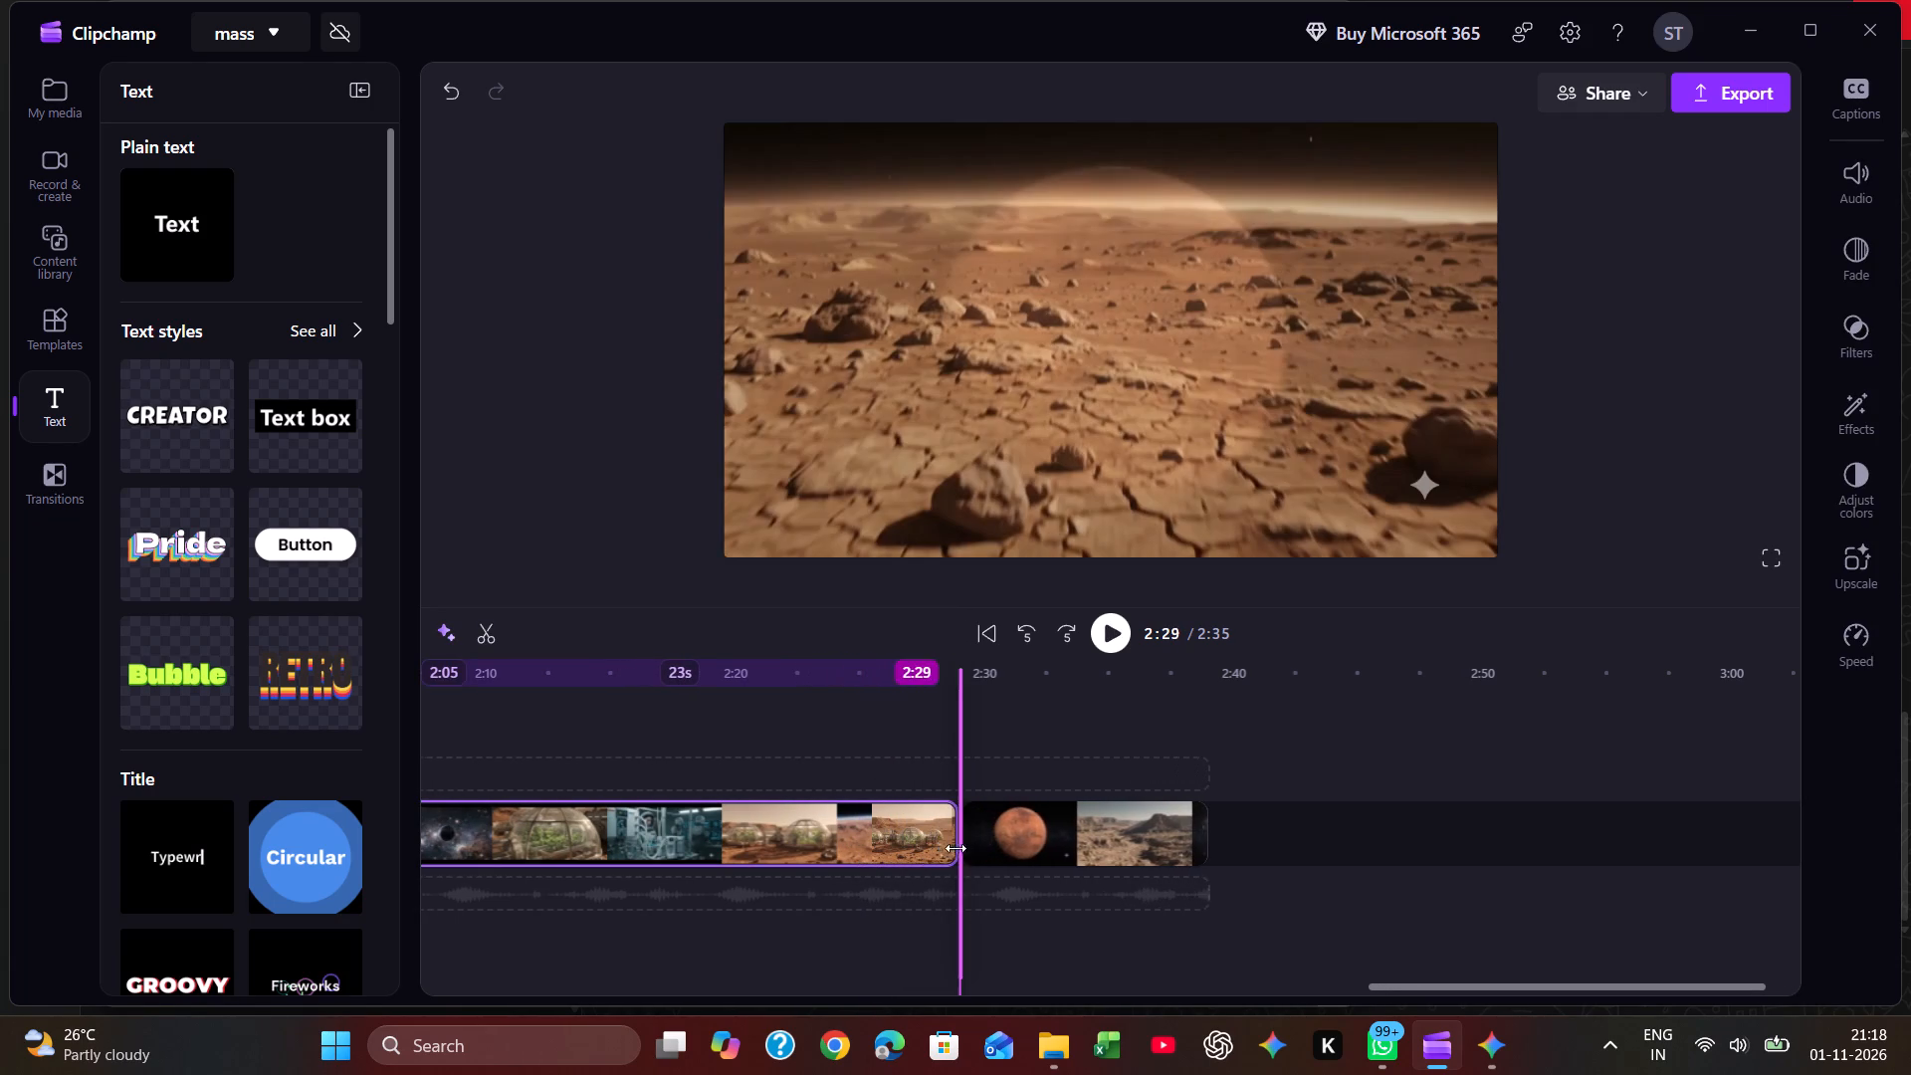
{"action": "left_click_drag", "start_coordinate": [955, 848], "coordinate": [967, 852]}
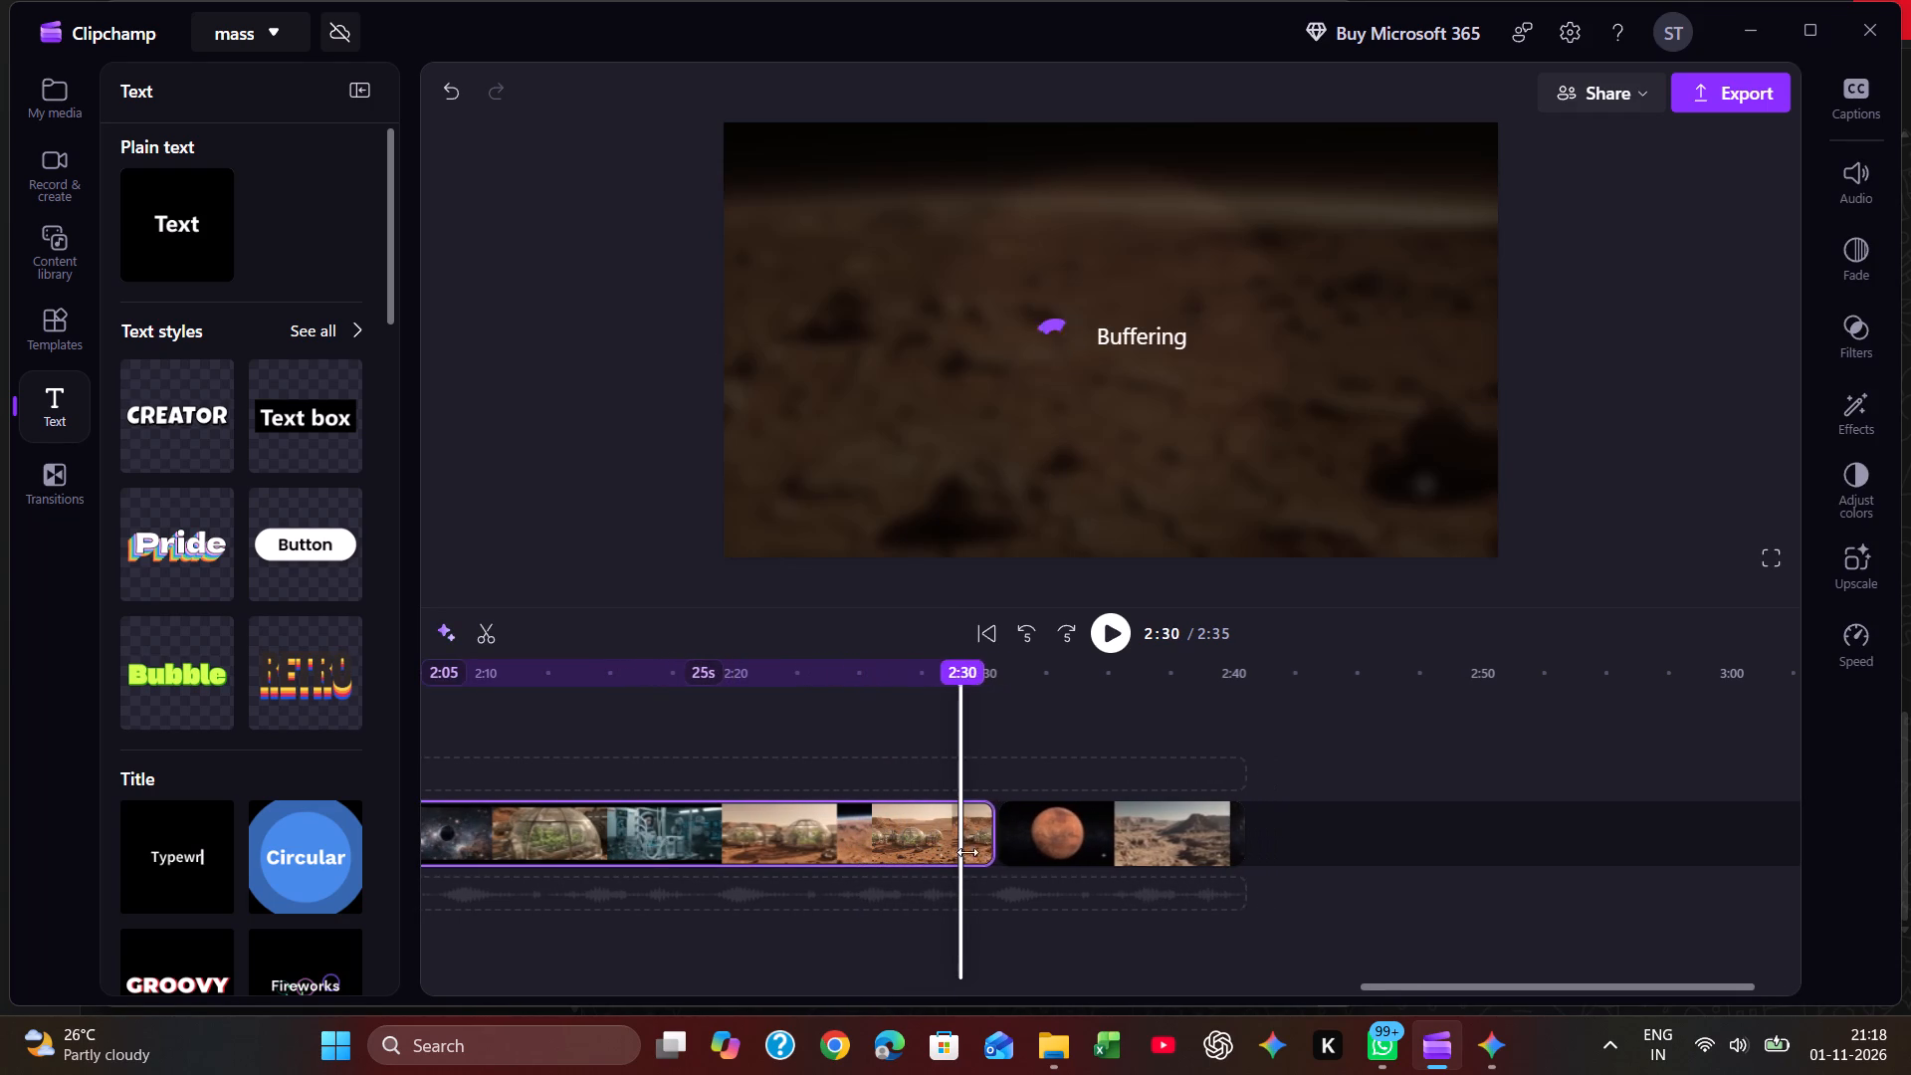
{"action": "left_click_drag", "start_coordinate": [967, 852], "coordinate": [899, 837]}
{"action": "left_click", "coordinate": [829, 716]}
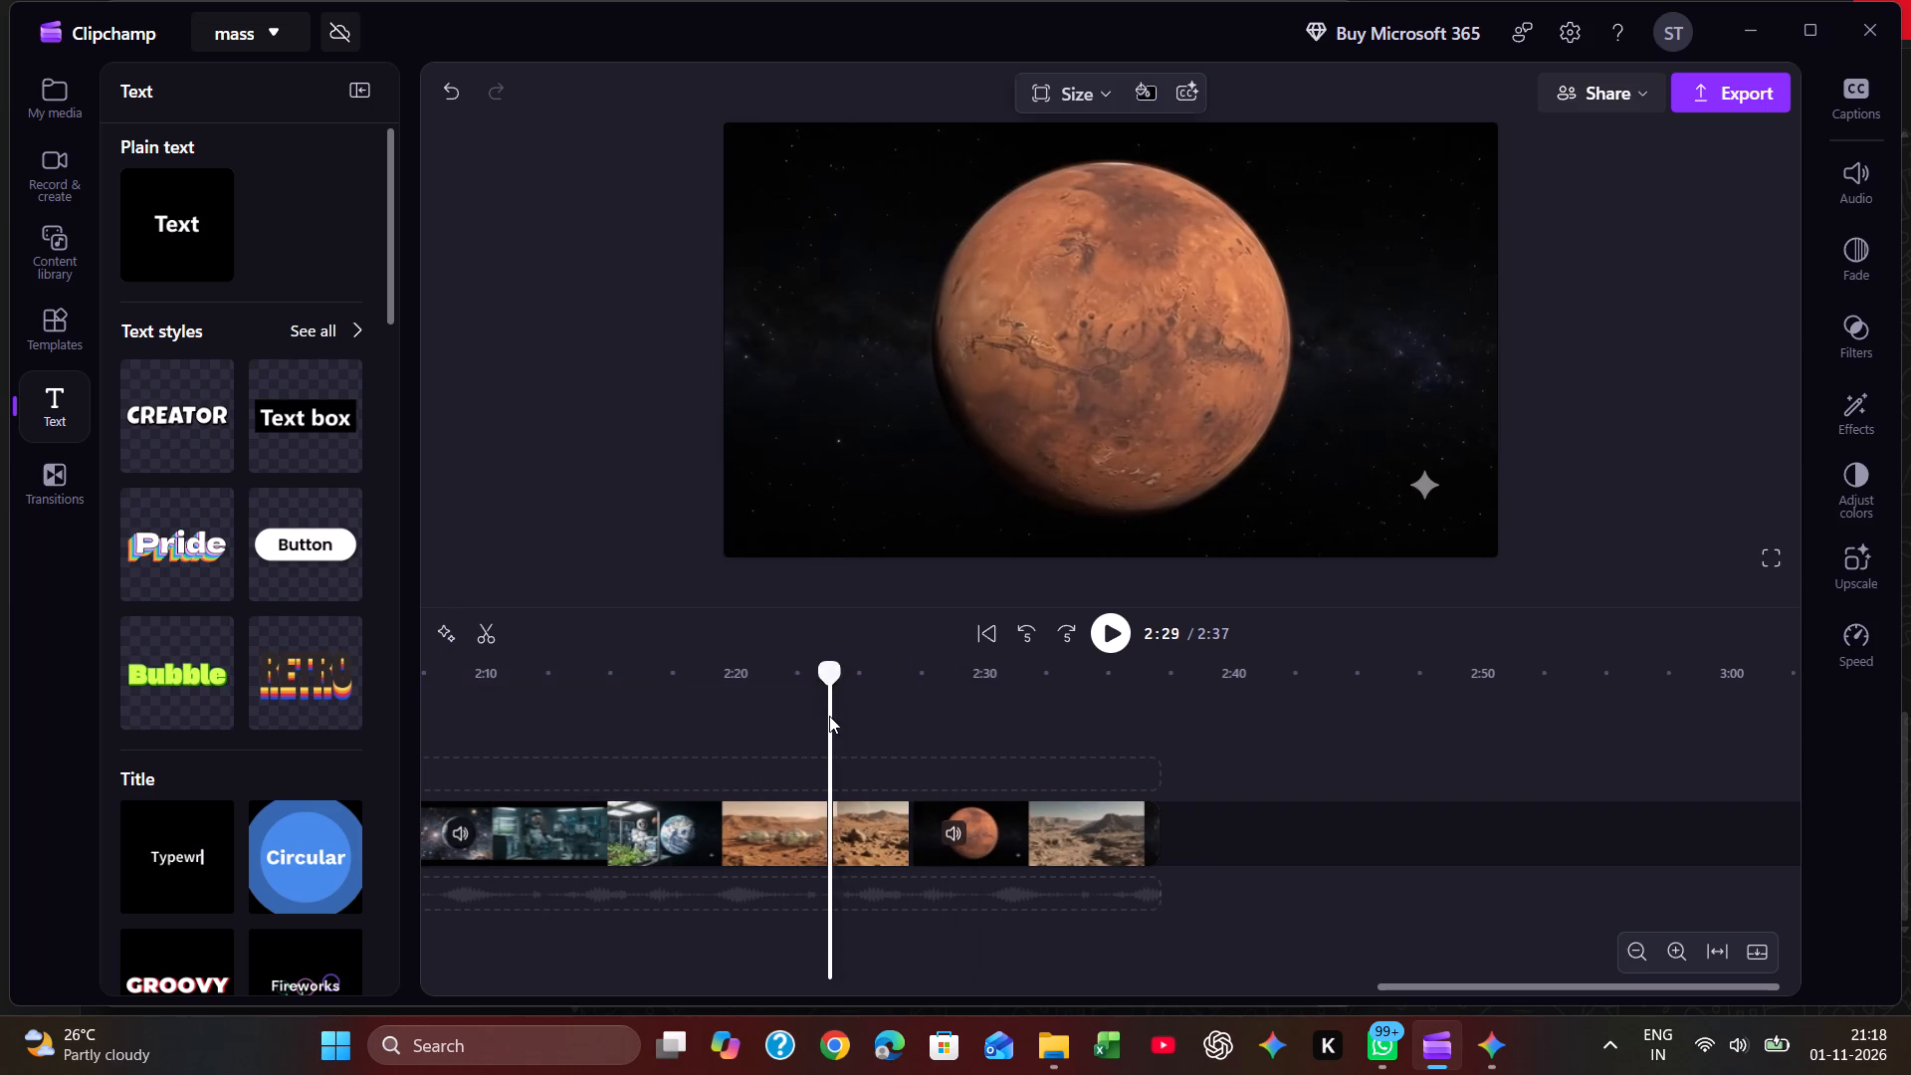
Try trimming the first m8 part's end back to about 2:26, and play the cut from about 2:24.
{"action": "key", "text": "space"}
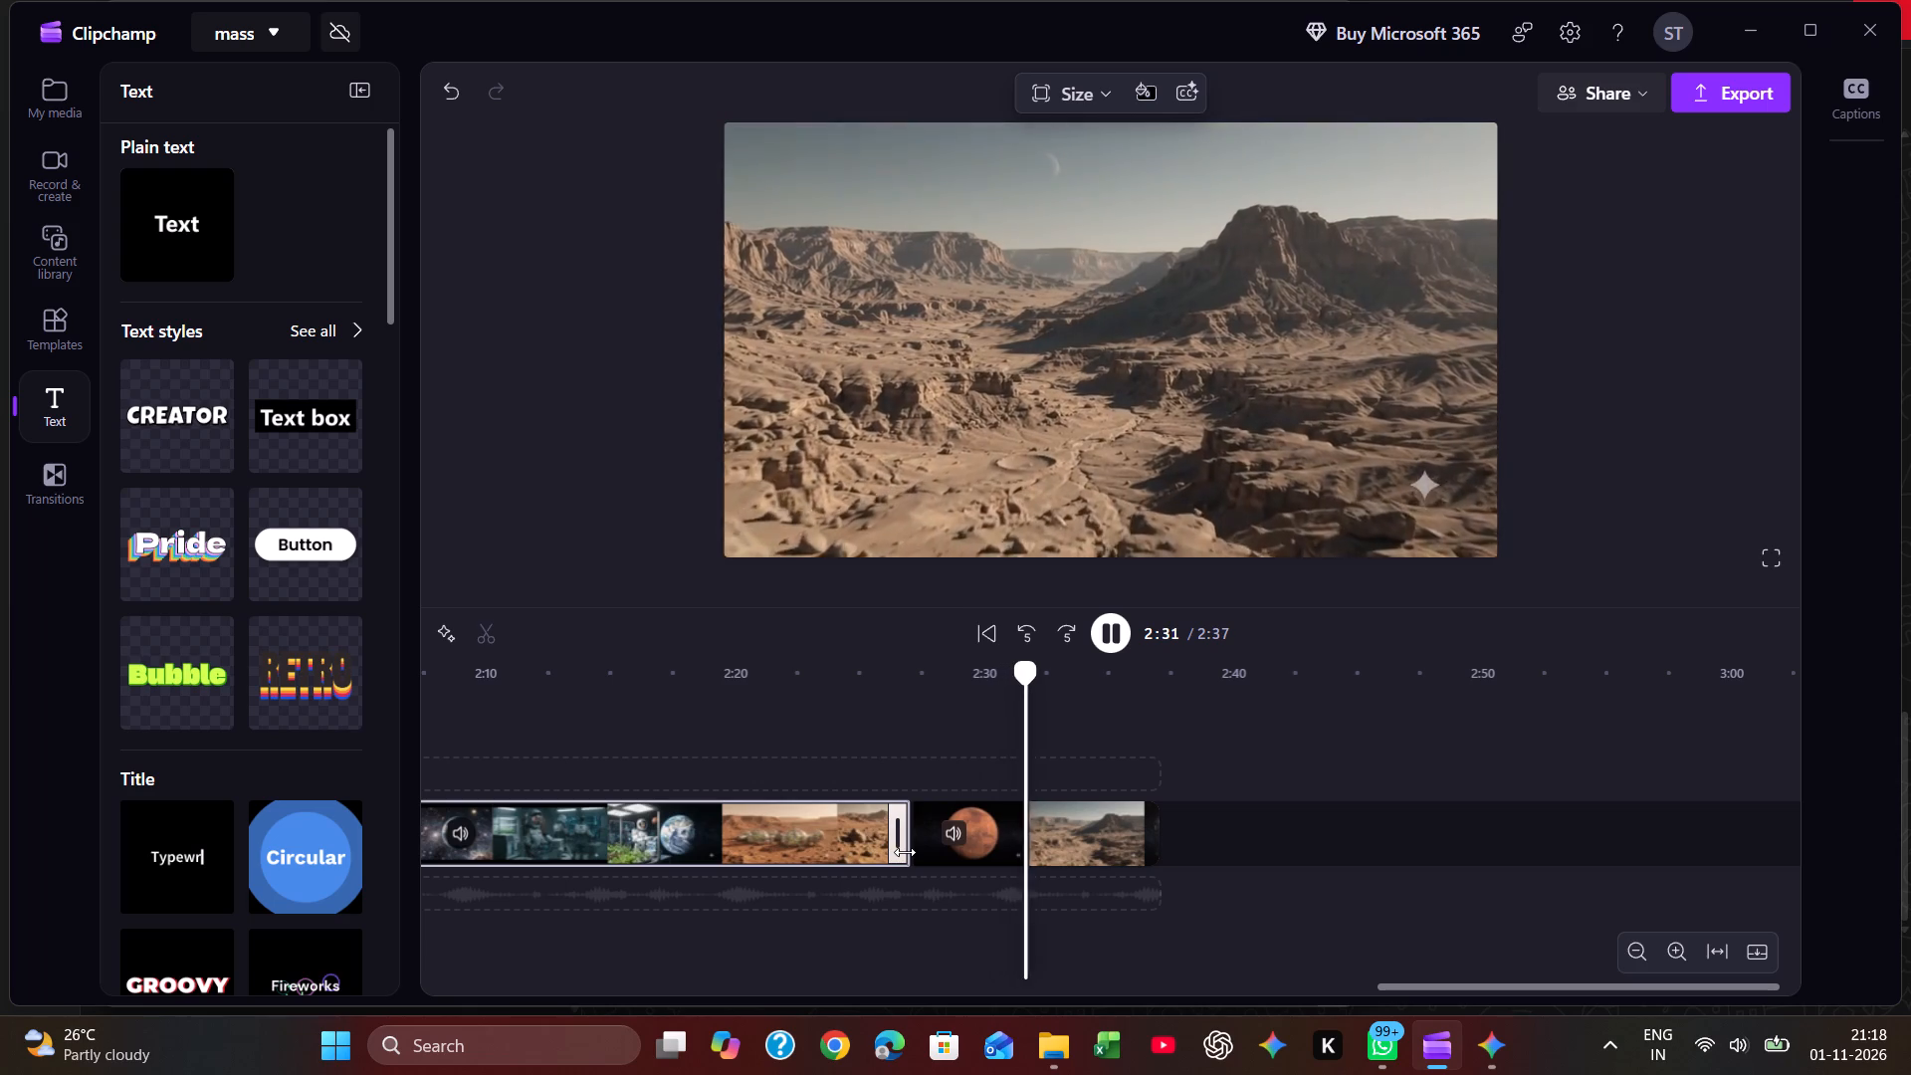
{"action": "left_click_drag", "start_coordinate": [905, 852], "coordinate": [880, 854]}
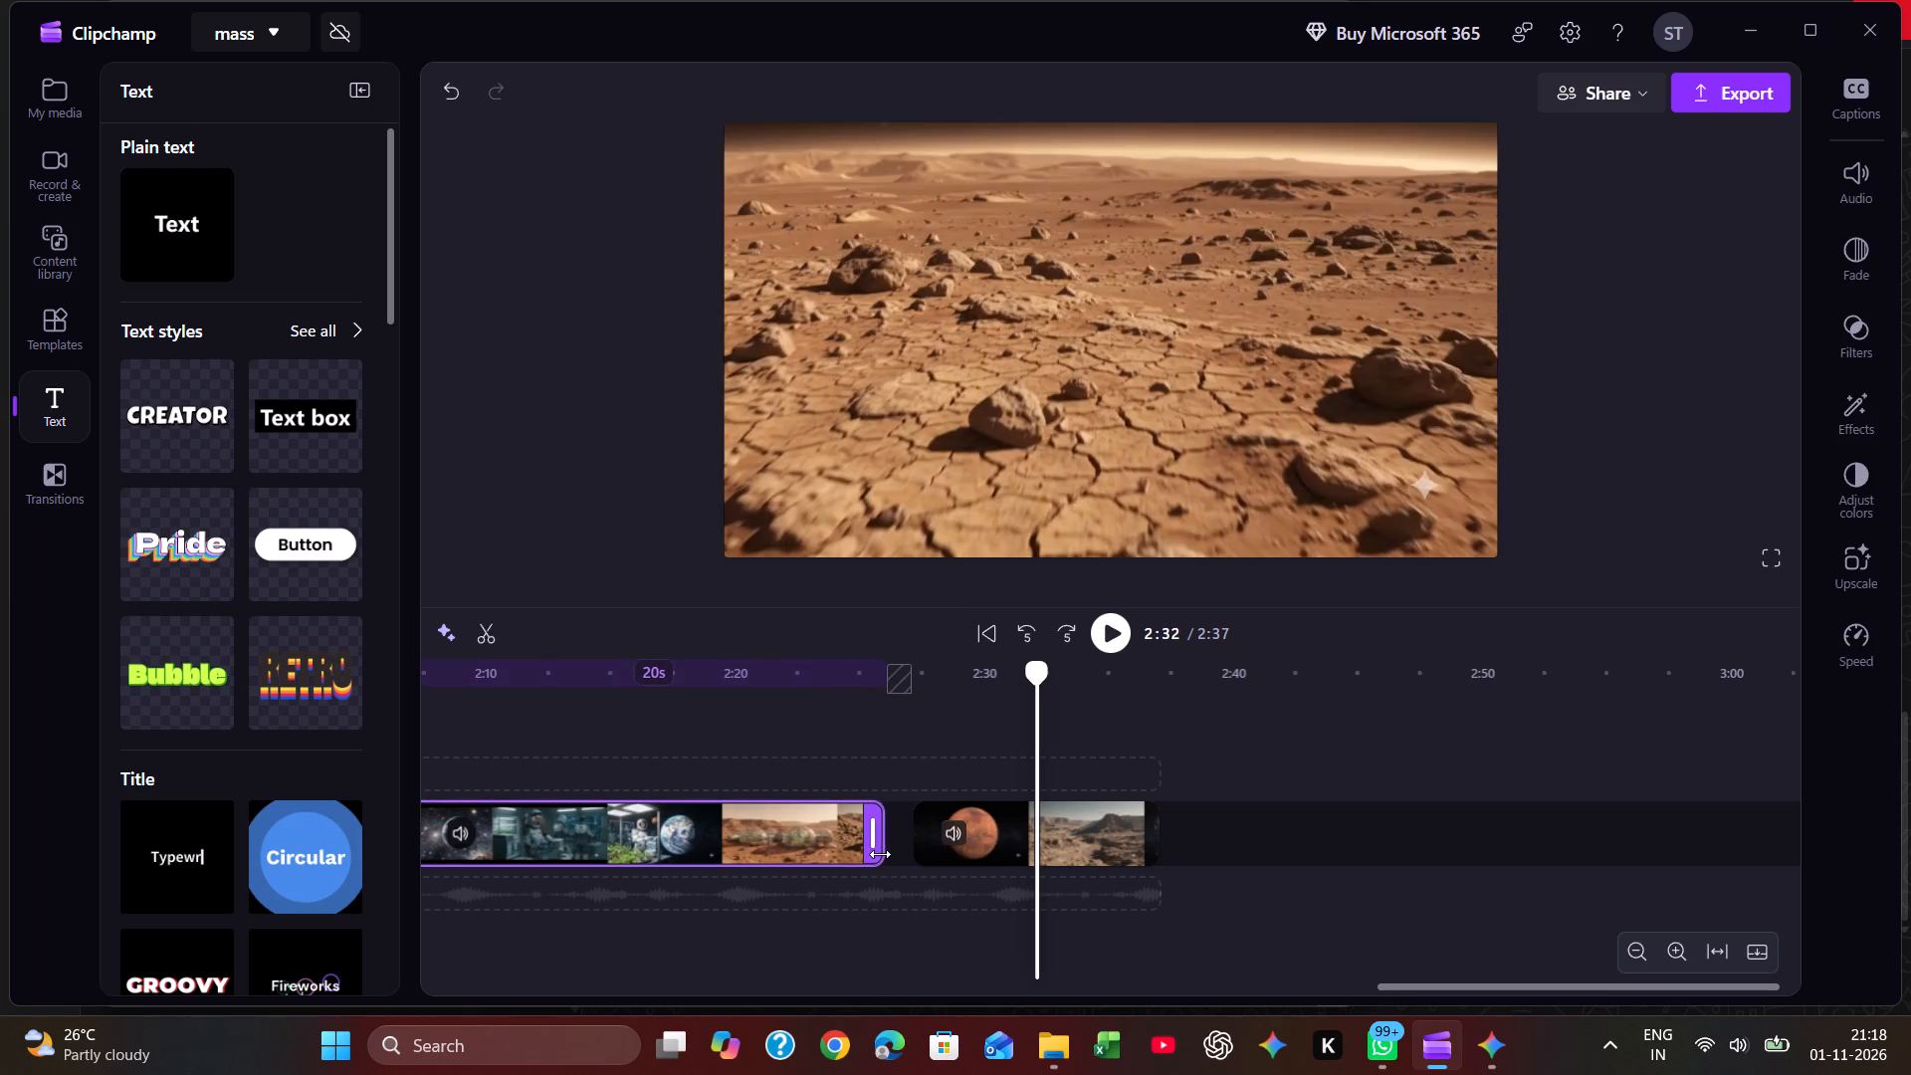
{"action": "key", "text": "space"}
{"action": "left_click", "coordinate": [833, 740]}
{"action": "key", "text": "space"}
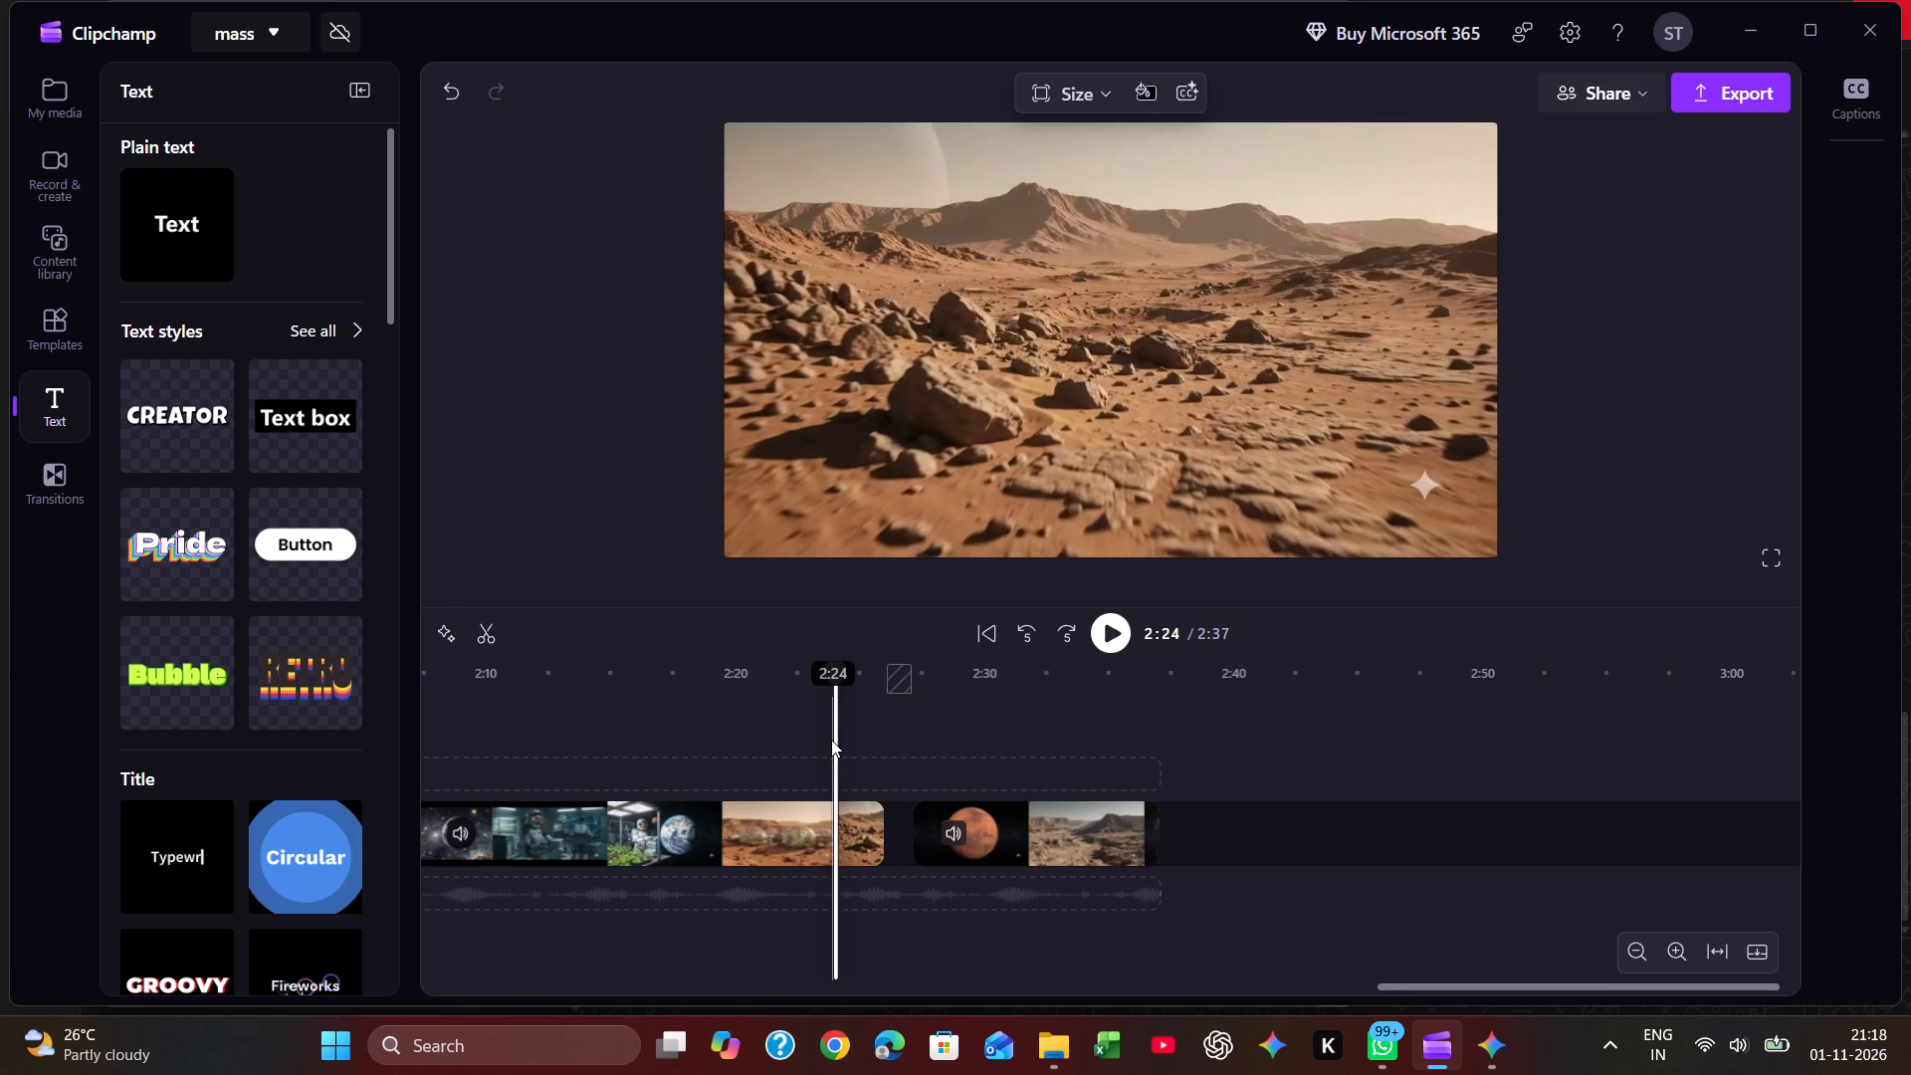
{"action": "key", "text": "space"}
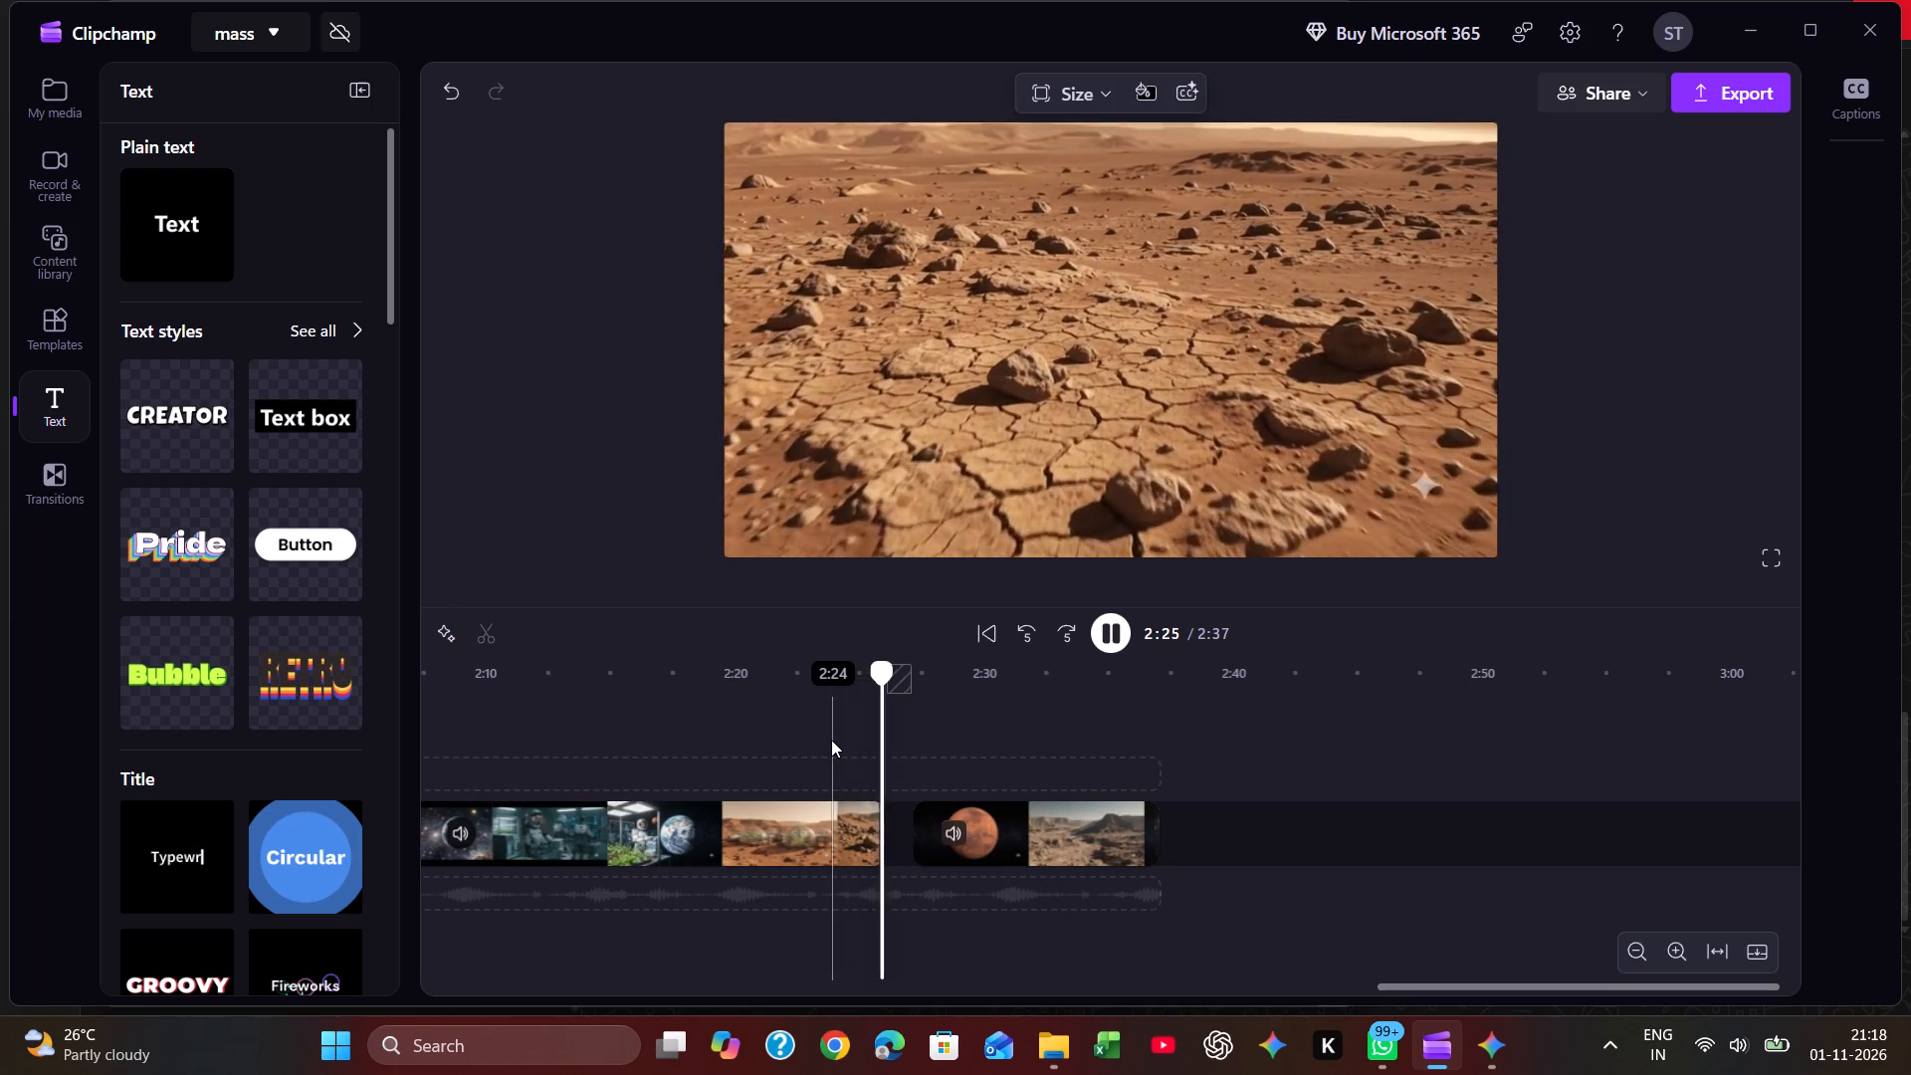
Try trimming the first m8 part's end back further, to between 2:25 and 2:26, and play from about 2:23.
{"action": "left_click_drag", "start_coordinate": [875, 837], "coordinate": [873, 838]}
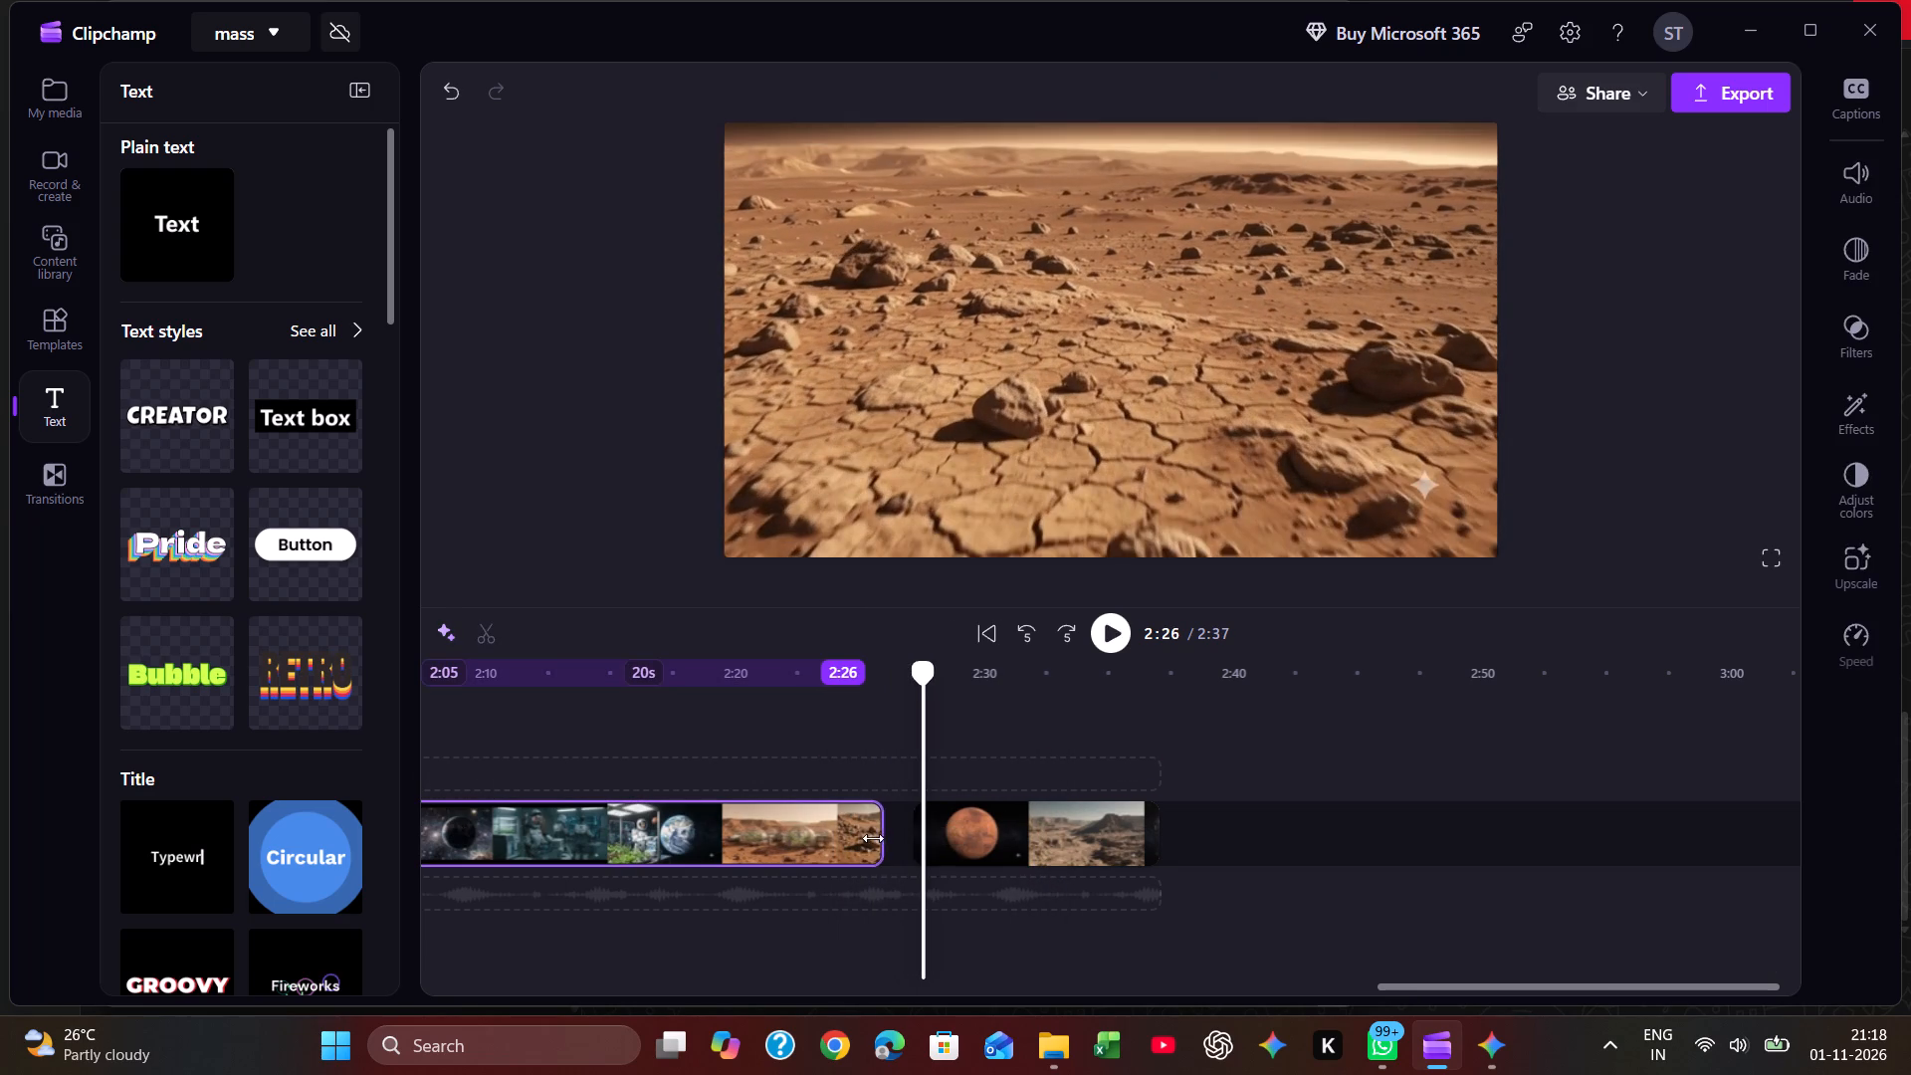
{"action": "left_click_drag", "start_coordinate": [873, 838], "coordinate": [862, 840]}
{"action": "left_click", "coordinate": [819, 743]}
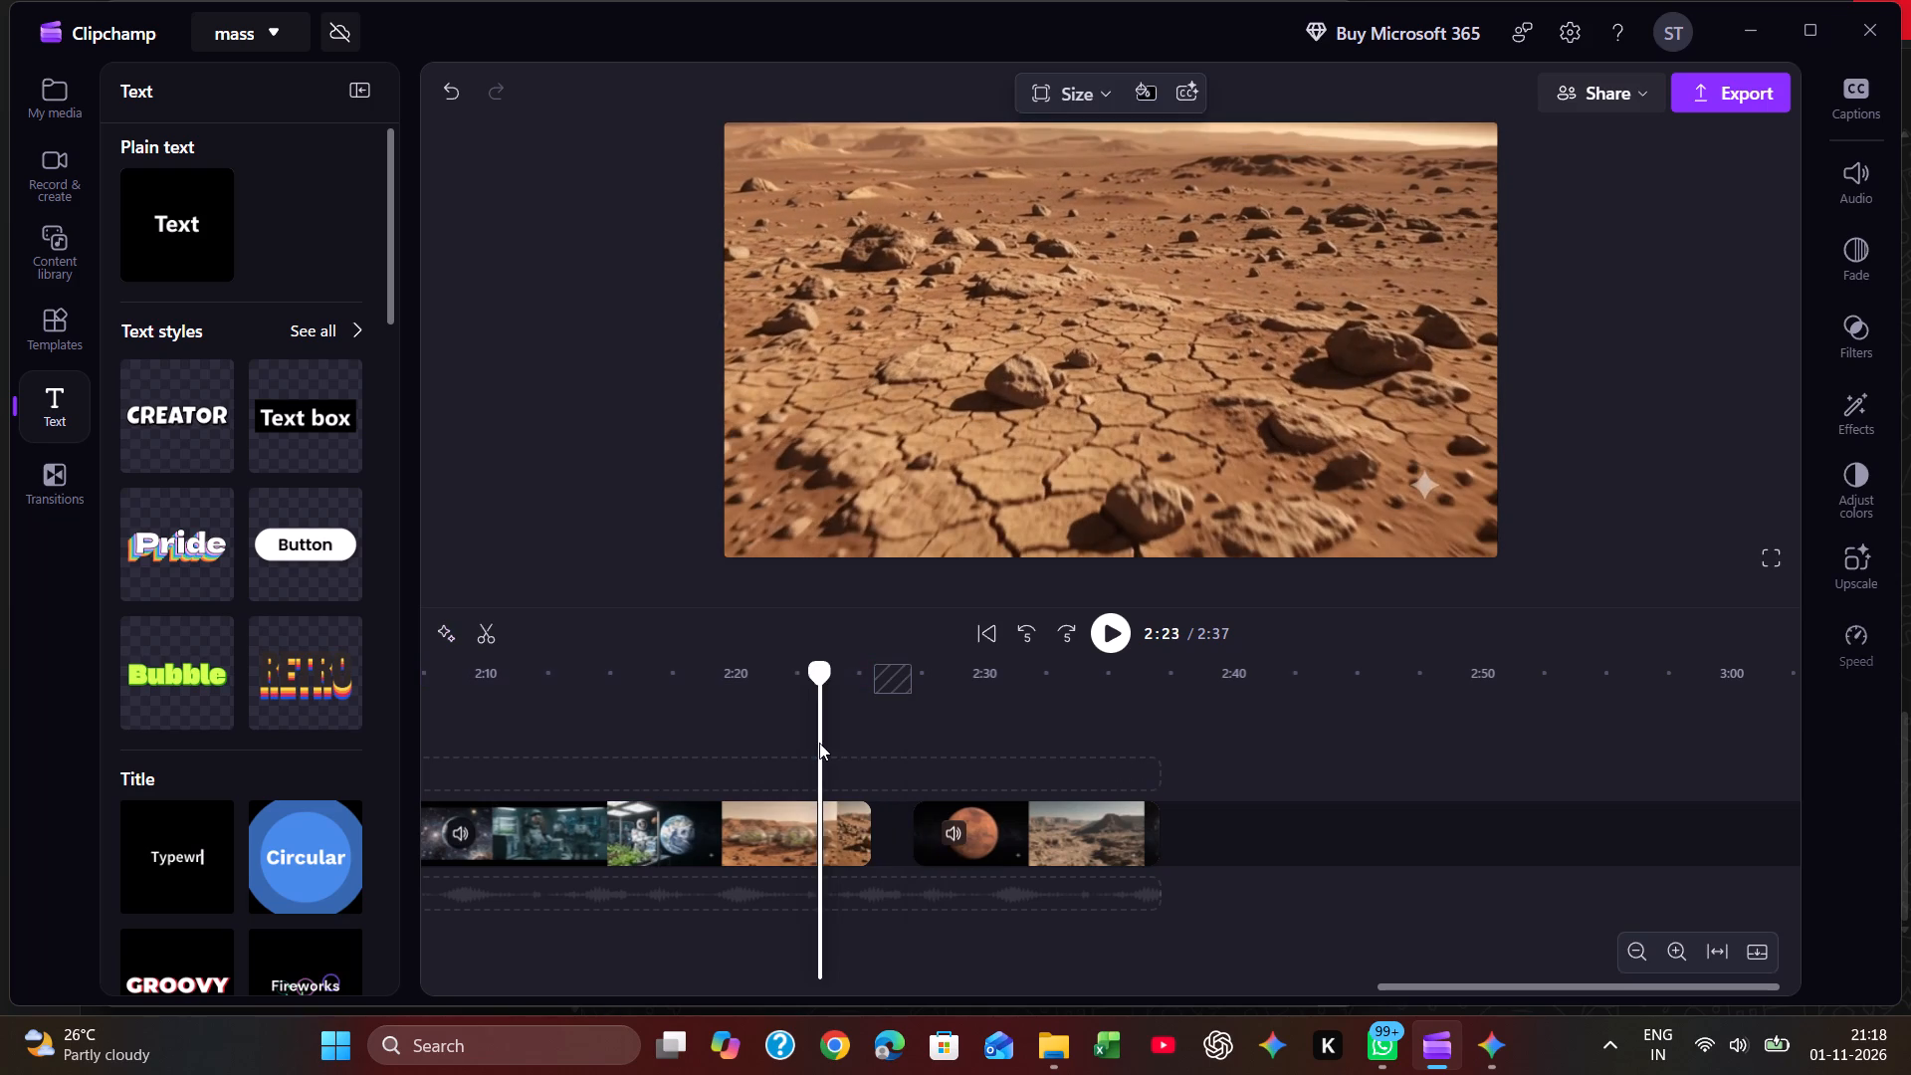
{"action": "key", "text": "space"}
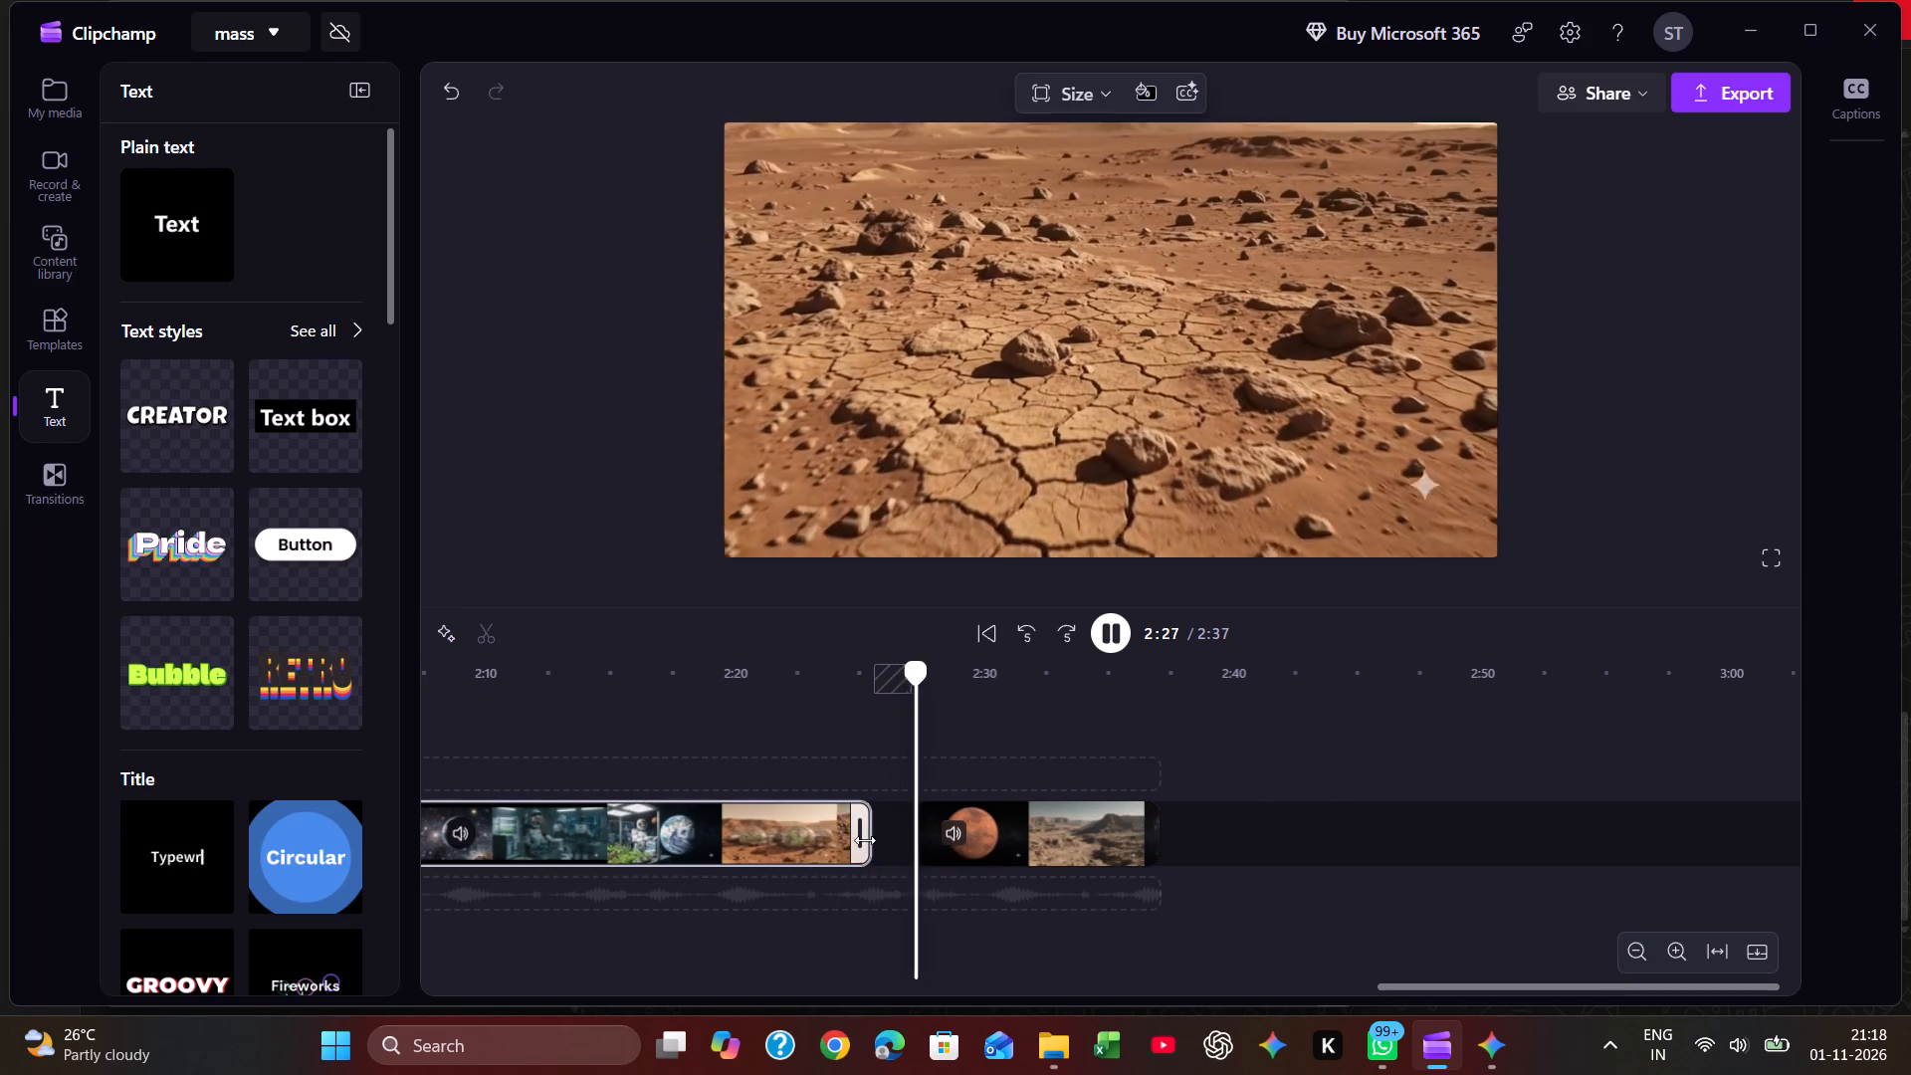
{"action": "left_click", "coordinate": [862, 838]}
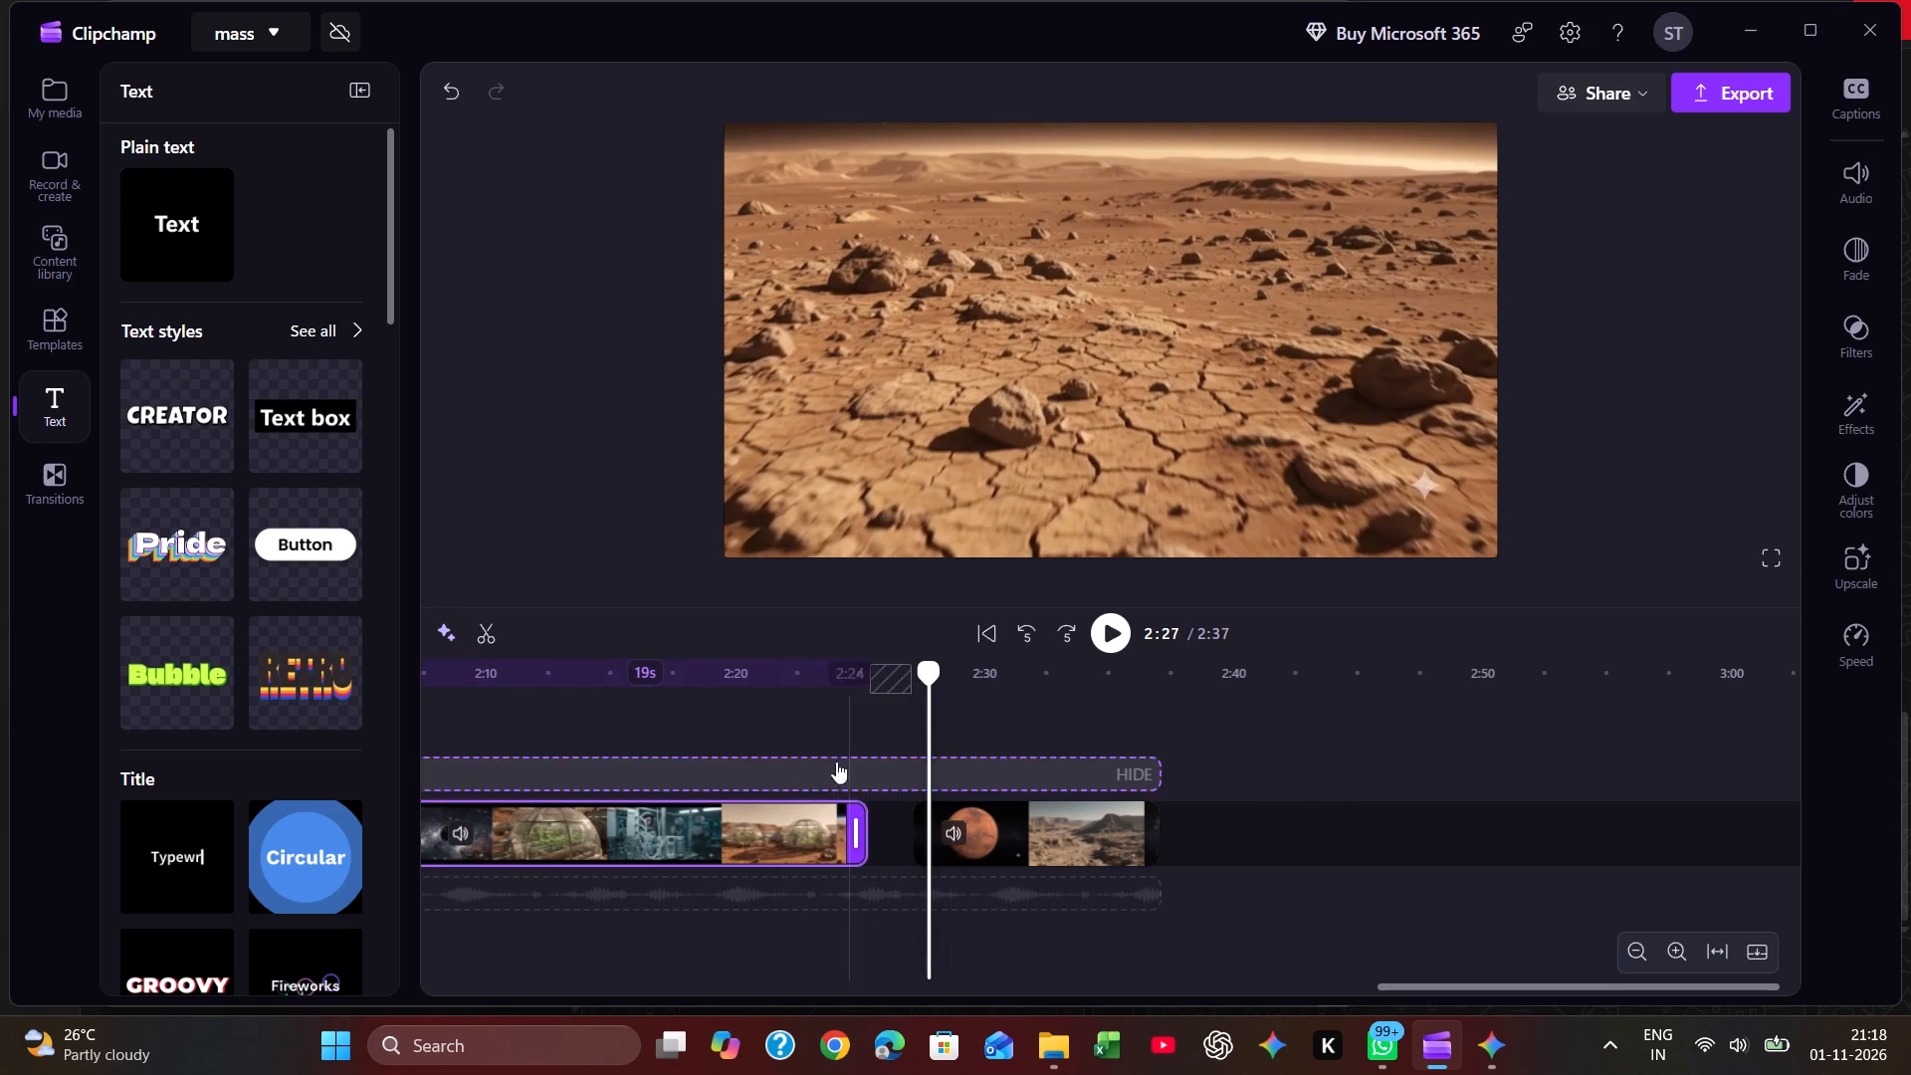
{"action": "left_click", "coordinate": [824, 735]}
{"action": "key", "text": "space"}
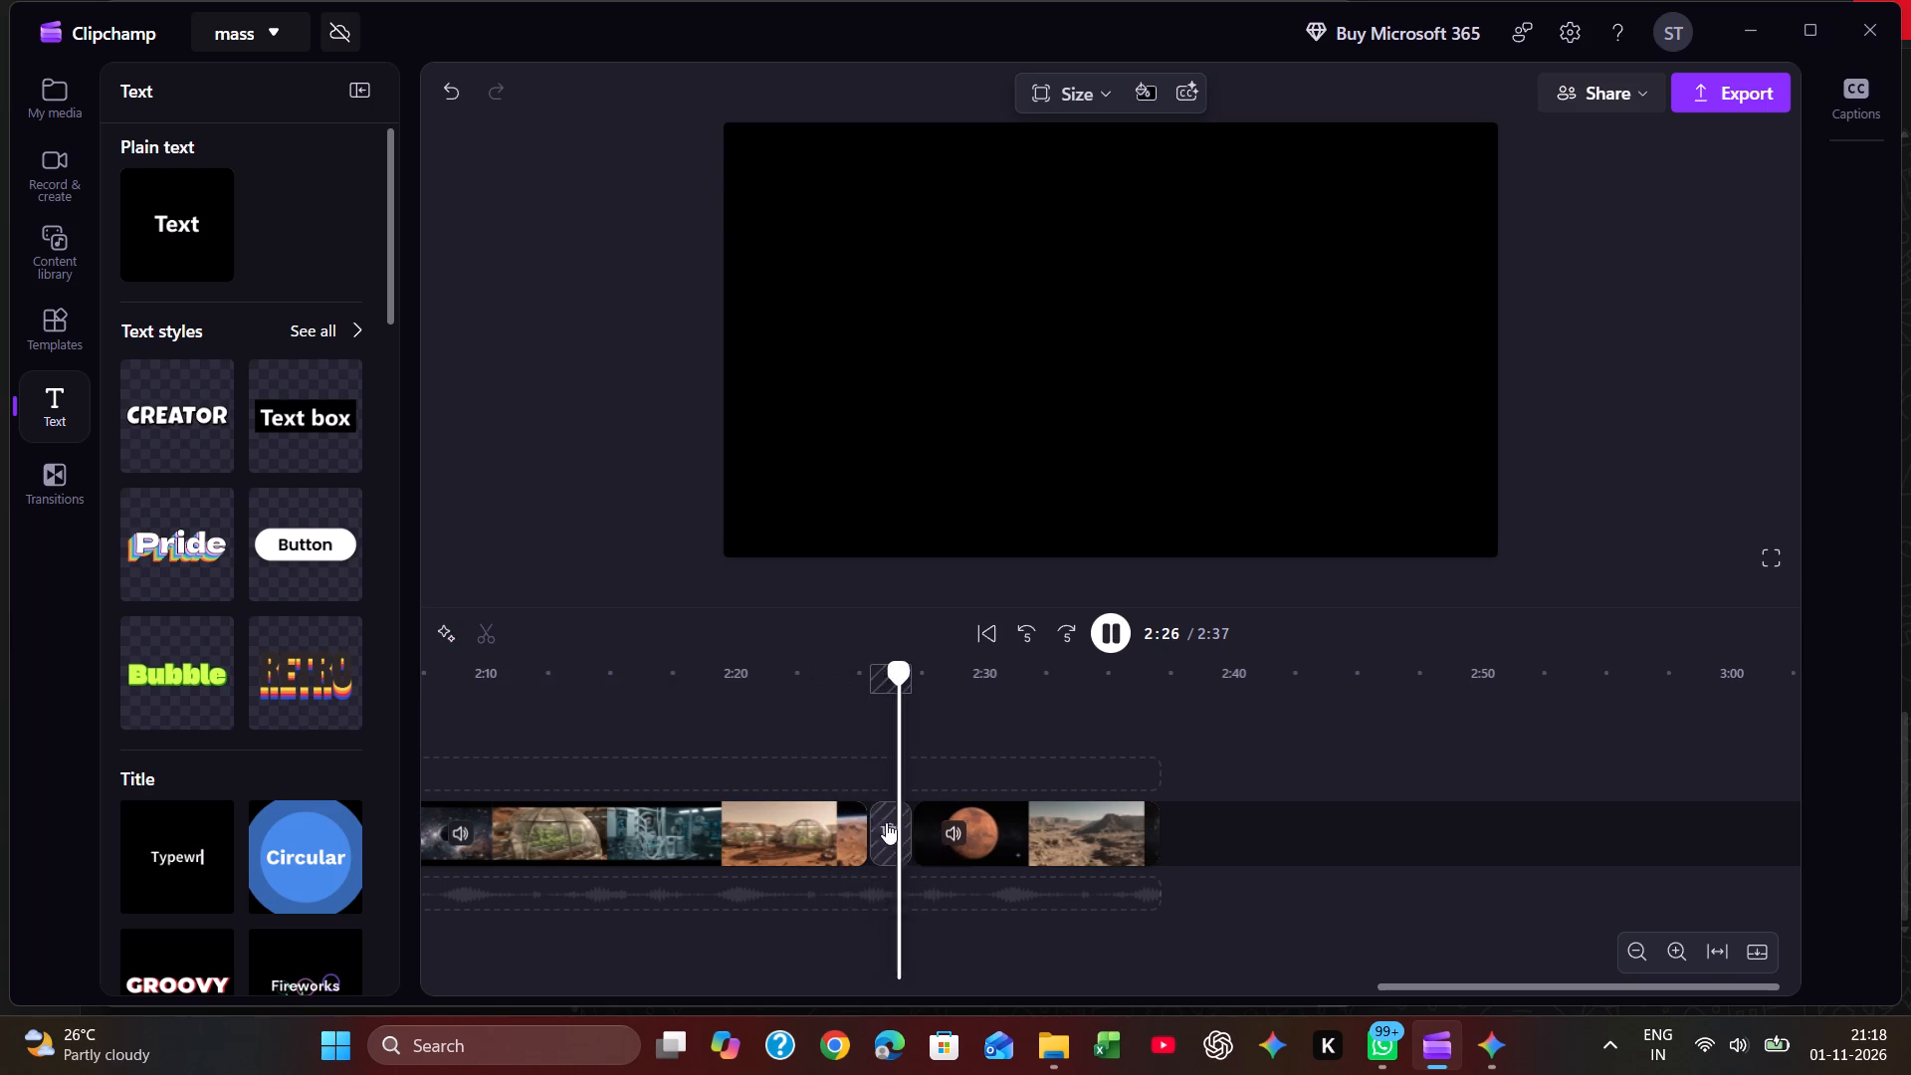
Trim the first m8 part's end to about 2:25, close the gap with the Mars planet part, and play the cut.
{"action": "left_click", "coordinate": [857, 846]}
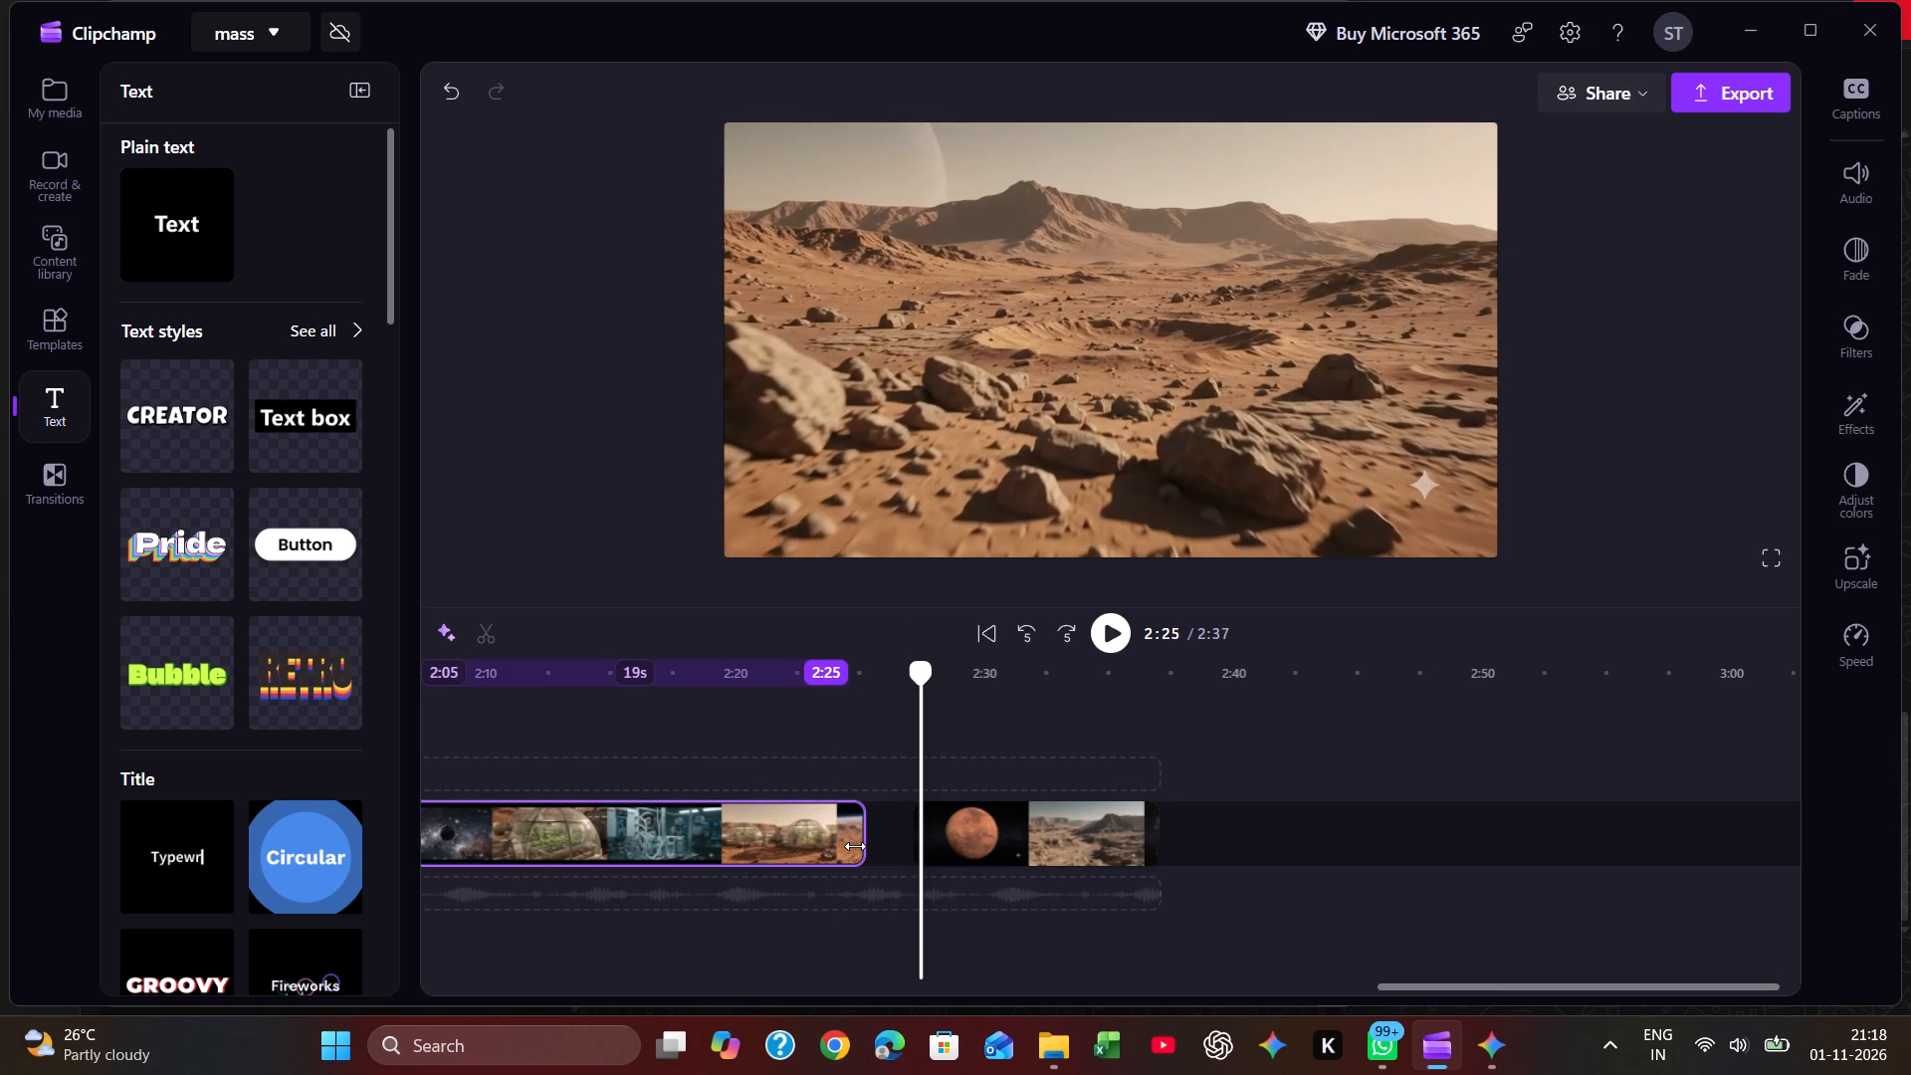
{"action": "left_click_drag", "start_coordinate": [1003, 844], "coordinate": [957, 852]}
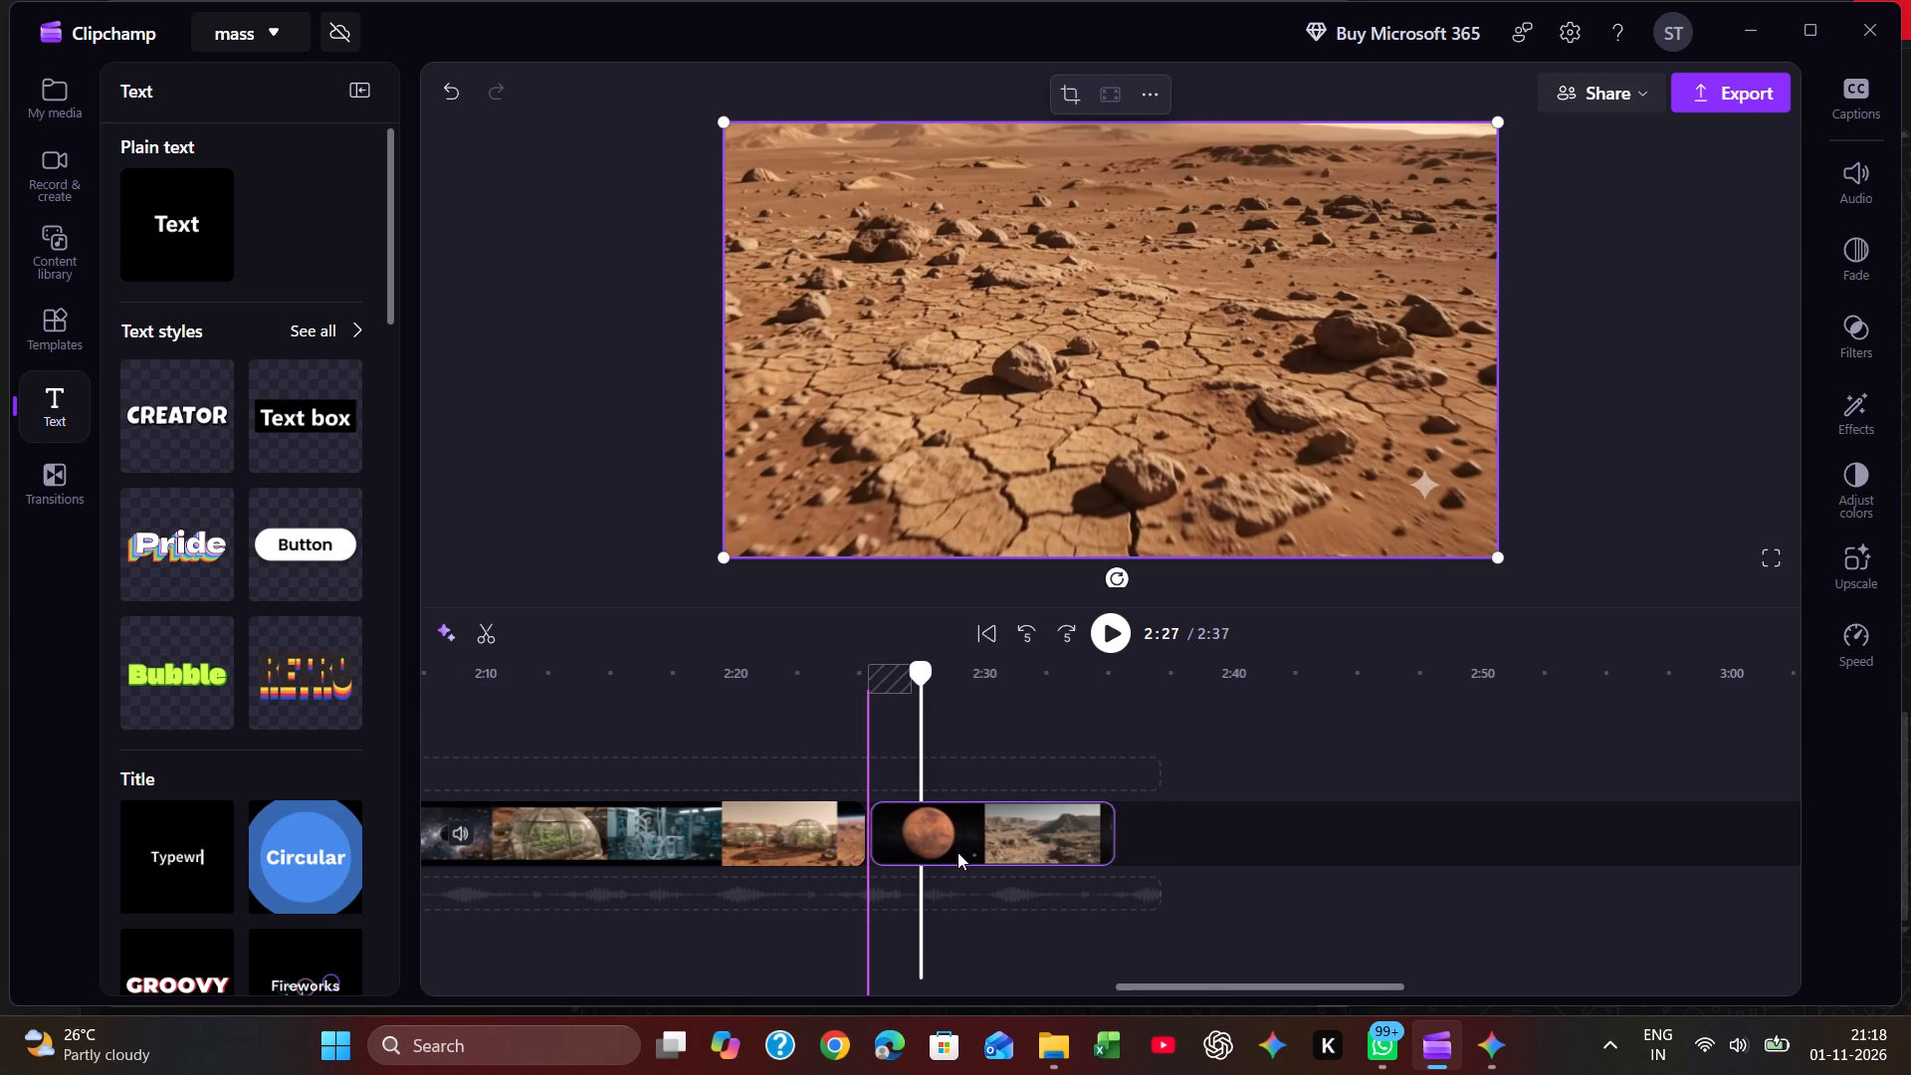
{"action": "left_click_drag", "start_coordinate": [957, 852], "coordinate": [950, 852]}
{"action": "left_click", "coordinate": [829, 716]}
{"action": "key", "text": "space"}
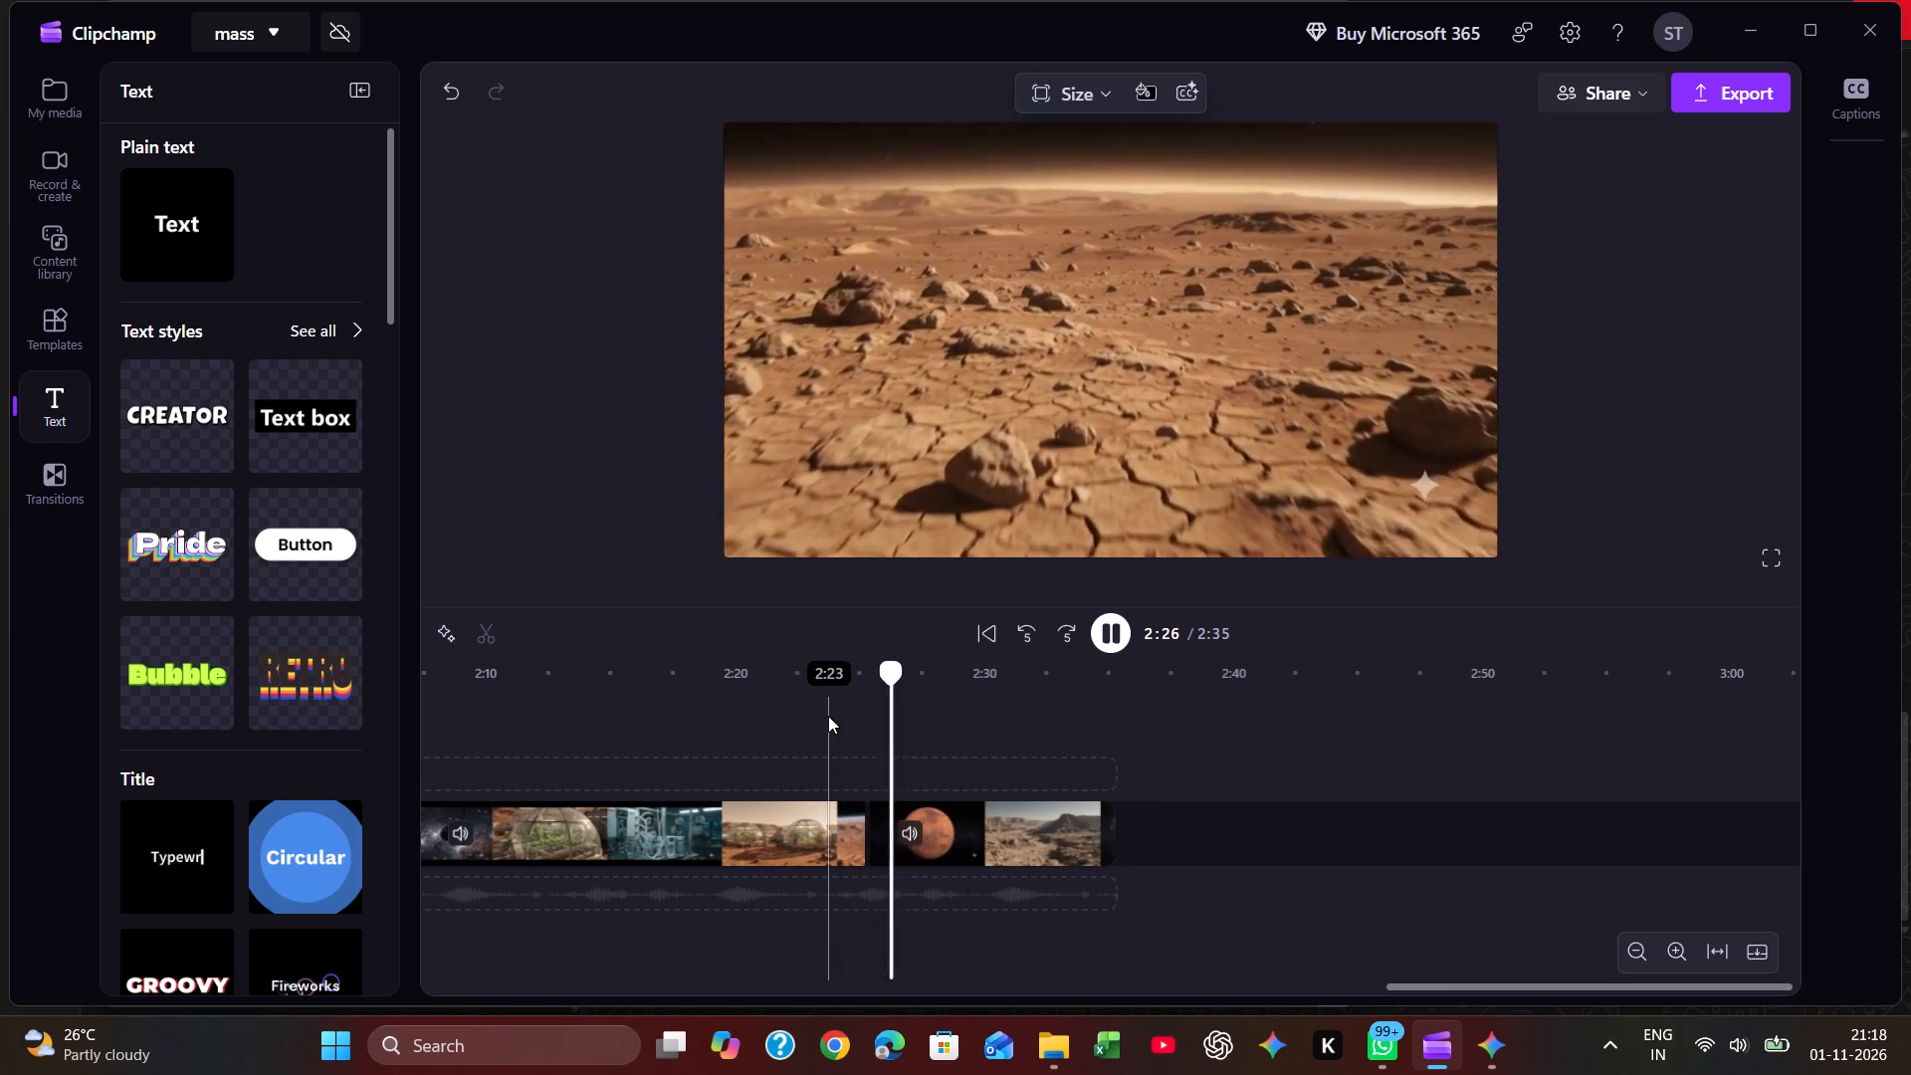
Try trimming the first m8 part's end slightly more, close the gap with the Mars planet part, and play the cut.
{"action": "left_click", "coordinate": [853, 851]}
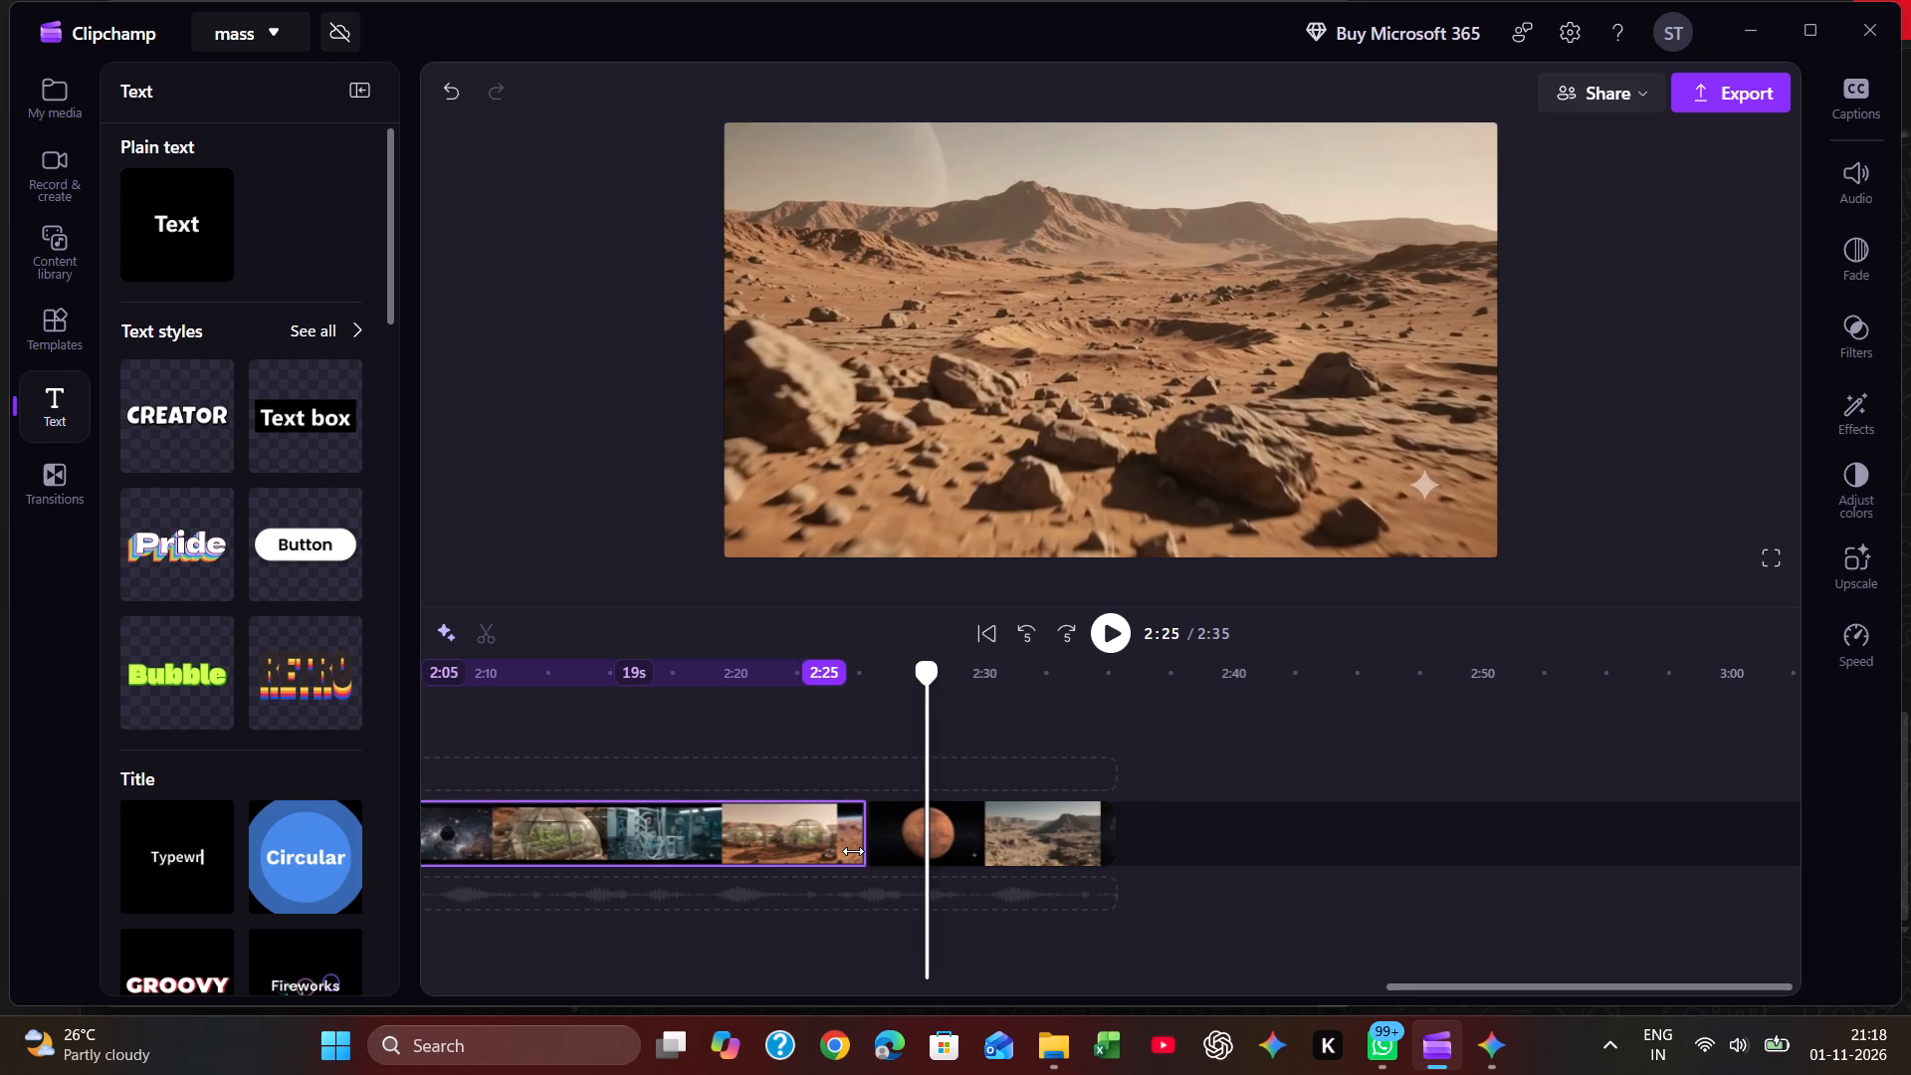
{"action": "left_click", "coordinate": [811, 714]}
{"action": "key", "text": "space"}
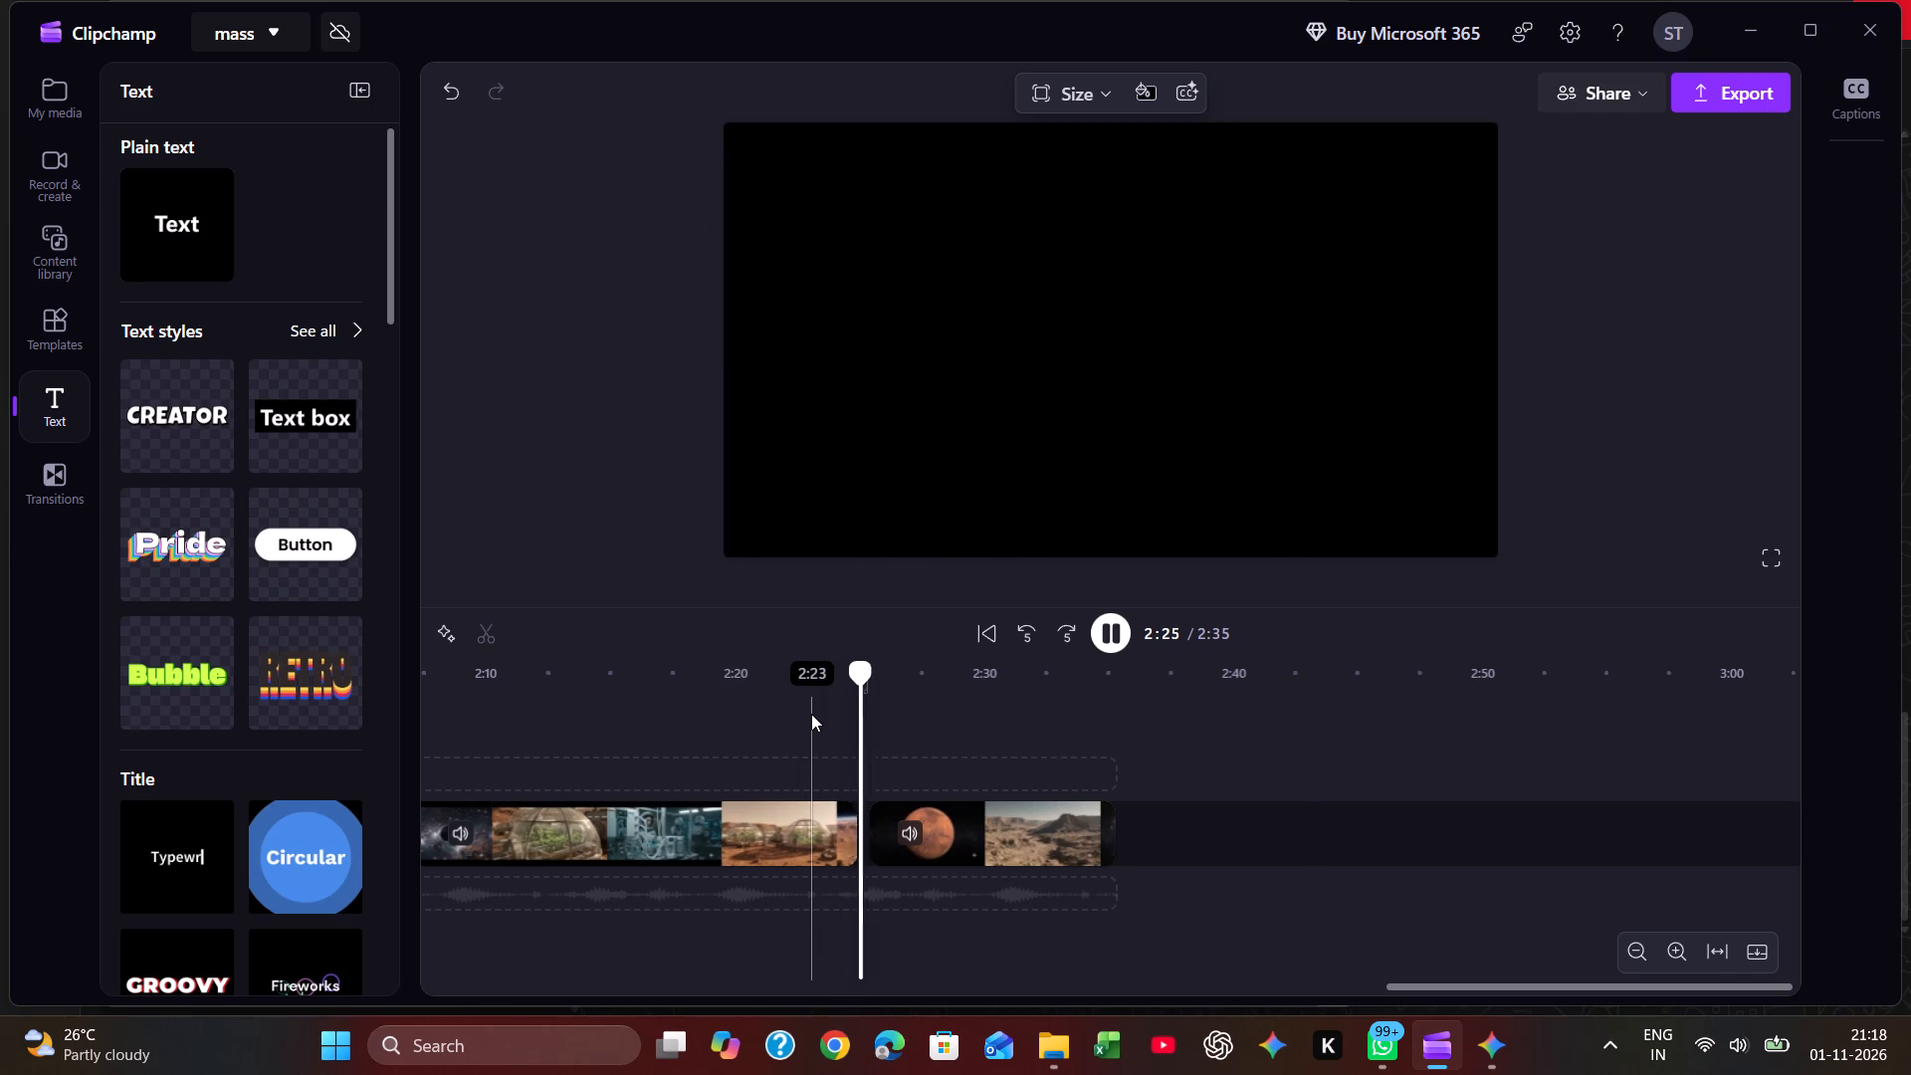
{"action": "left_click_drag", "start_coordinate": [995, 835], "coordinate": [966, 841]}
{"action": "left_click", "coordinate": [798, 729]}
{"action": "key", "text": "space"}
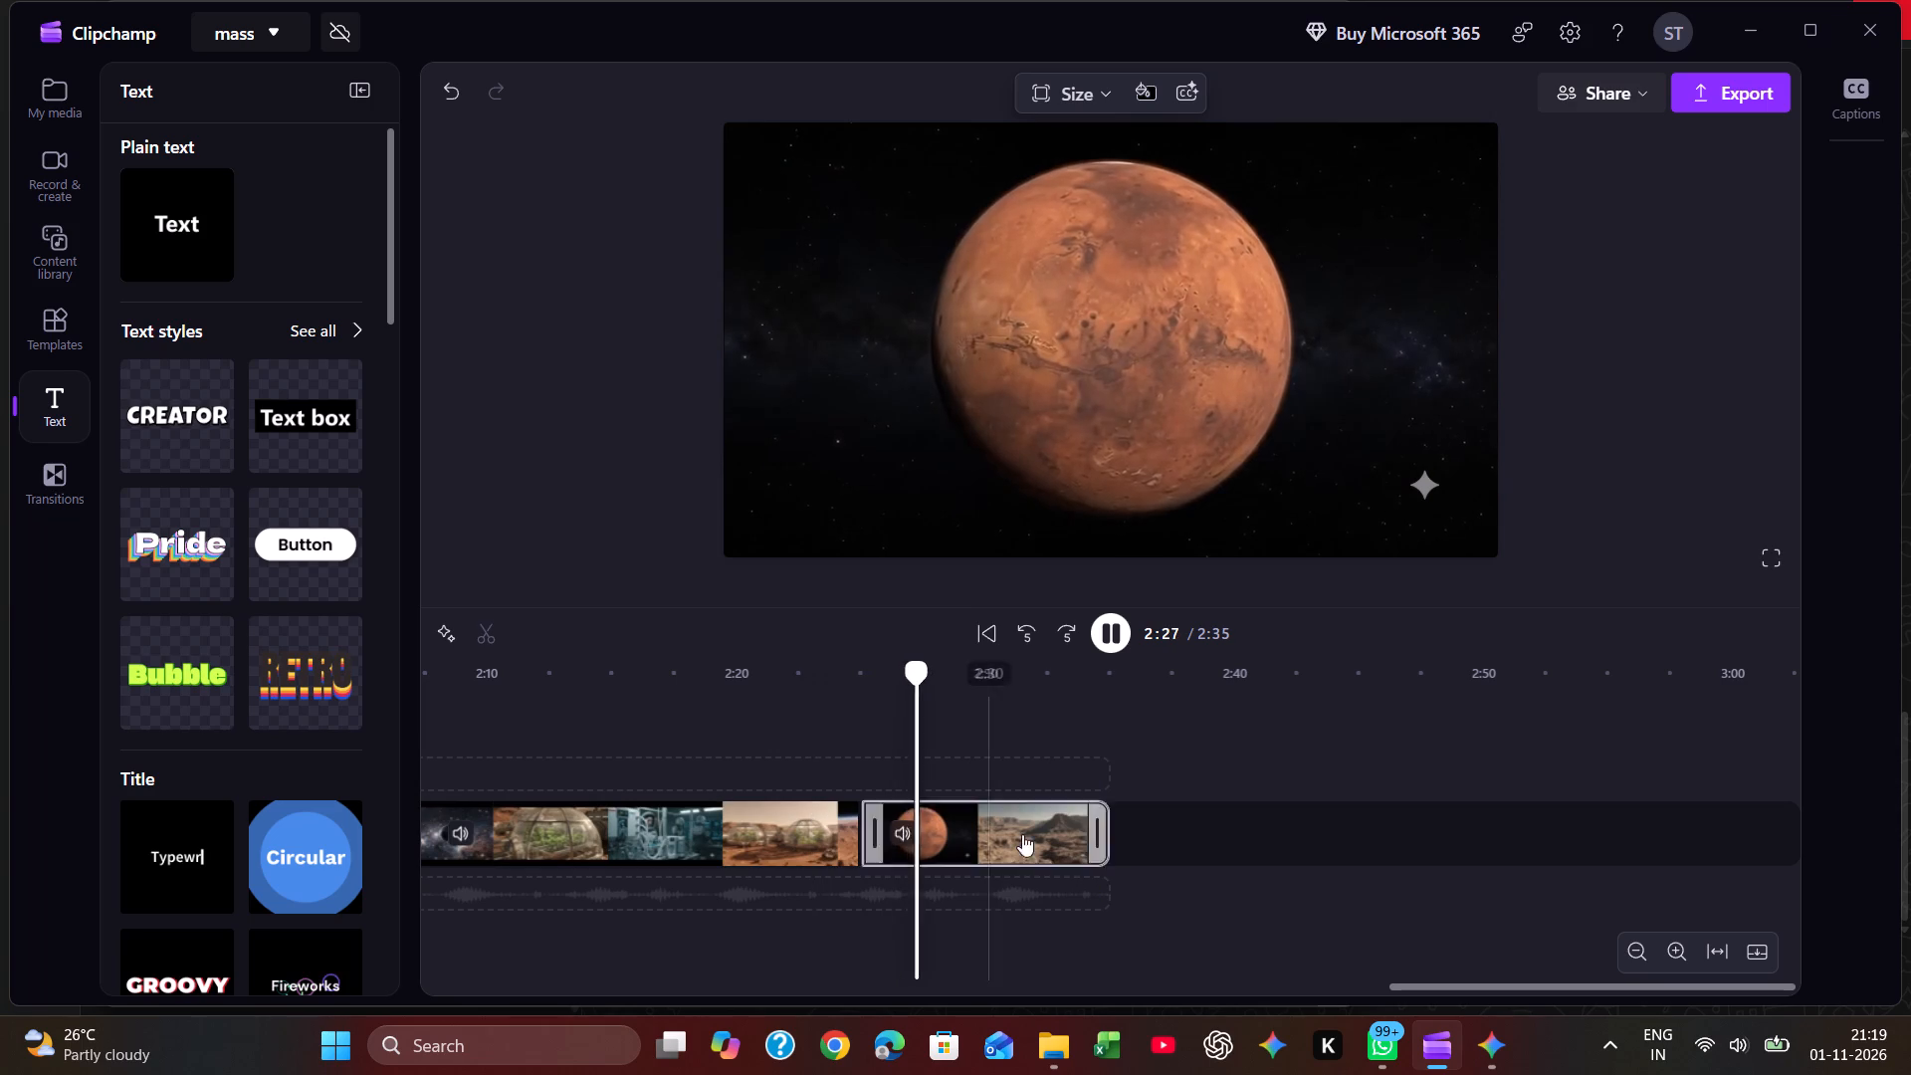
Fine-tune the first m8 part's end to just past 2:25, against the Mars planet part, and play through to about 2:34.
{"action": "left_click", "coordinate": [1675, 957]}
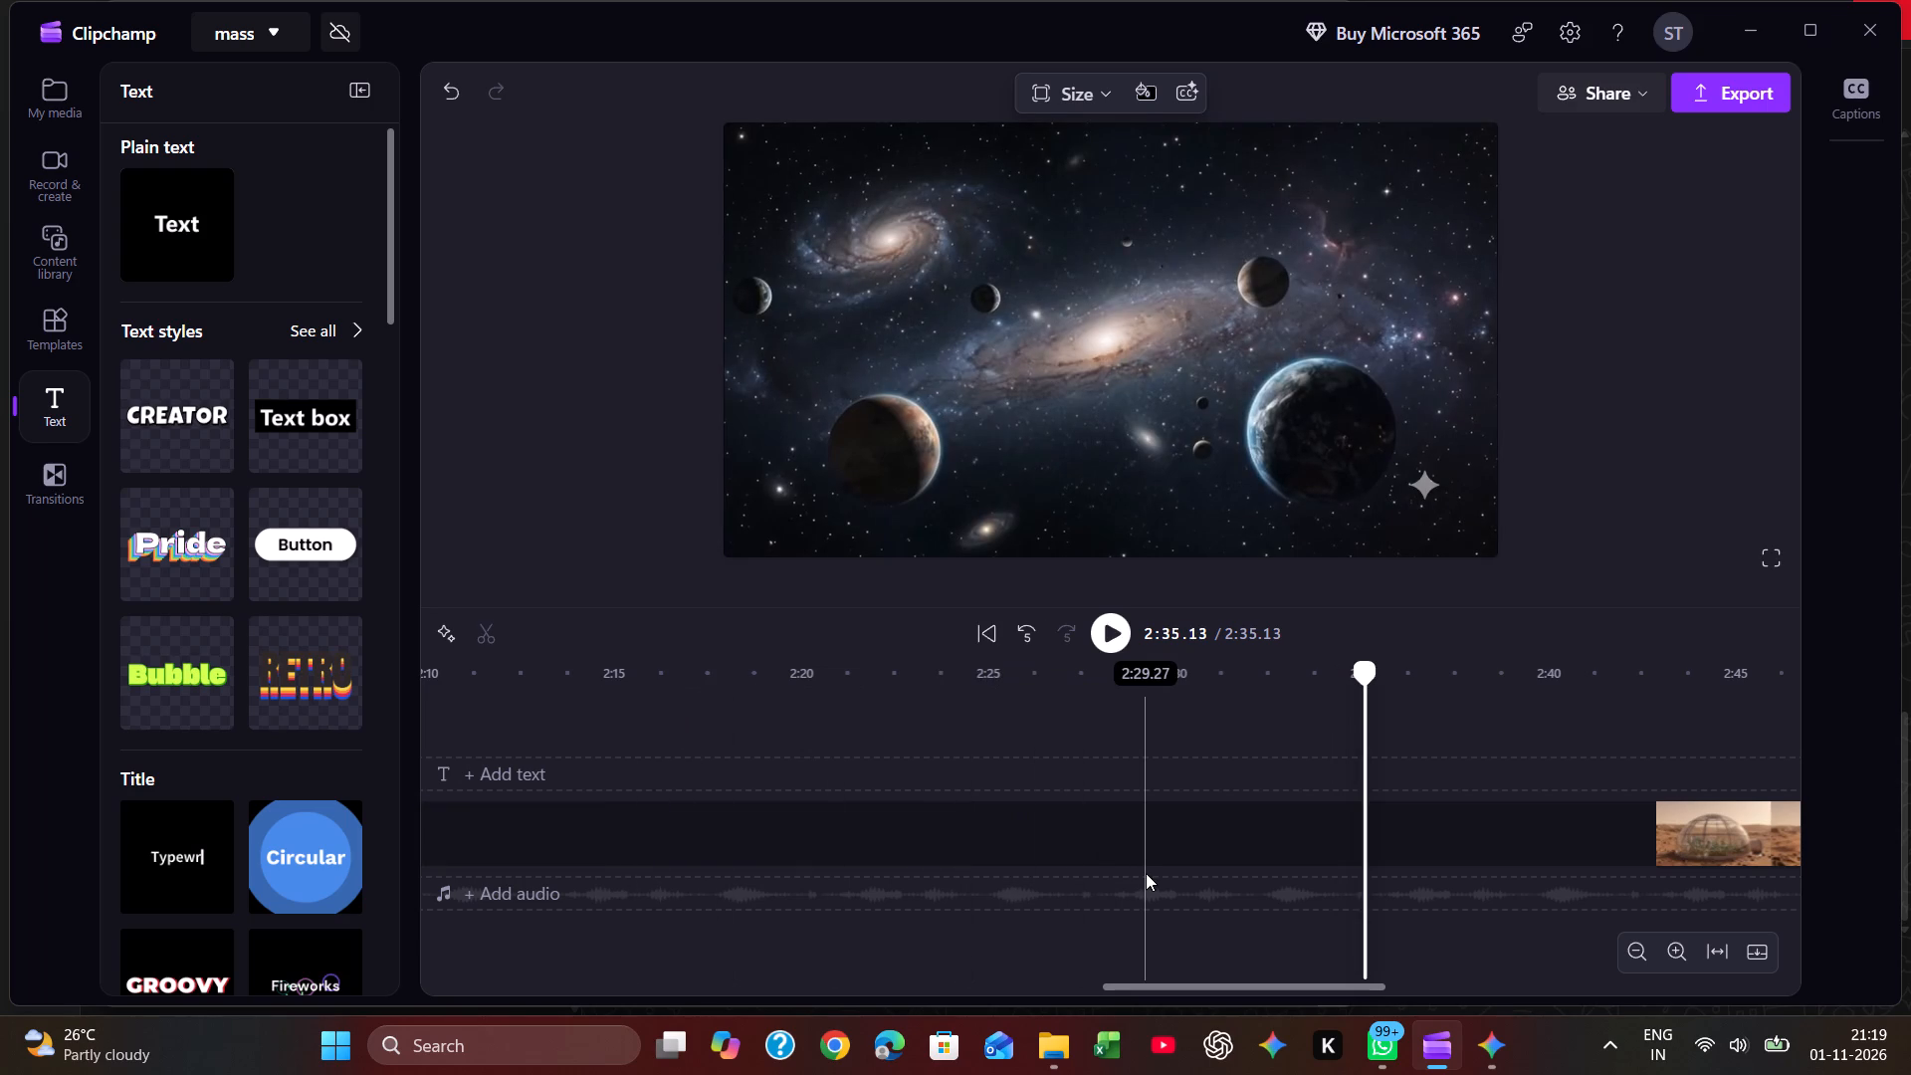
{"action": "scroll", "coordinate": [1381, 802], "scroll_direction": "left", "scroll_amount": 1}
{"action": "scroll", "coordinate": [1381, 802], "scroll_direction": "up", "scroll_amount": 1}
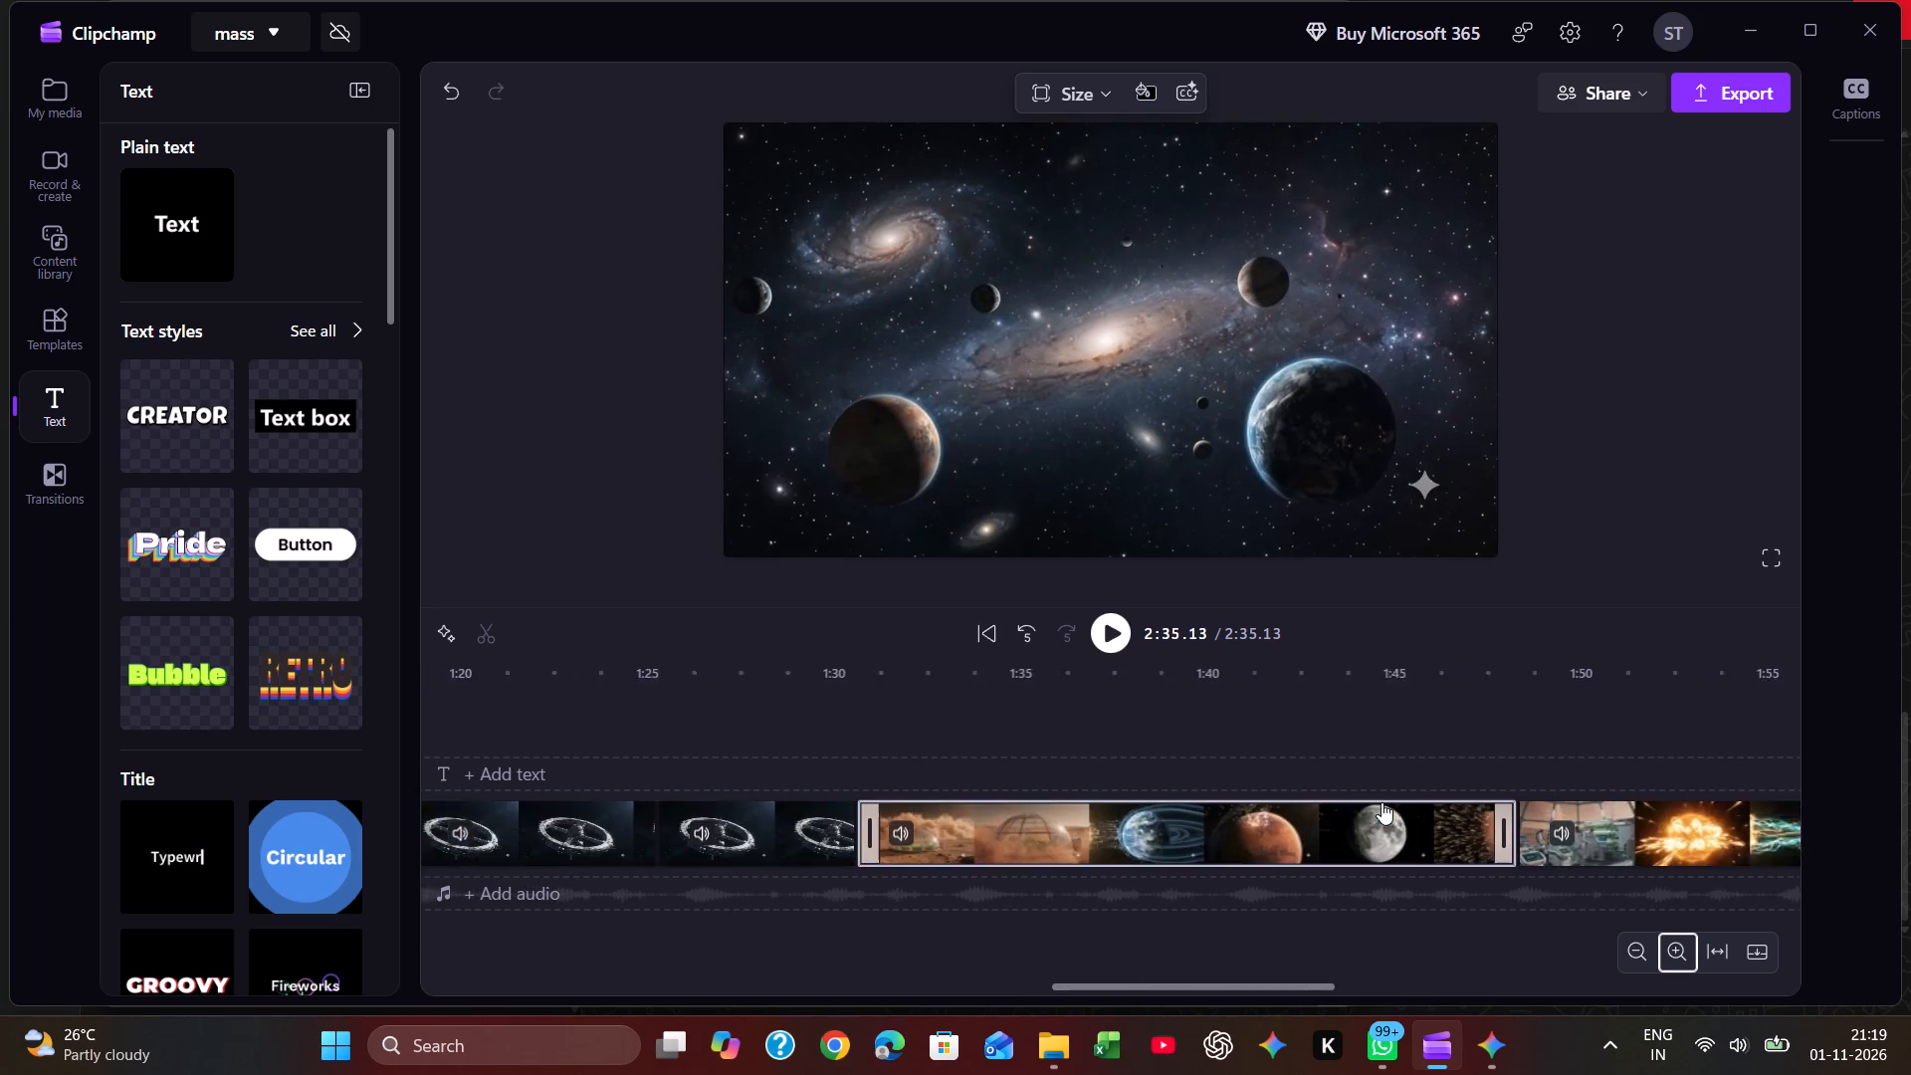
{"action": "scroll", "coordinate": [1381, 802], "scroll_direction": "up", "scroll_amount": 1}
{"action": "scroll", "coordinate": [1381, 802], "scroll_direction": "left", "scroll_amount": 5}
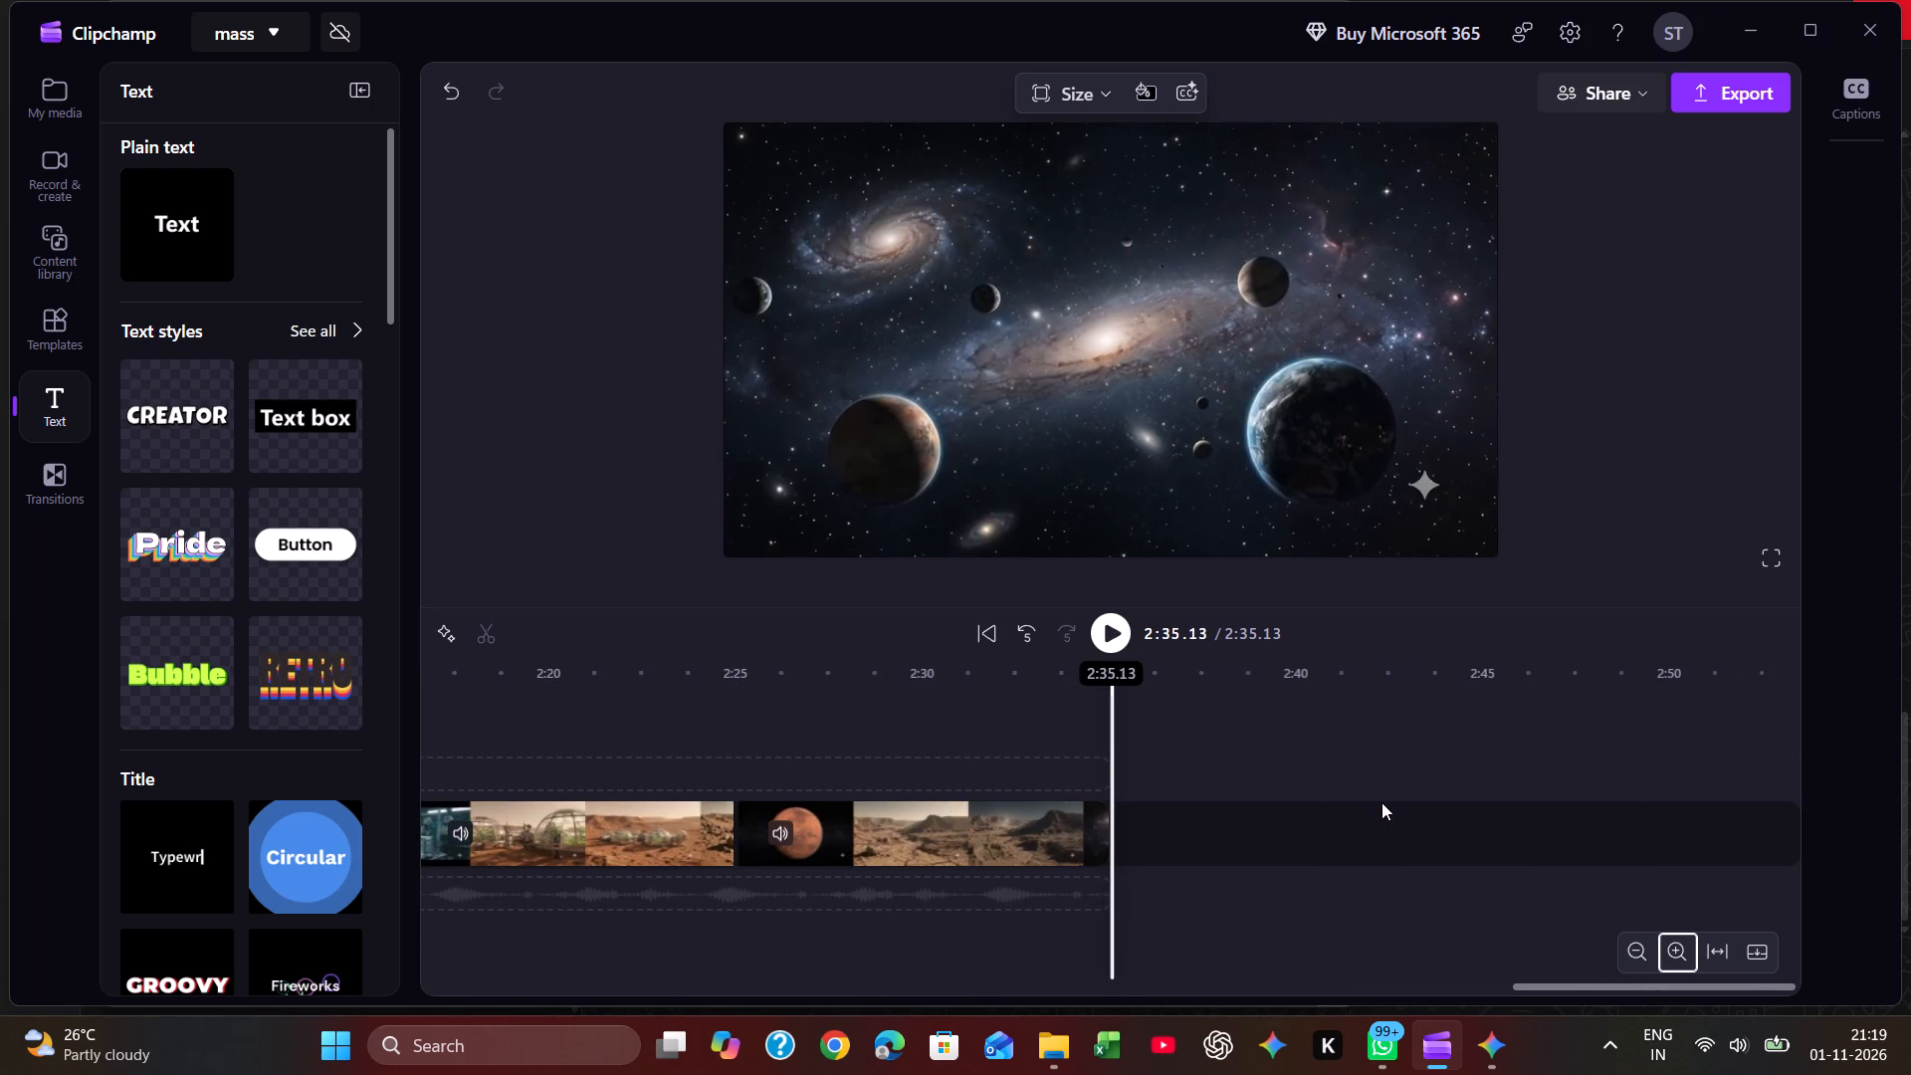
{"action": "left_click", "coordinate": [681, 741]}
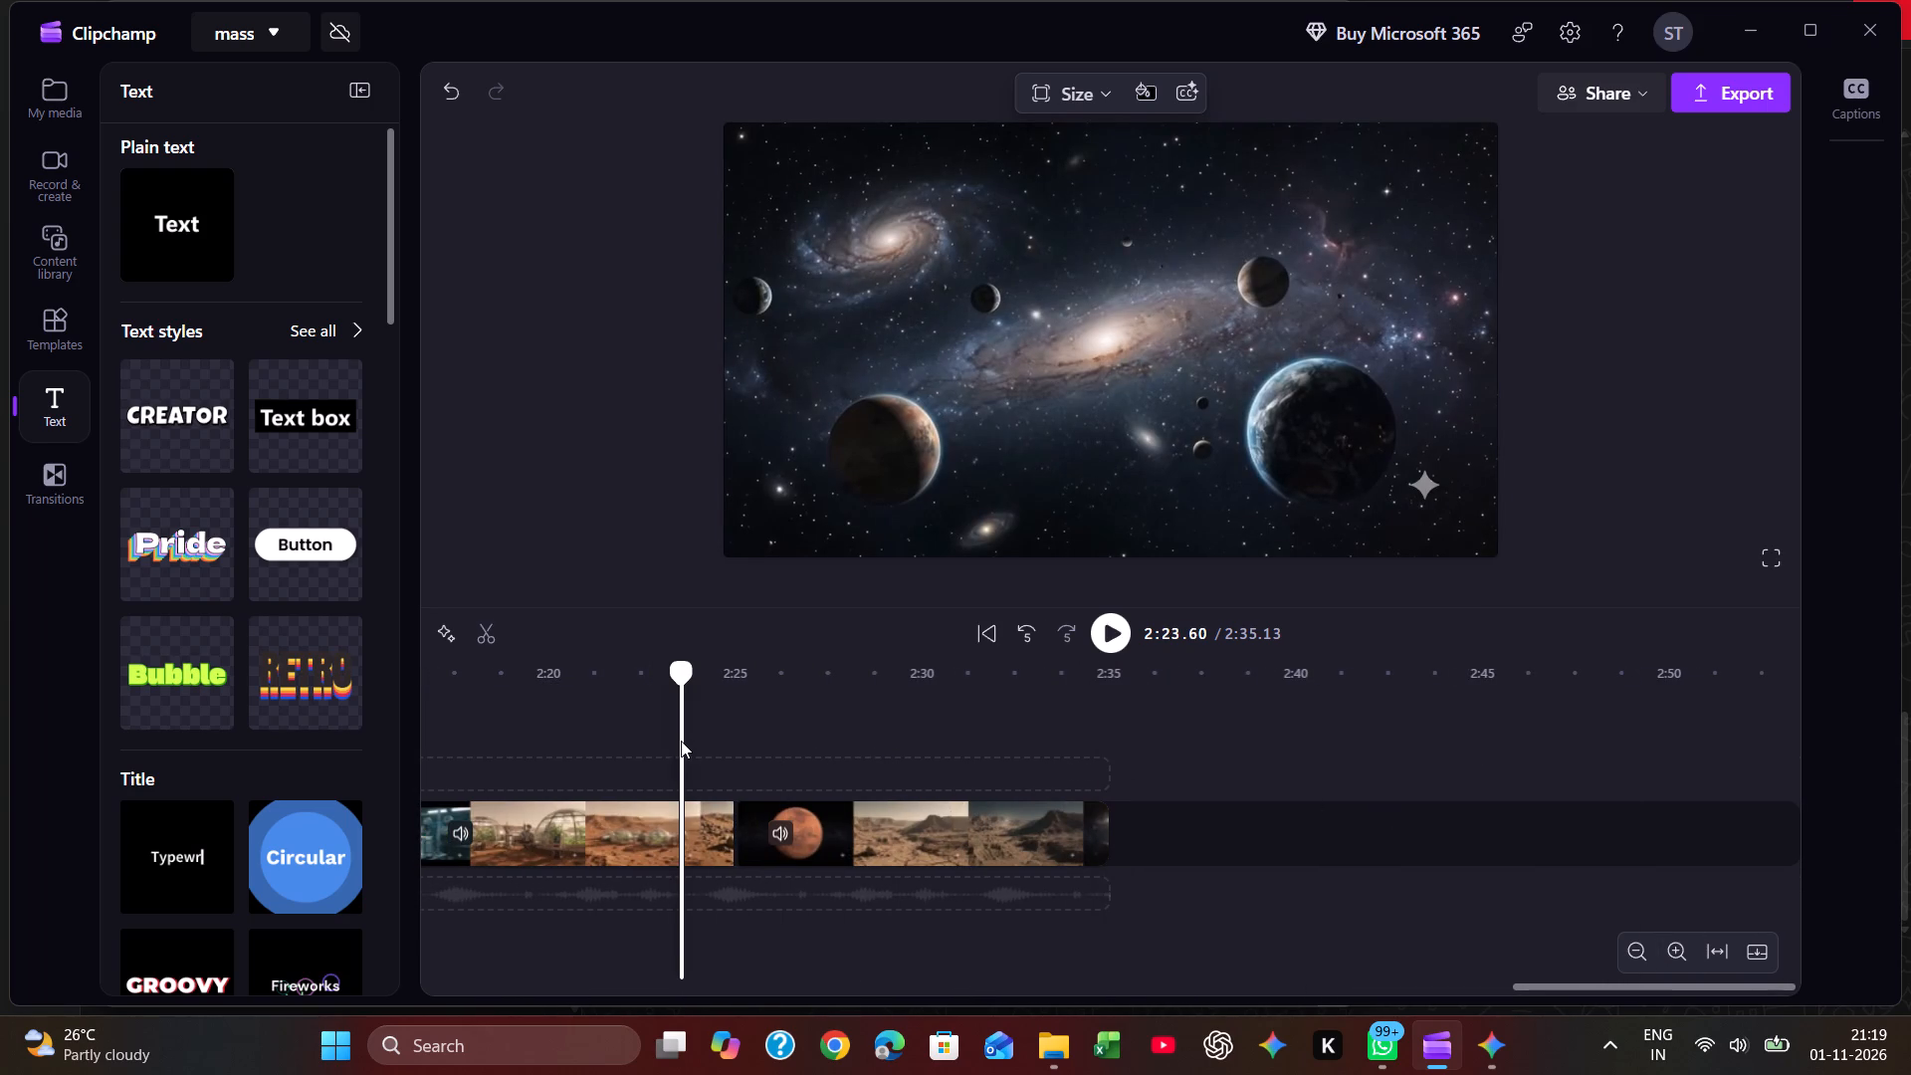
{"action": "key", "text": "space"}
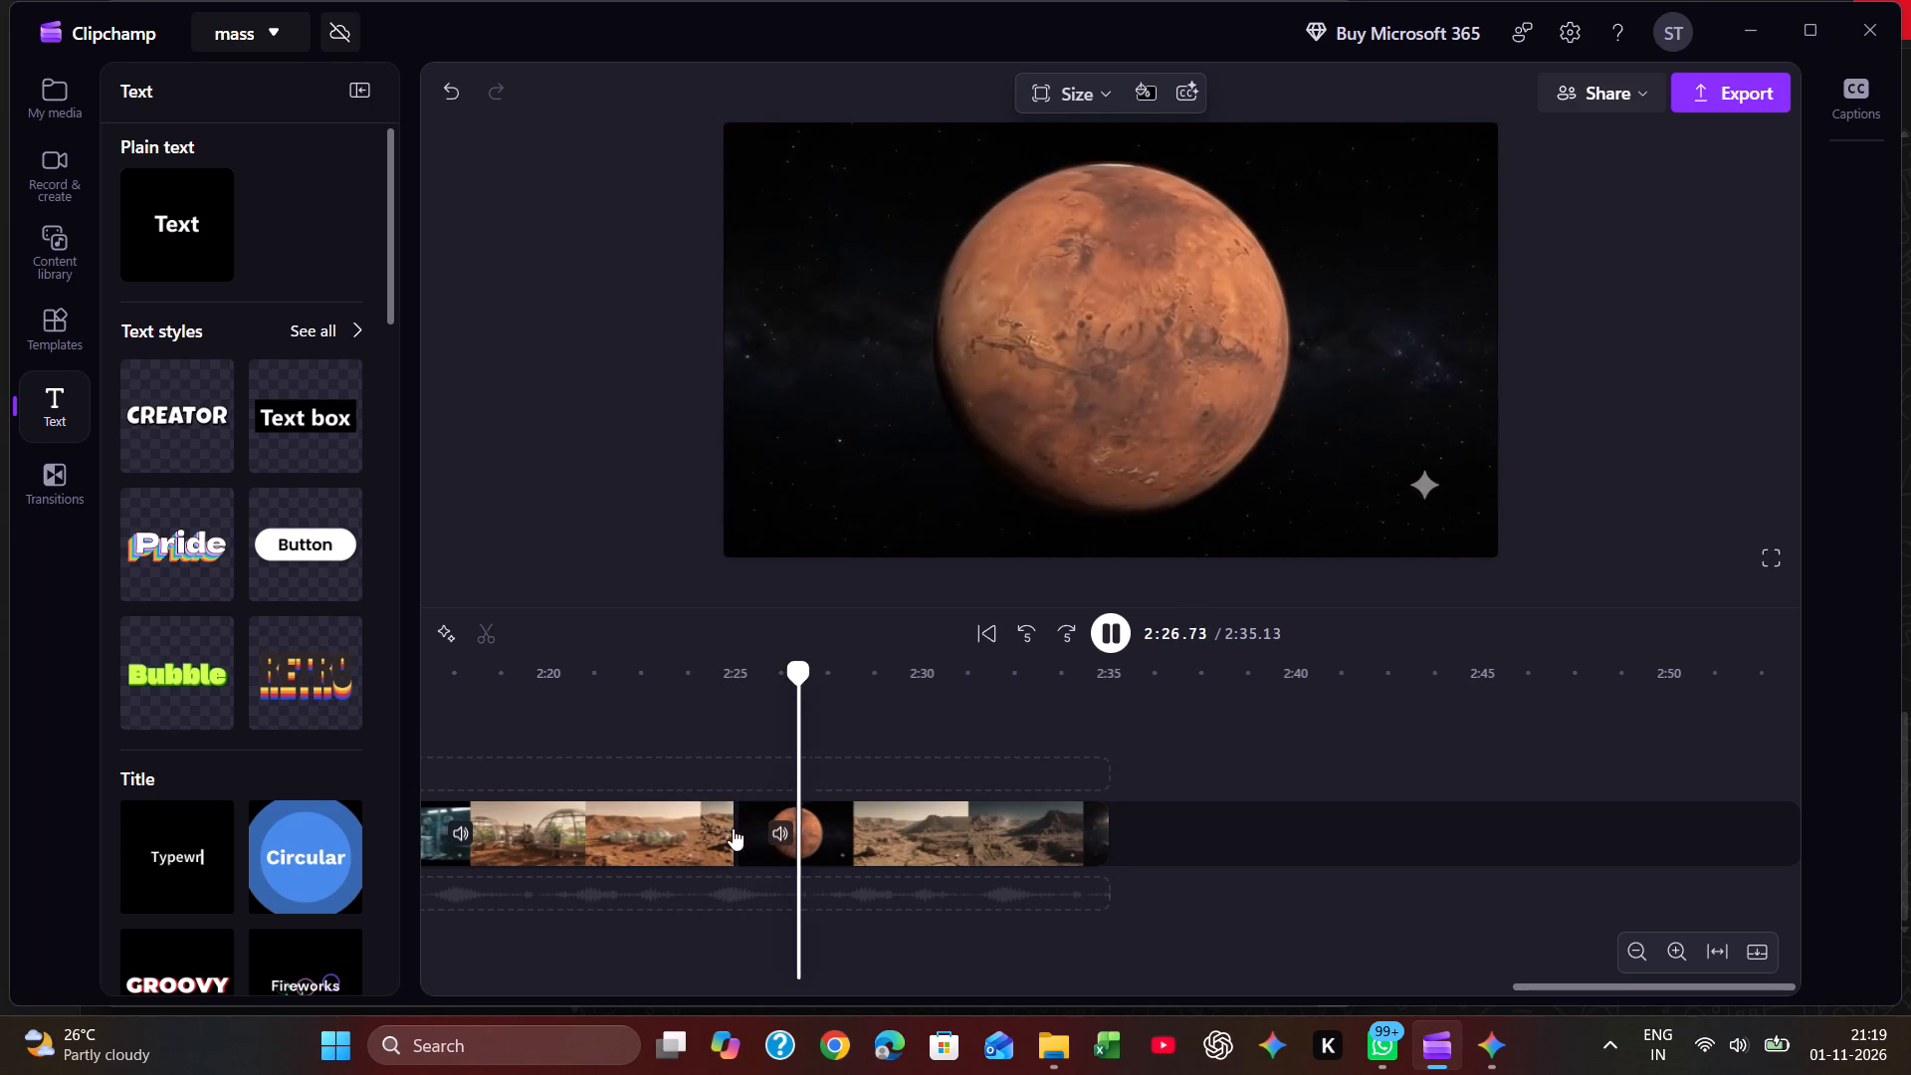
{"action": "left_click_drag", "start_coordinate": [726, 850], "coordinate": [727, 850]}
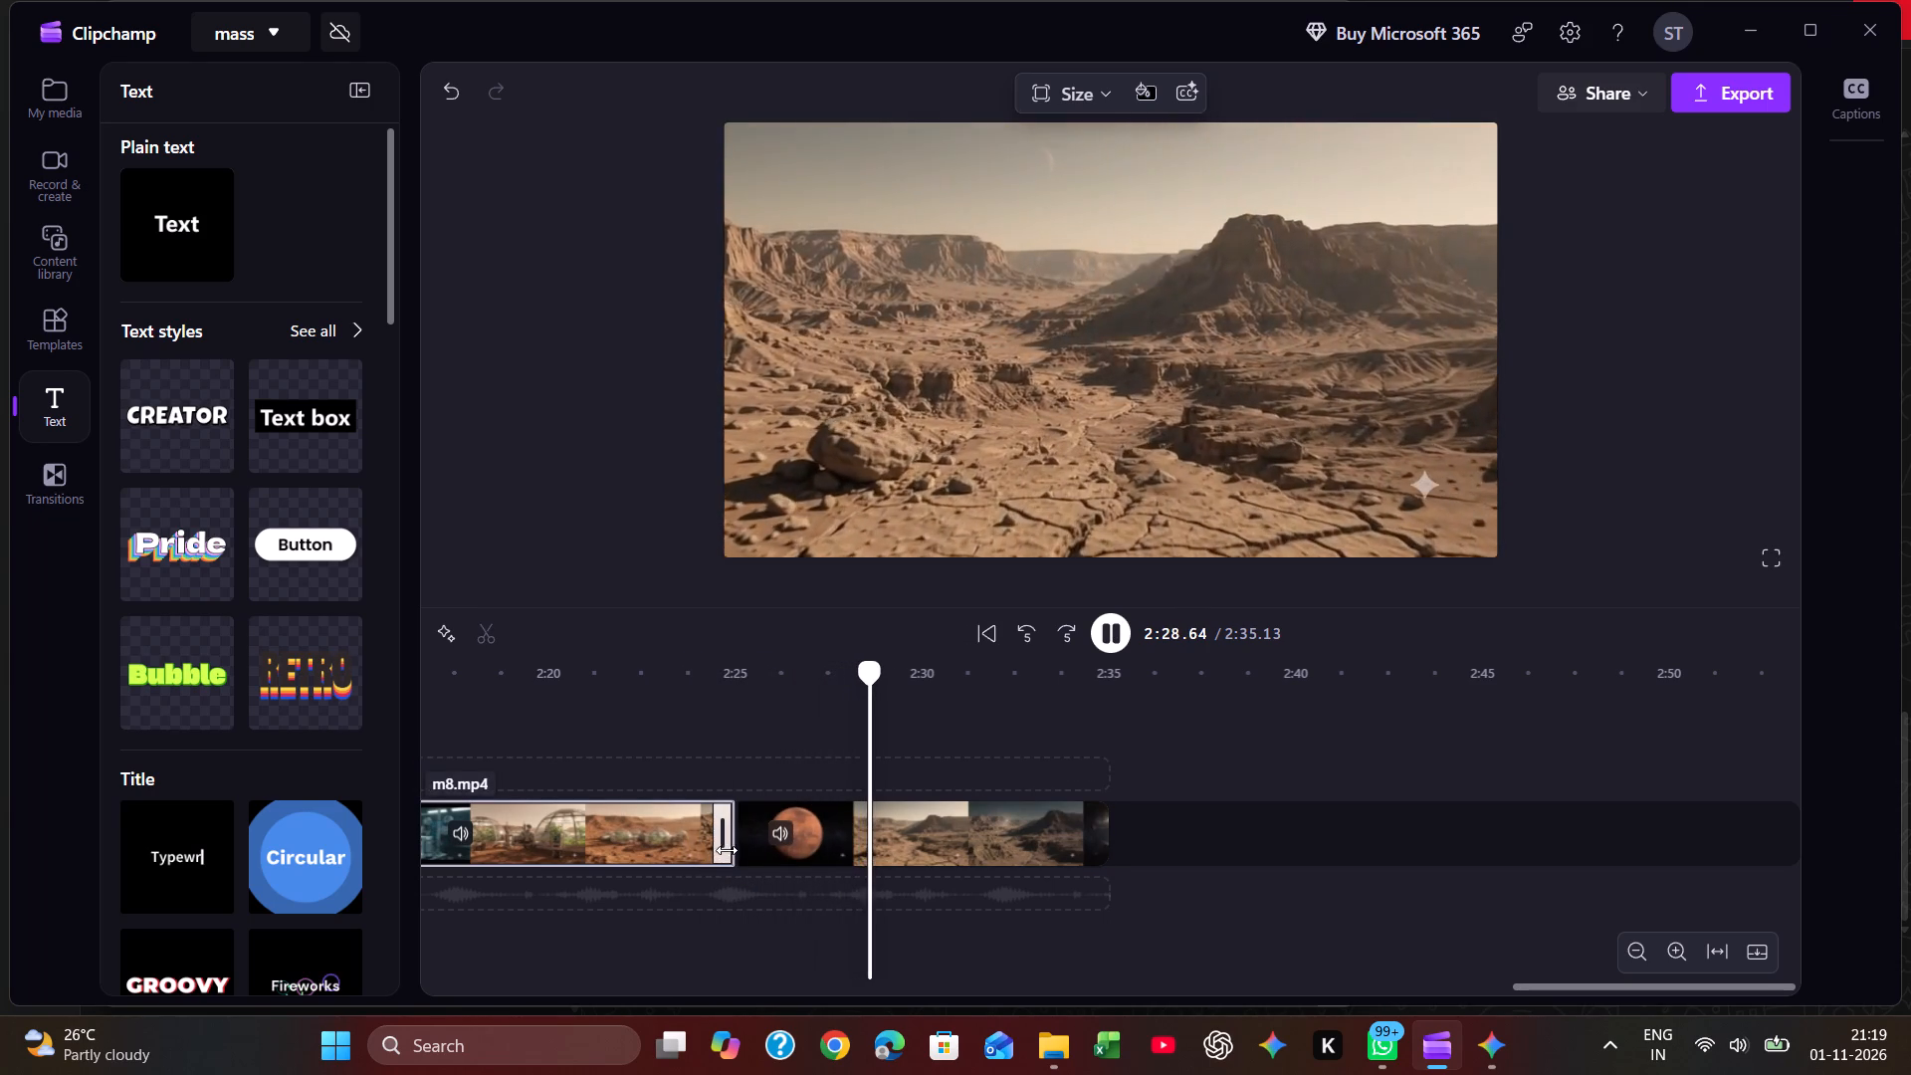
{"action": "left_click_drag", "start_coordinate": [727, 850], "coordinate": [731, 850]}
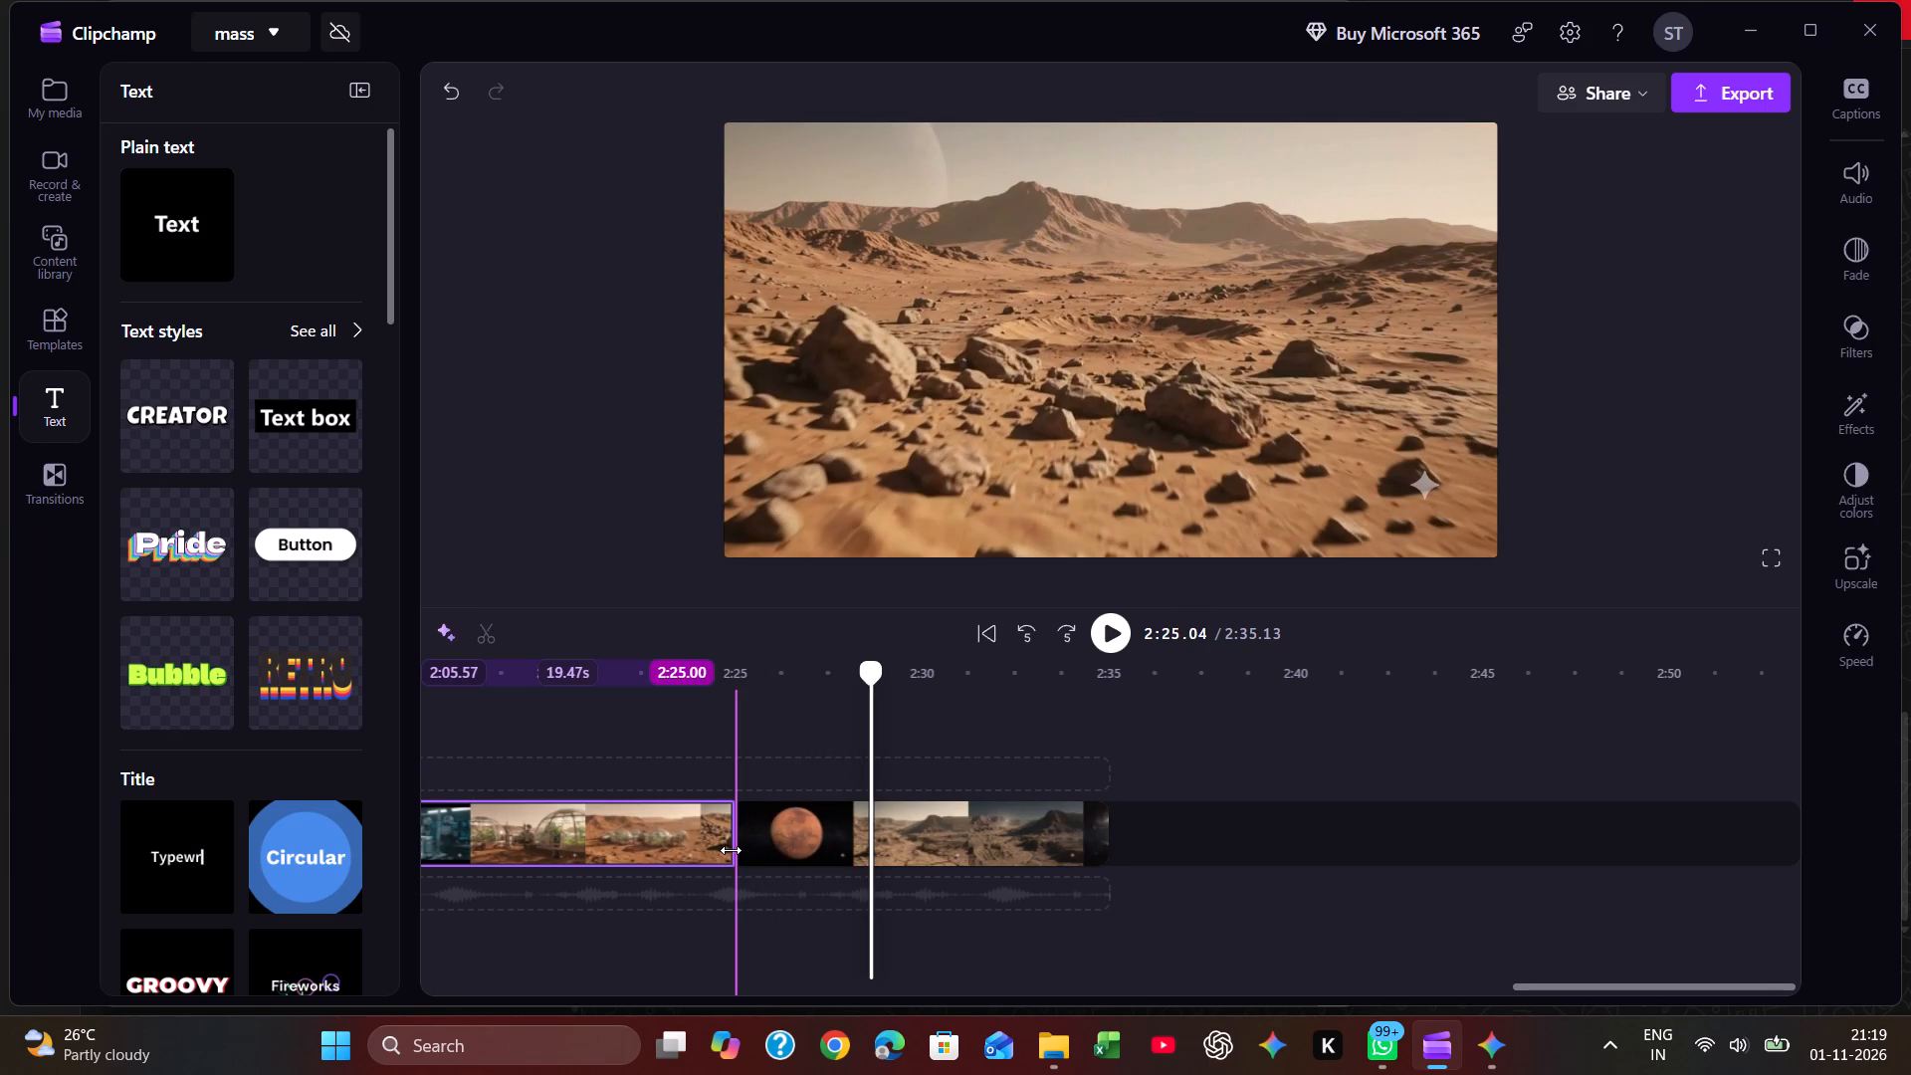
{"action": "left_click_drag", "start_coordinate": [731, 850], "coordinate": [735, 850]}
{"action": "left_click", "coordinate": [700, 713]}
{"action": "key", "text": "space"}
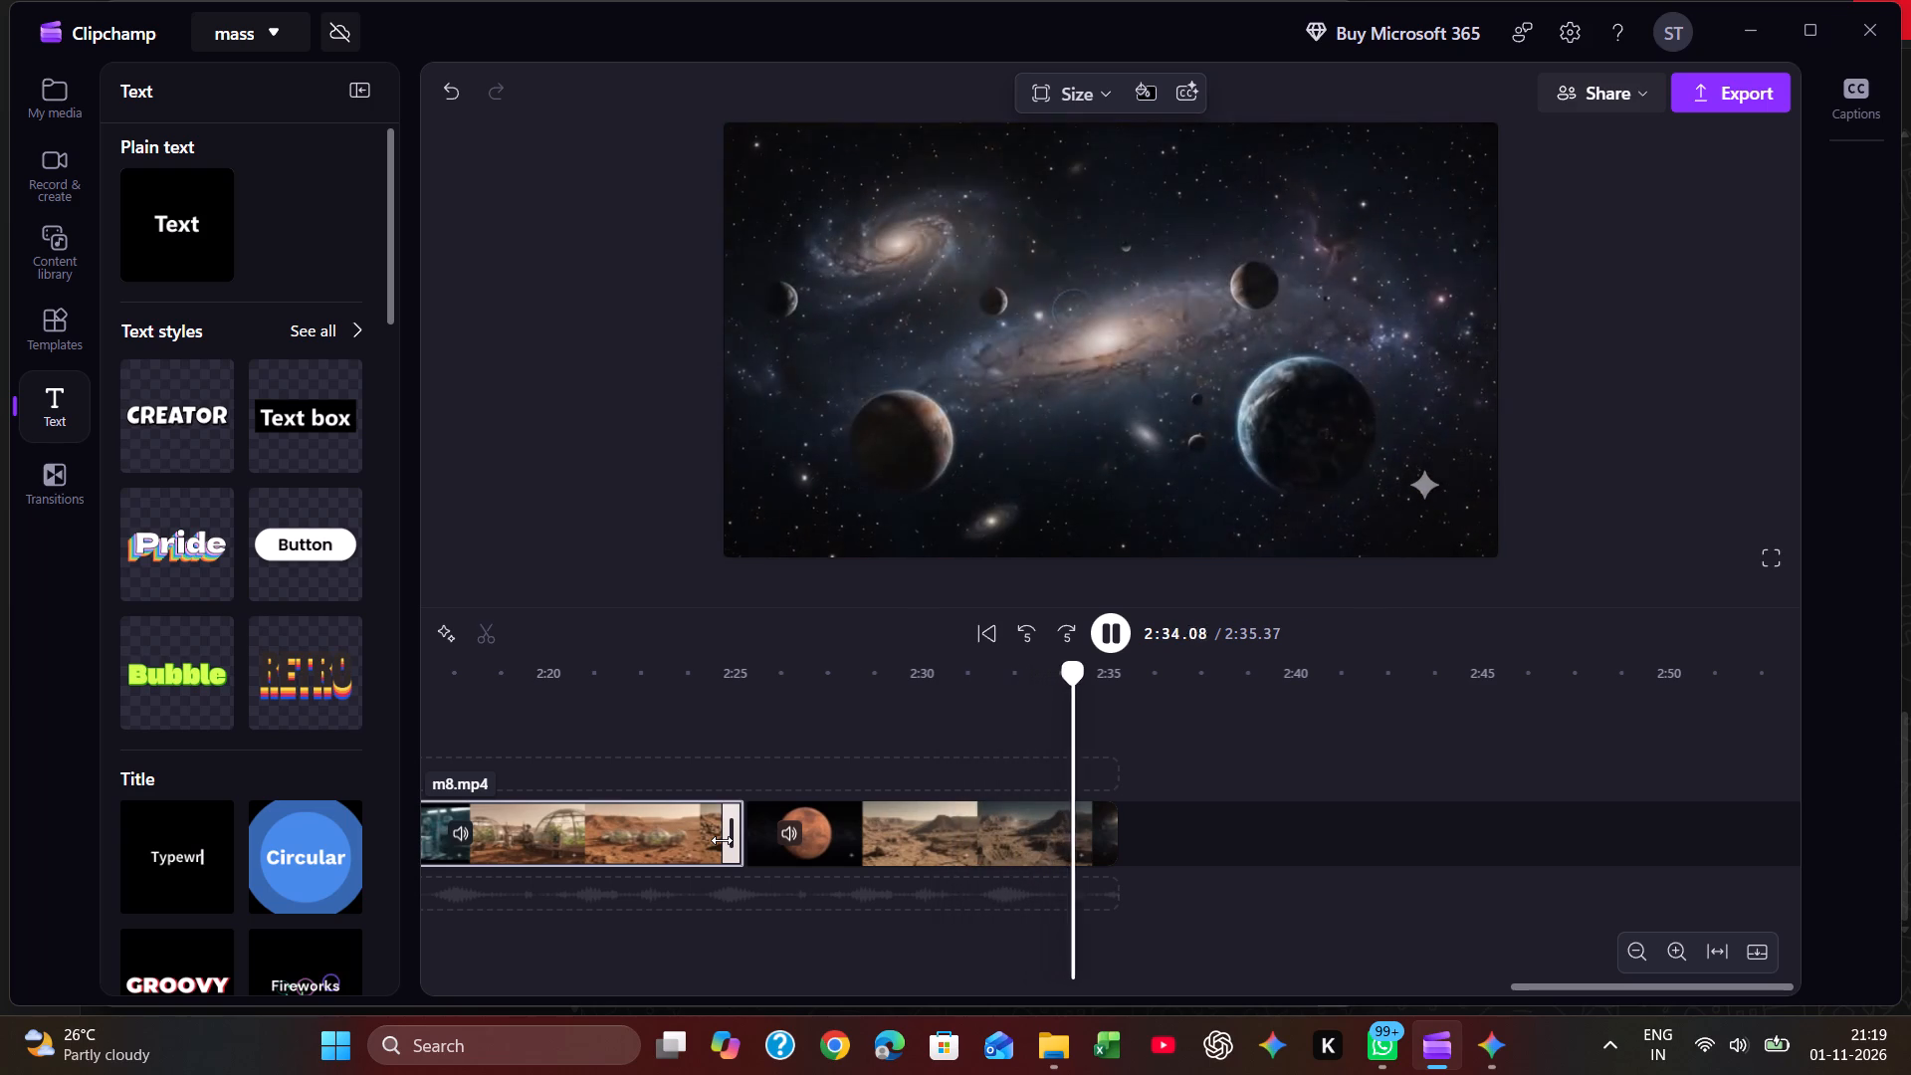
{"action": "key", "text": "space"}
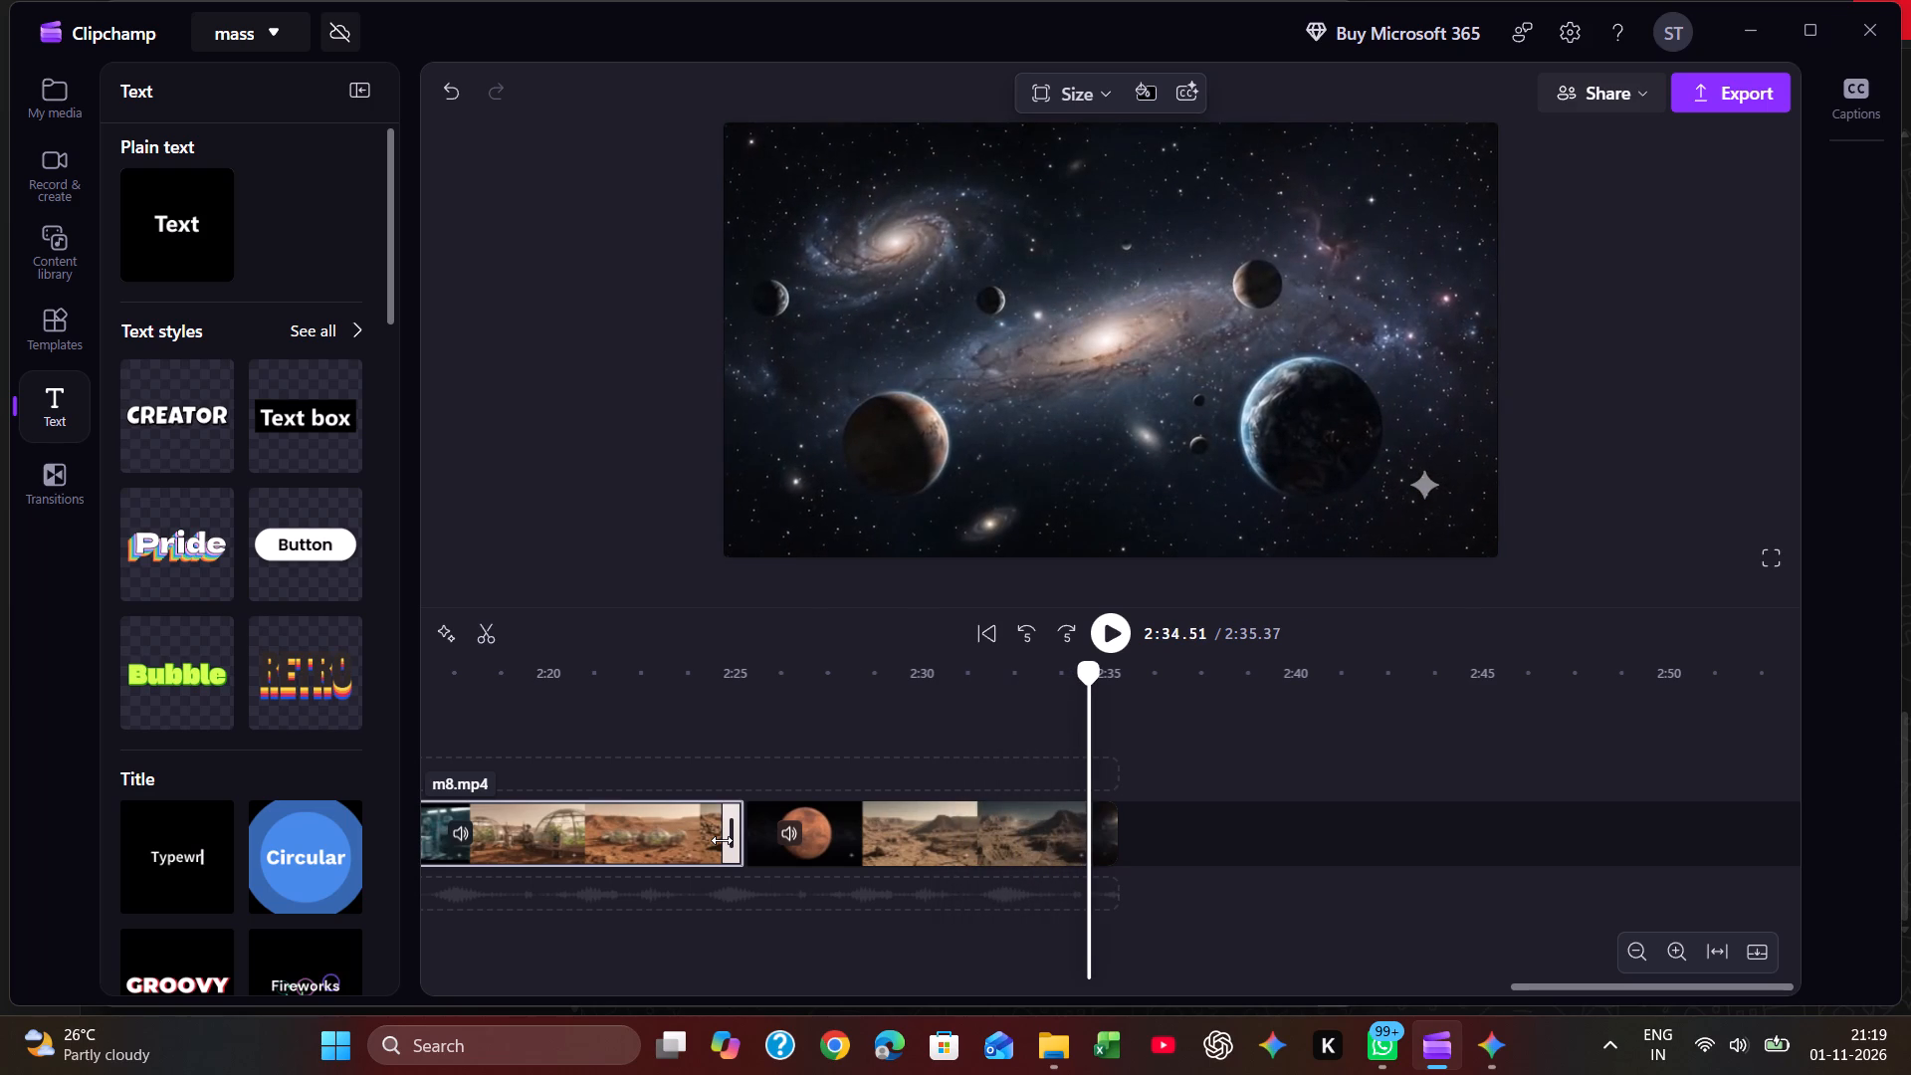
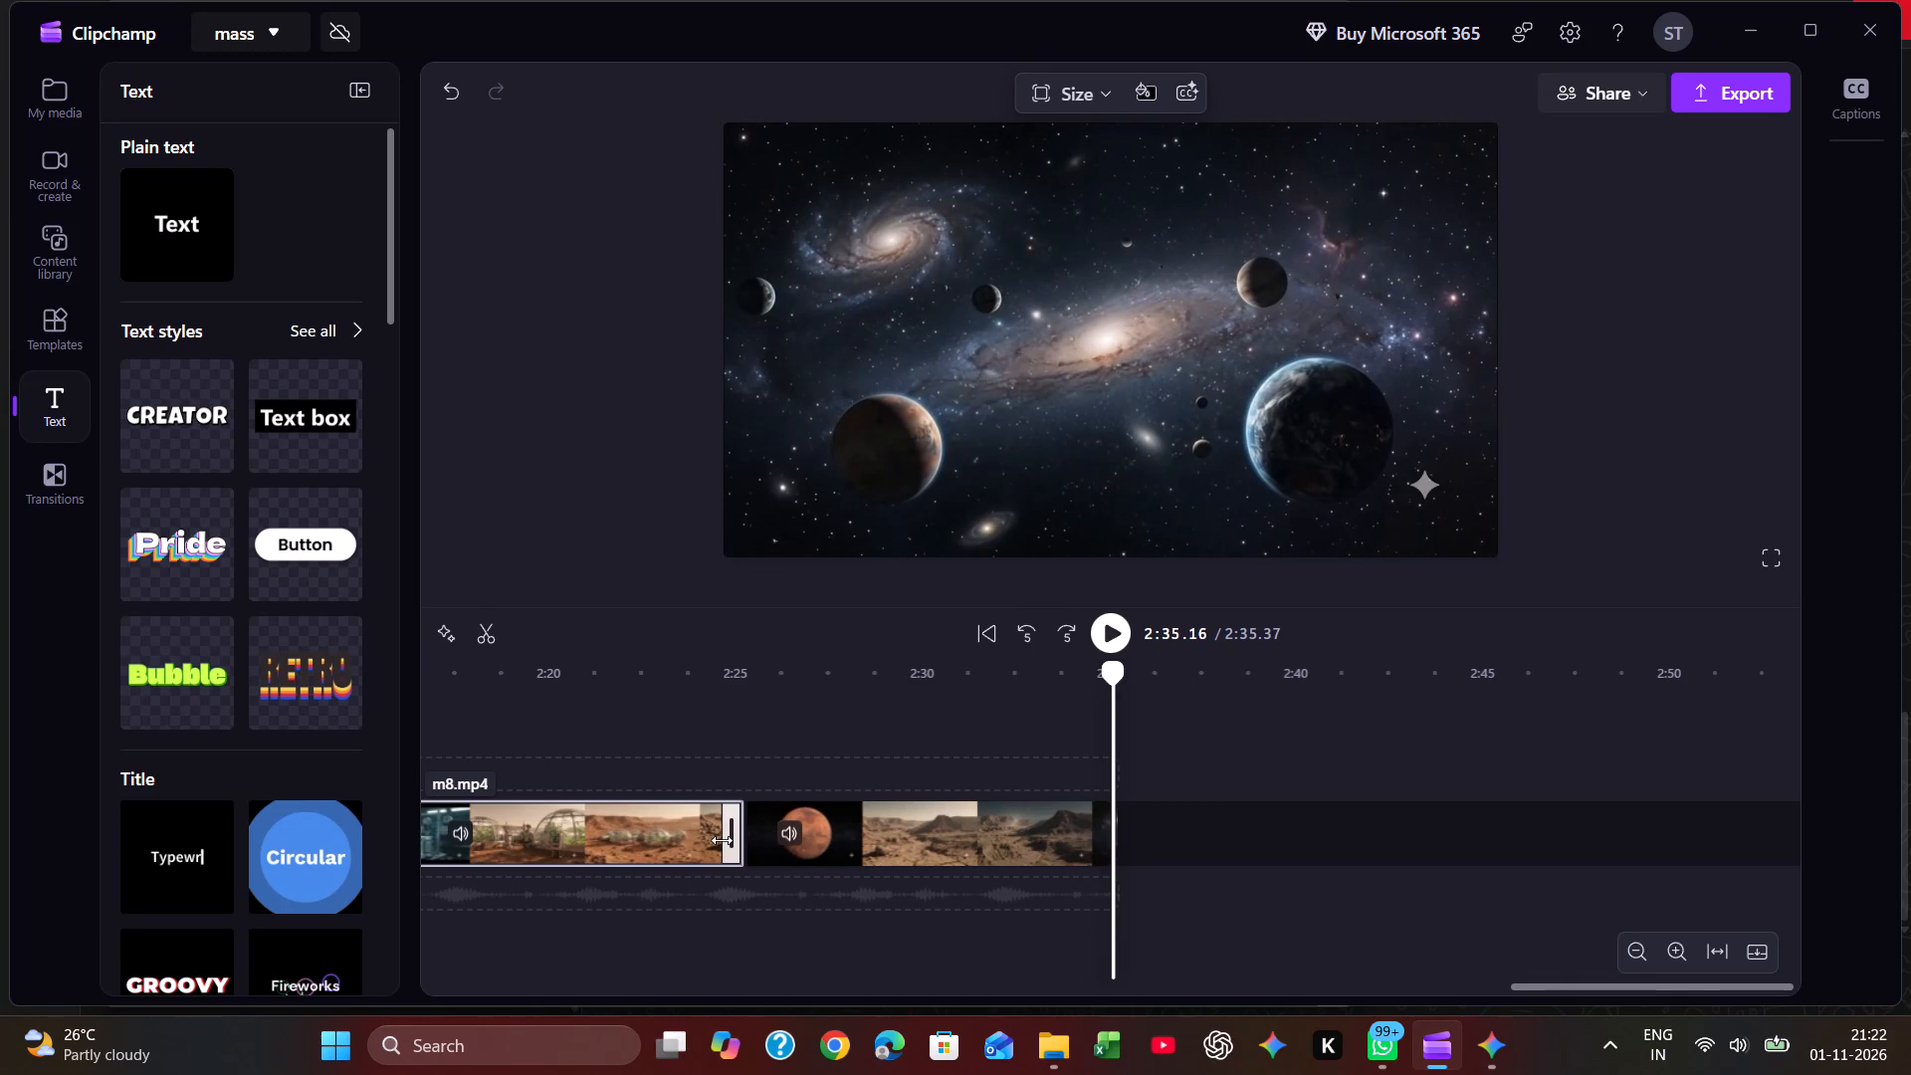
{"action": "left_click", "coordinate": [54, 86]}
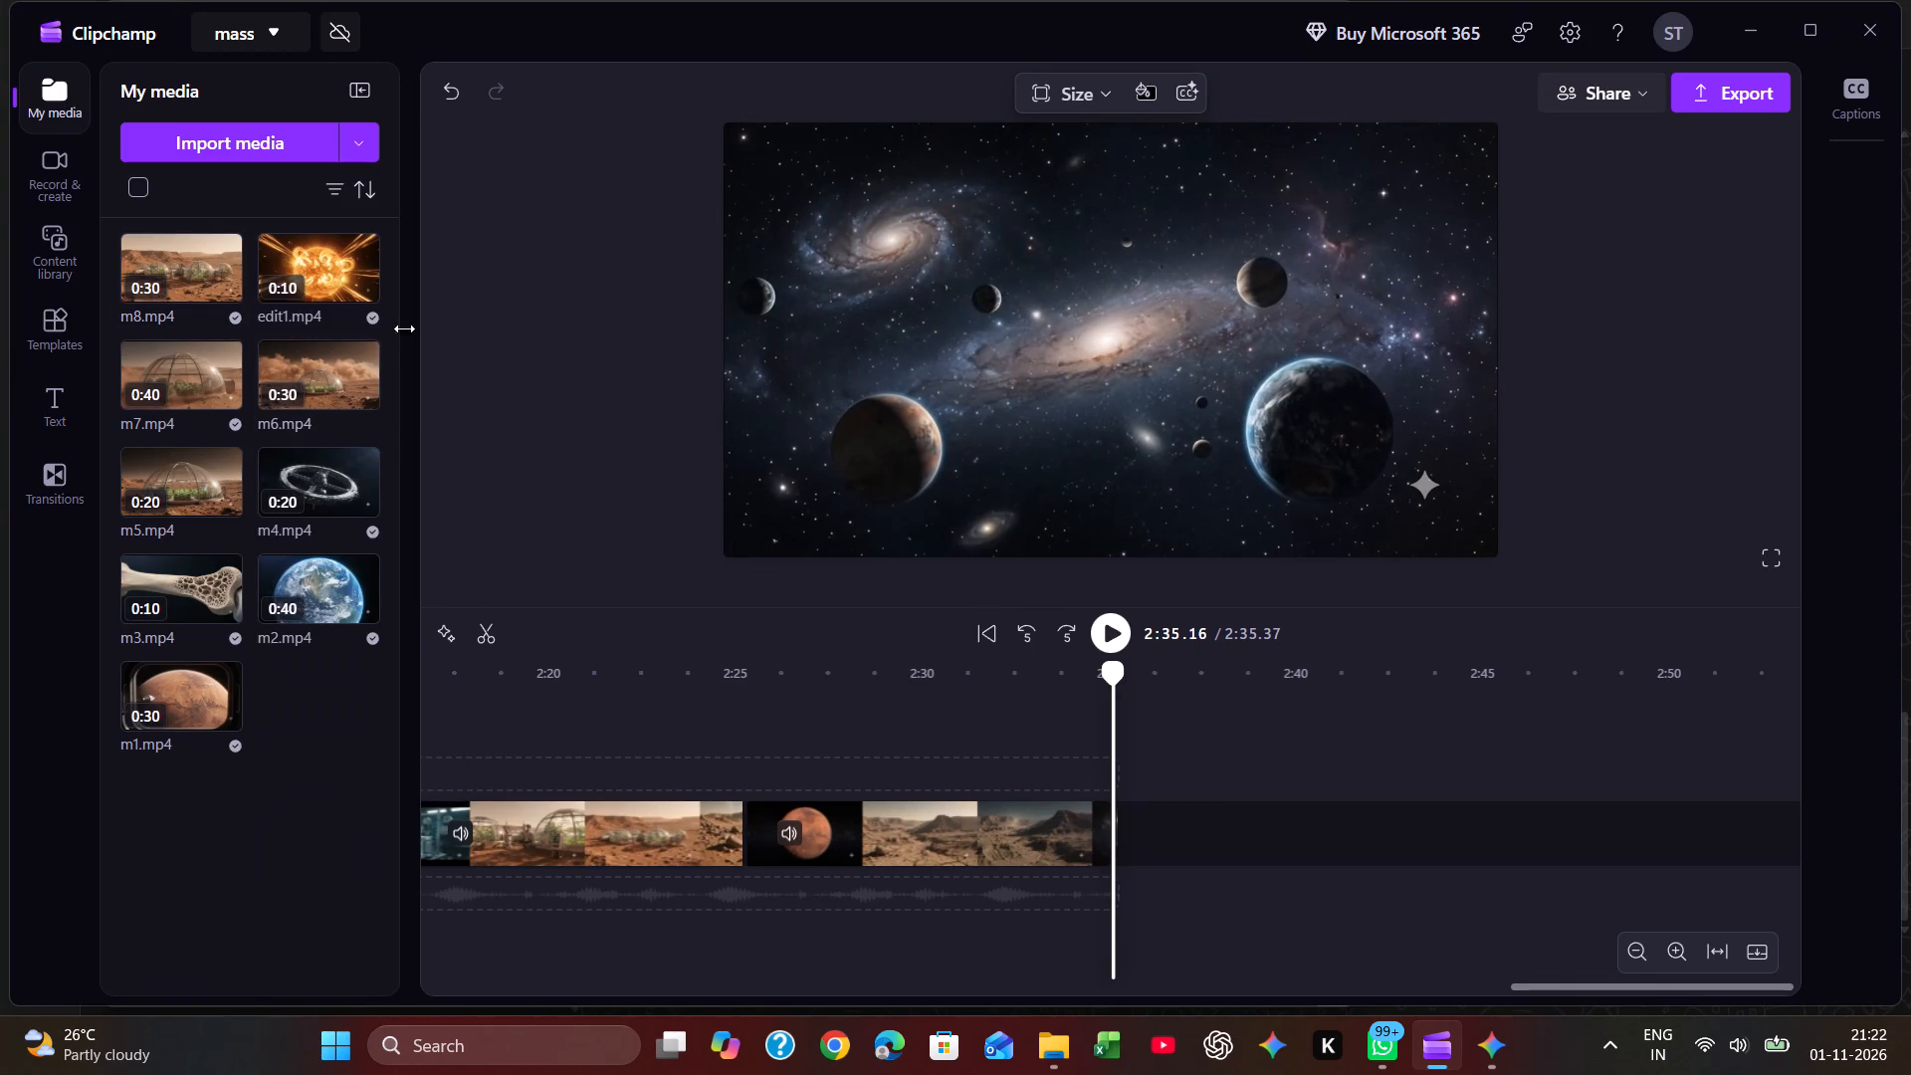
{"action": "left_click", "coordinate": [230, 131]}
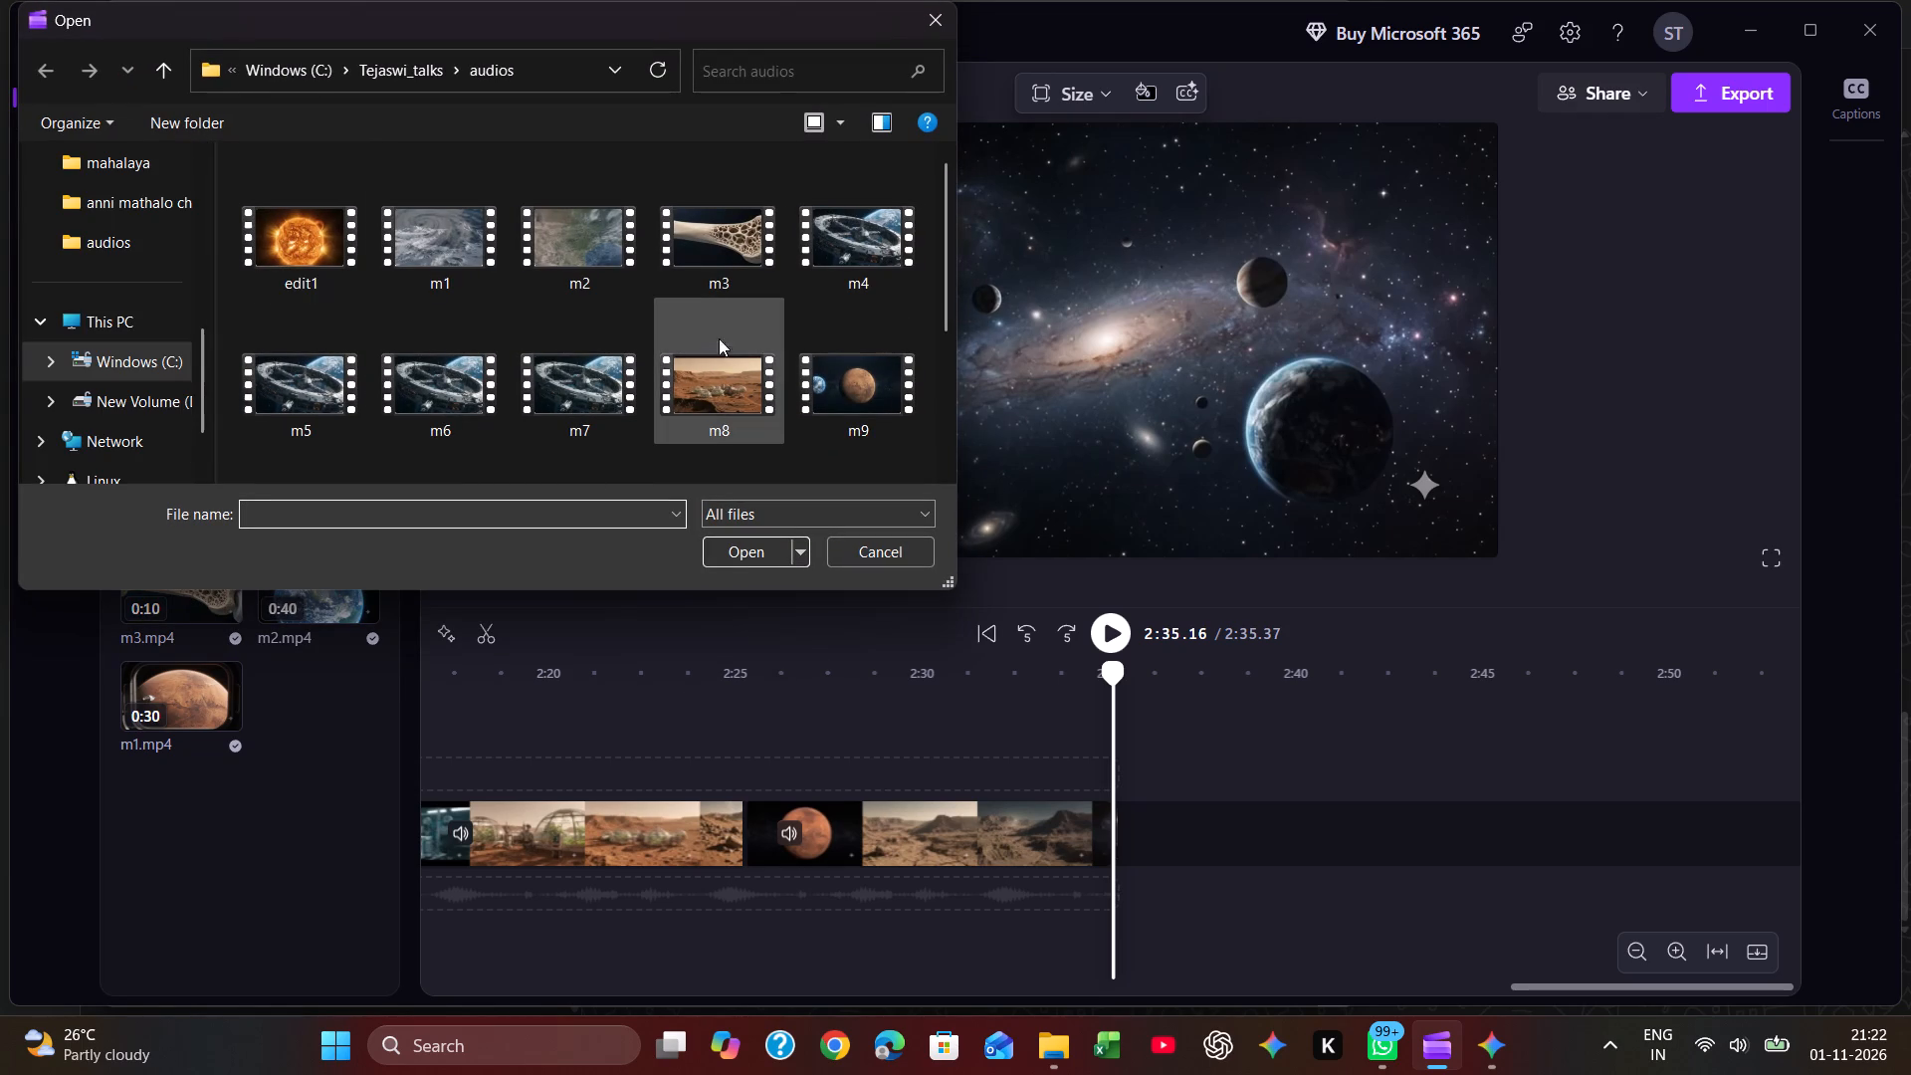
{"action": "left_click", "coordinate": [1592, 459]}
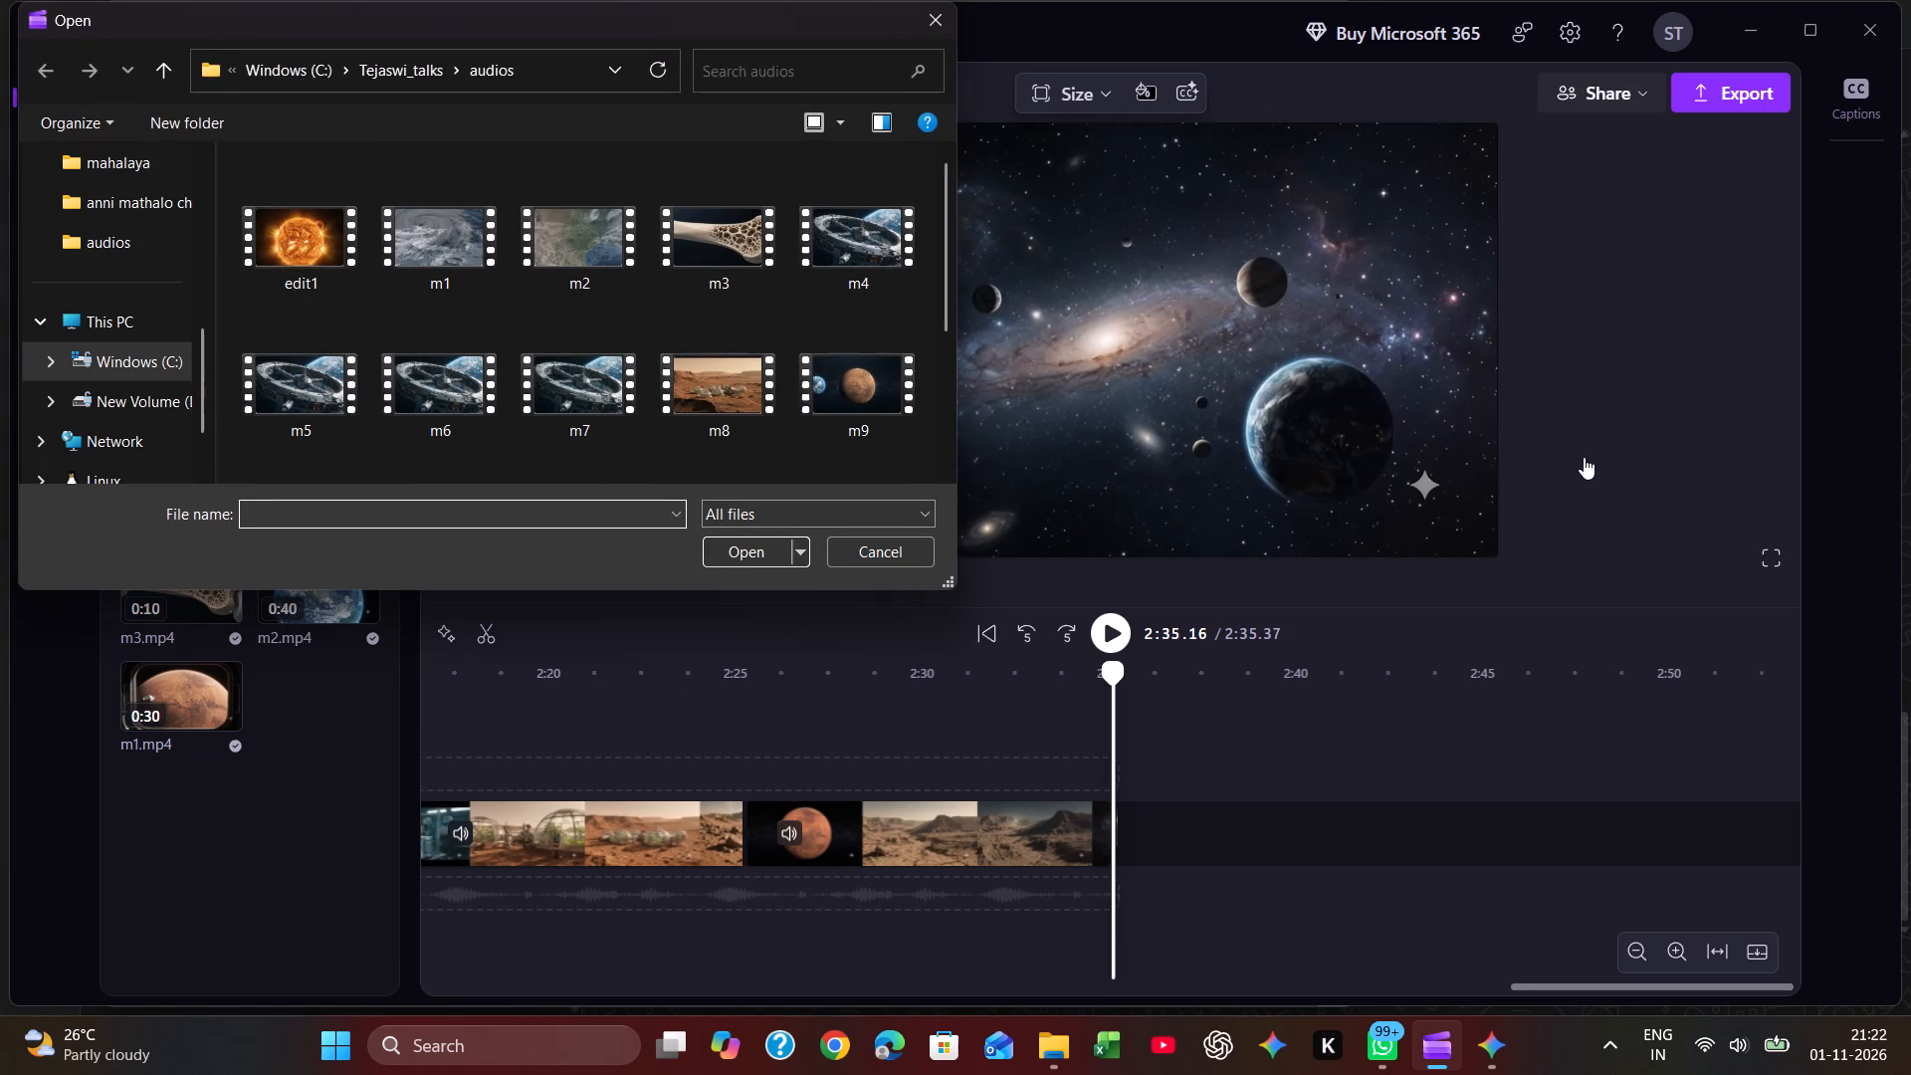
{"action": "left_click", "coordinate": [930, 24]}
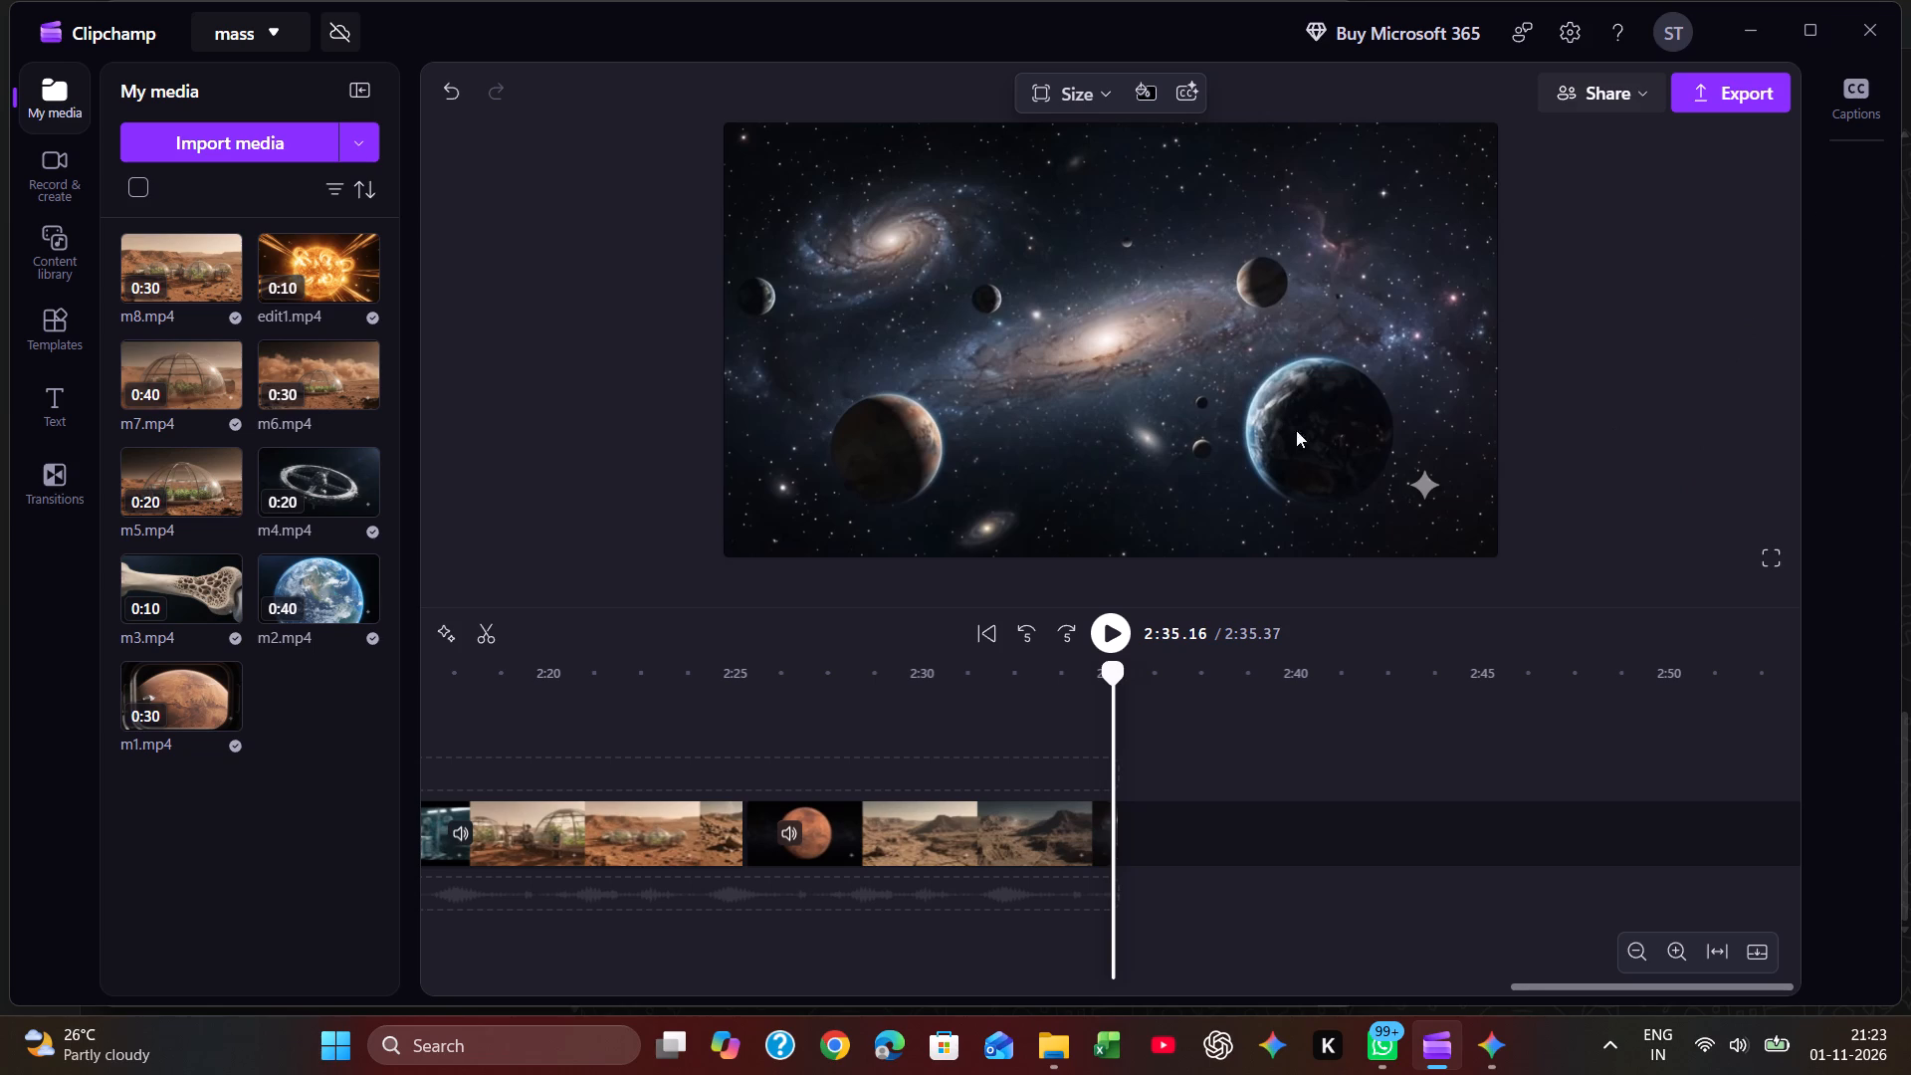
Import m9.mp4 from the audios folder and place it on the main video track directly after the last m8 part.
{"action": "left_click", "coordinate": [252, 145]}
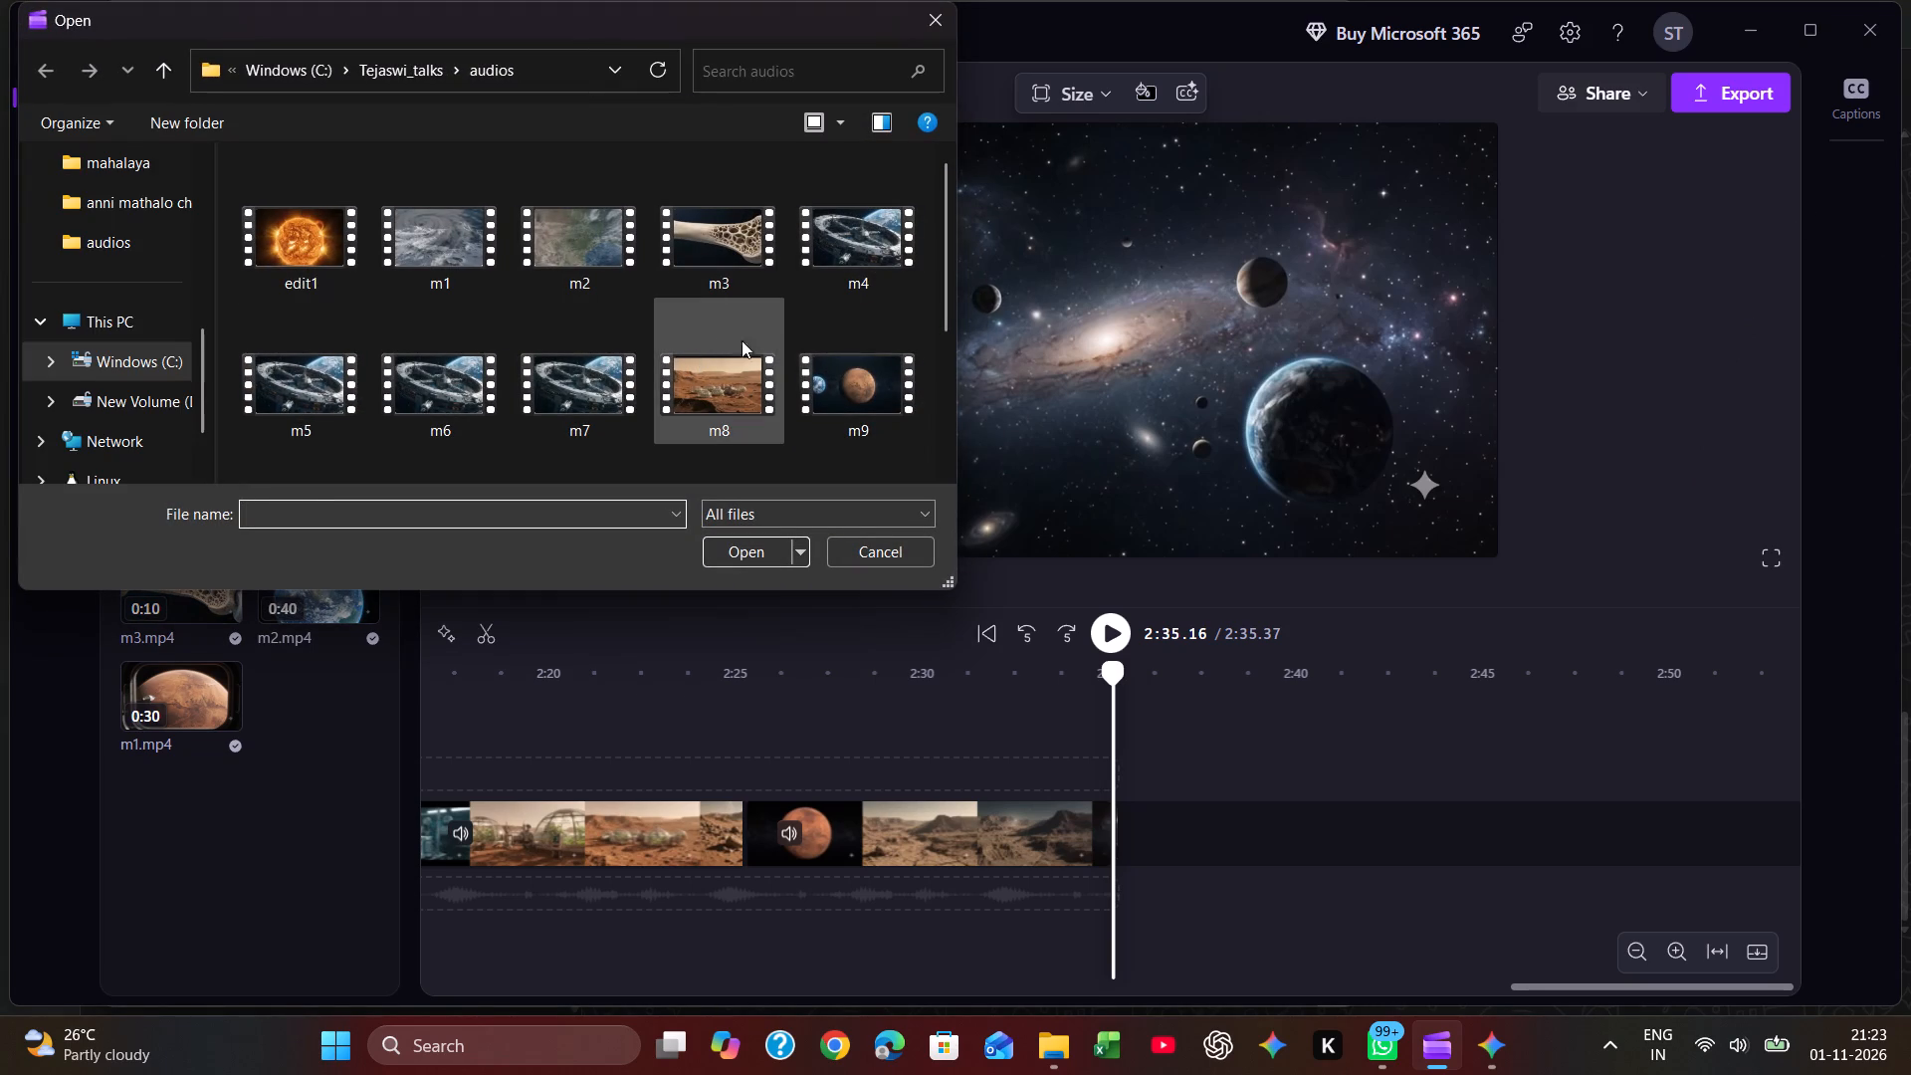
{"action": "double_click", "coordinate": [869, 391]}
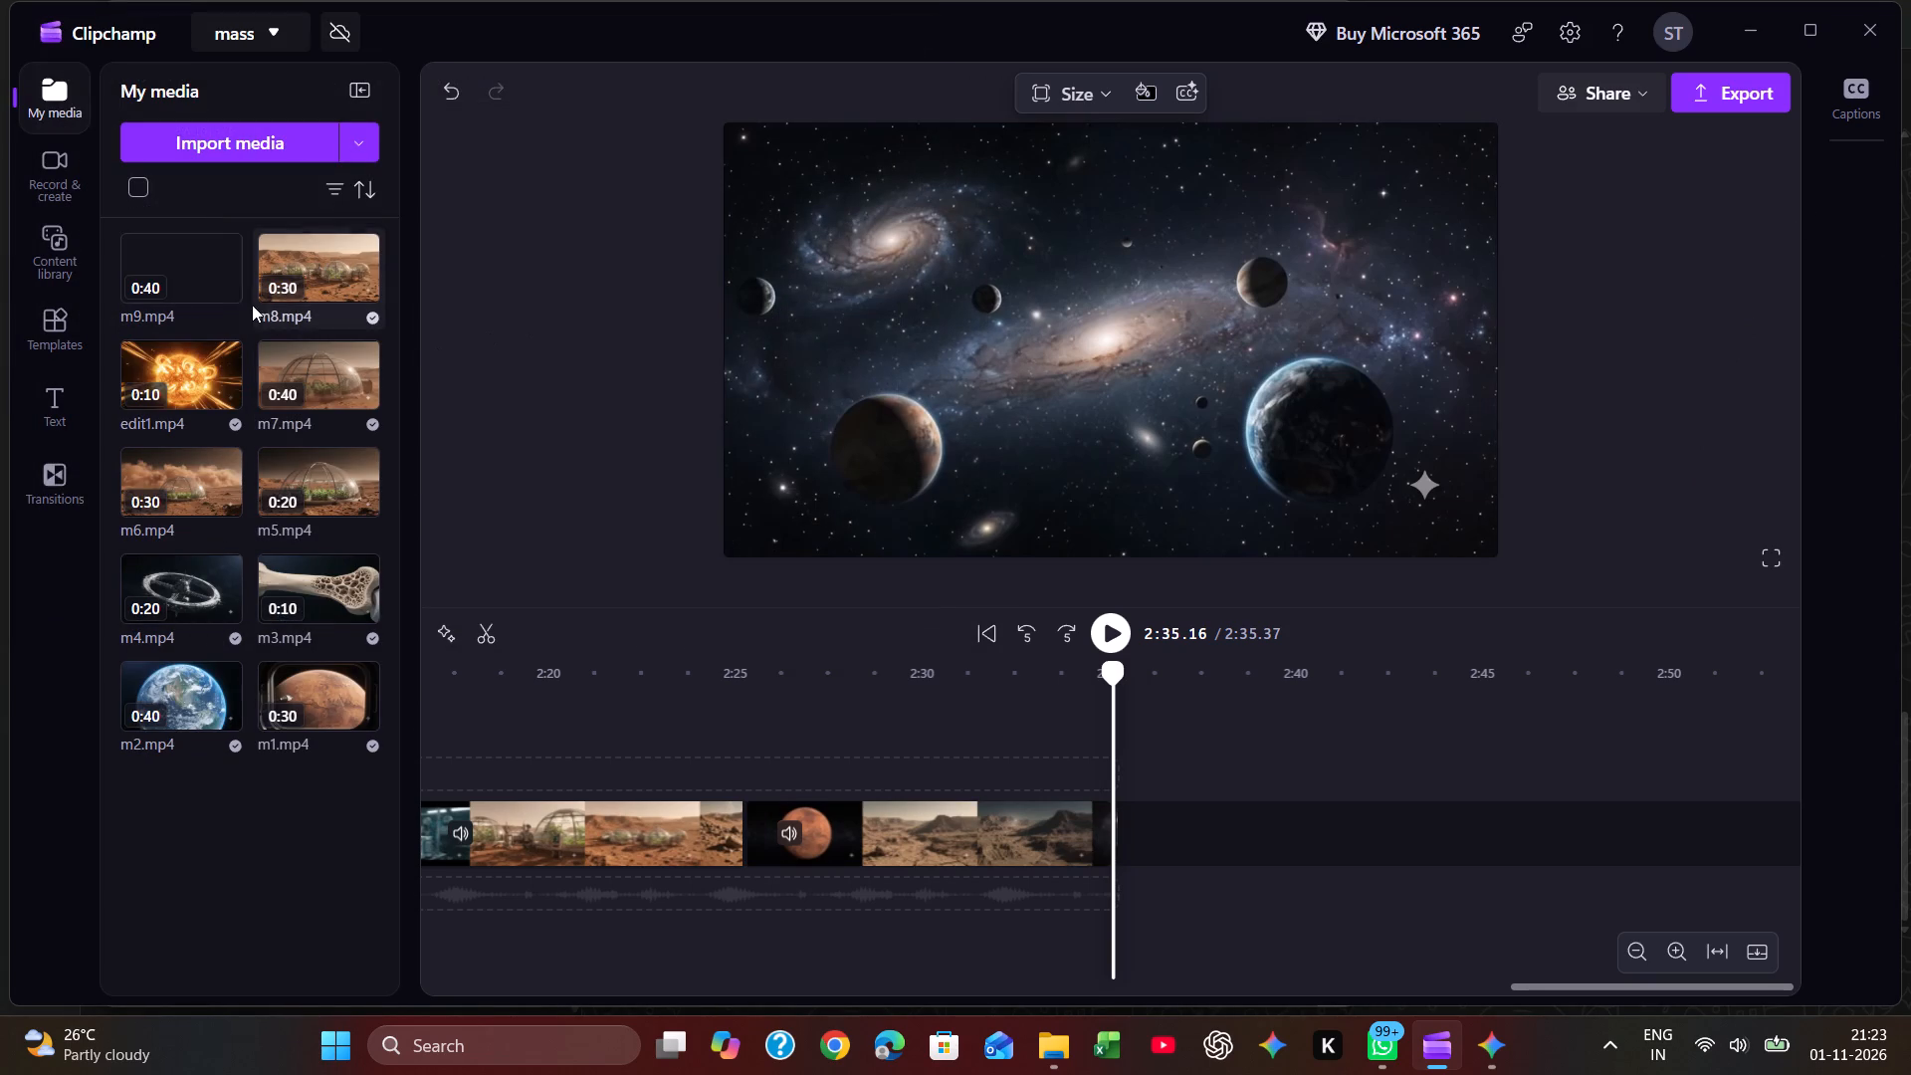
{"action": "left_click", "coordinate": [224, 285]}
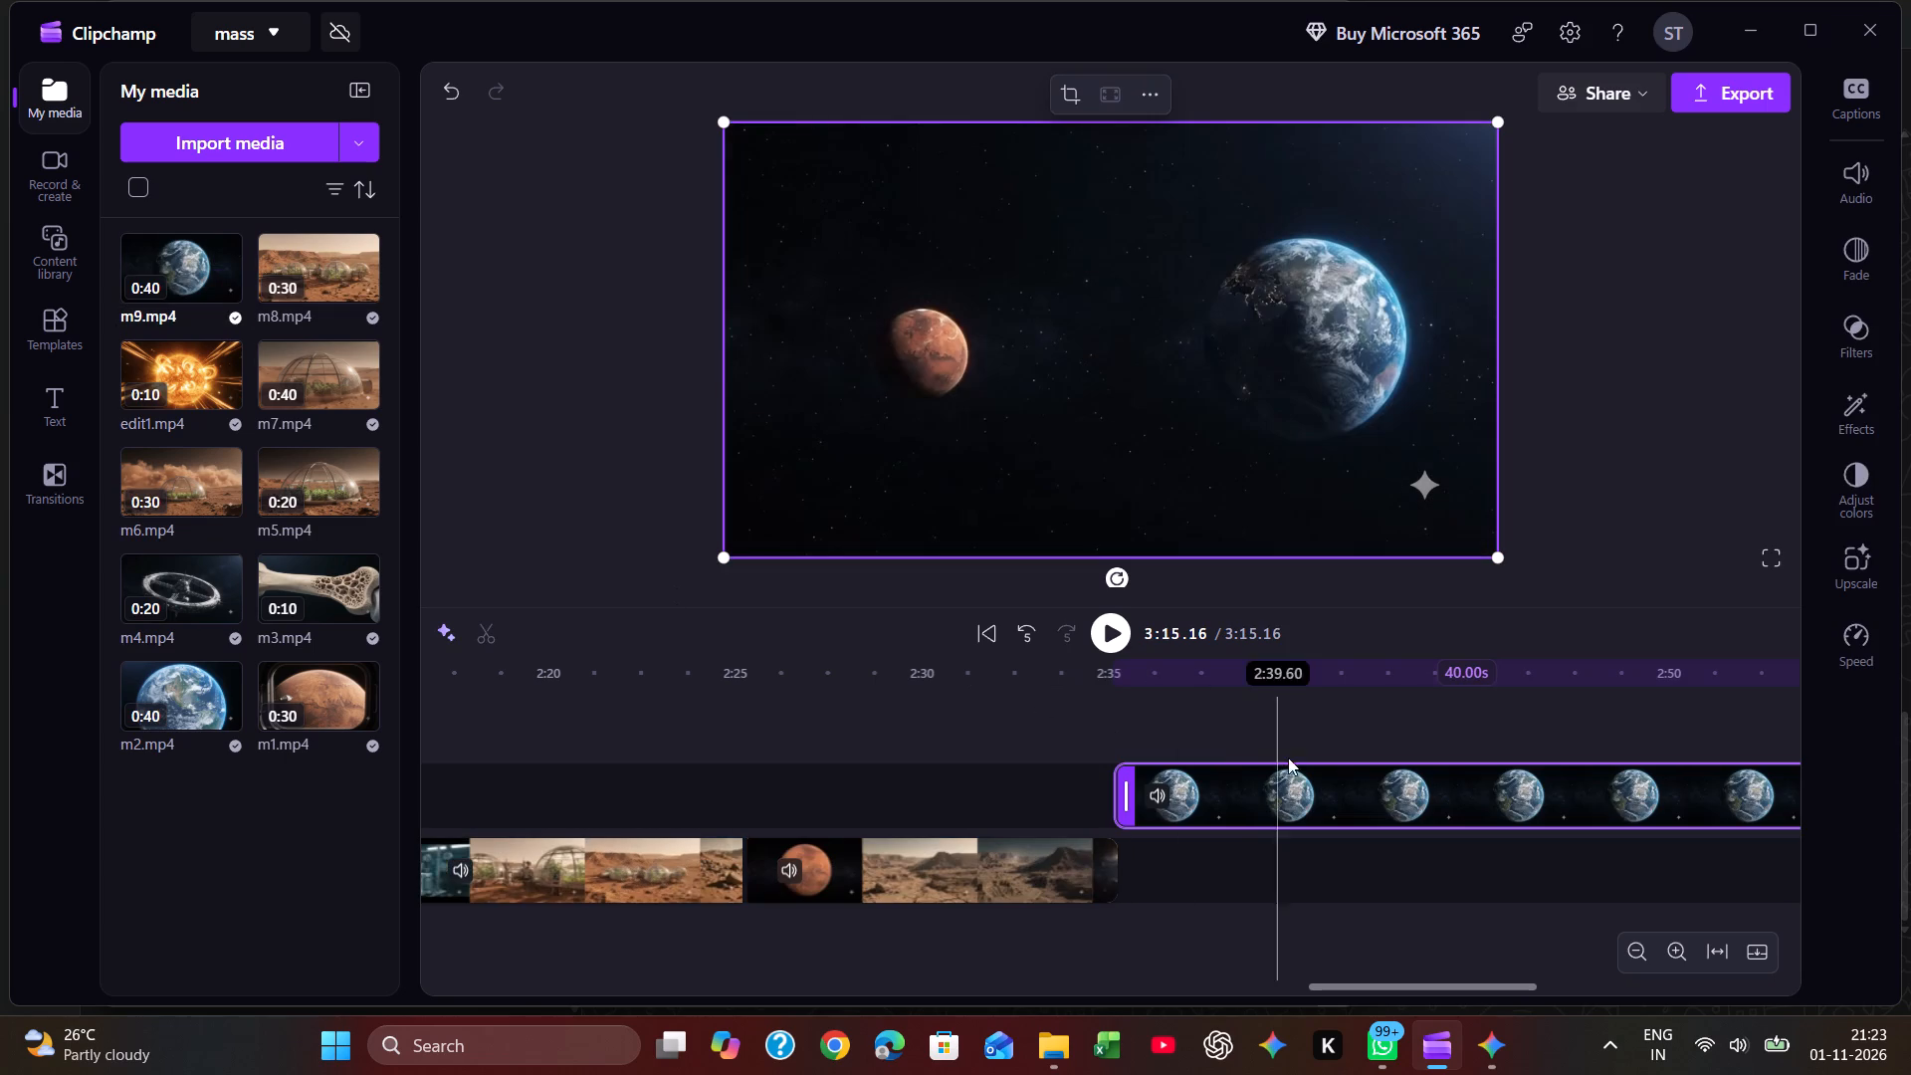
{"action": "left_click_drag", "start_coordinate": [1295, 778], "coordinate": [1297, 845]}
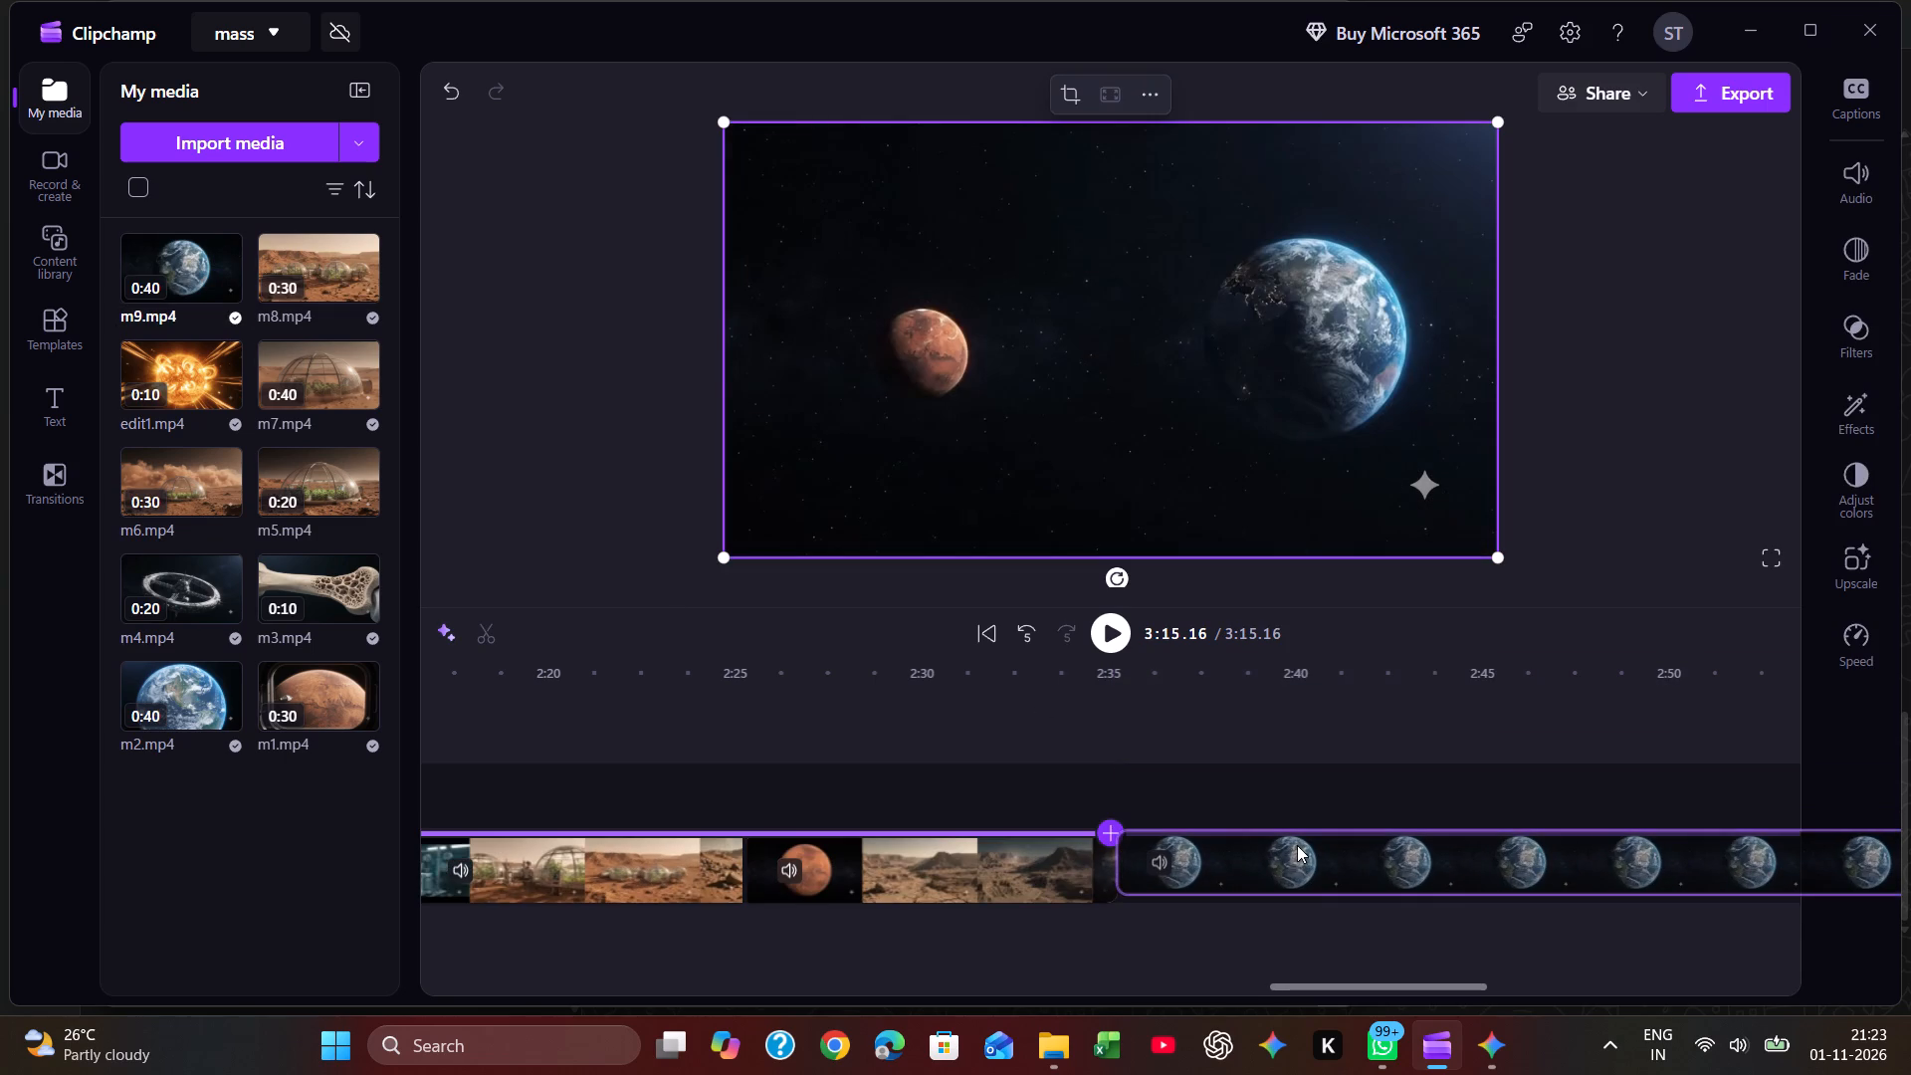
{"action": "left_click_drag", "start_coordinate": [1297, 845], "coordinate": [1295, 848]}
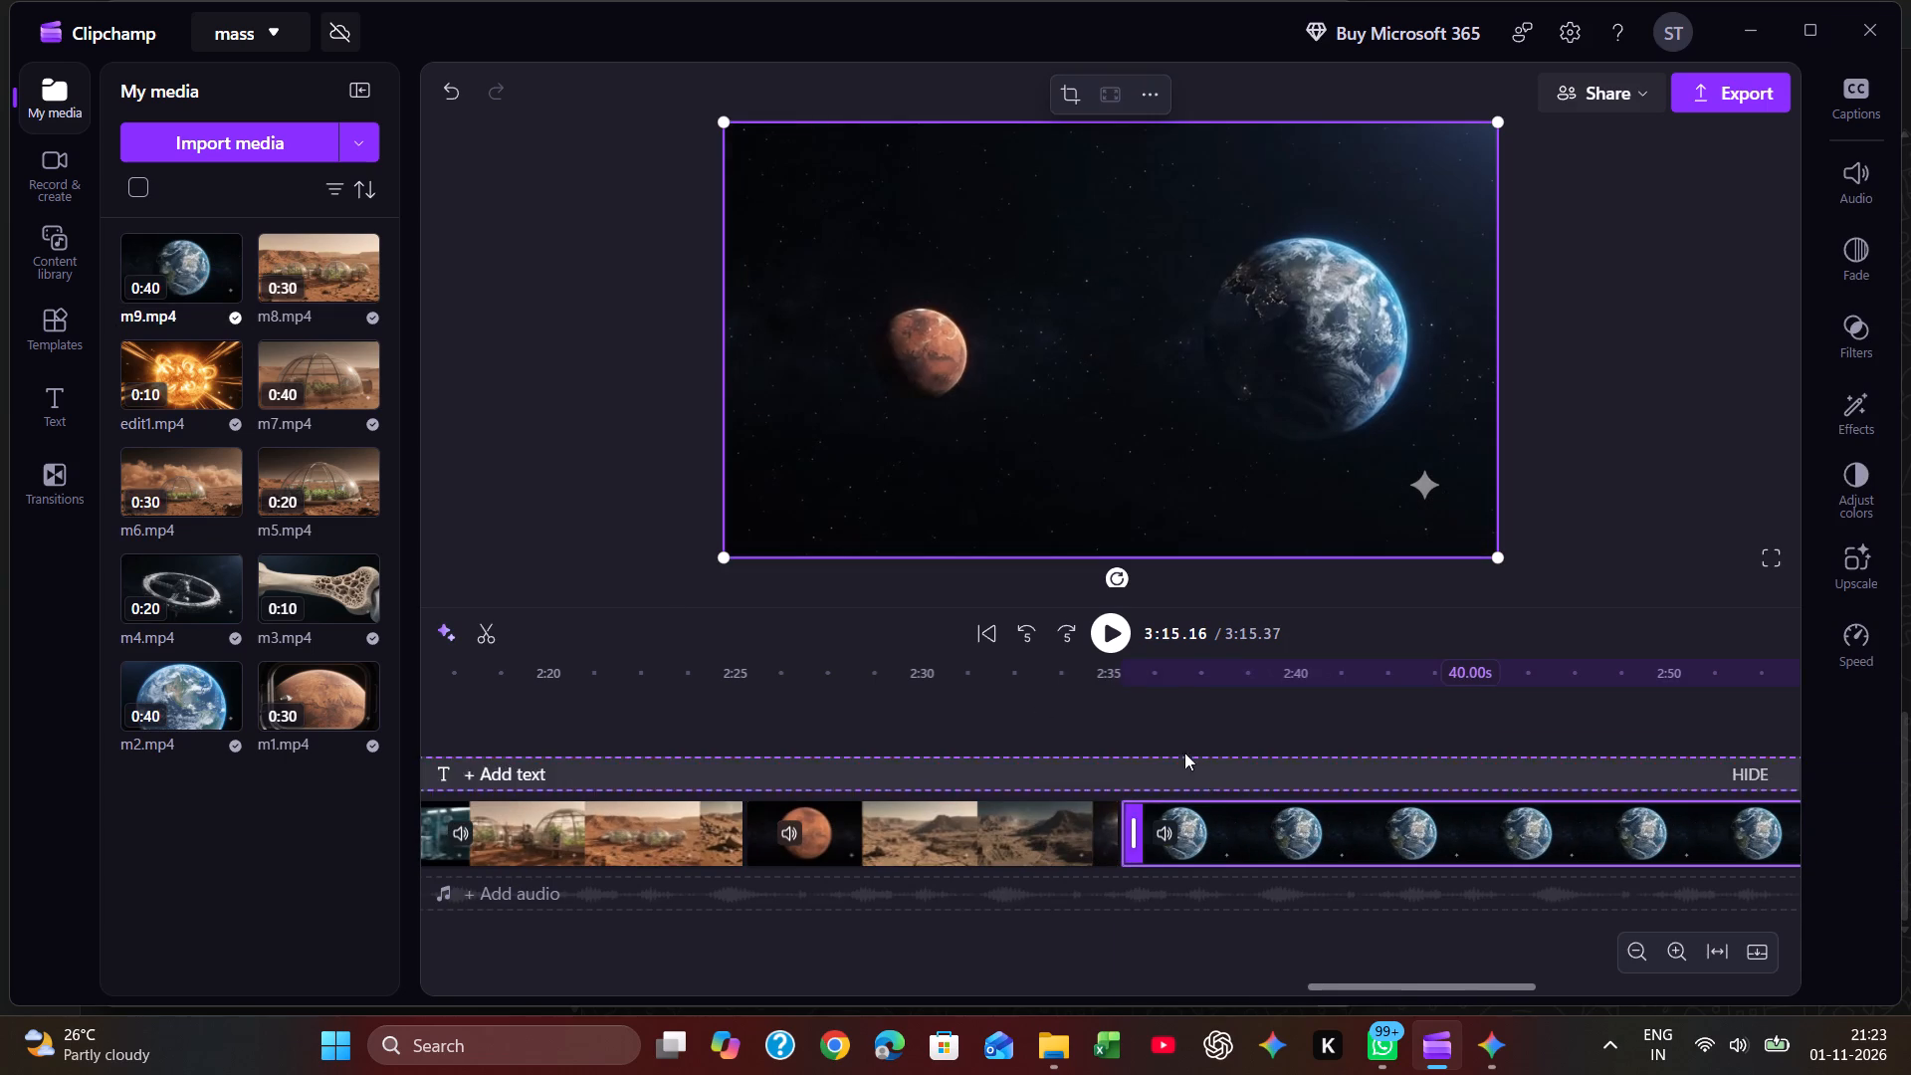
Play the transition from the last m8 part into m9 twice, from about 2:34 and from about 2:32.
{"action": "left_click", "coordinate": [1066, 693]}
{"action": "key", "text": "space"}
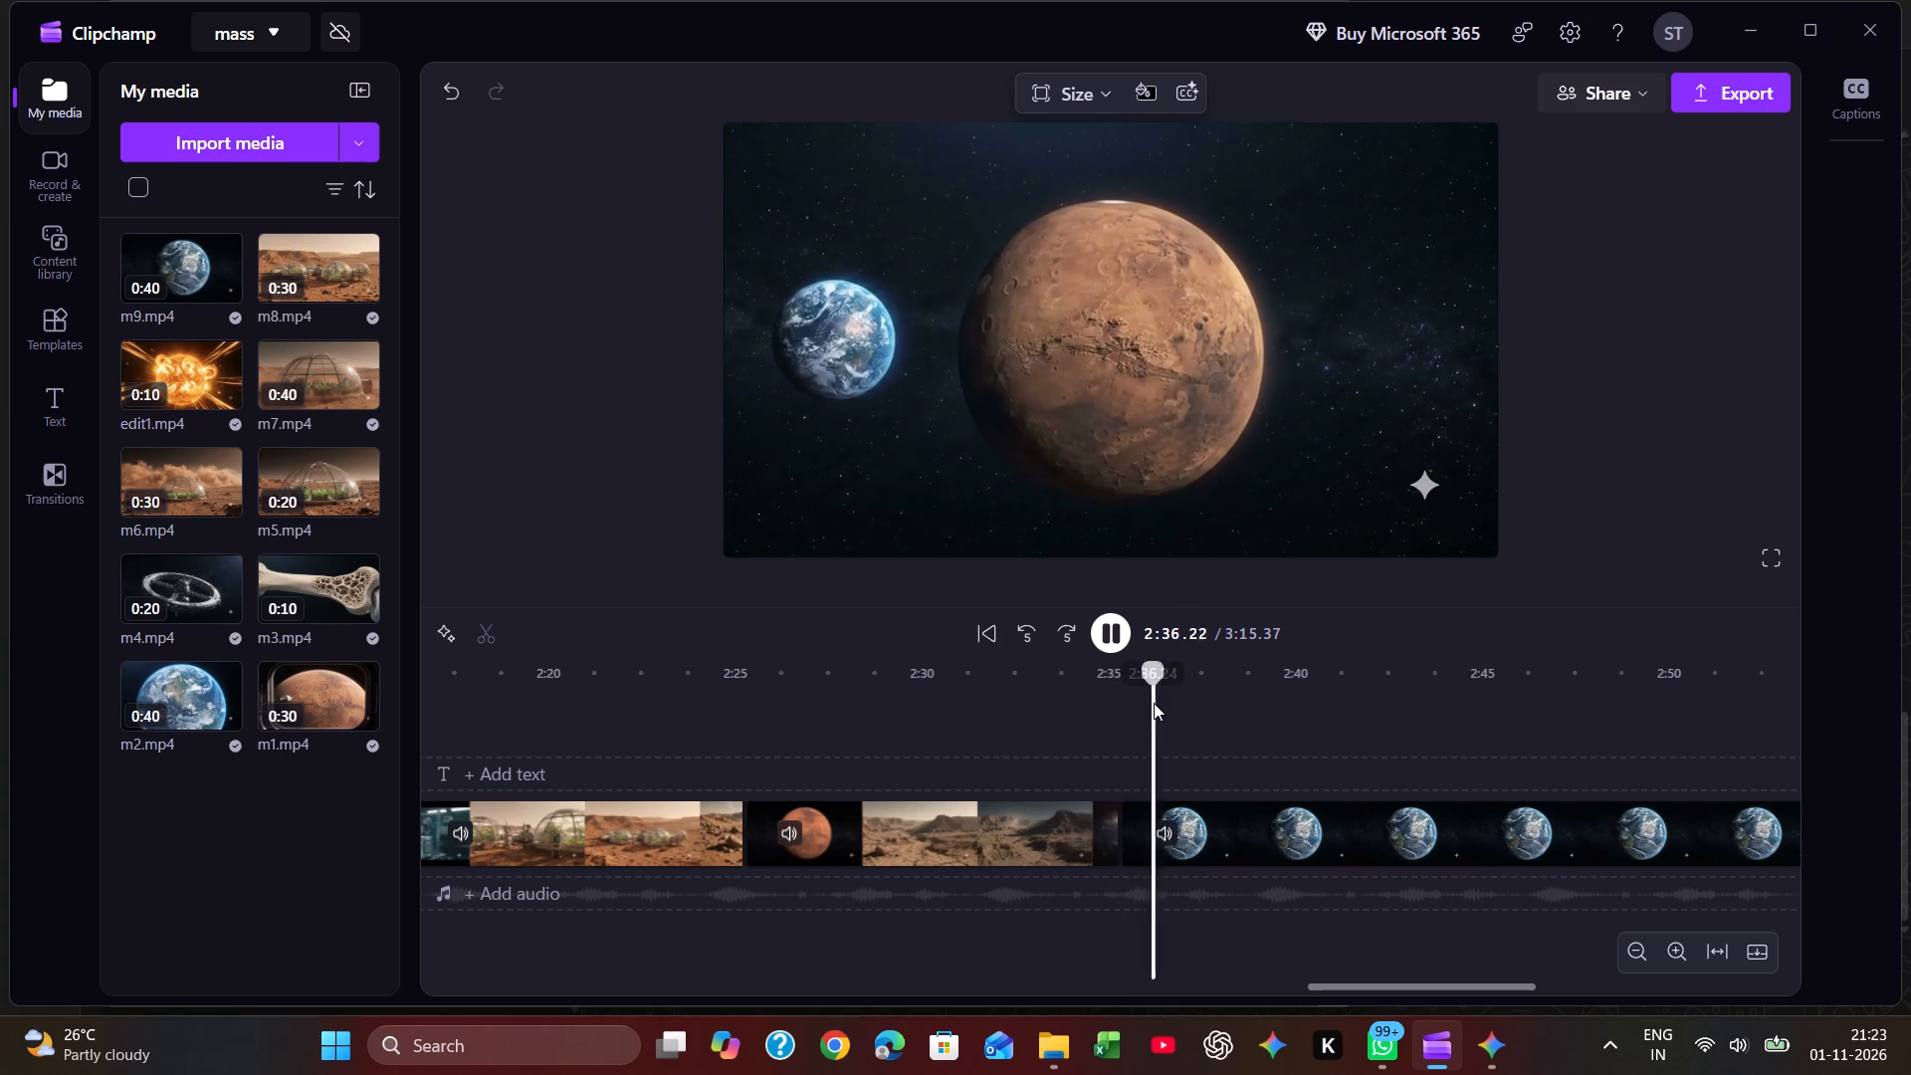
{"action": "key", "text": "space"}
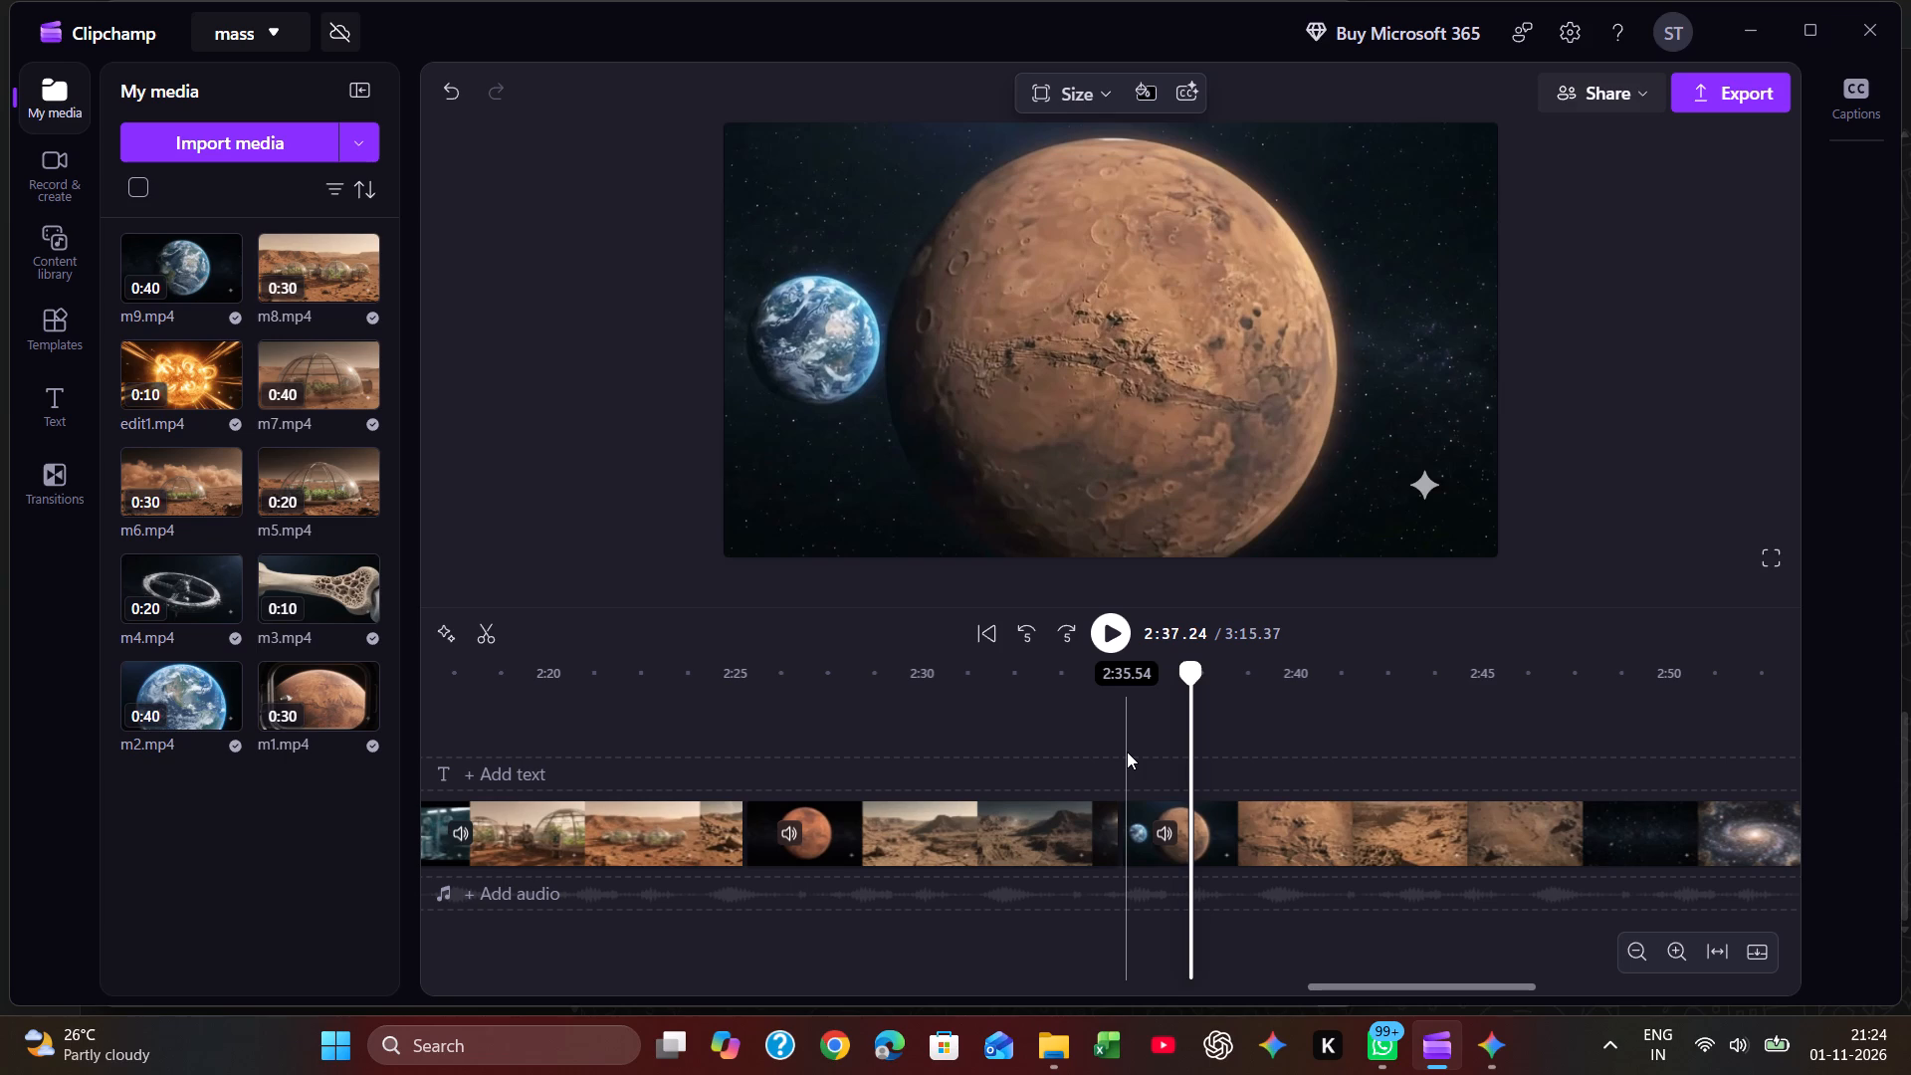
{"action": "left_click", "coordinate": [1008, 746]}
{"action": "key", "text": "space"}
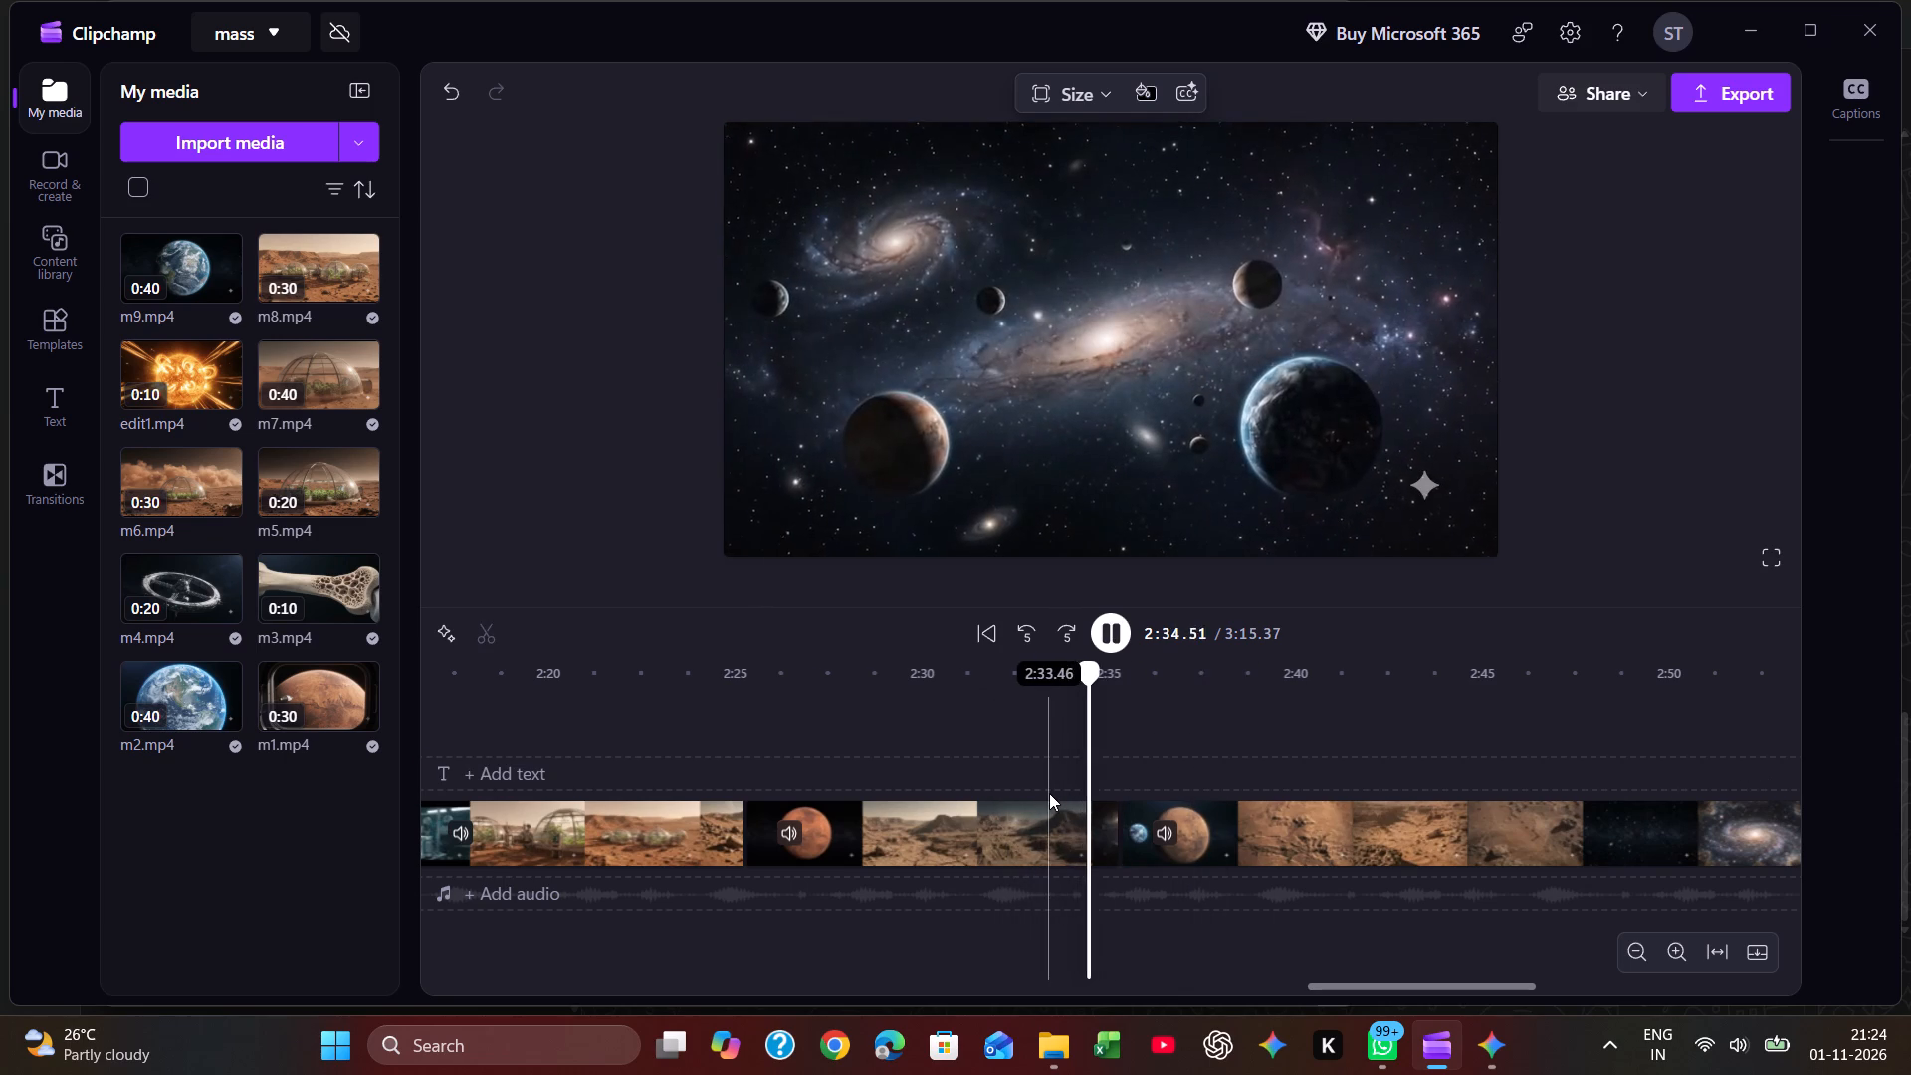
{"action": "key", "text": "space"}
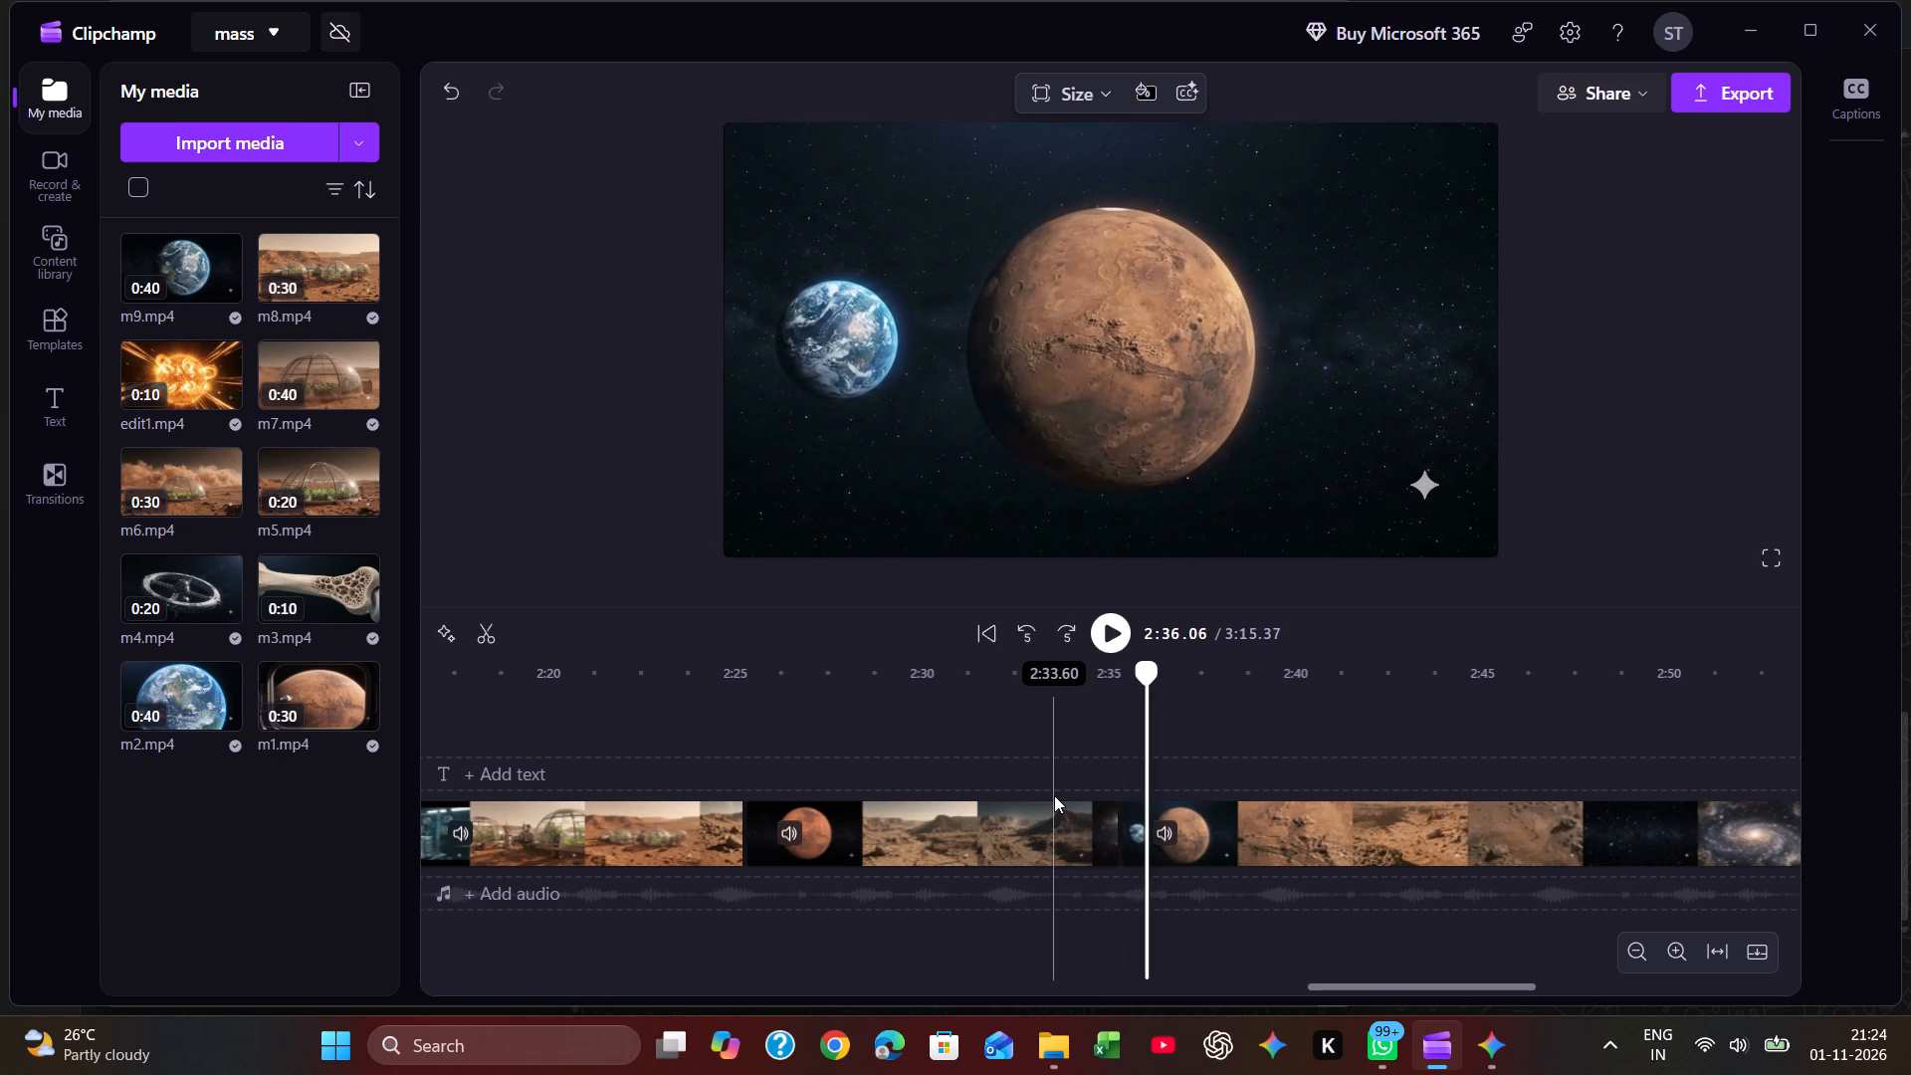
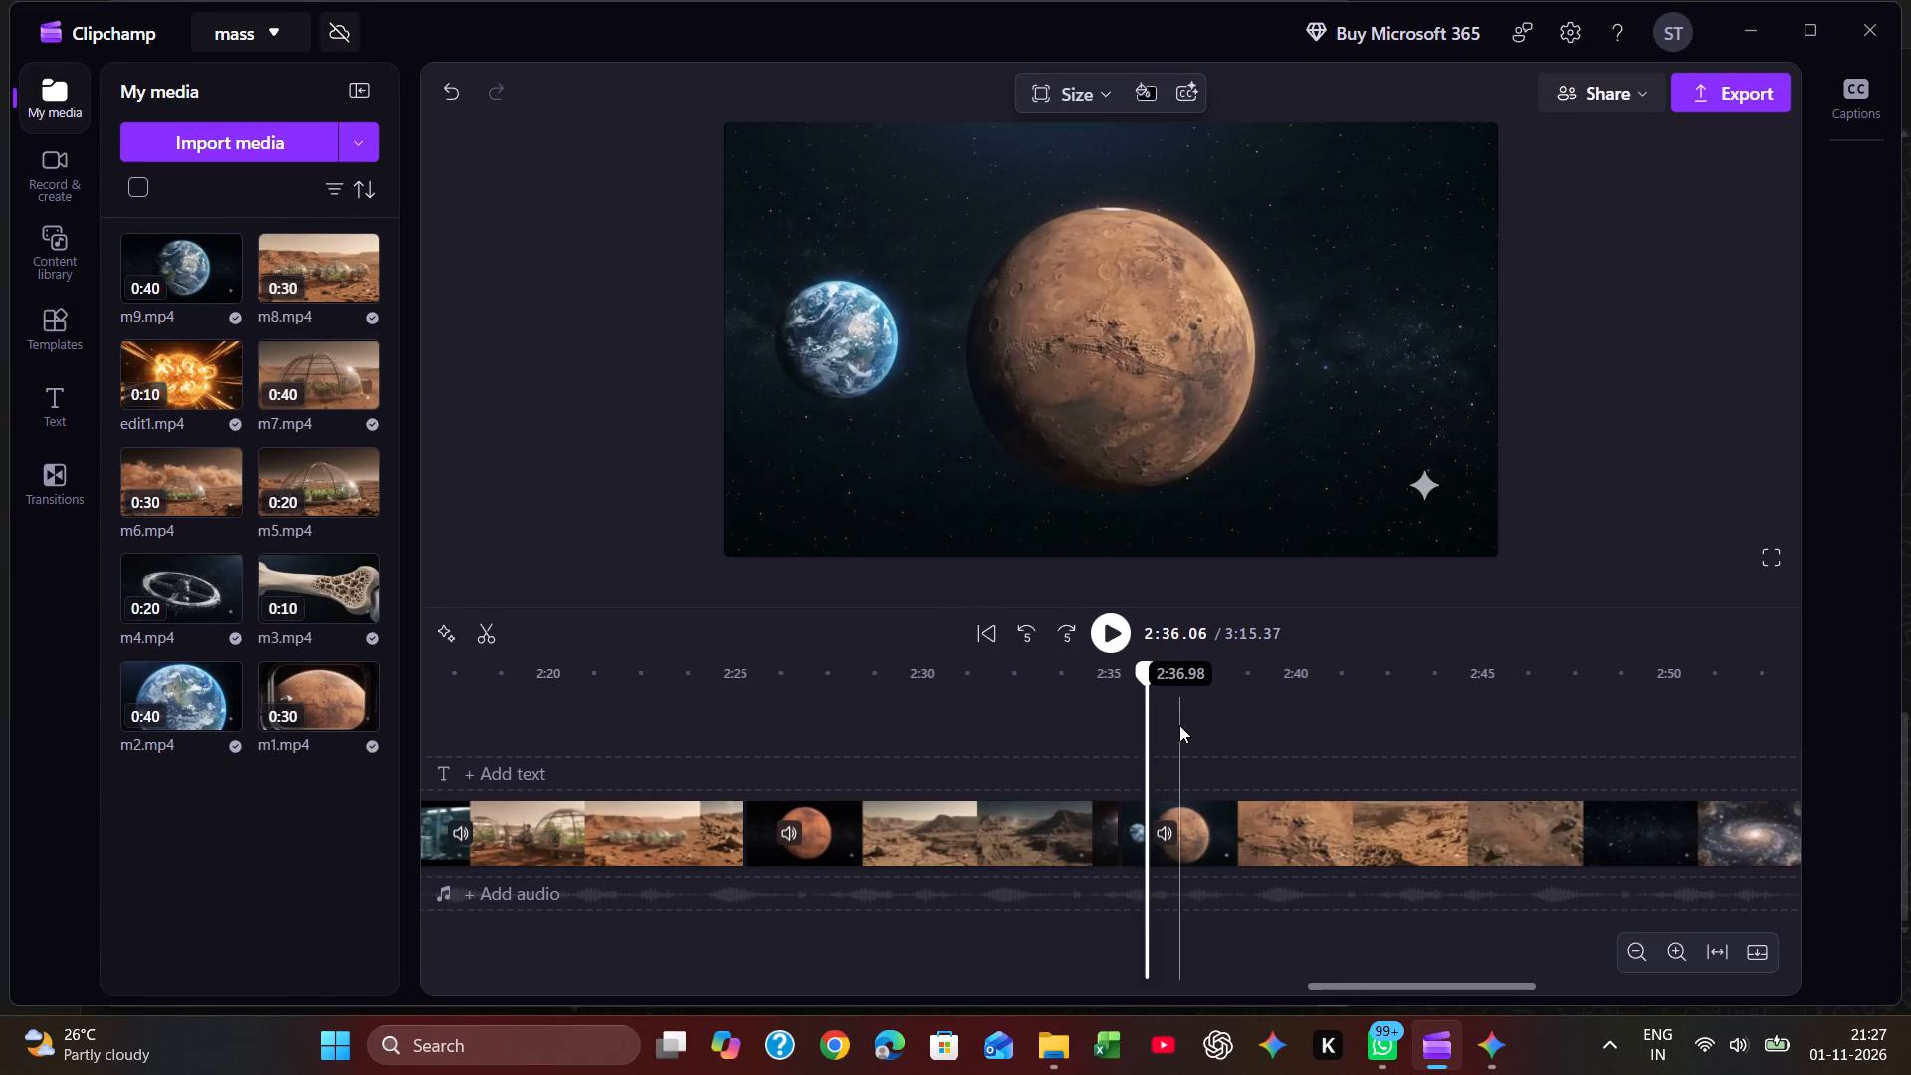
Find the cut point in m9 by playing it from about 2:36 and split the clip at 2:46.80.
{"action": "key", "text": "space"}
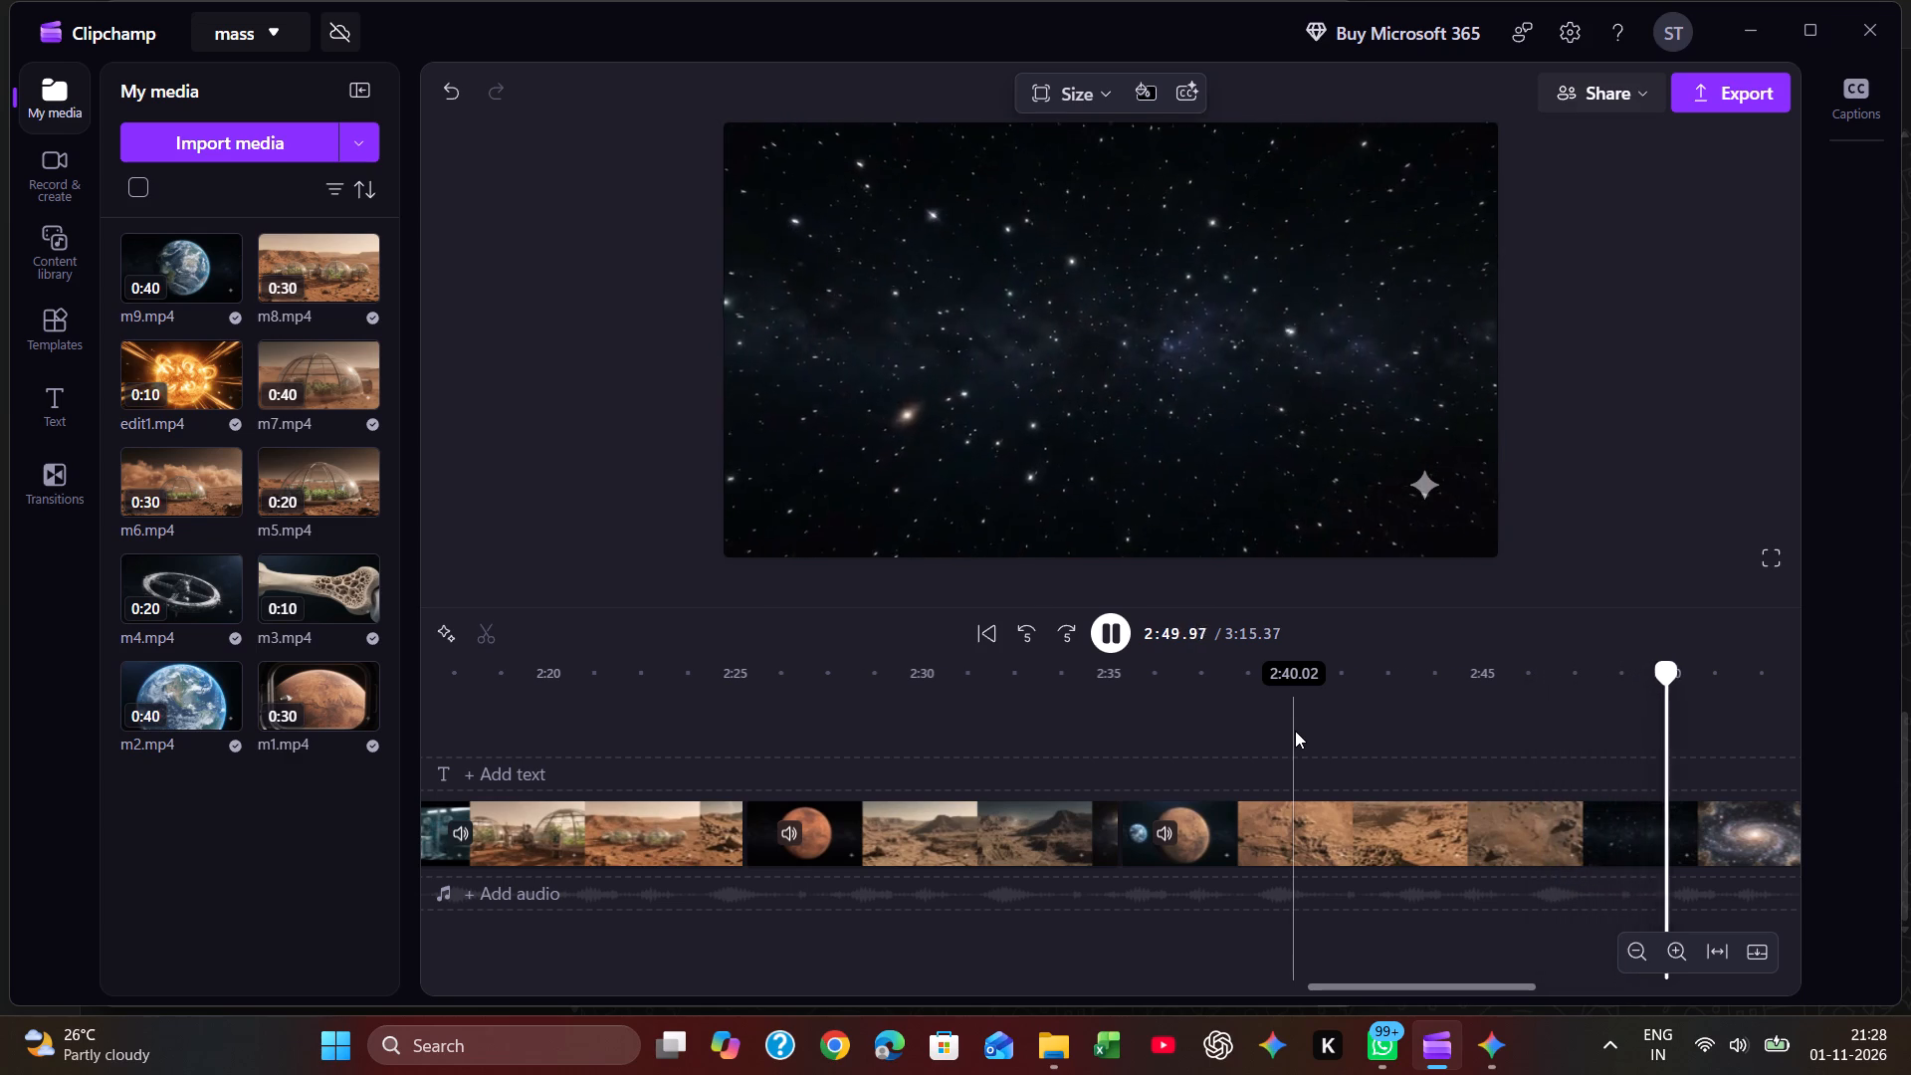
{"action": "key", "text": "space"}
{"action": "left_click", "coordinate": [1476, 708]}
{"action": "key", "text": "space"}
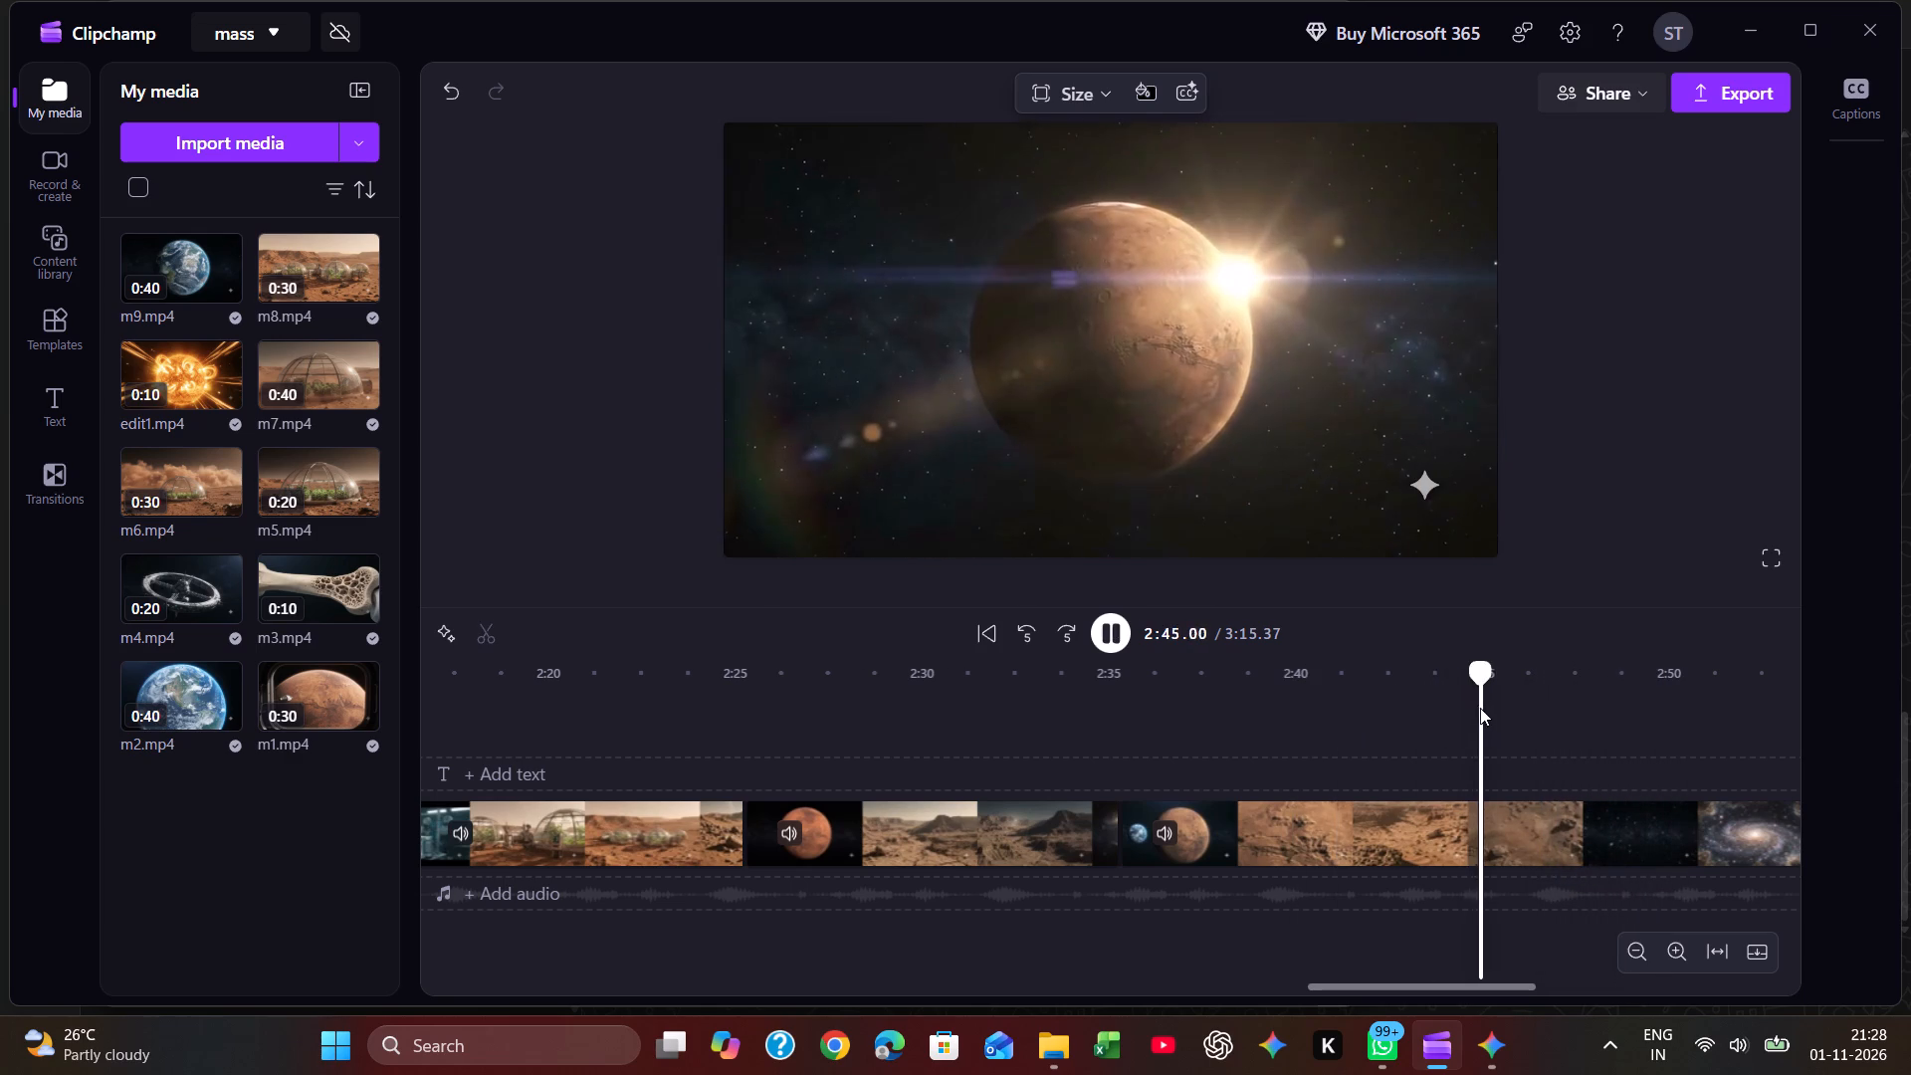
{"action": "key", "text": "space"}
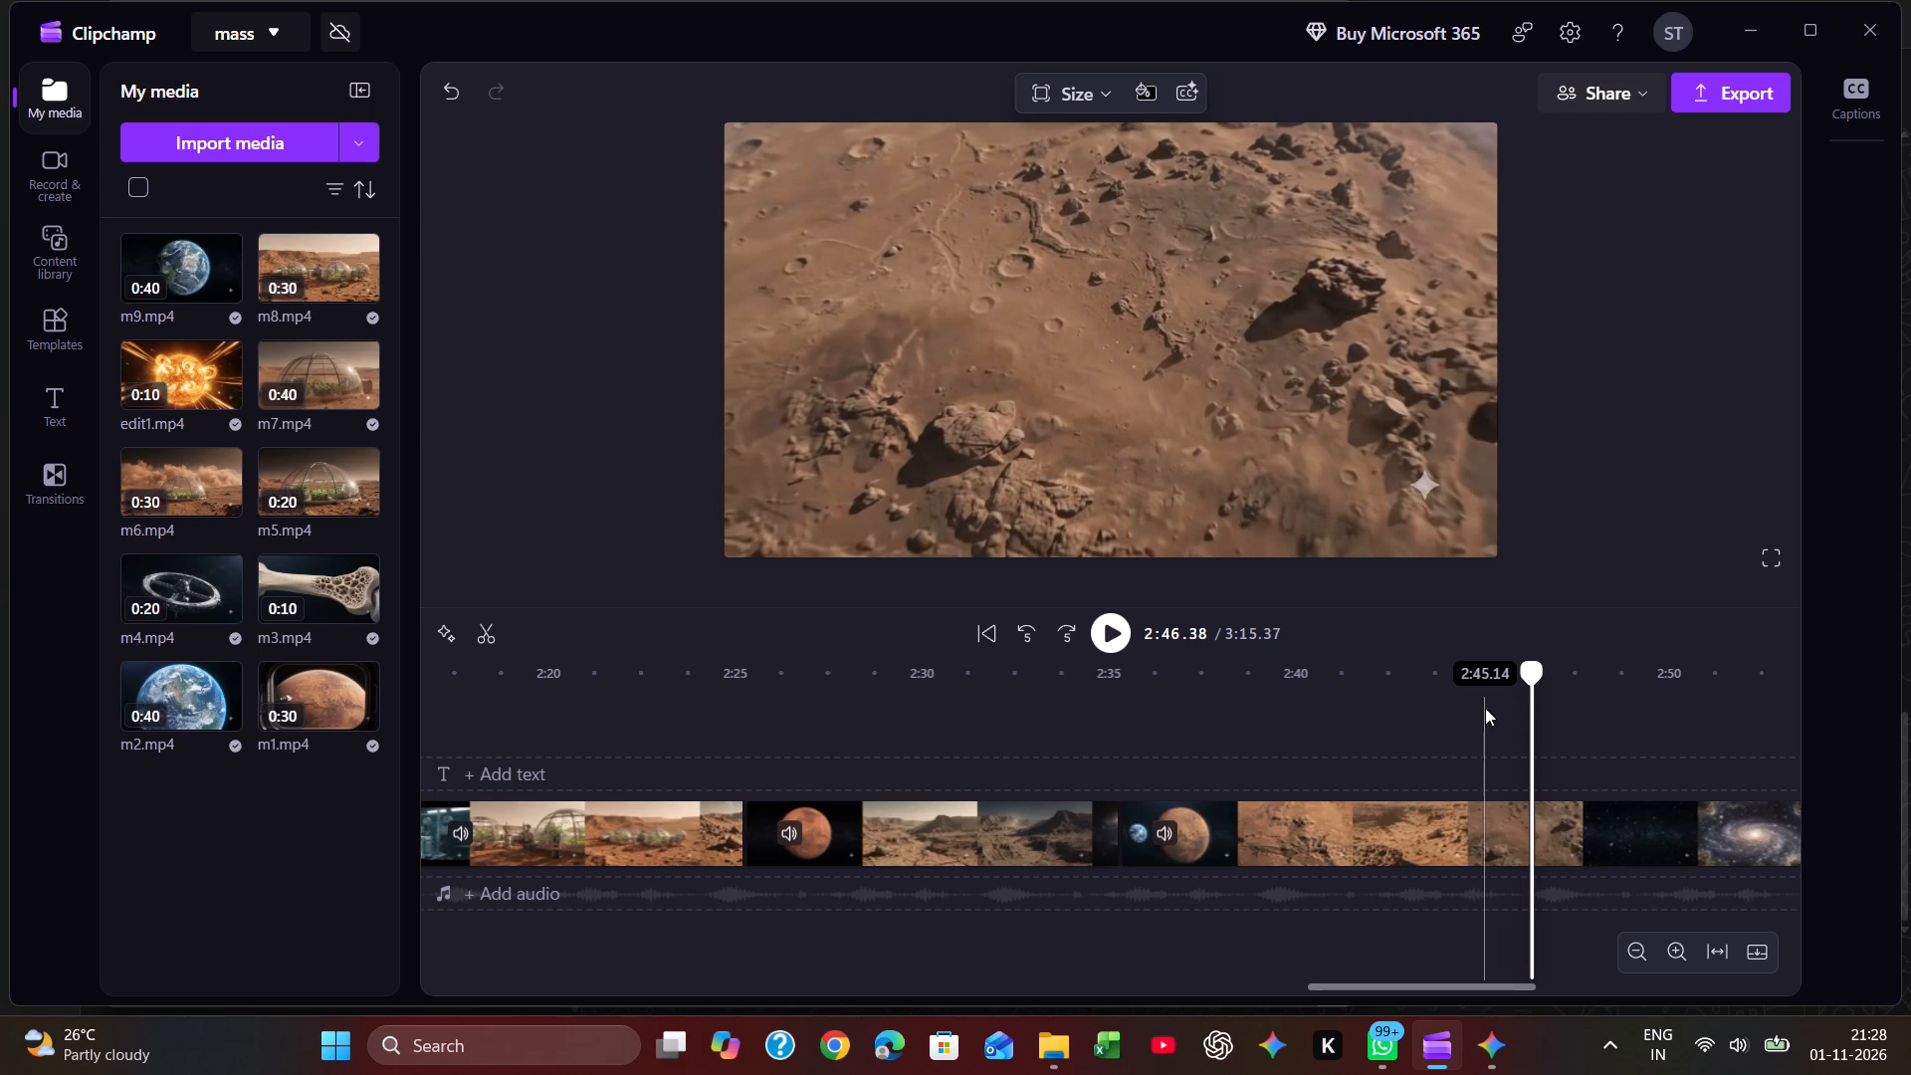
{"action": "key", "text": "space"}
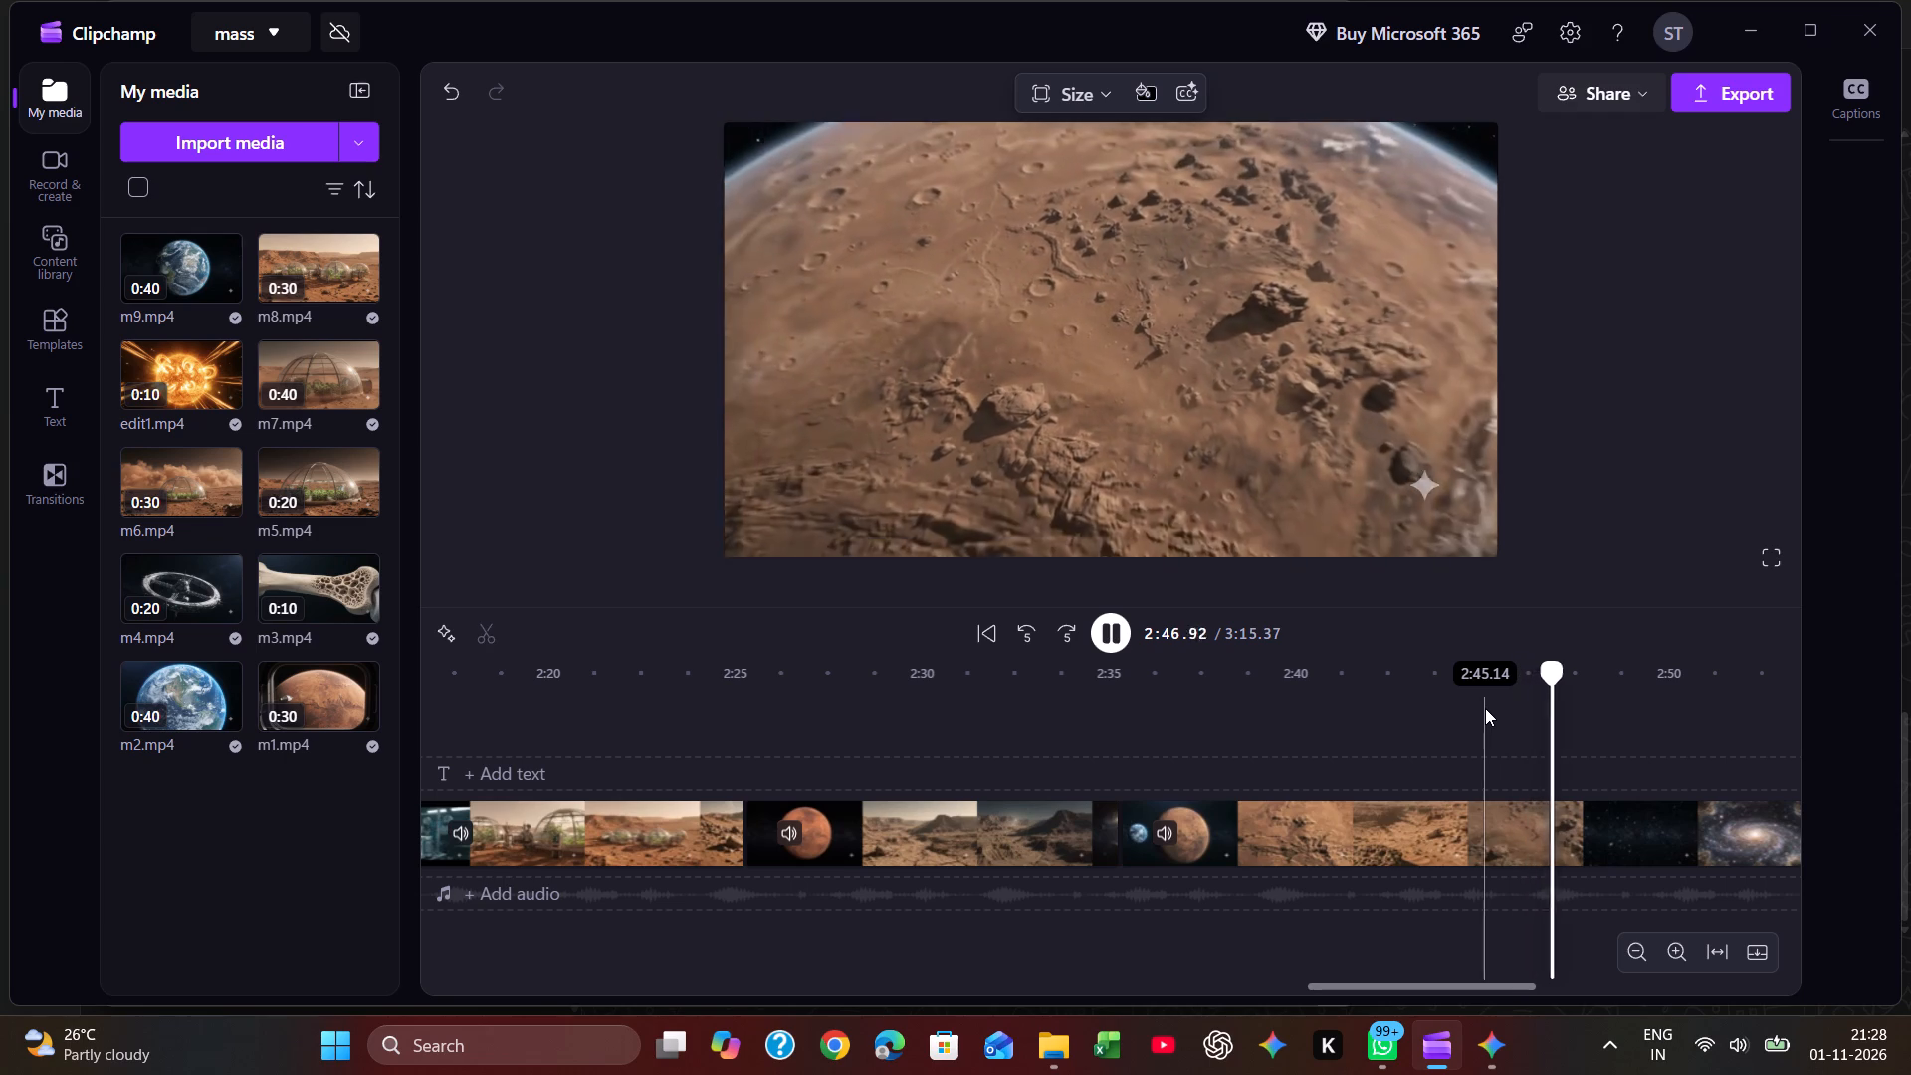
{"action": "key", "text": "space"}
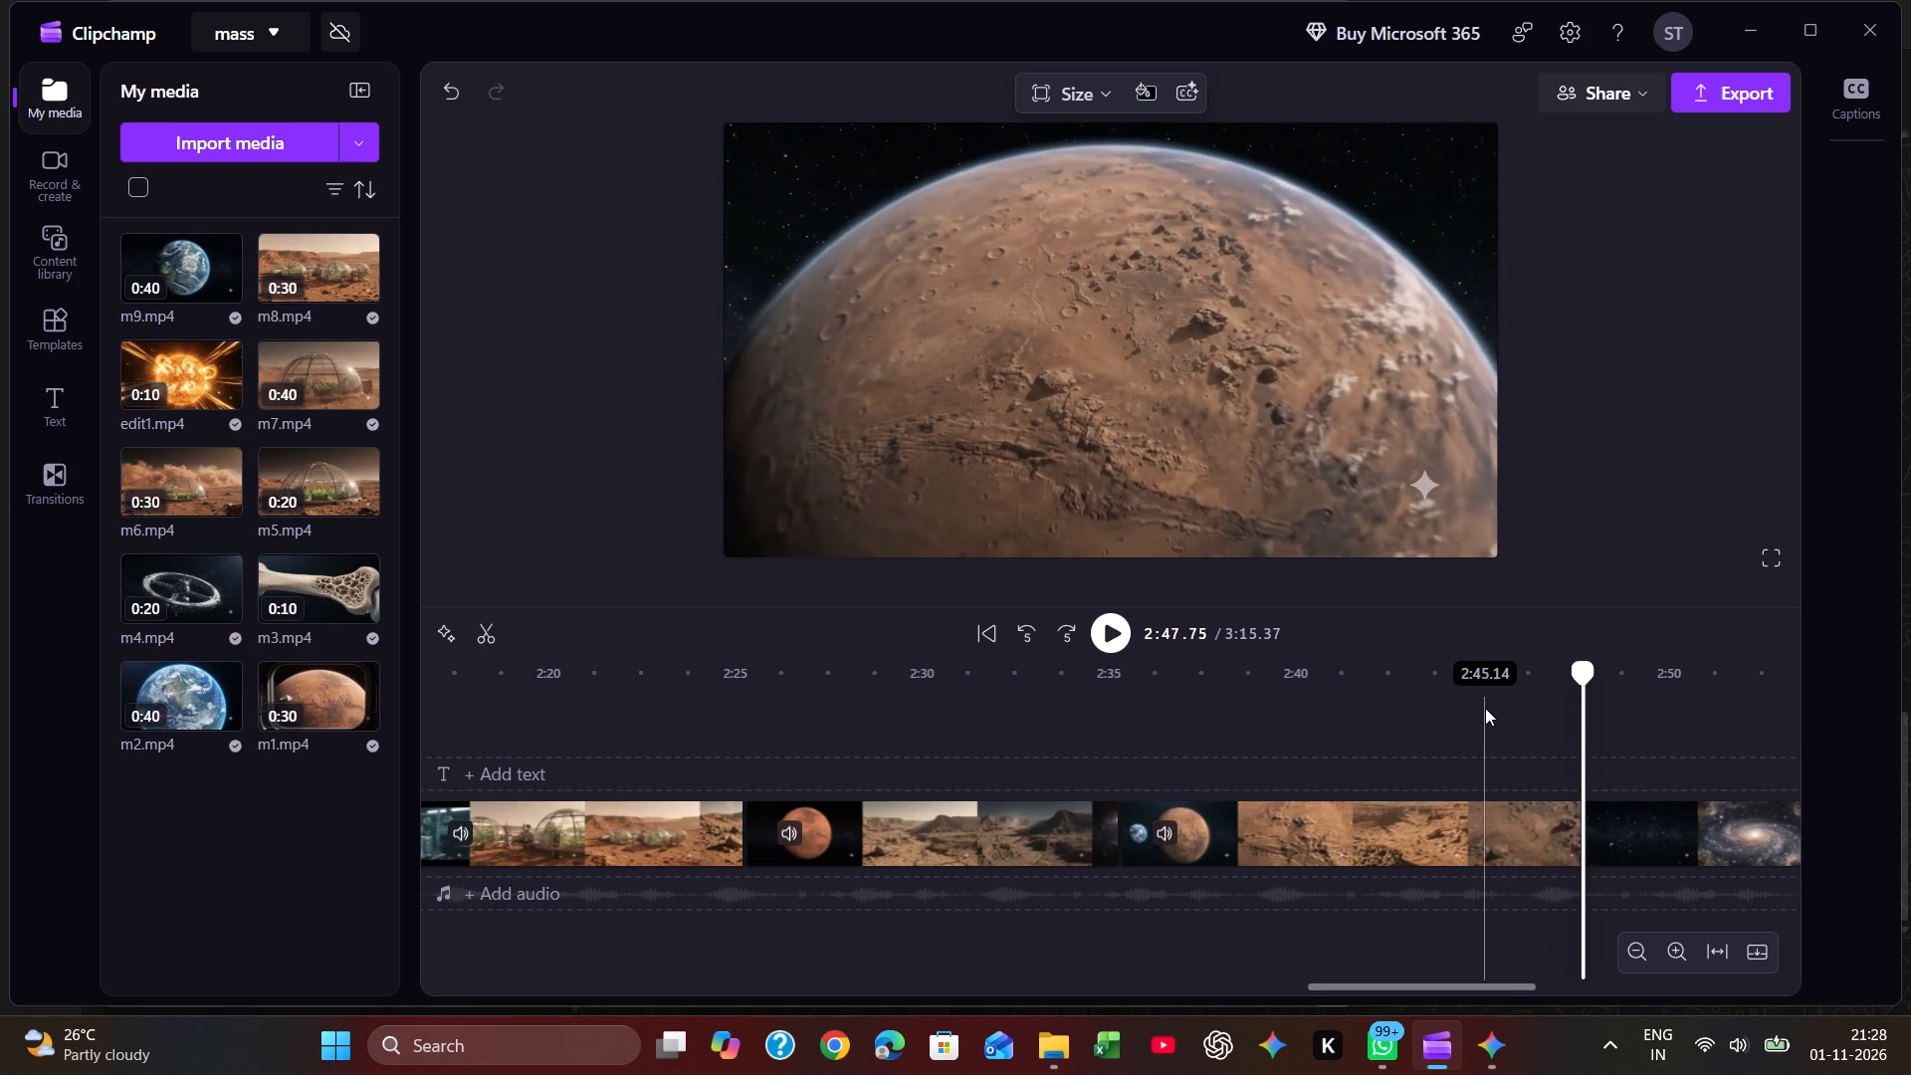
{"action": "left_click", "coordinate": [1464, 708]}
{"action": "key", "text": "space"}
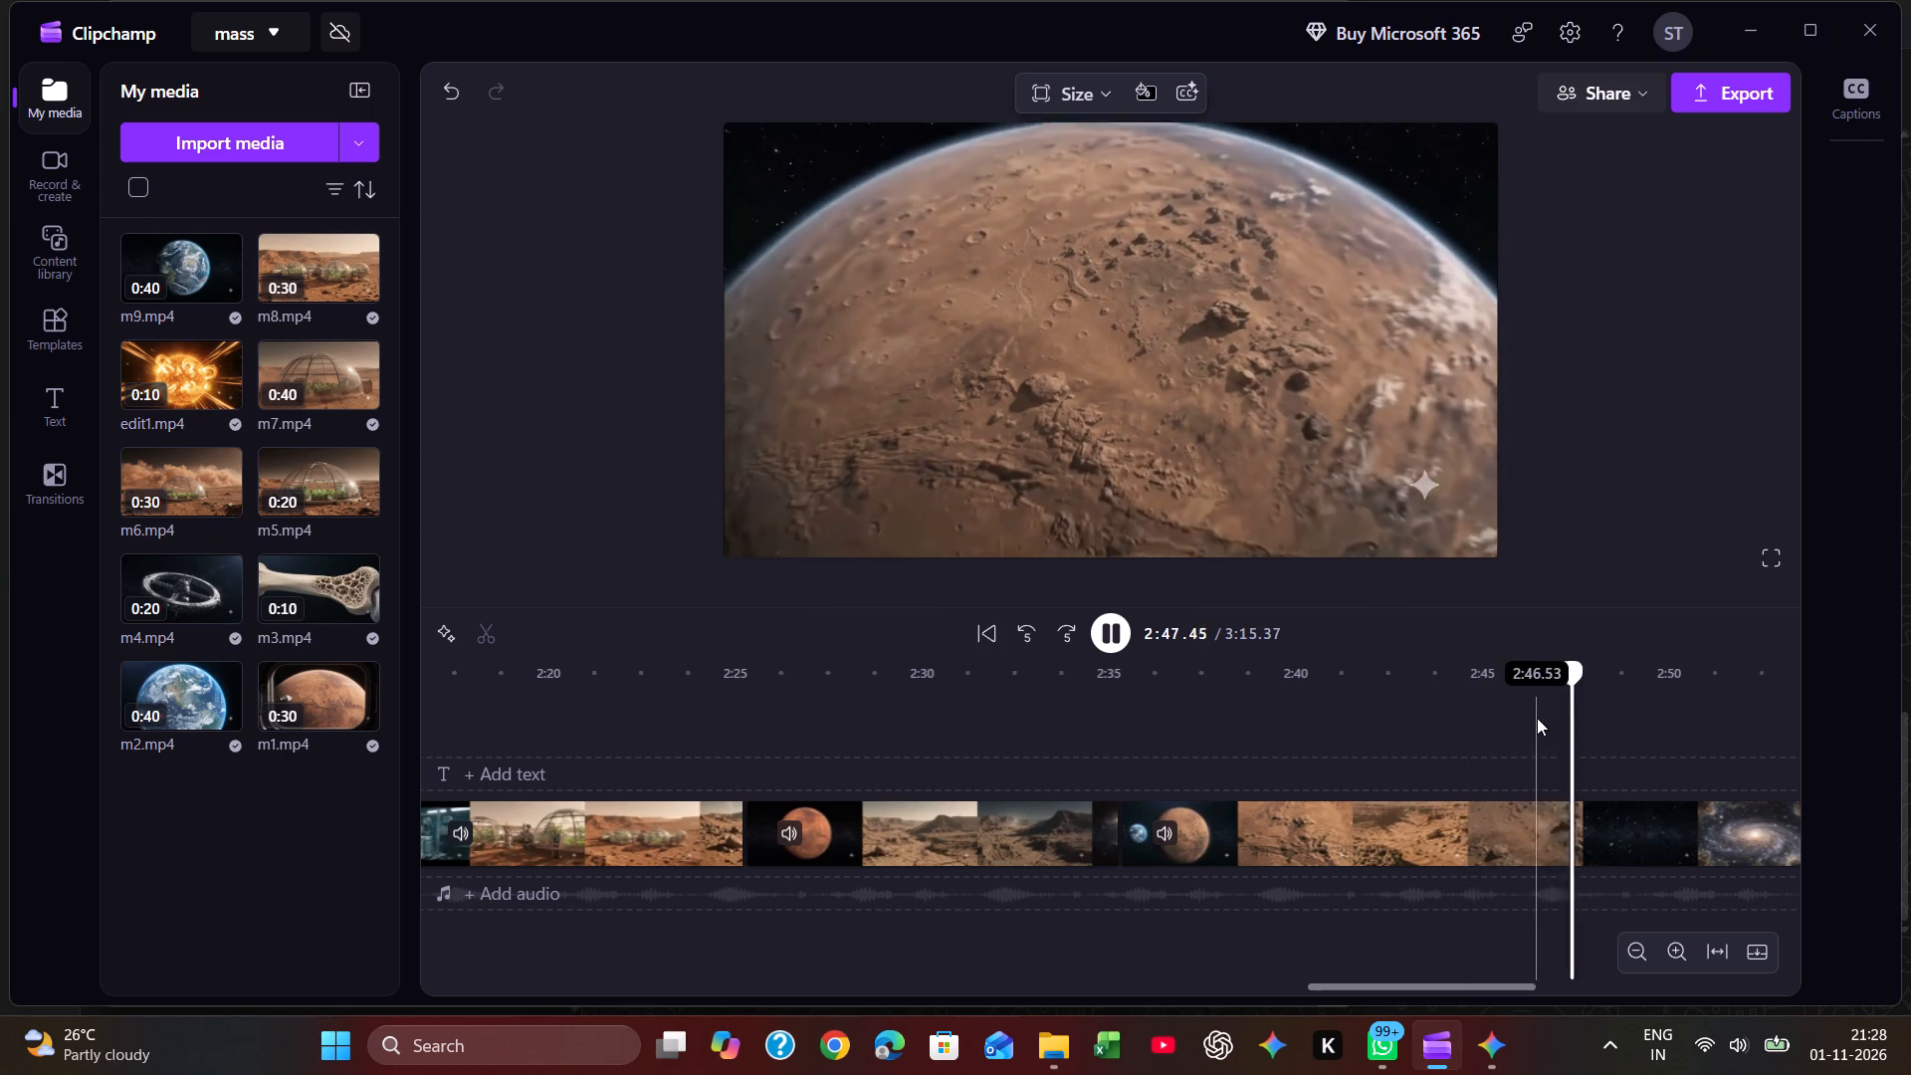
{"action": "left_click", "coordinate": [1537, 718]}
{"action": "left_click", "coordinate": [1547, 719]}
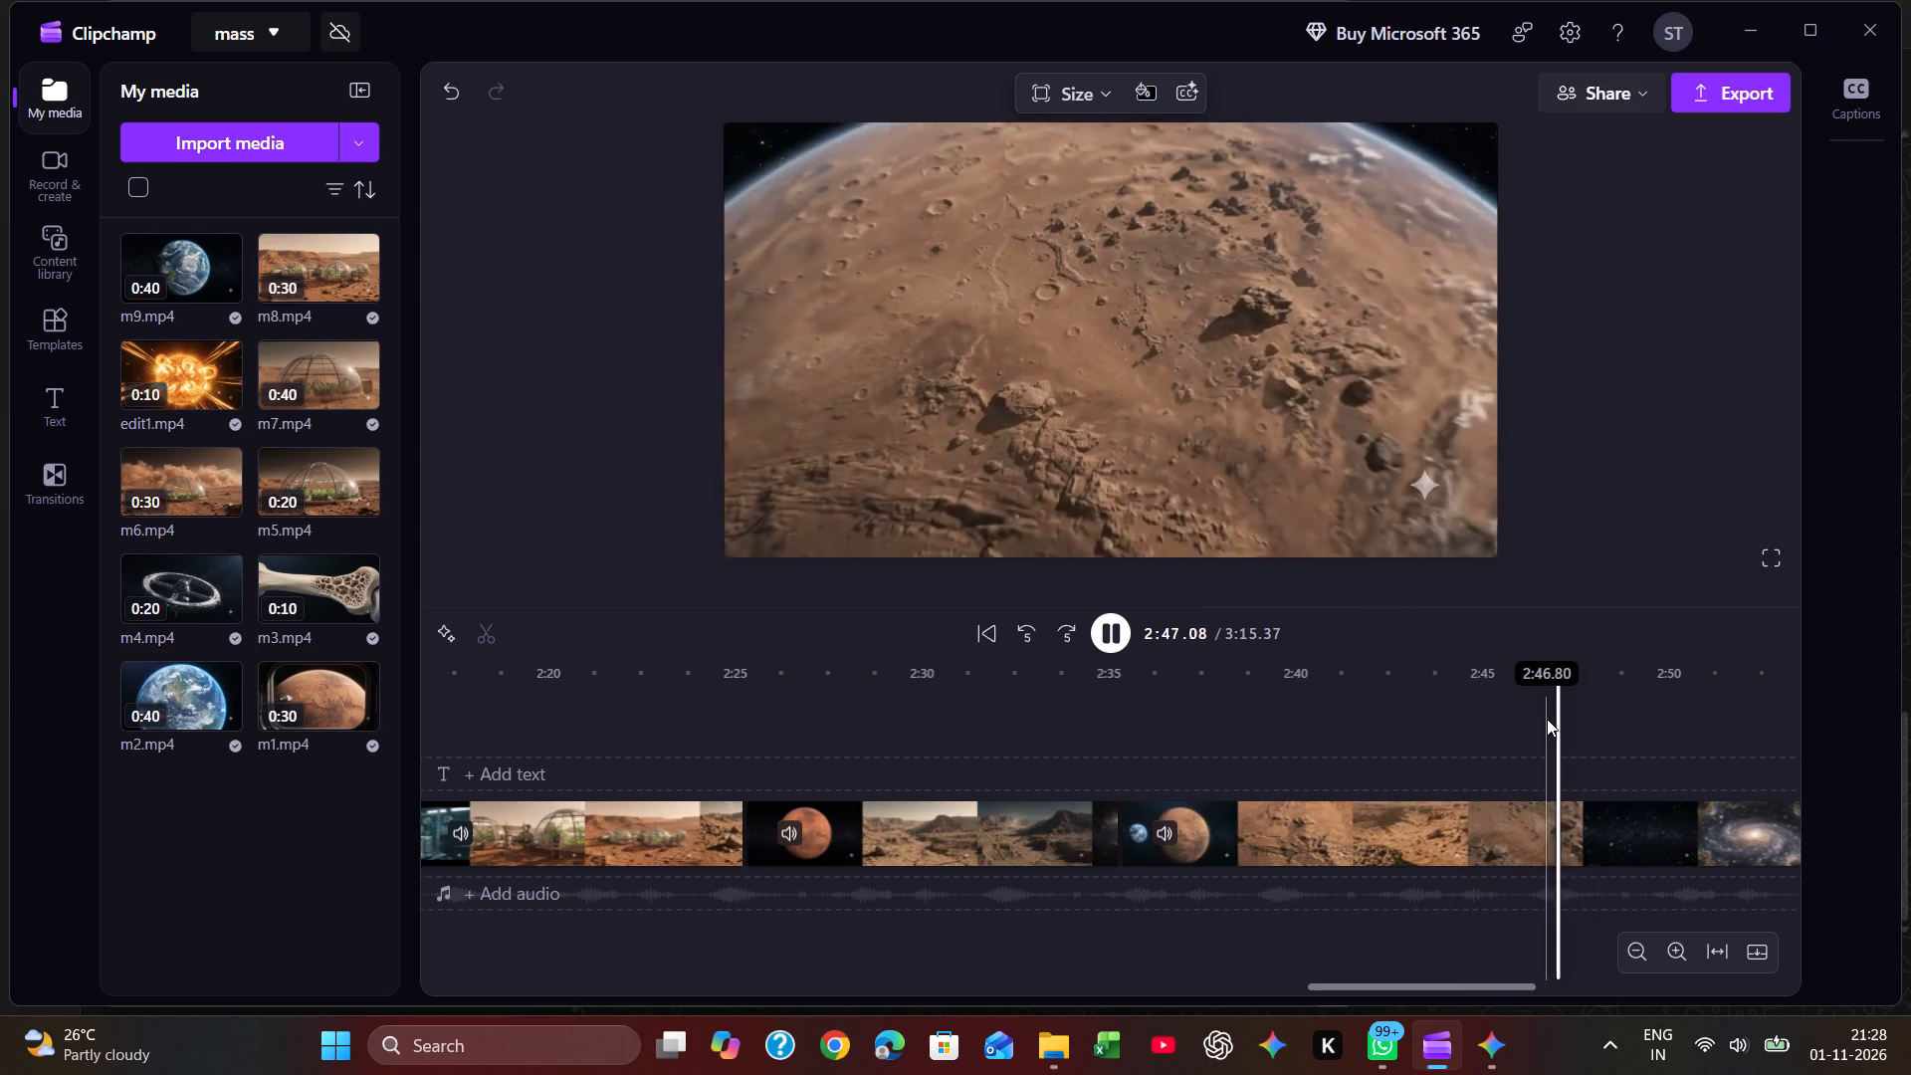
{"action": "left_click", "coordinate": [1547, 719]}
{"action": "key", "text": "space"}
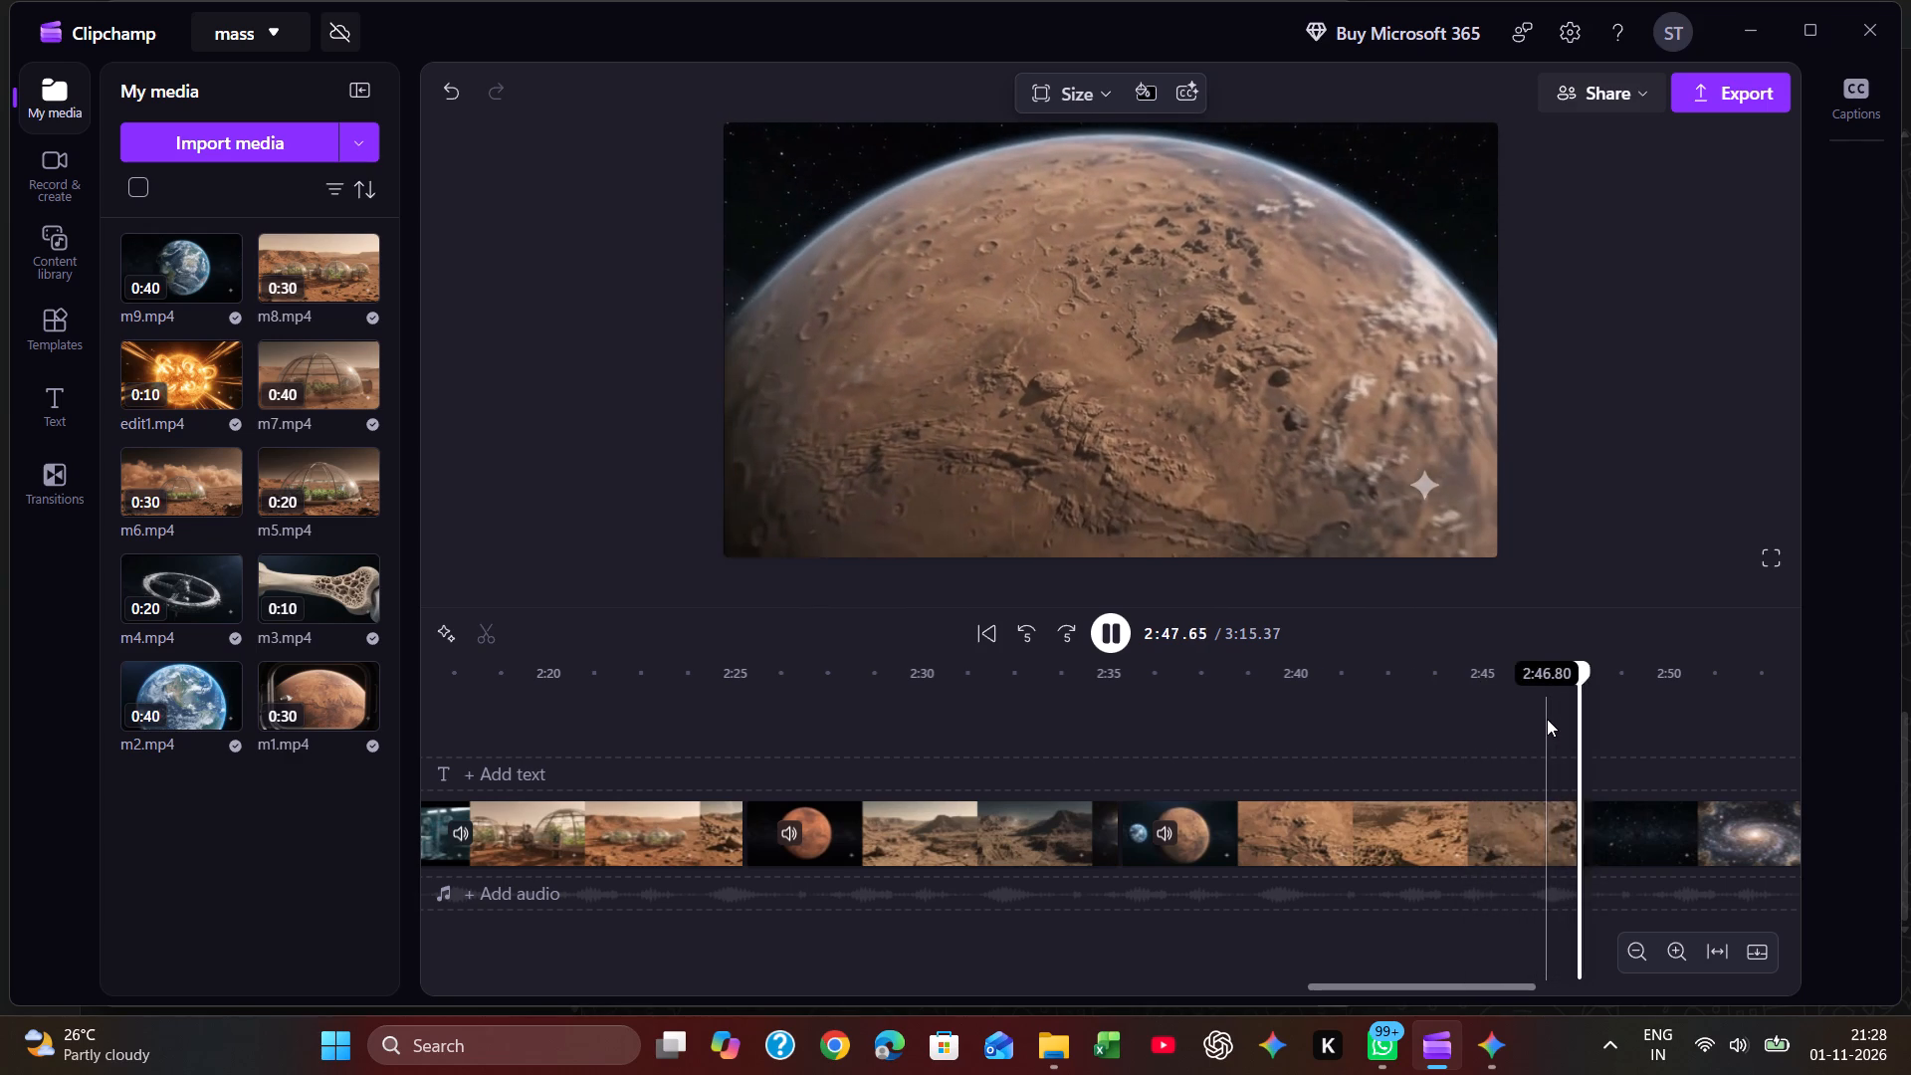
{"action": "left_click", "coordinate": [1547, 719]}
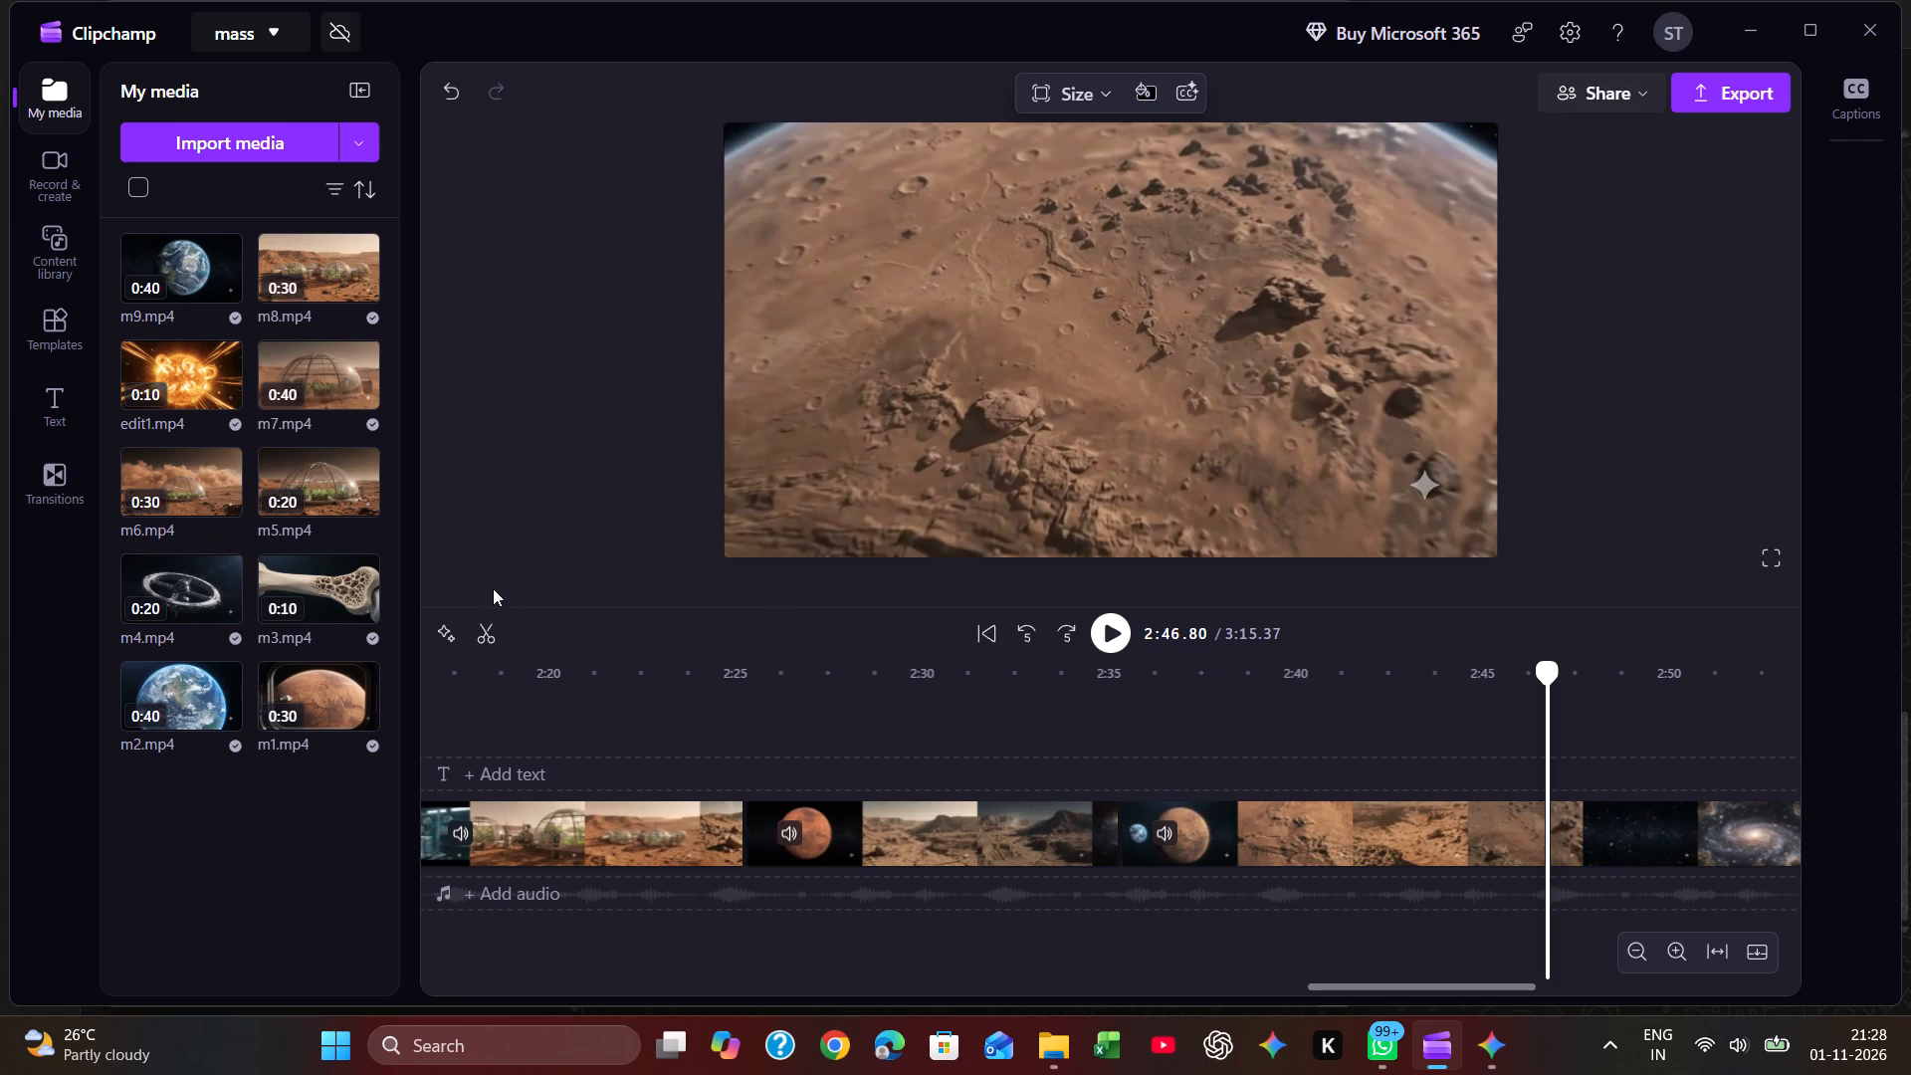
{"action": "left_click", "coordinate": [479, 622]}
Delete the m9 part before the split and close the gap after the last m8 part.
{"action": "left_click", "coordinate": [1280, 830]}
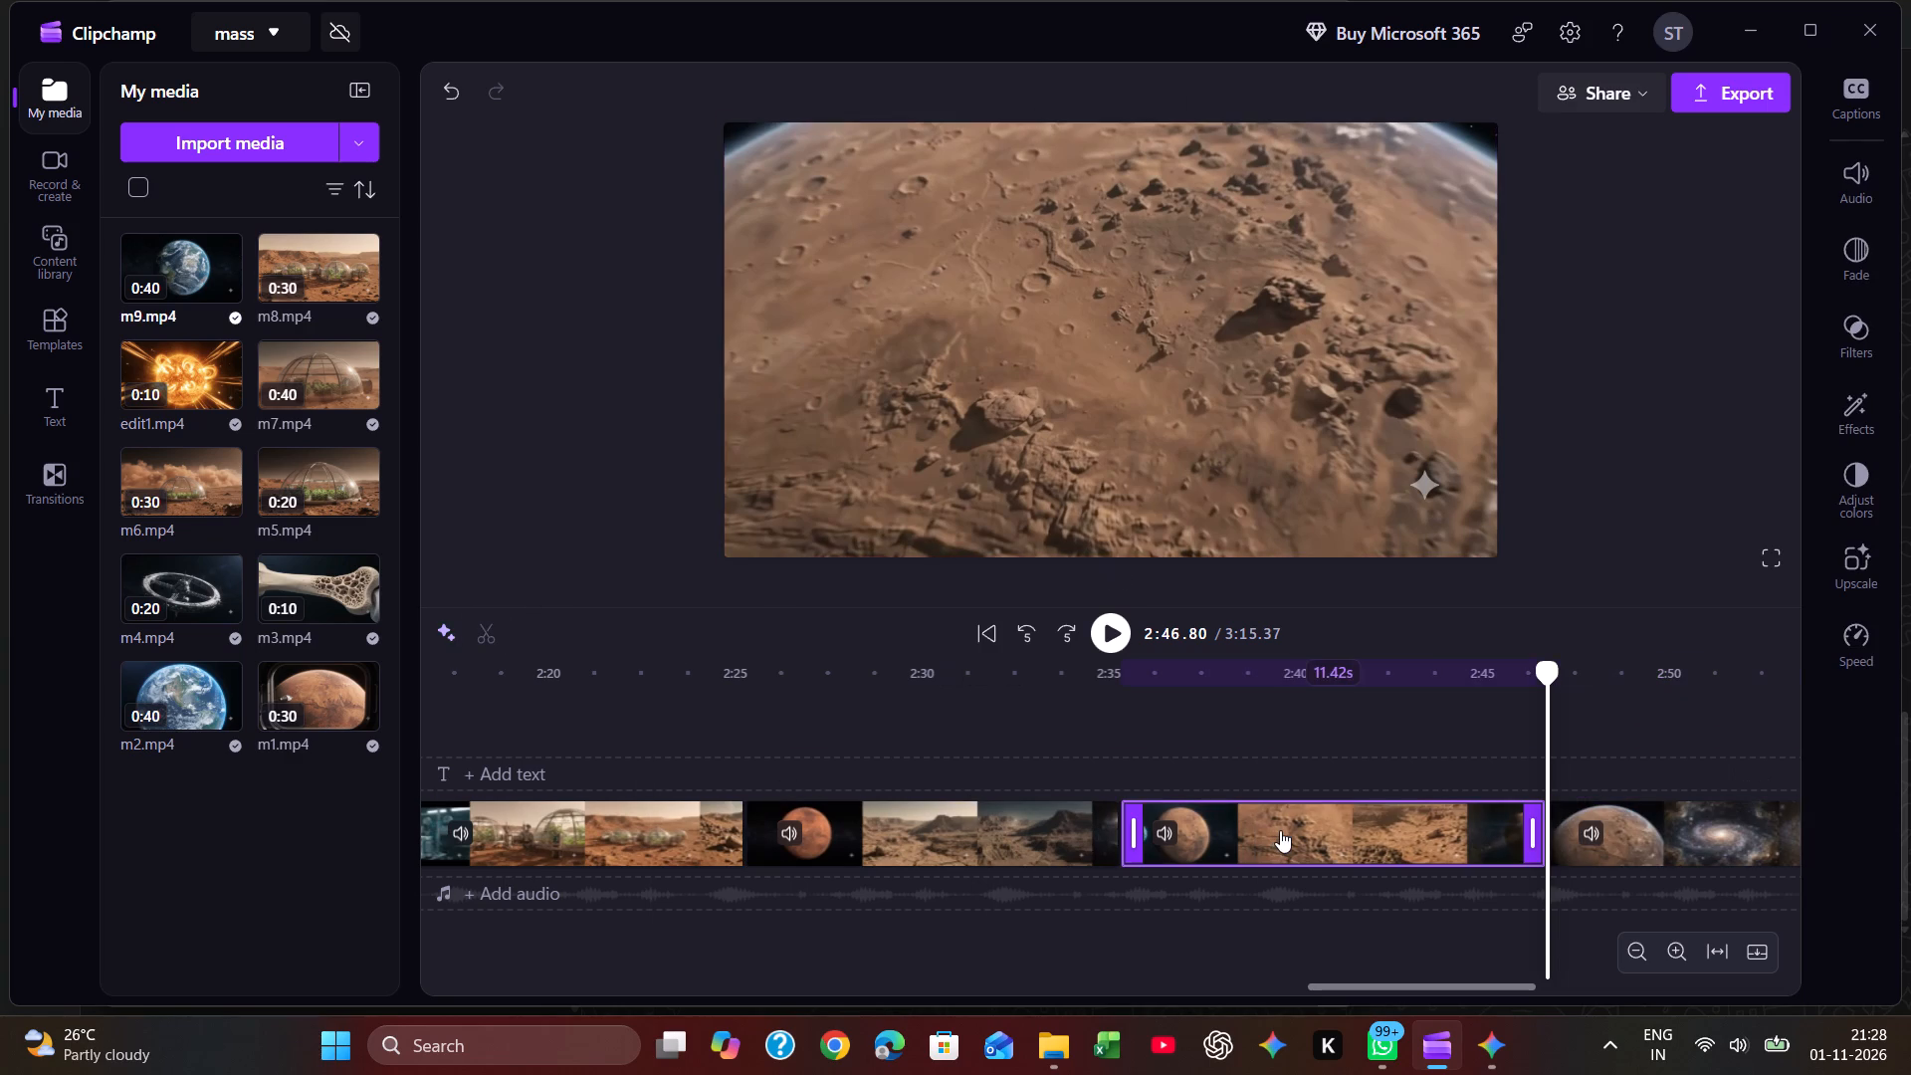
{"action": "right_click", "coordinate": [1272, 832]}
{"action": "left_click", "coordinate": [1344, 437]}
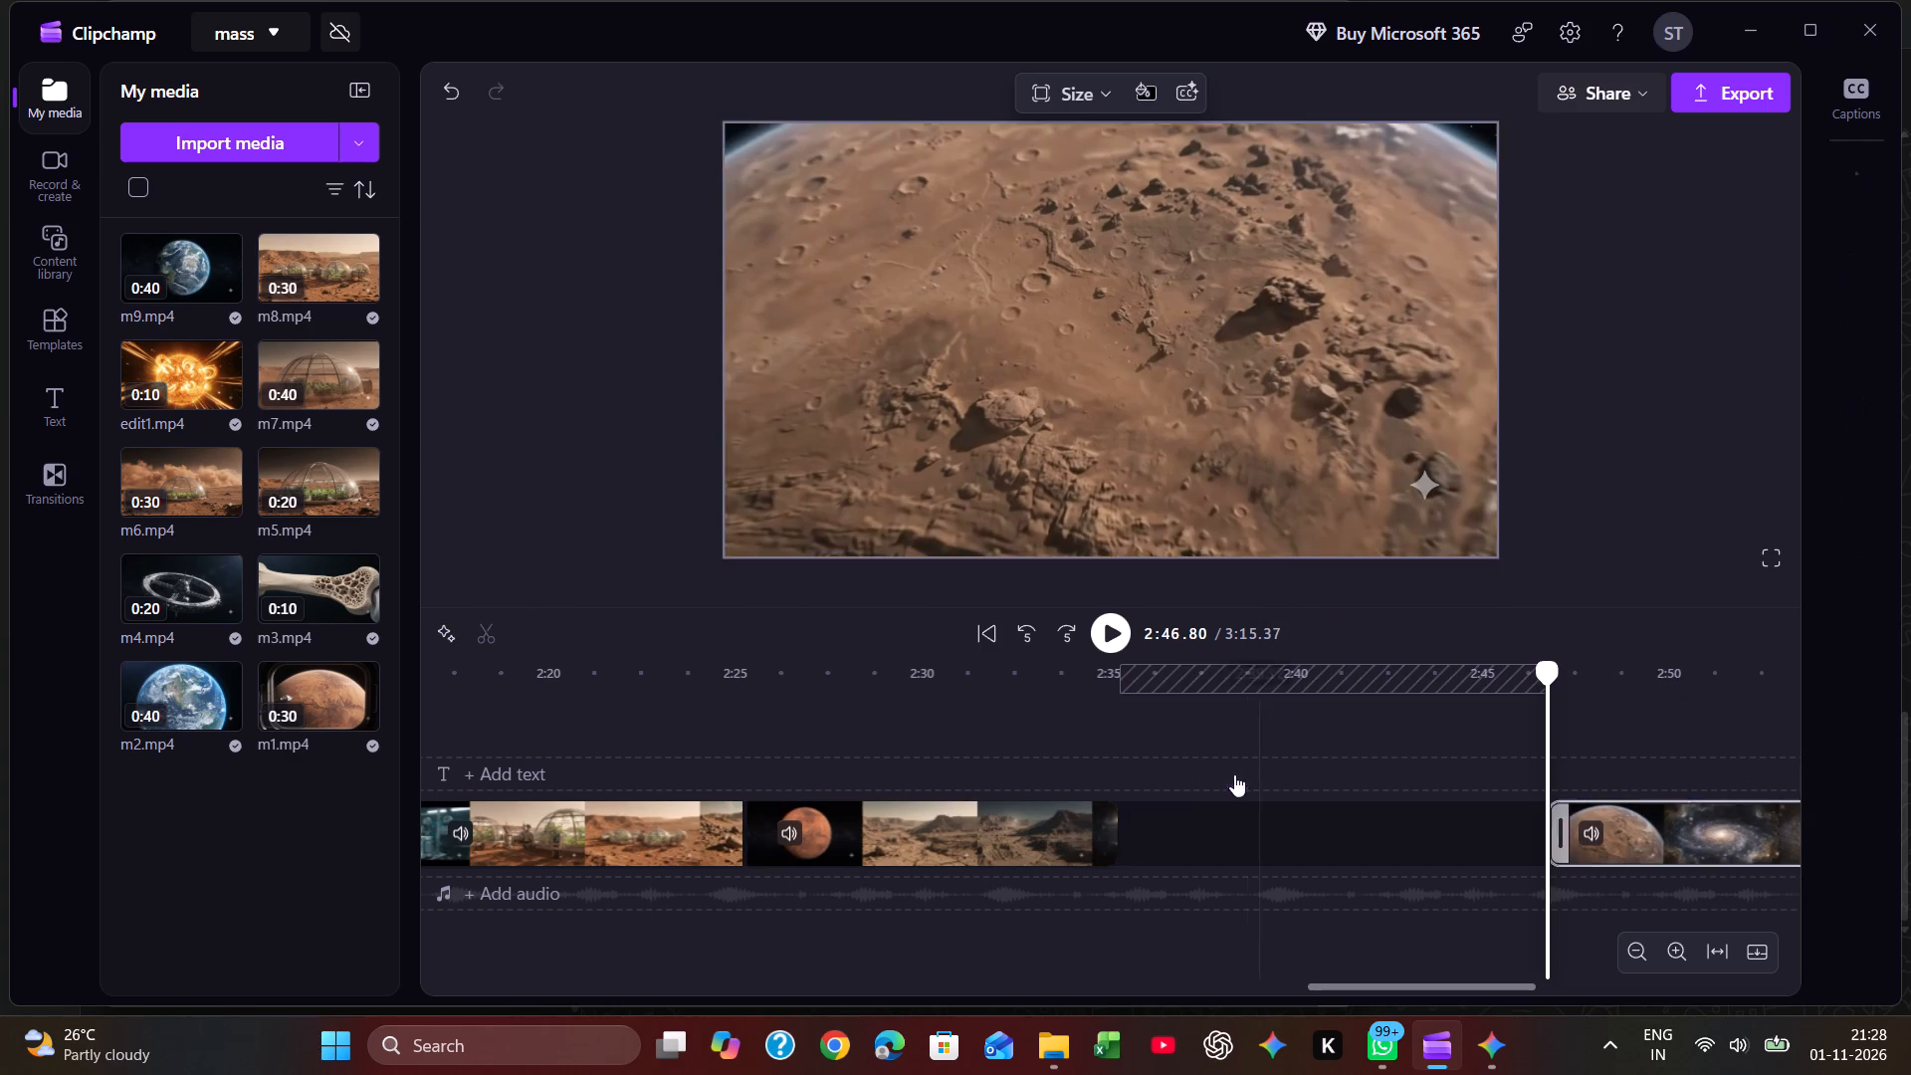
{"action": "left_click", "coordinate": [1331, 836]}
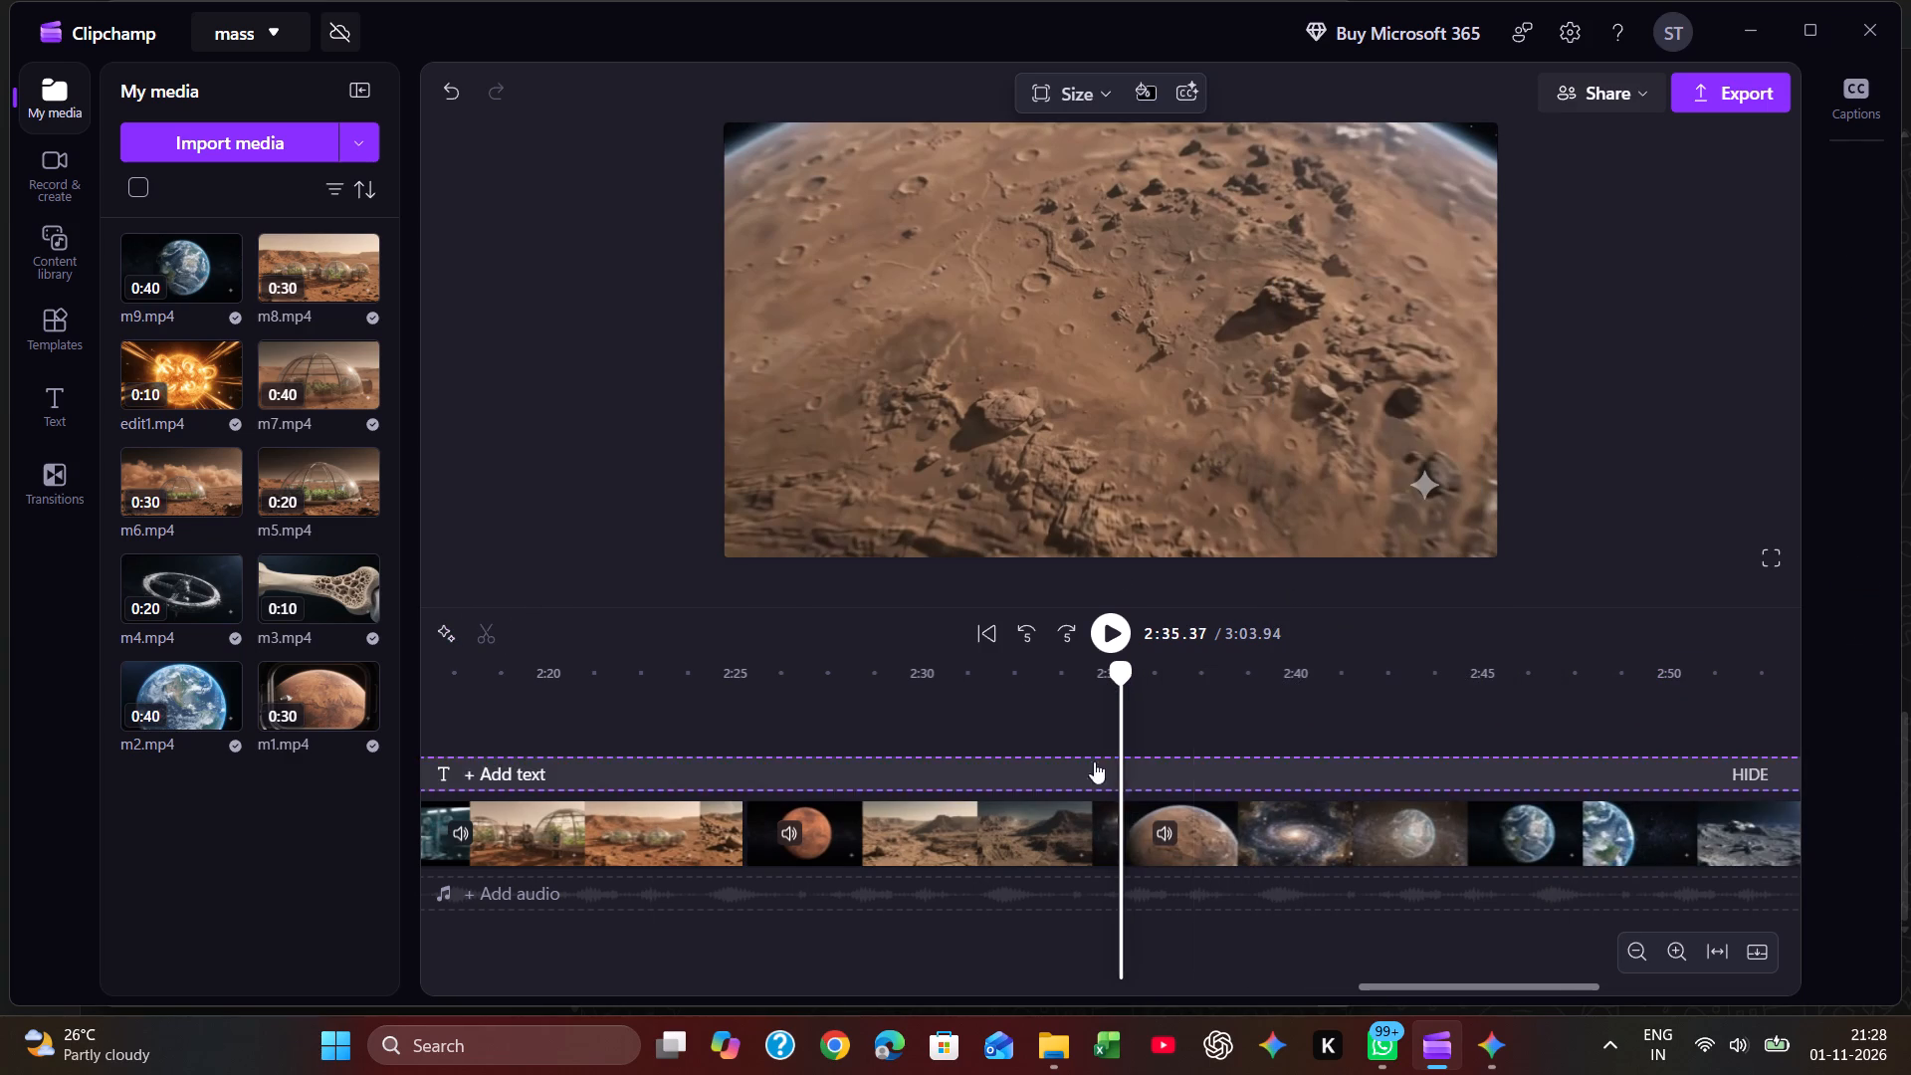
Play the join between the last m8 part and the remaining m9 from about 2:32.
{"action": "left_click", "coordinate": [1012, 721]}
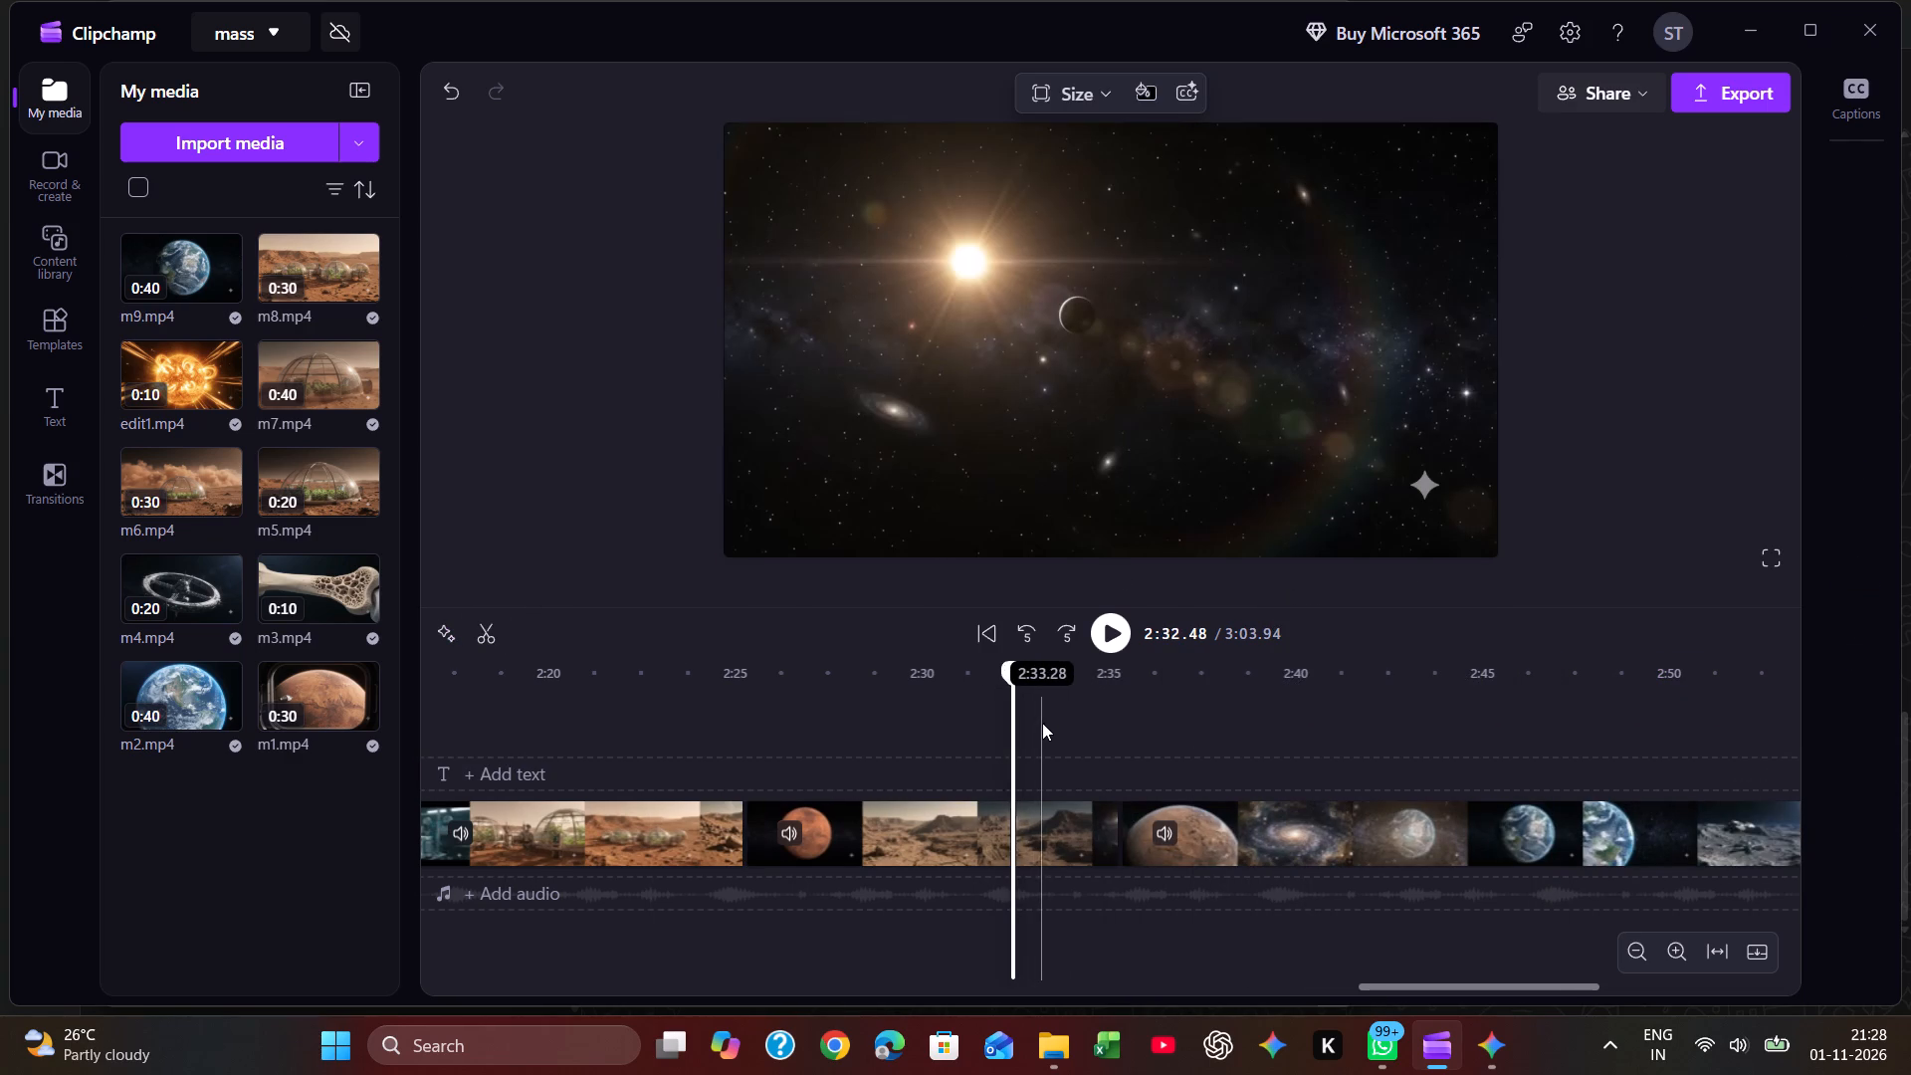
{"action": "key", "text": "space"}
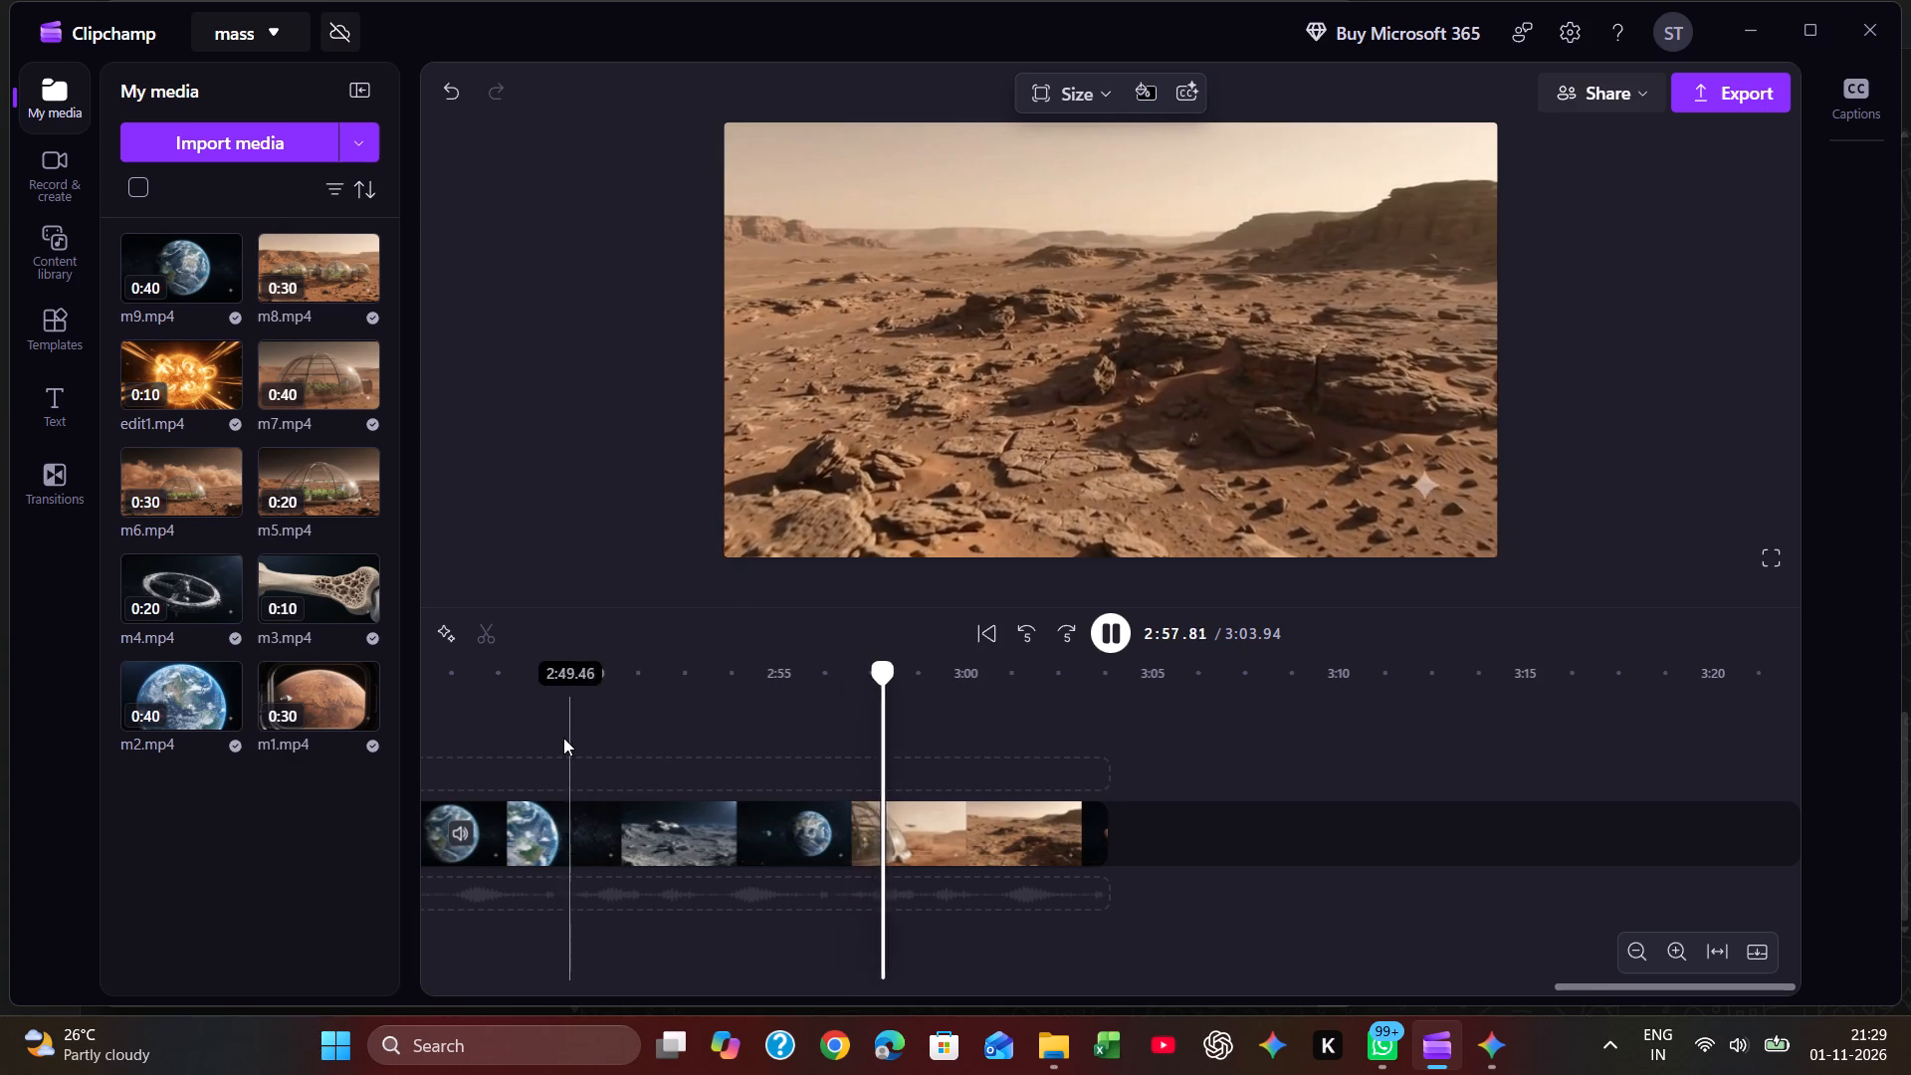
Split m9 at 2:49.68, between the Earth shot and the moon base shot.
{"action": "left_click", "coordinate": [542, 736]}
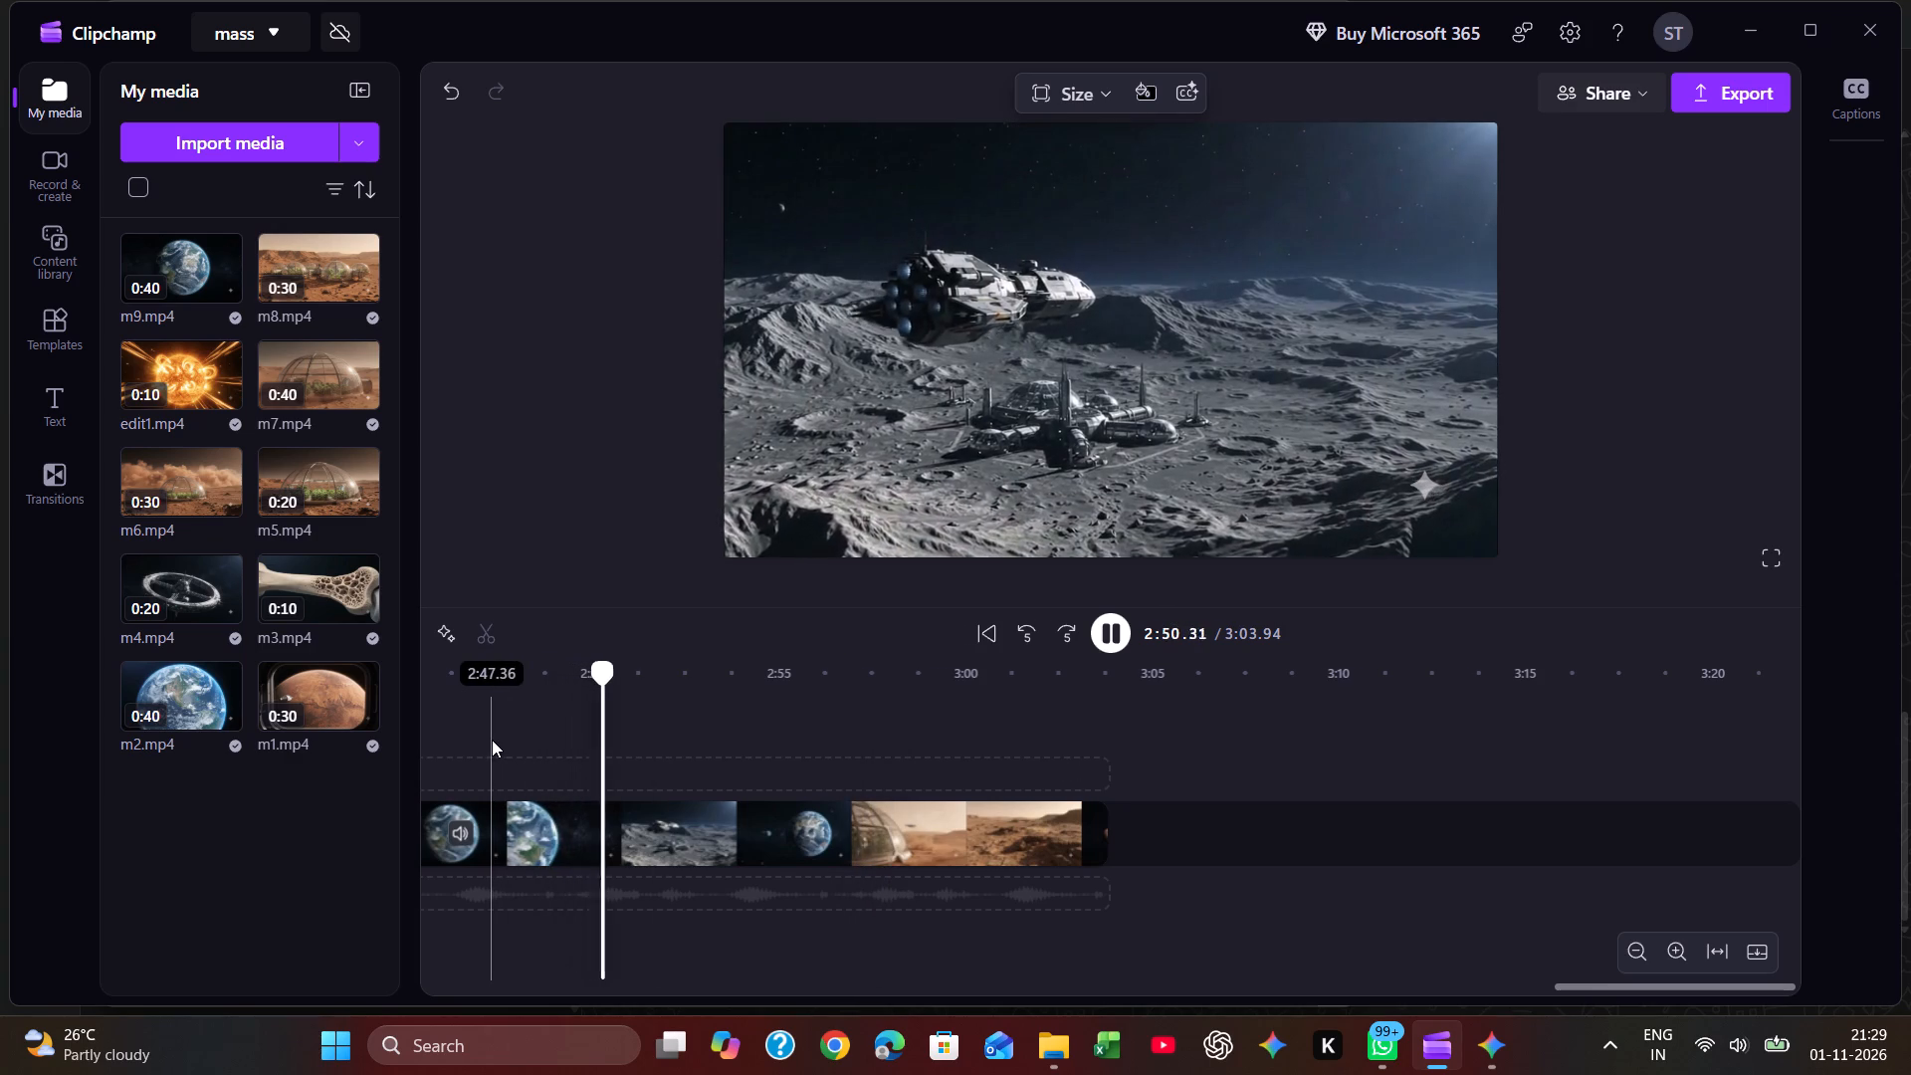
{"action": "left_click", "coordinate": [593, 738]}
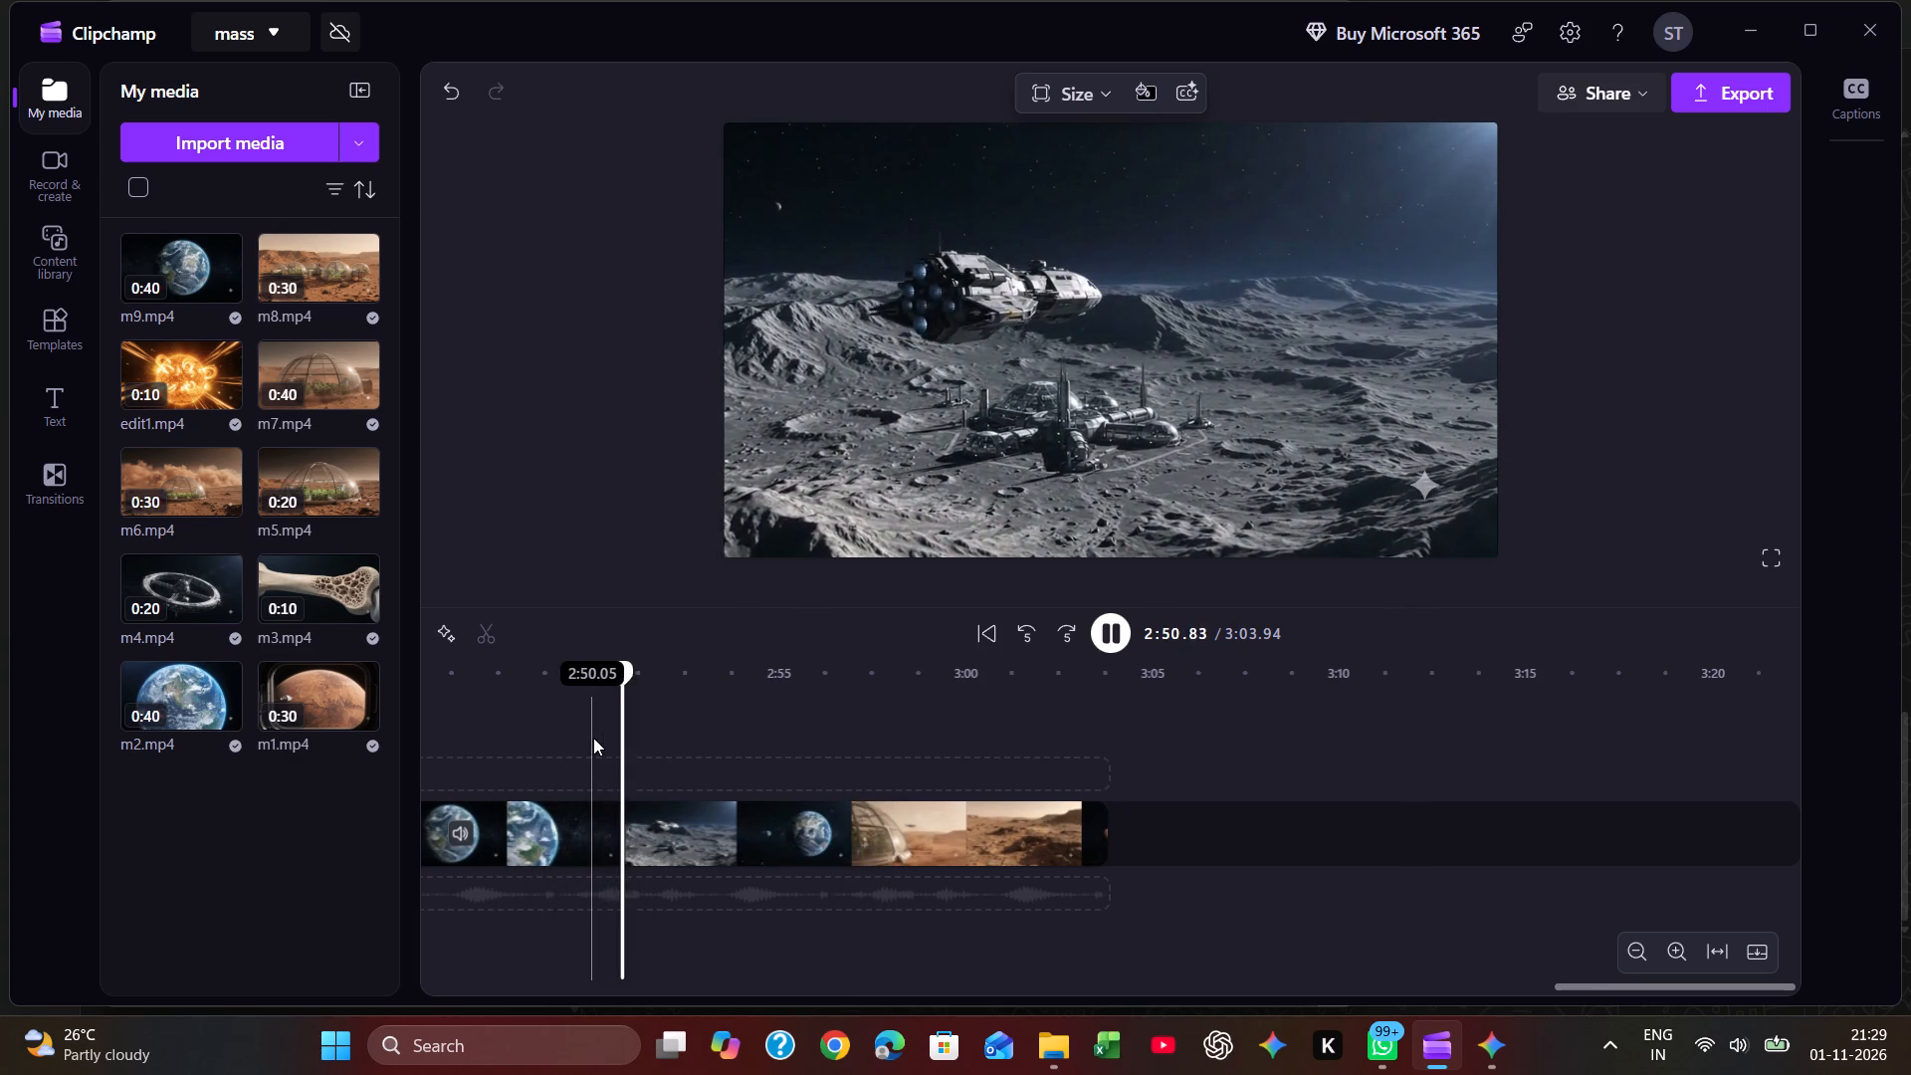
{"action": "left_click", "coordinate": [579, 731]}
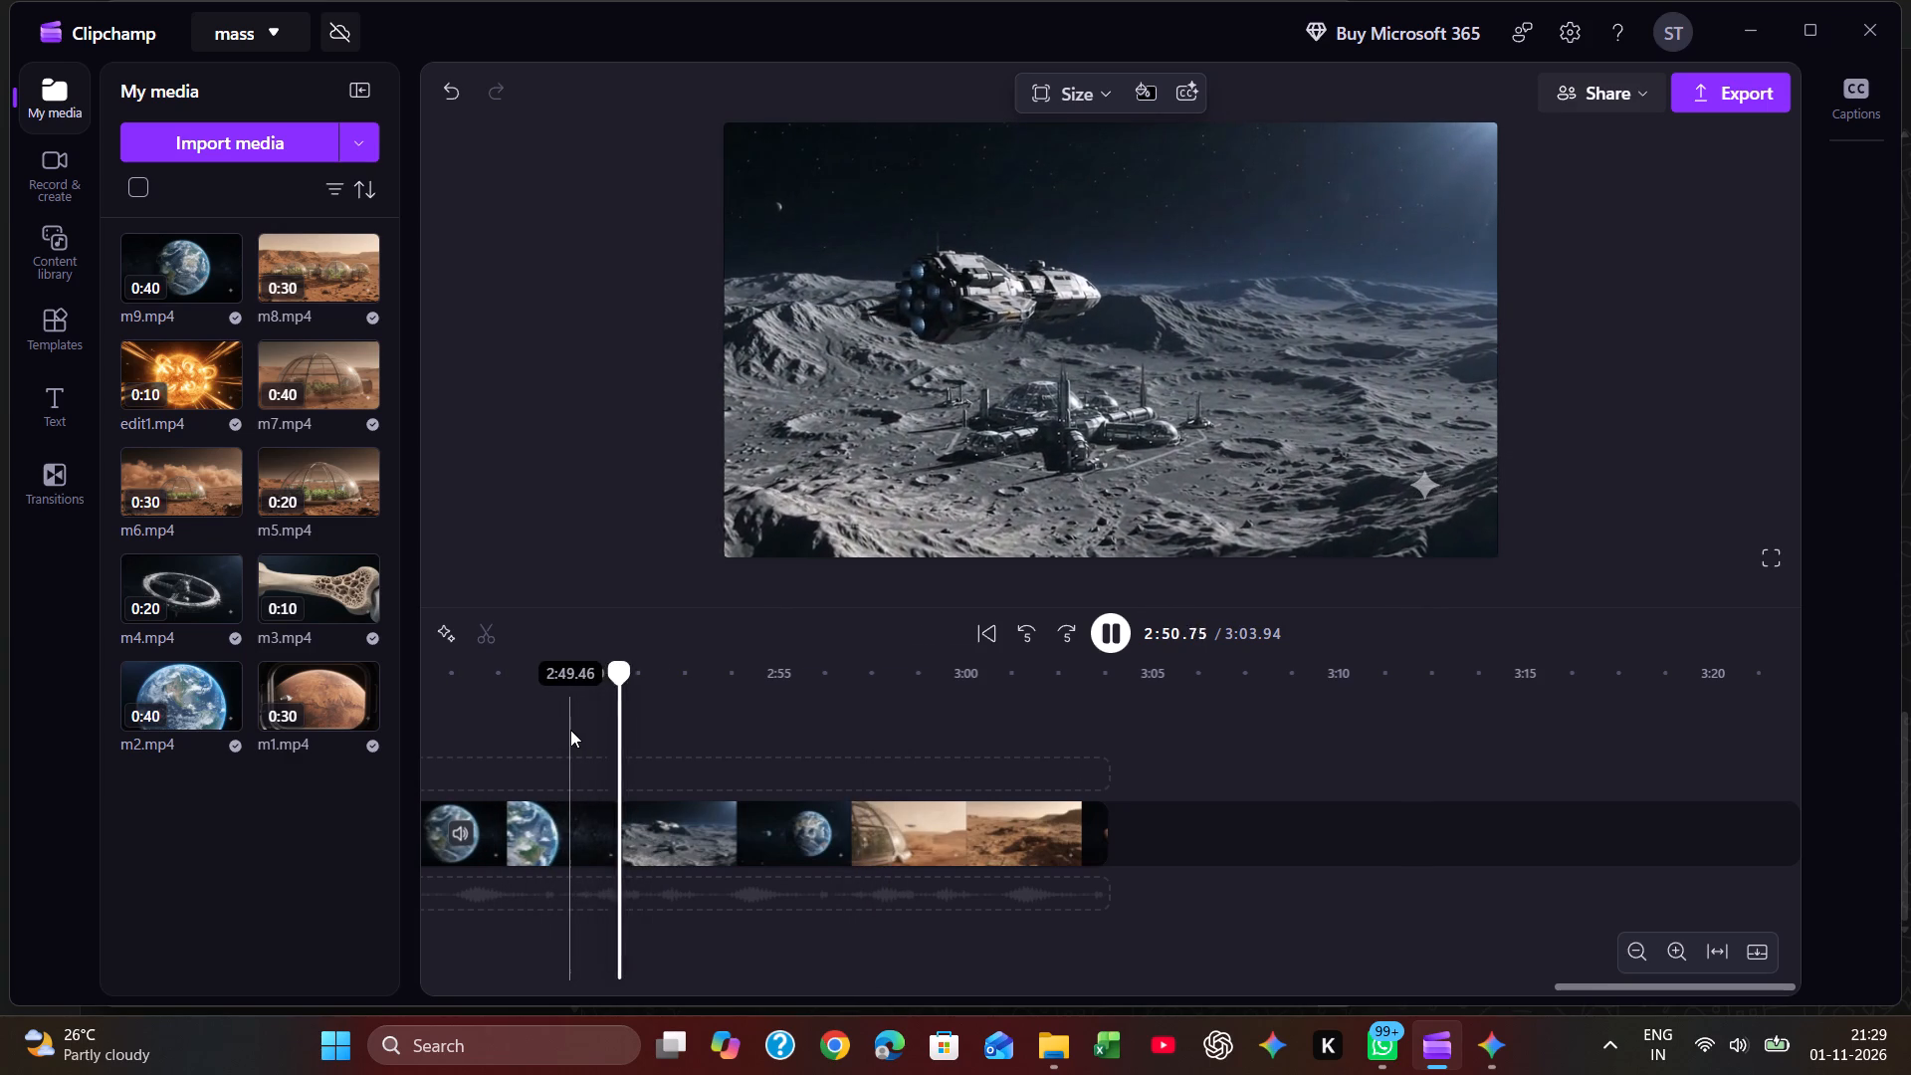
{"action": "left_click", "coordinate": [570, 730]}
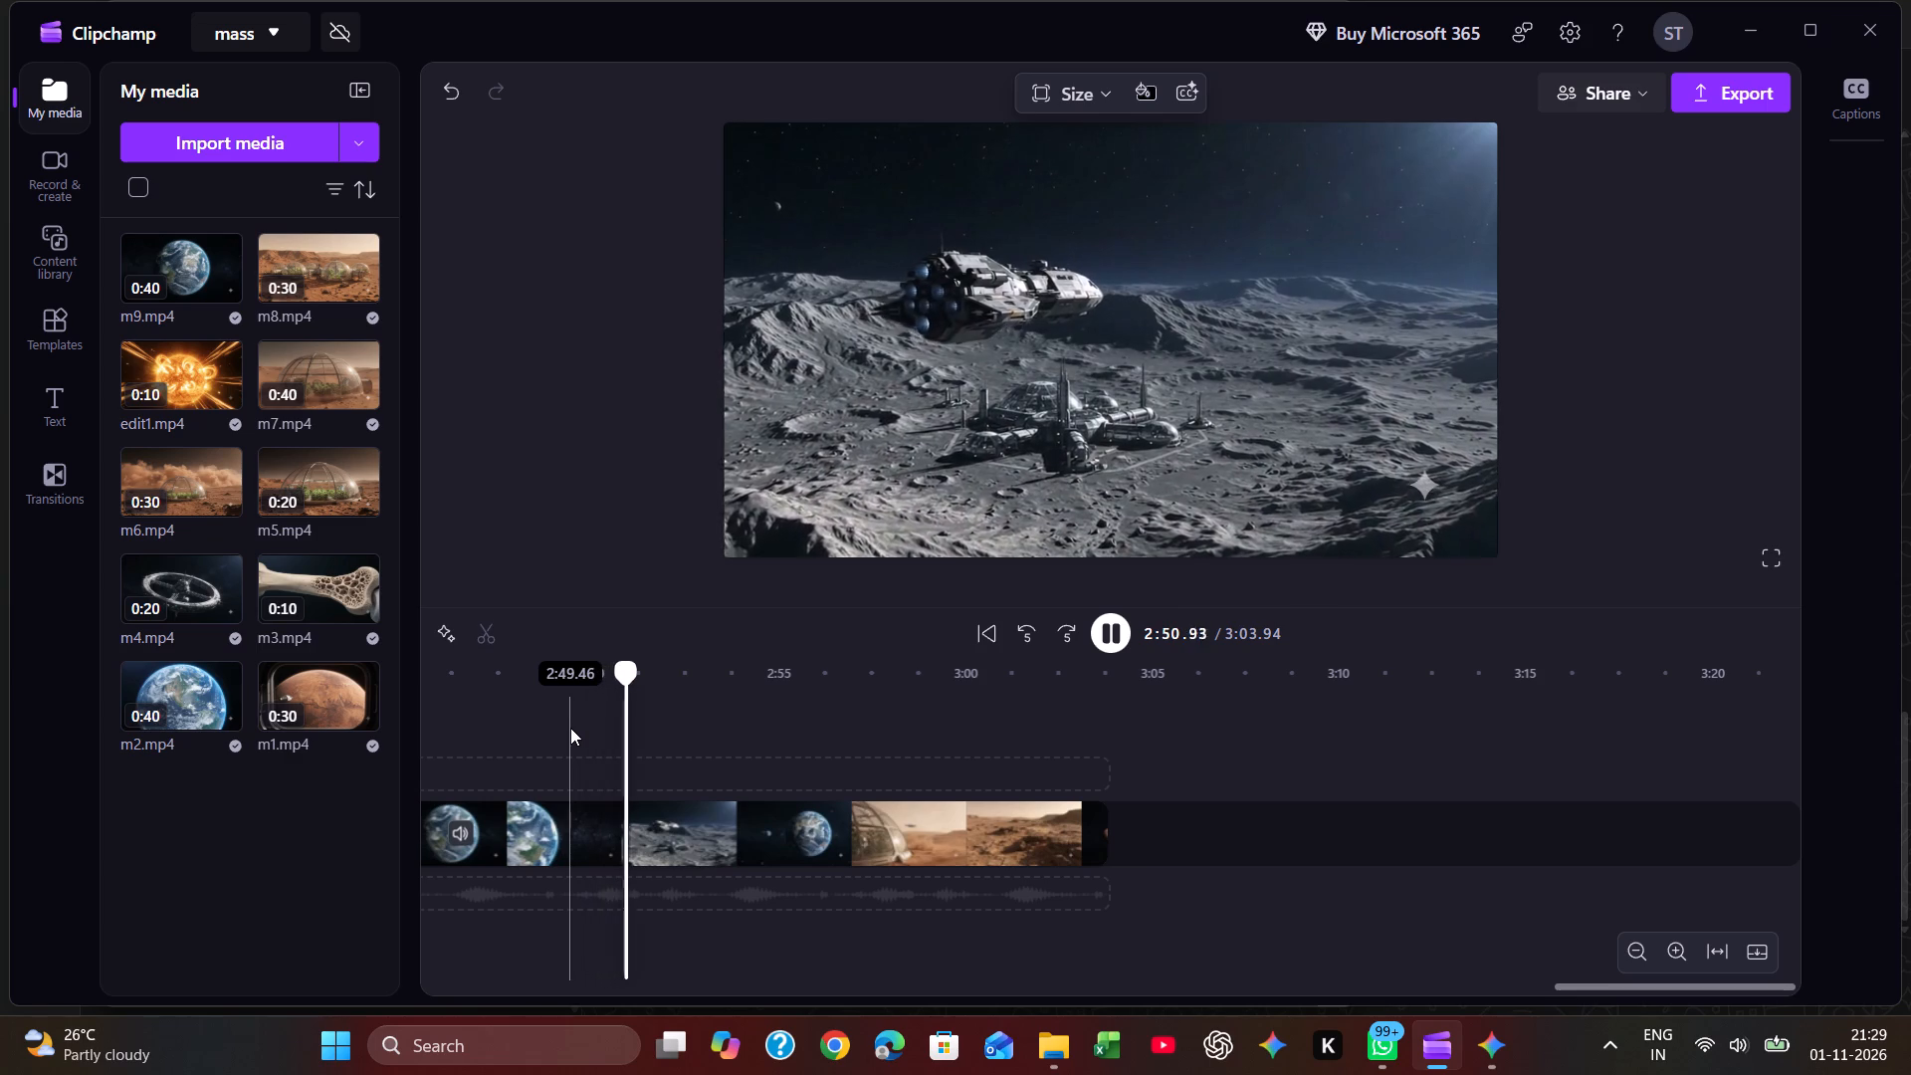
{"action": "left_click", "coordinate": [574, 728]}
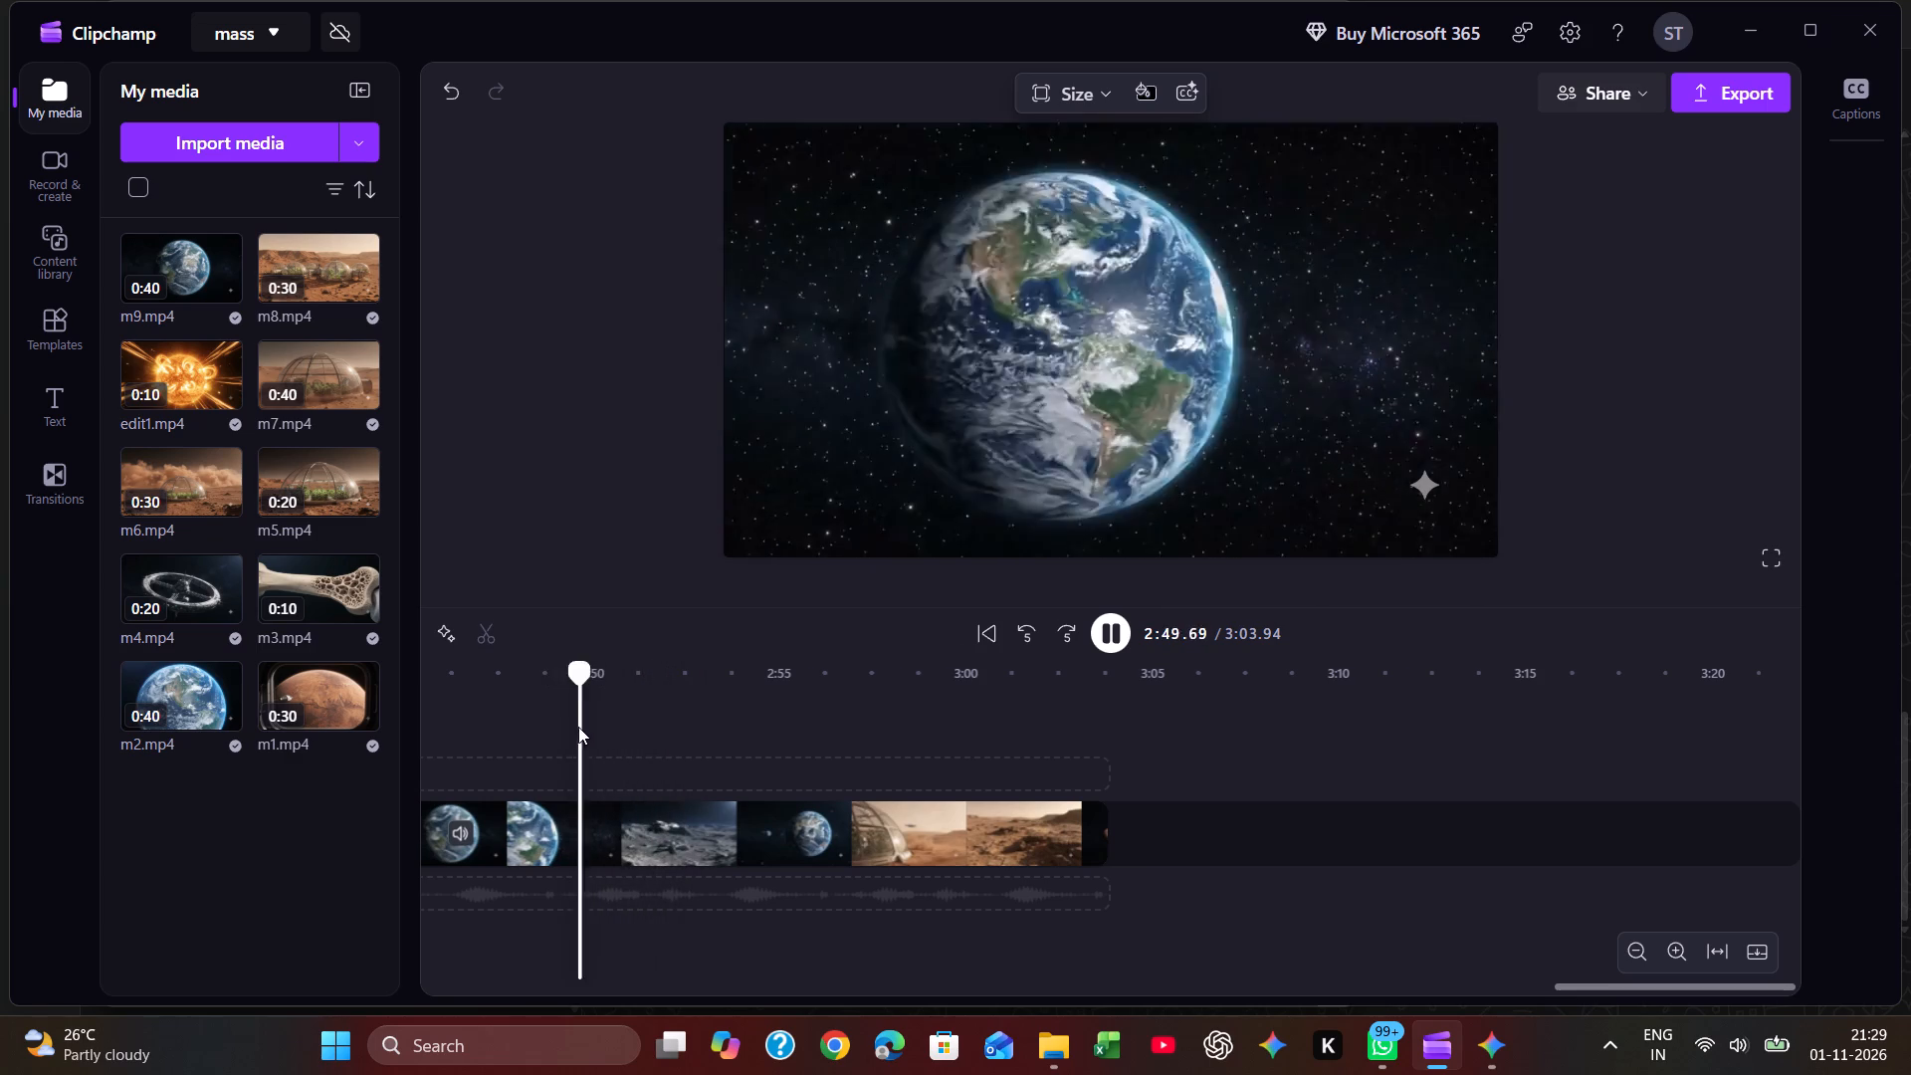
{"action": "left_click", "coordinate": [578, 727]}
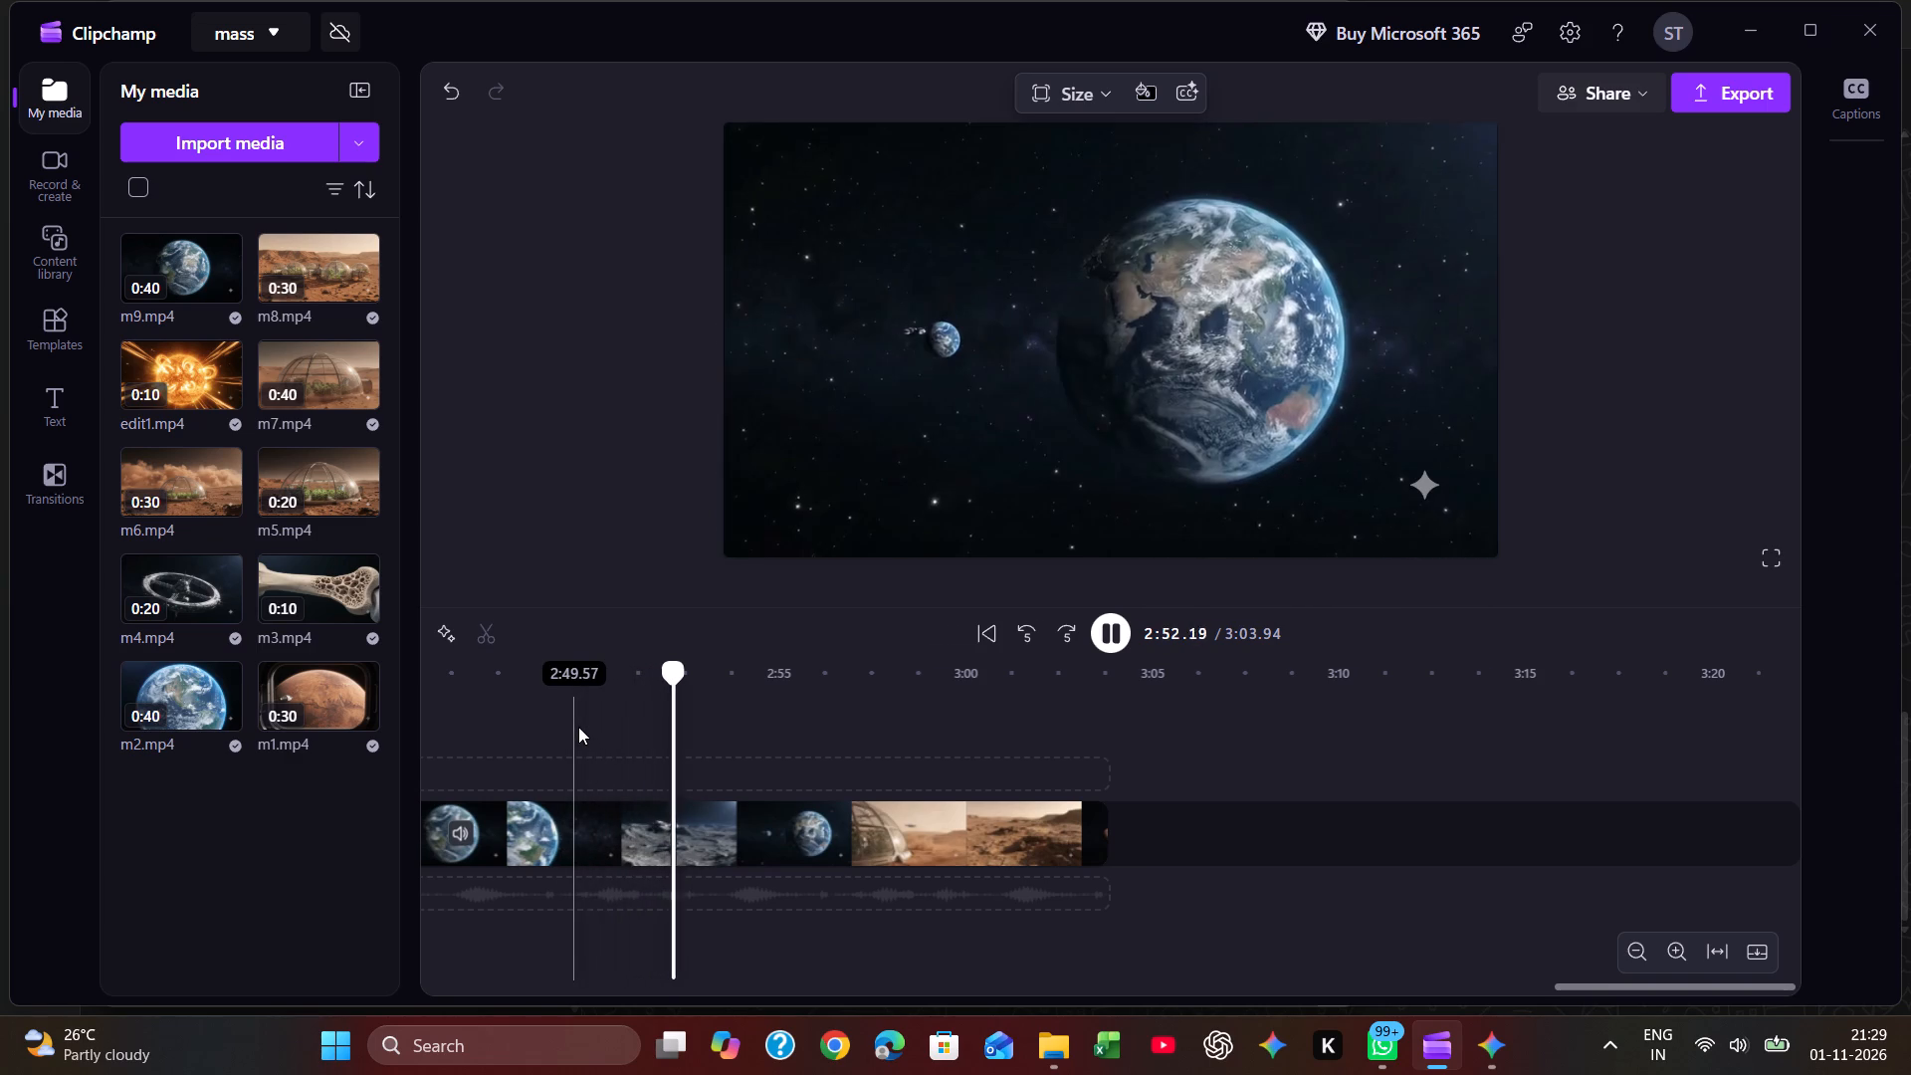
{"action": "key", "text": "space"}
{"action": "left_click", "coordinate": [578, 727]}
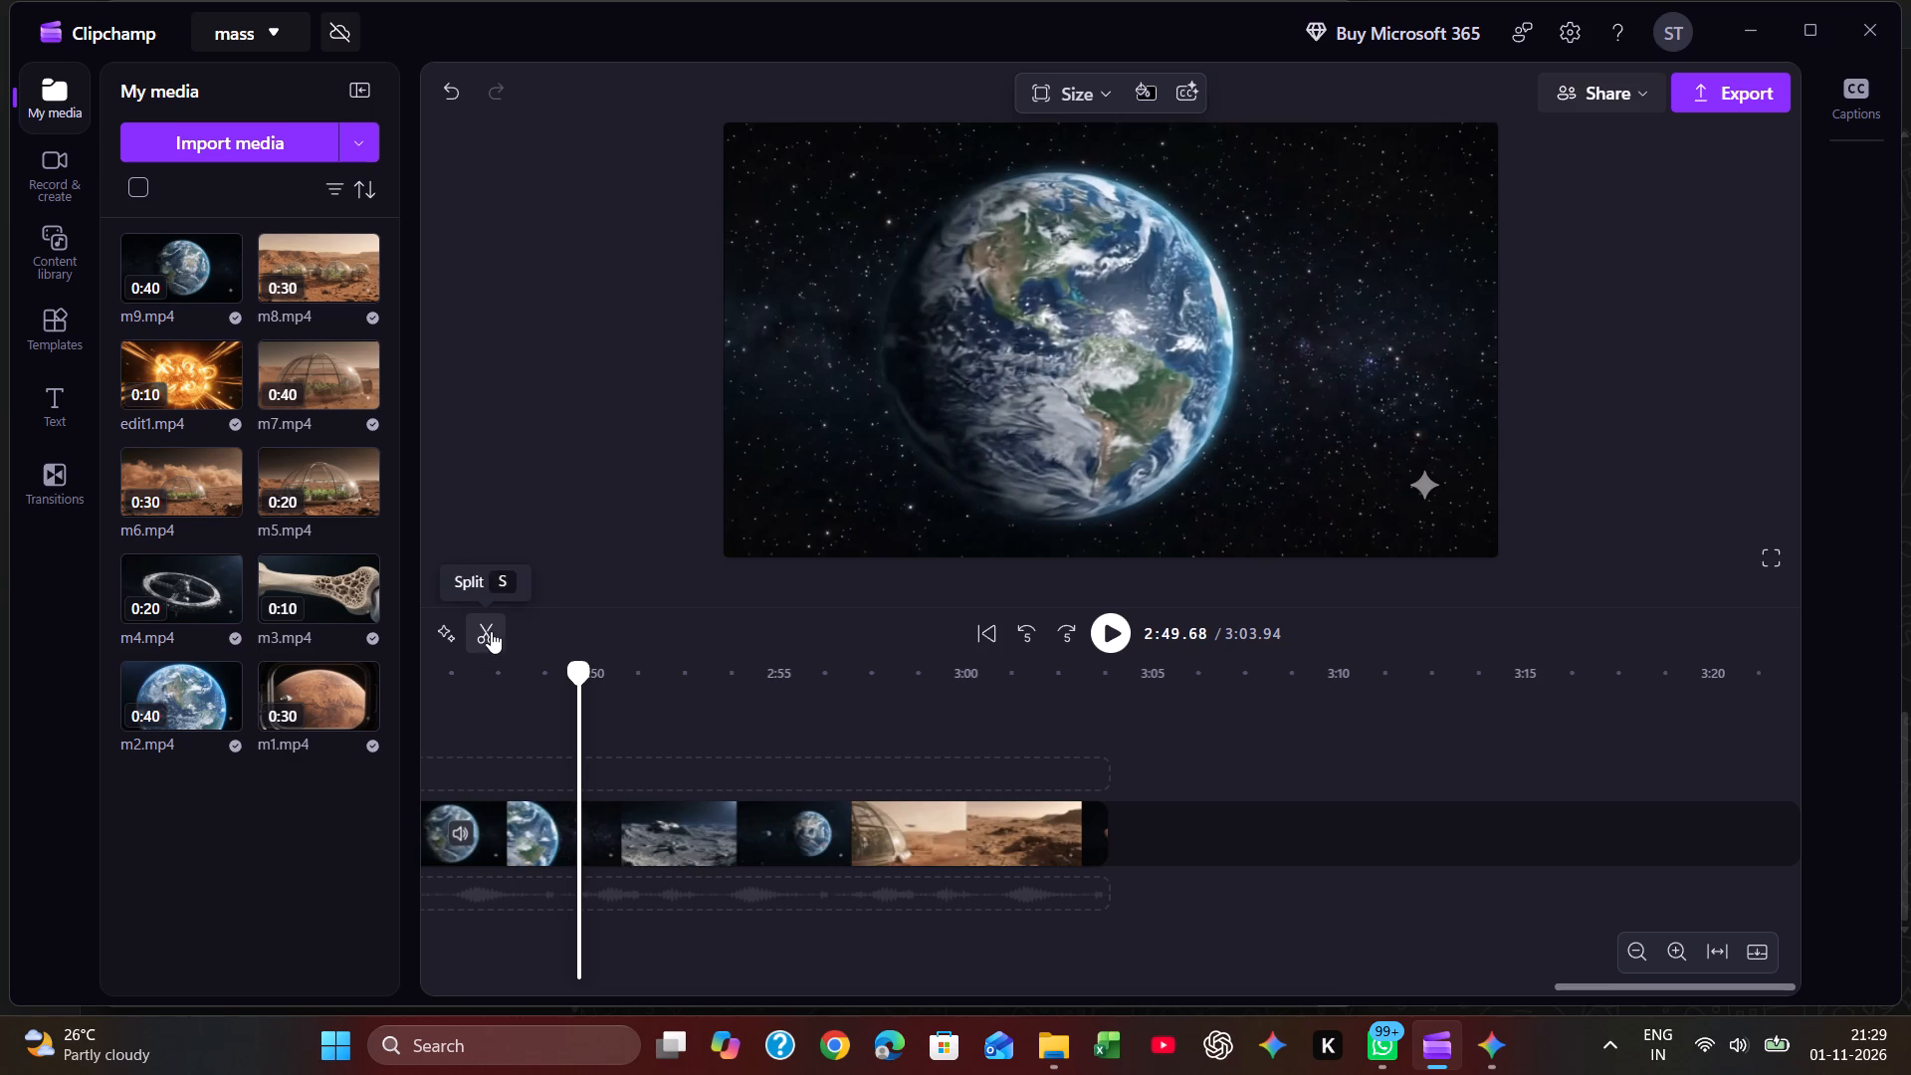
{"action": "left_click", "coordinate": [491, 631]}
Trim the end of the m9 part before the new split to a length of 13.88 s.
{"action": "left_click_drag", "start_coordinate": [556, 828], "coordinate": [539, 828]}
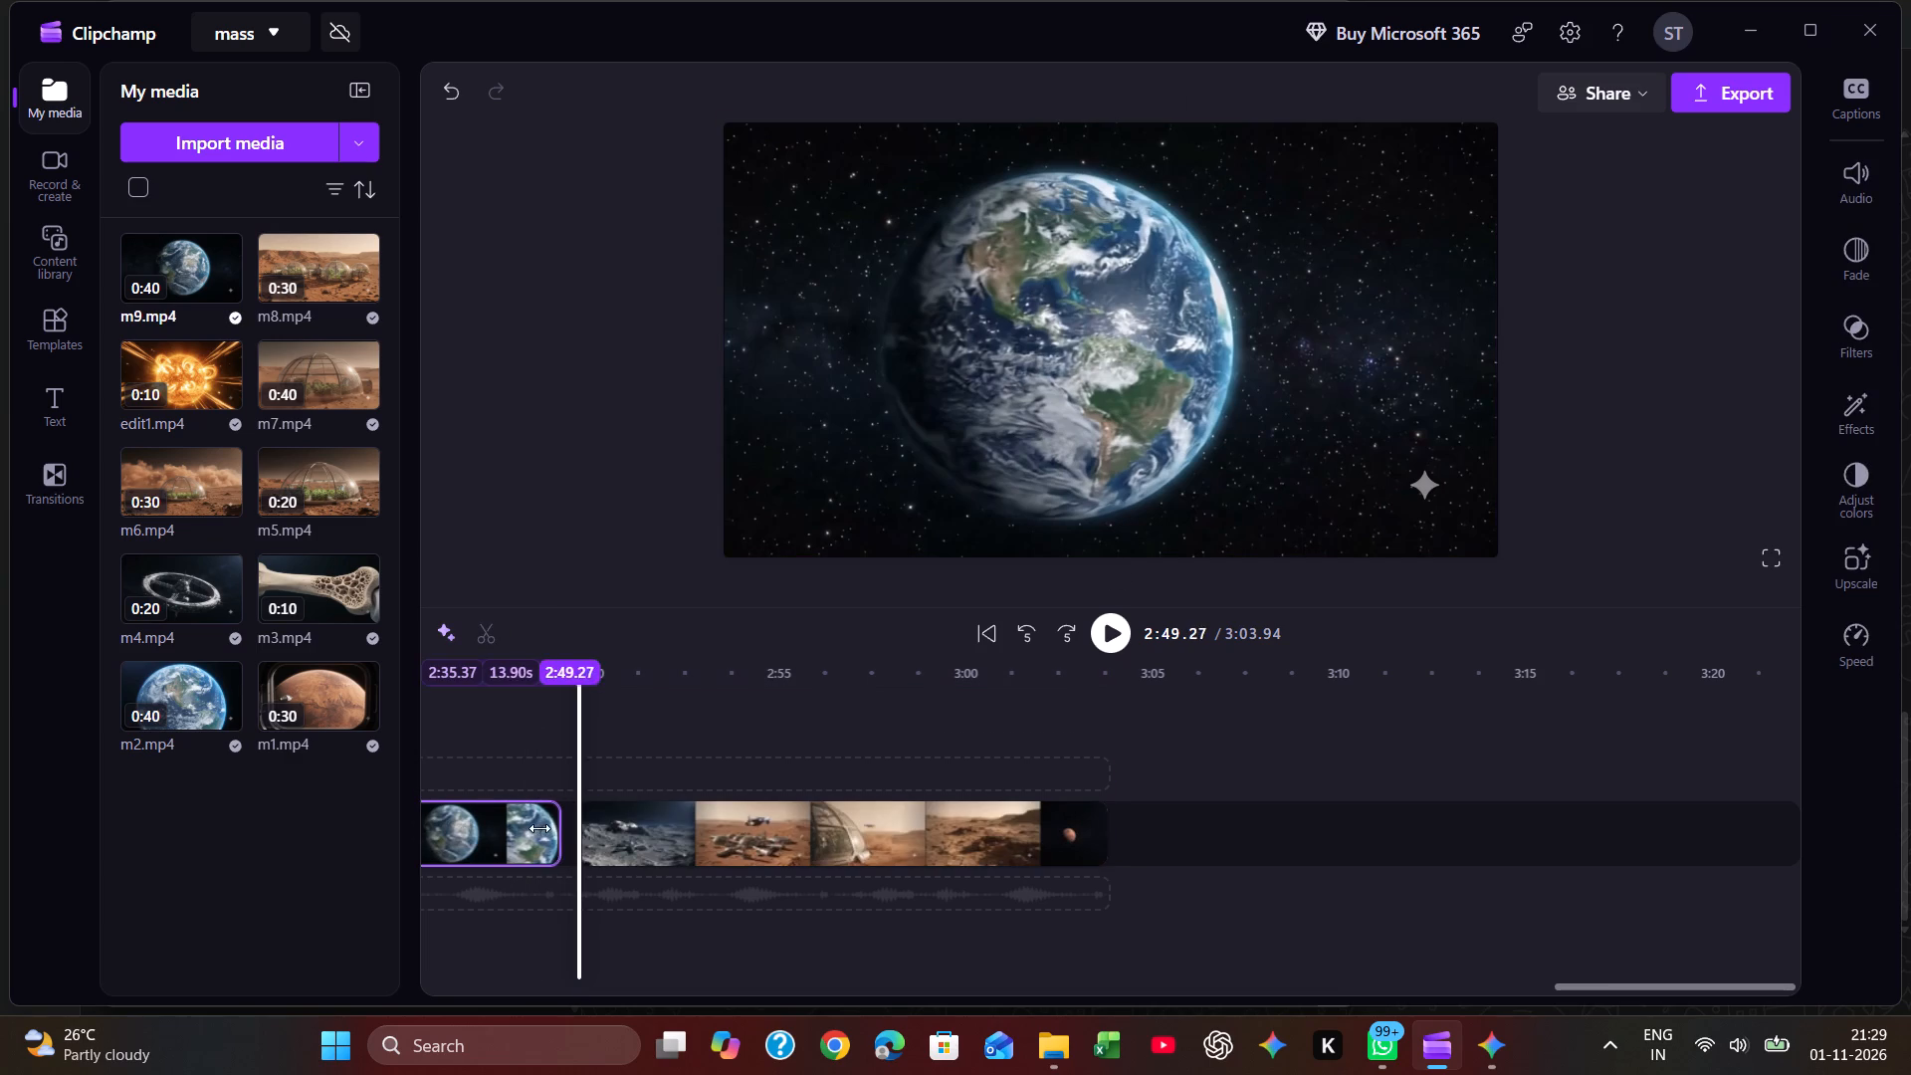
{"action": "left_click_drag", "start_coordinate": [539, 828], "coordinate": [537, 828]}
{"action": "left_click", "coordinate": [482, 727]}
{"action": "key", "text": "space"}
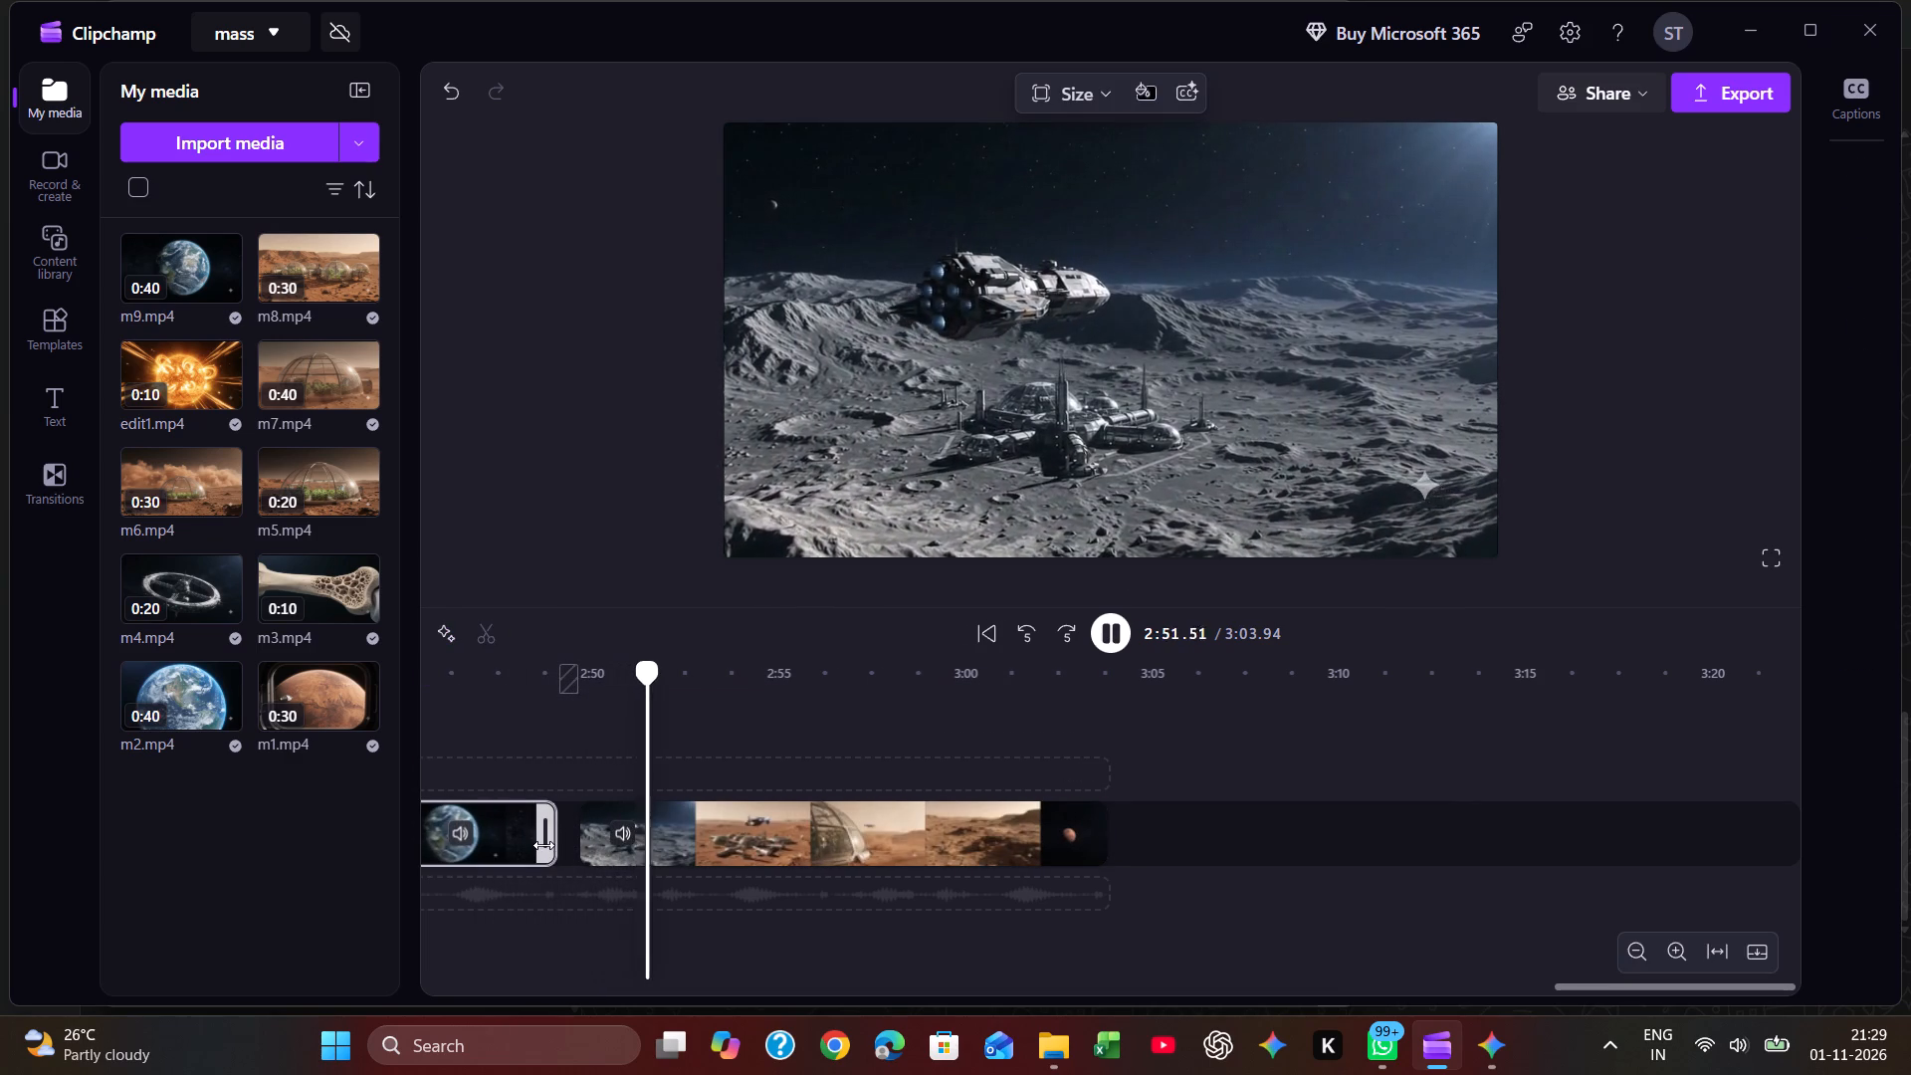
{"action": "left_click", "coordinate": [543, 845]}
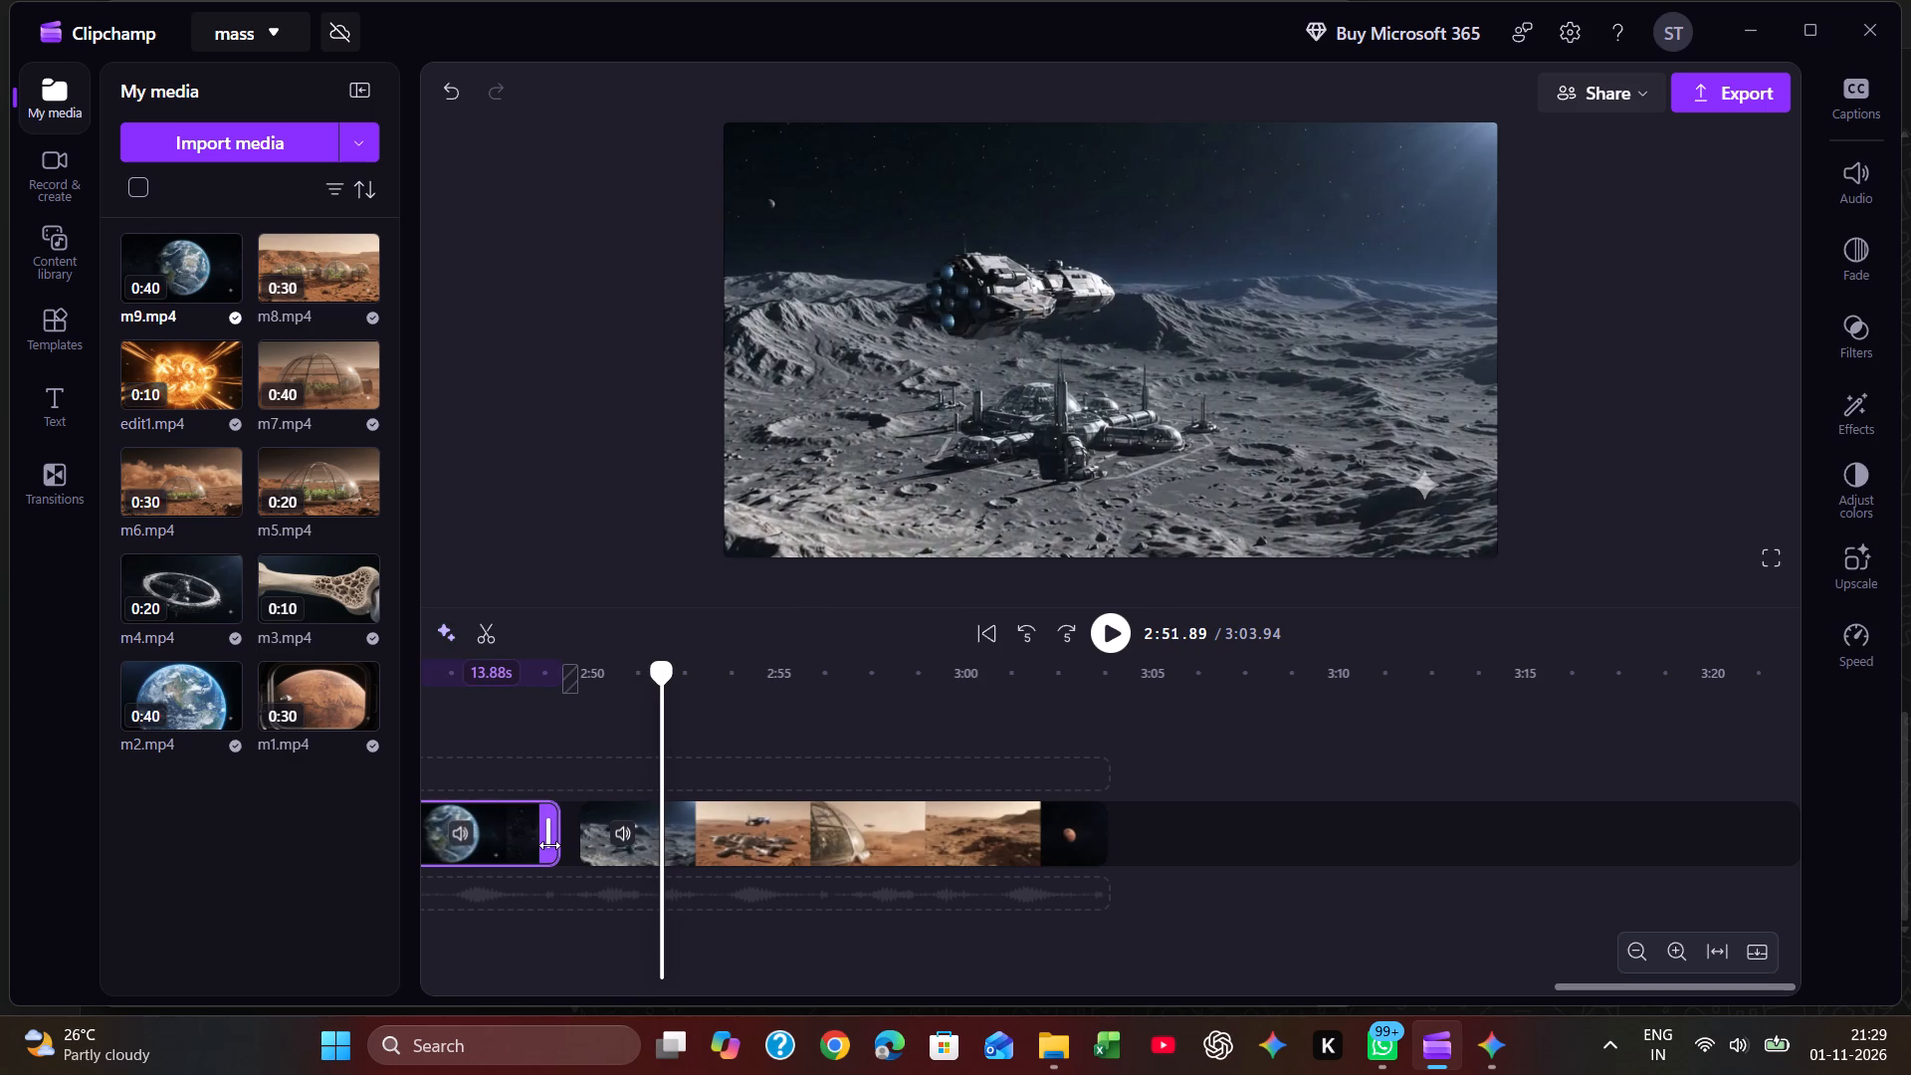
Play the m9 parts across the trimmed cut, from about 2:44 and again from about 2:34.
{"action": "key", "text": "space"}
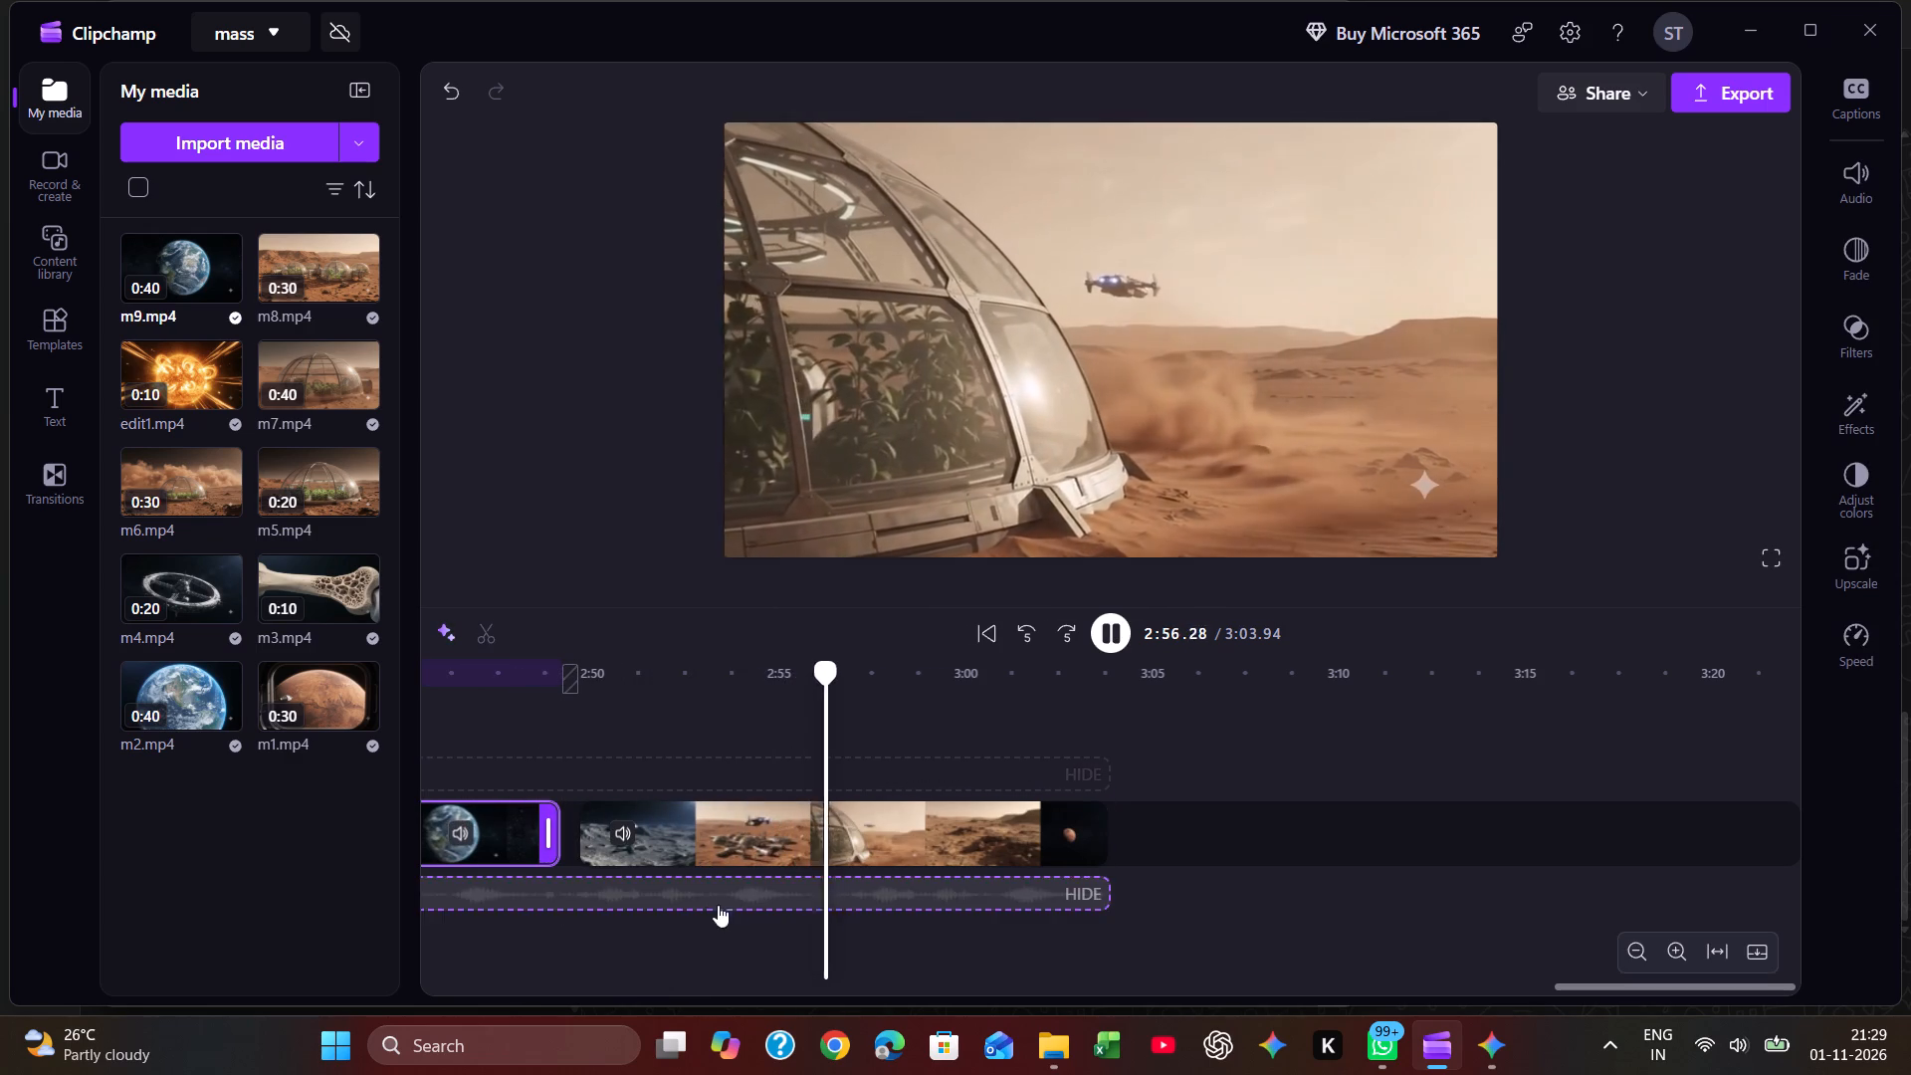
{"action": "left_click_drag", "start_coordinate": [681, 938], "coordinate": [845, 970]}
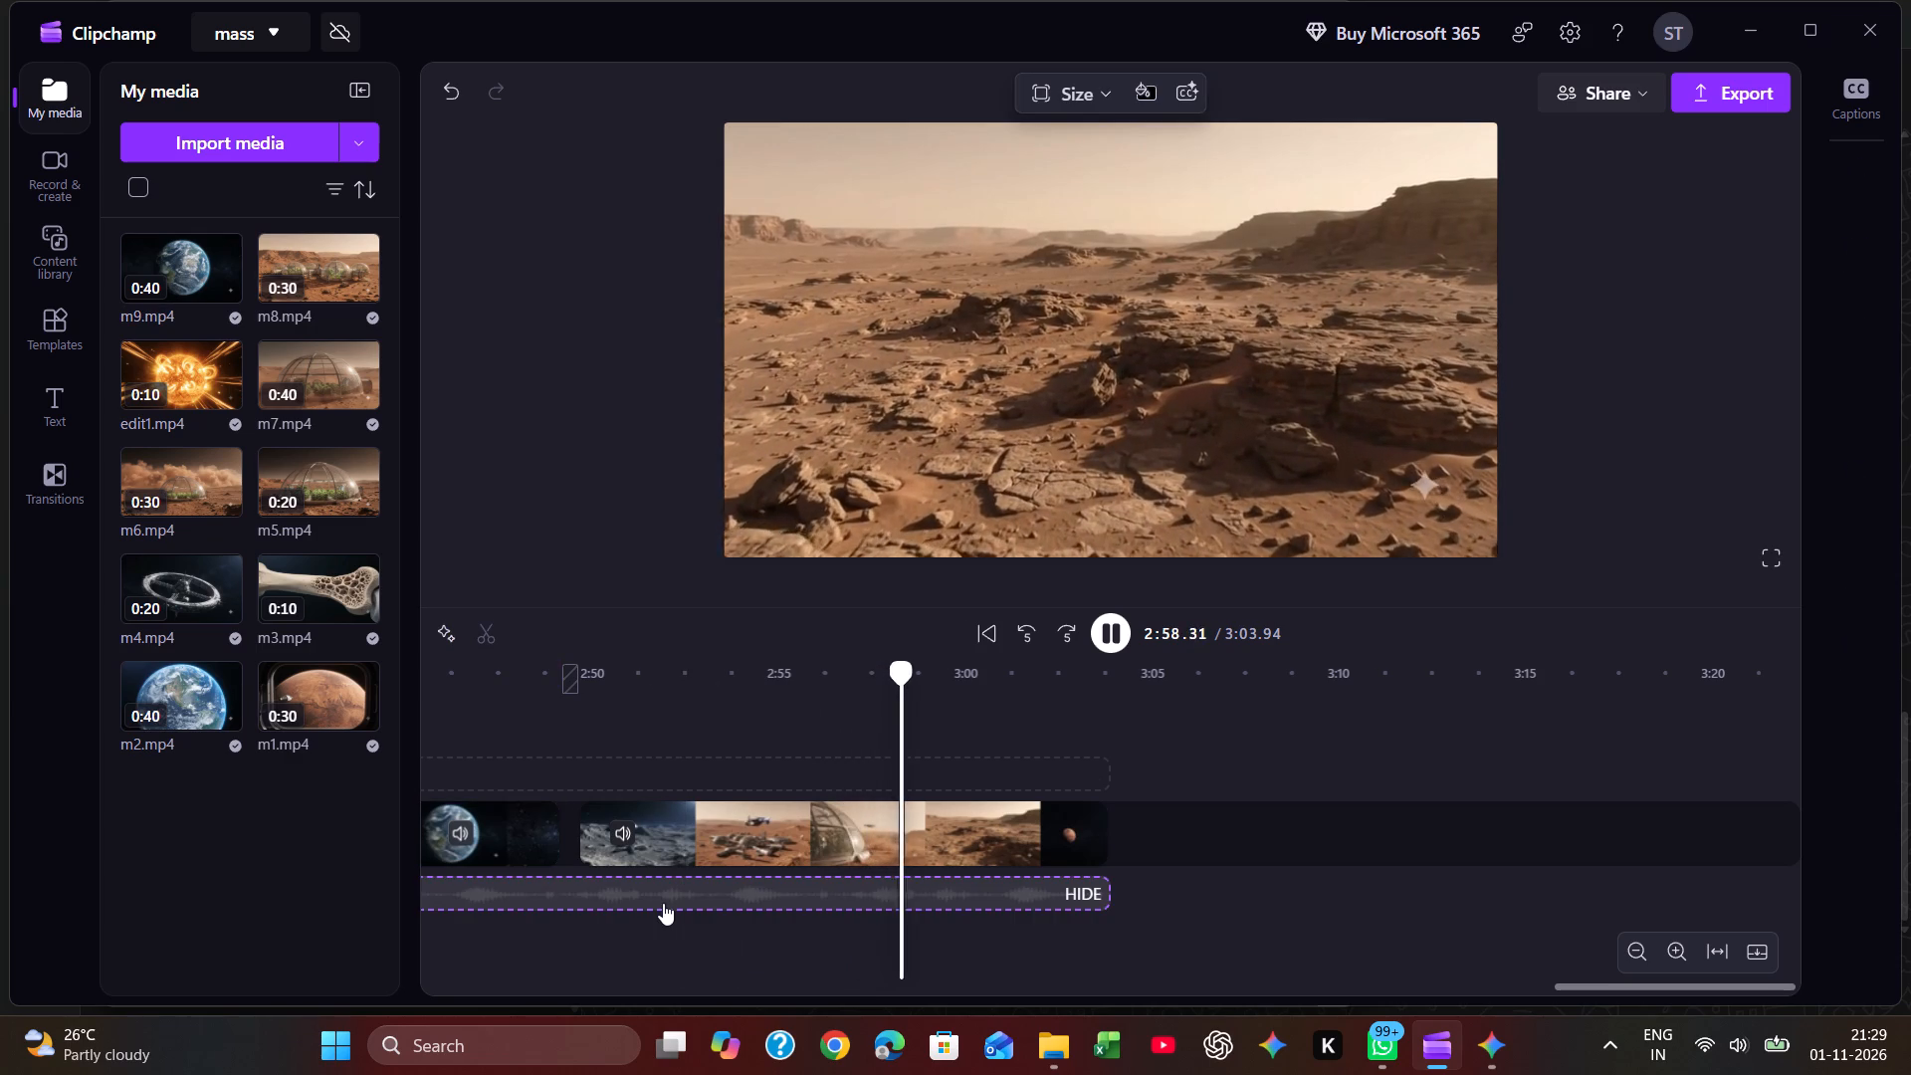
{"action": "scroll", "coordinate": [663, 903], "scroll_direction": "right", "scroll_amount": 1}
{"action": "left_click", "coordinate": [1078, 720]}
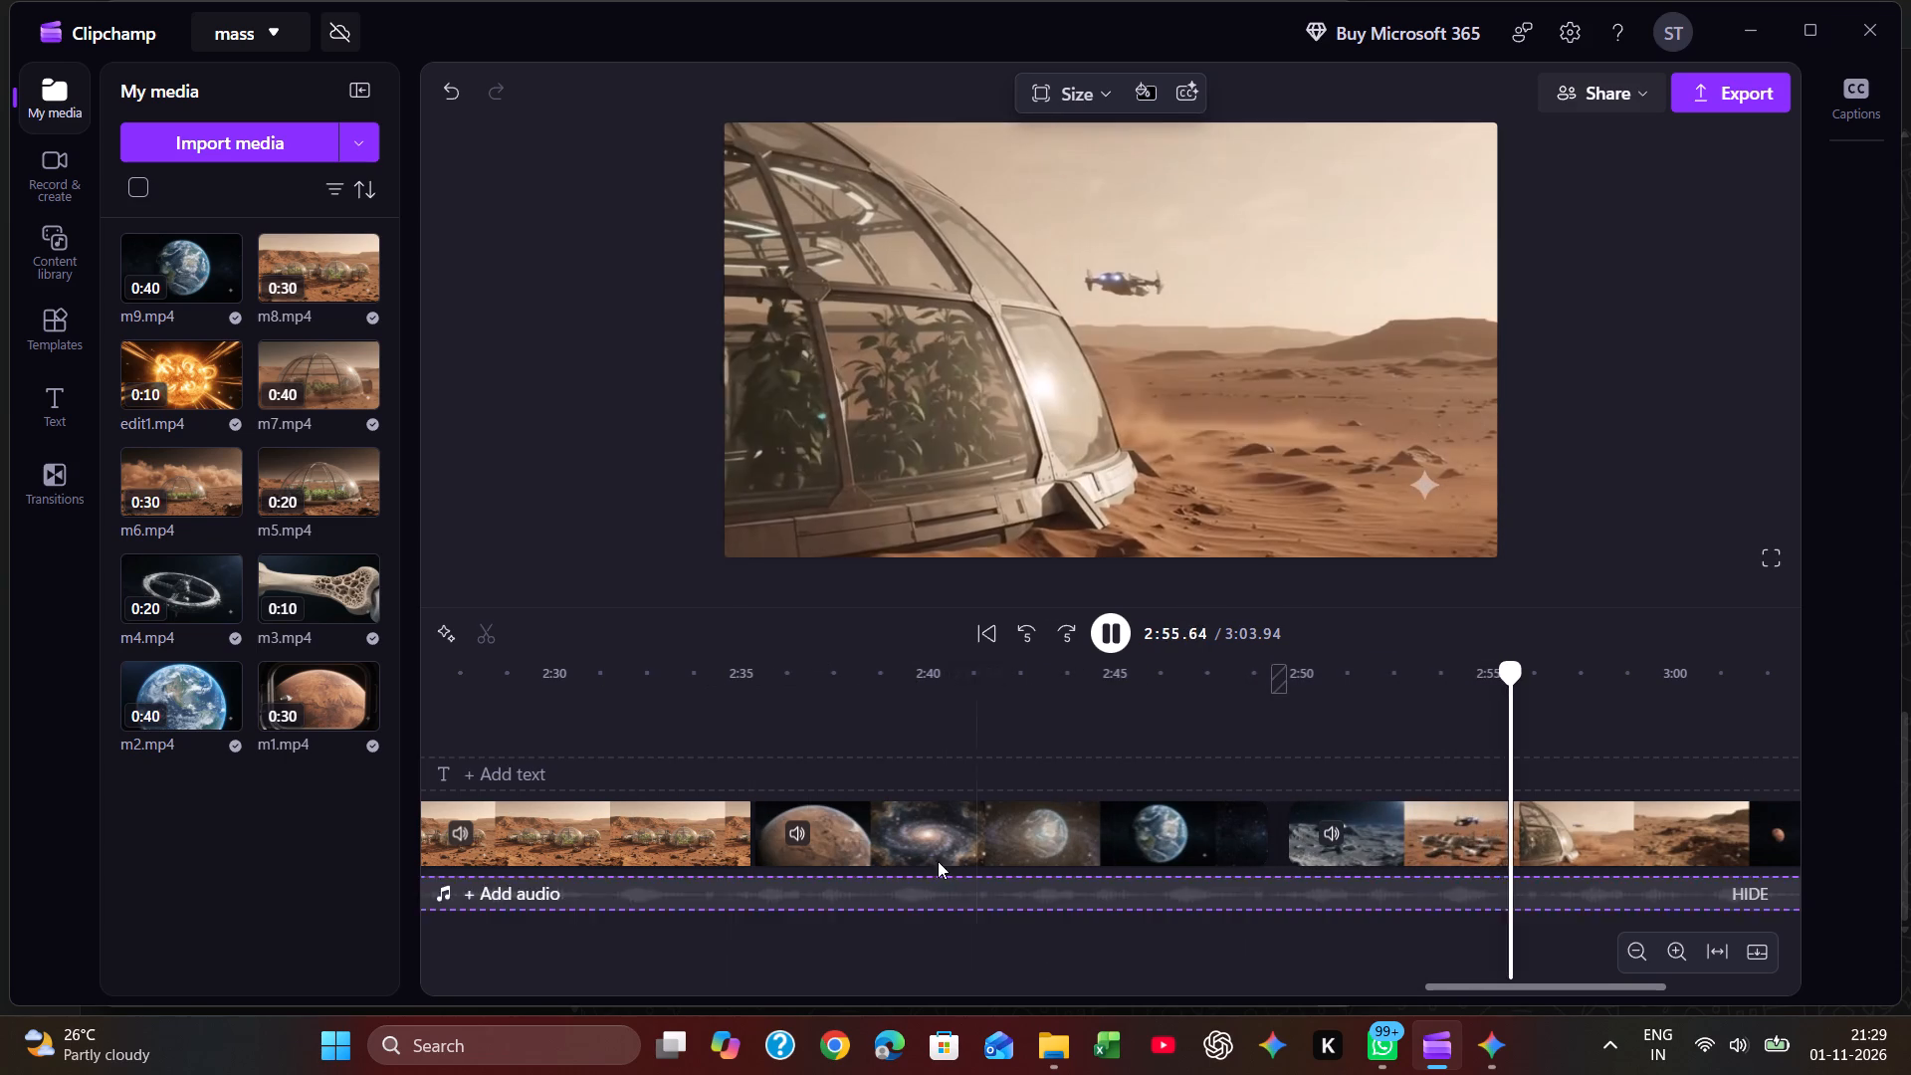
{"action": "left_click", "coordinate": [689, 727]}
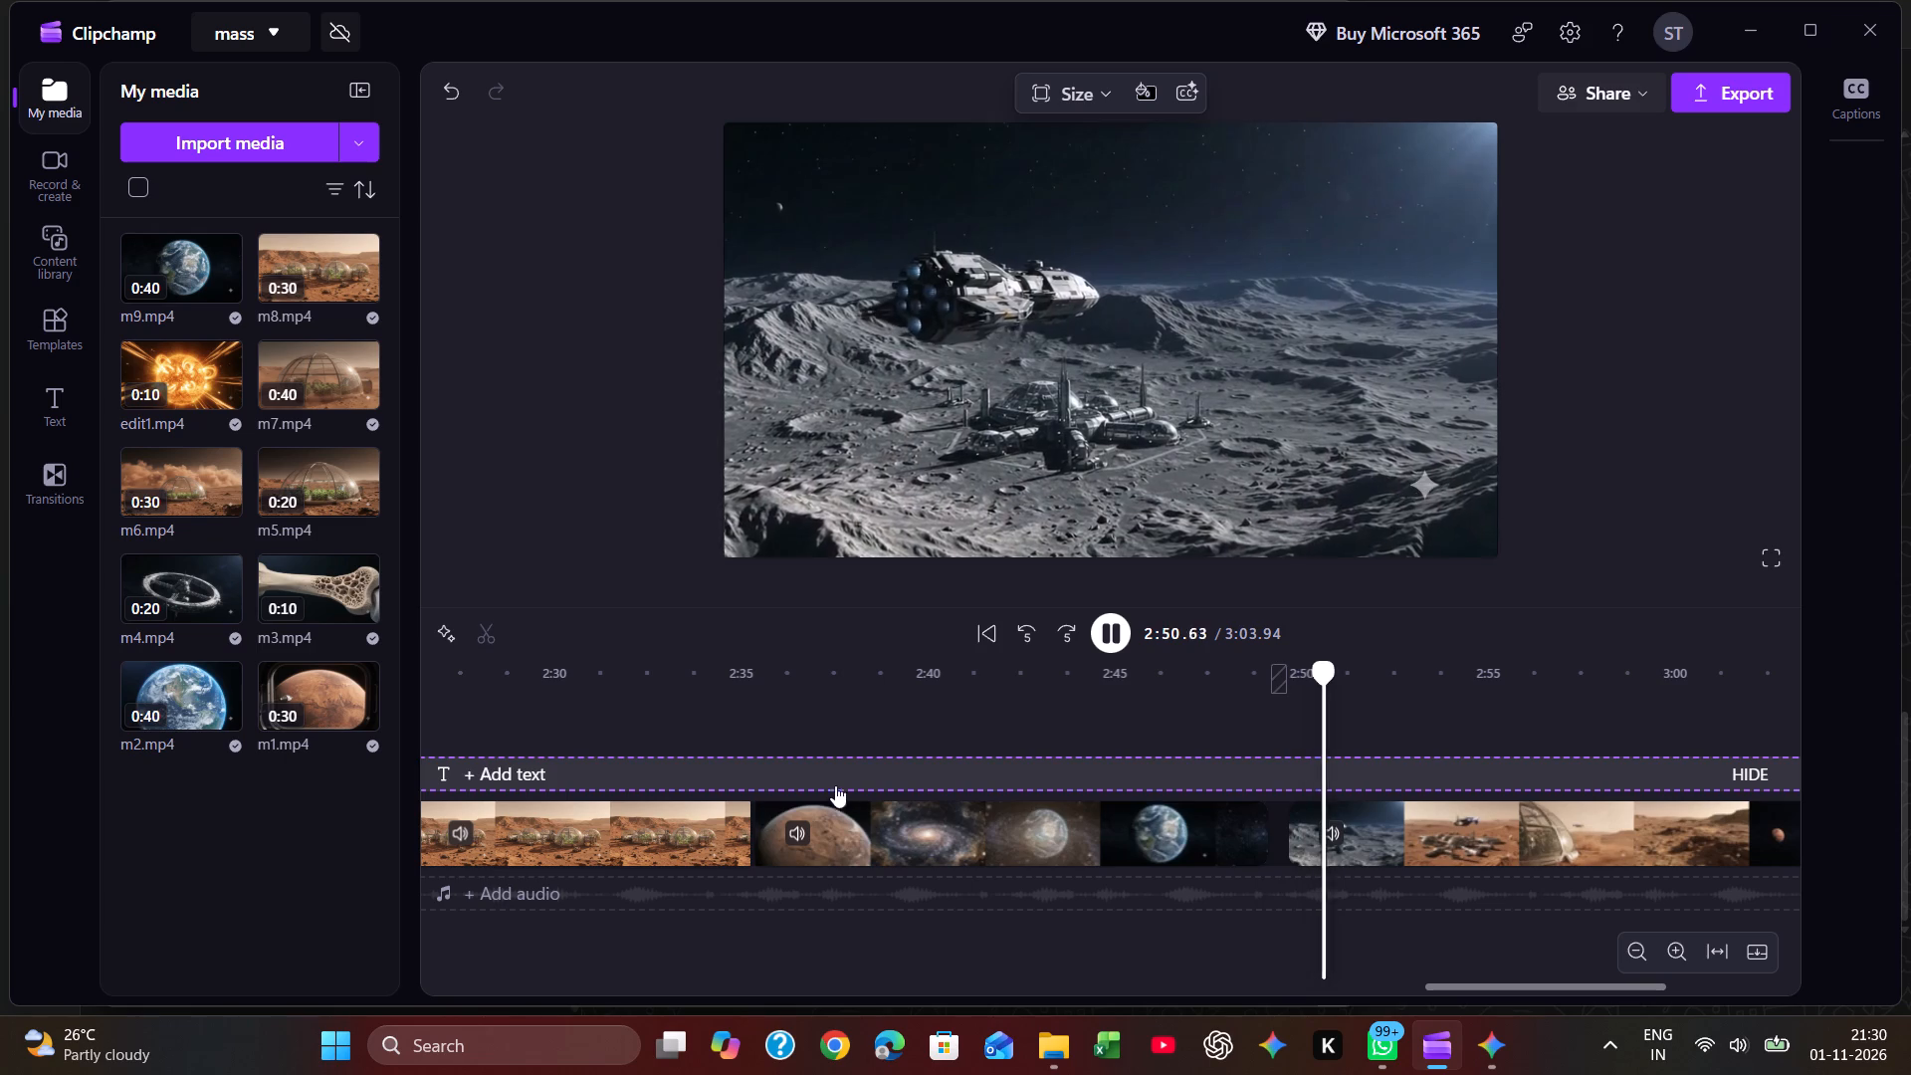
{"action": "key", "text": "space"}
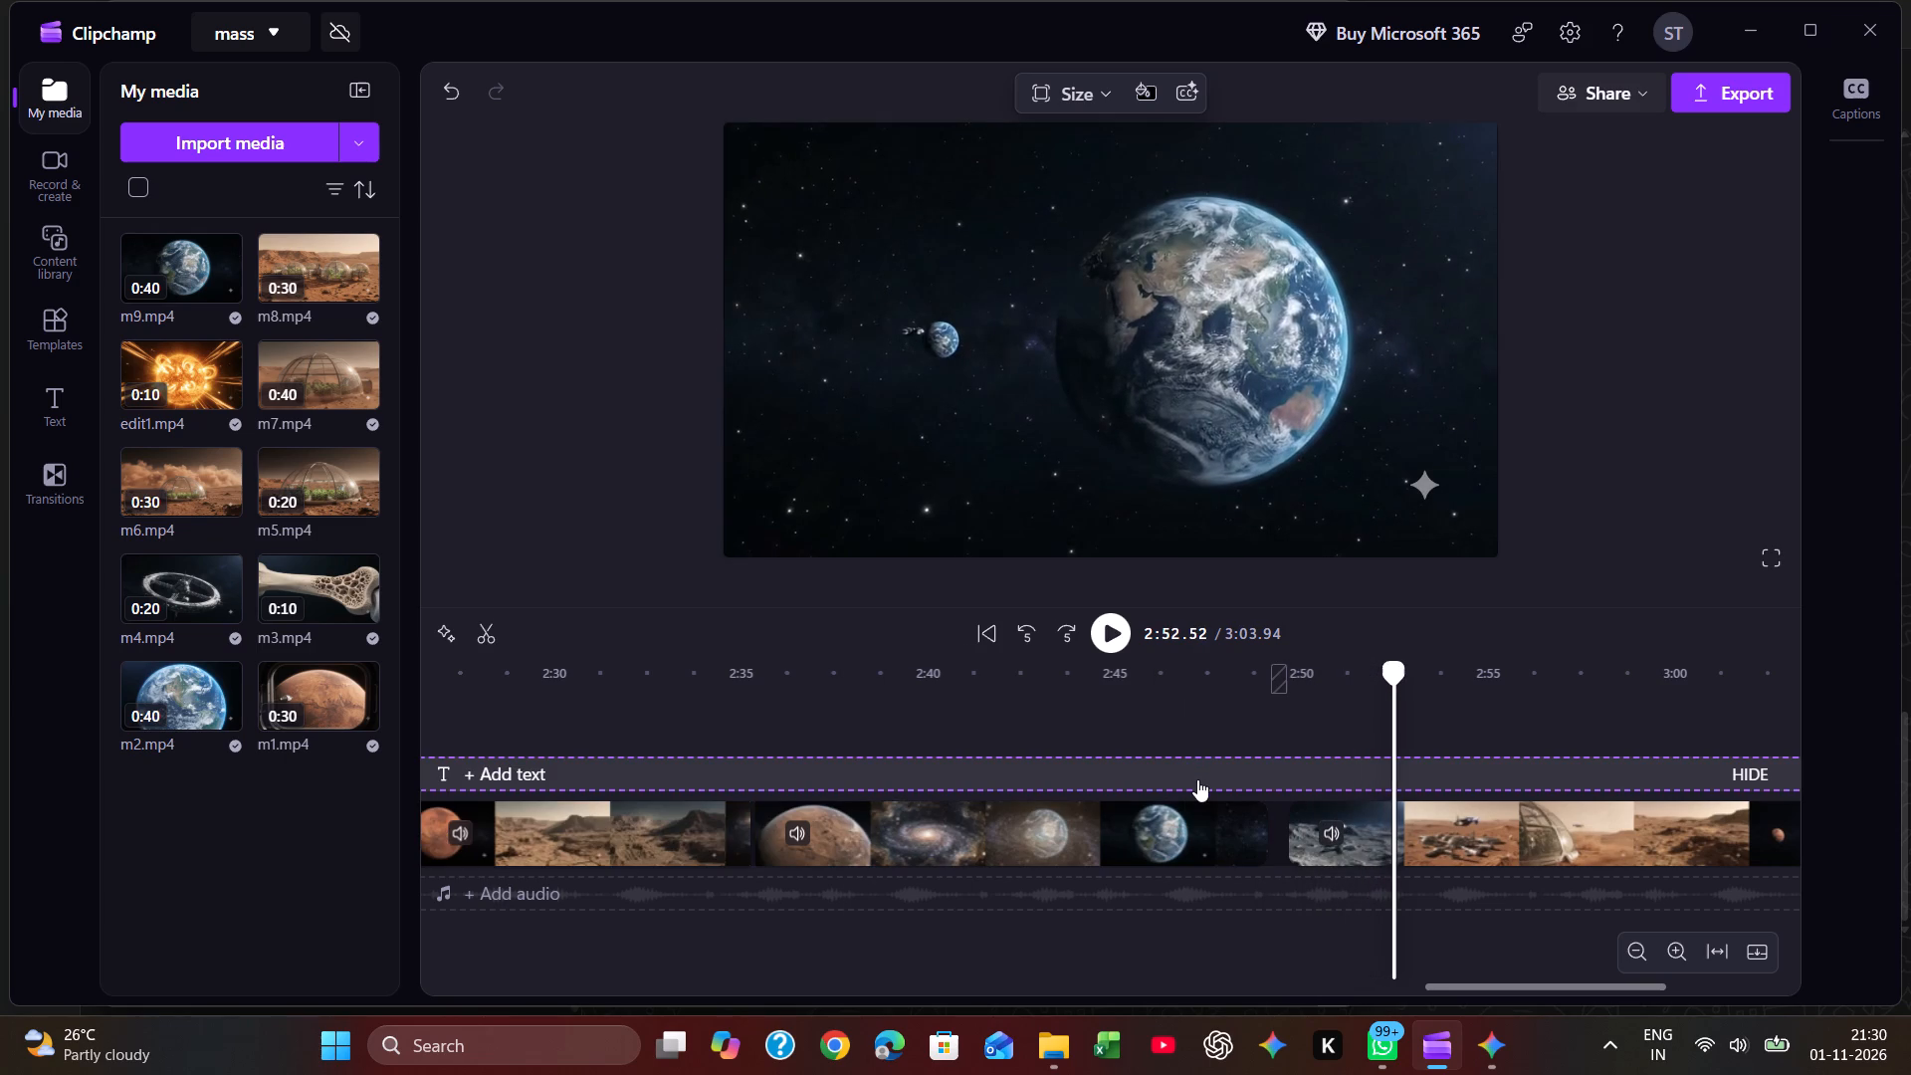
Extend the end of the m9 part before the gap to 14.04 s and check the cut in playback.
{"action": "left_click", "coordinate": [1263, 841]}
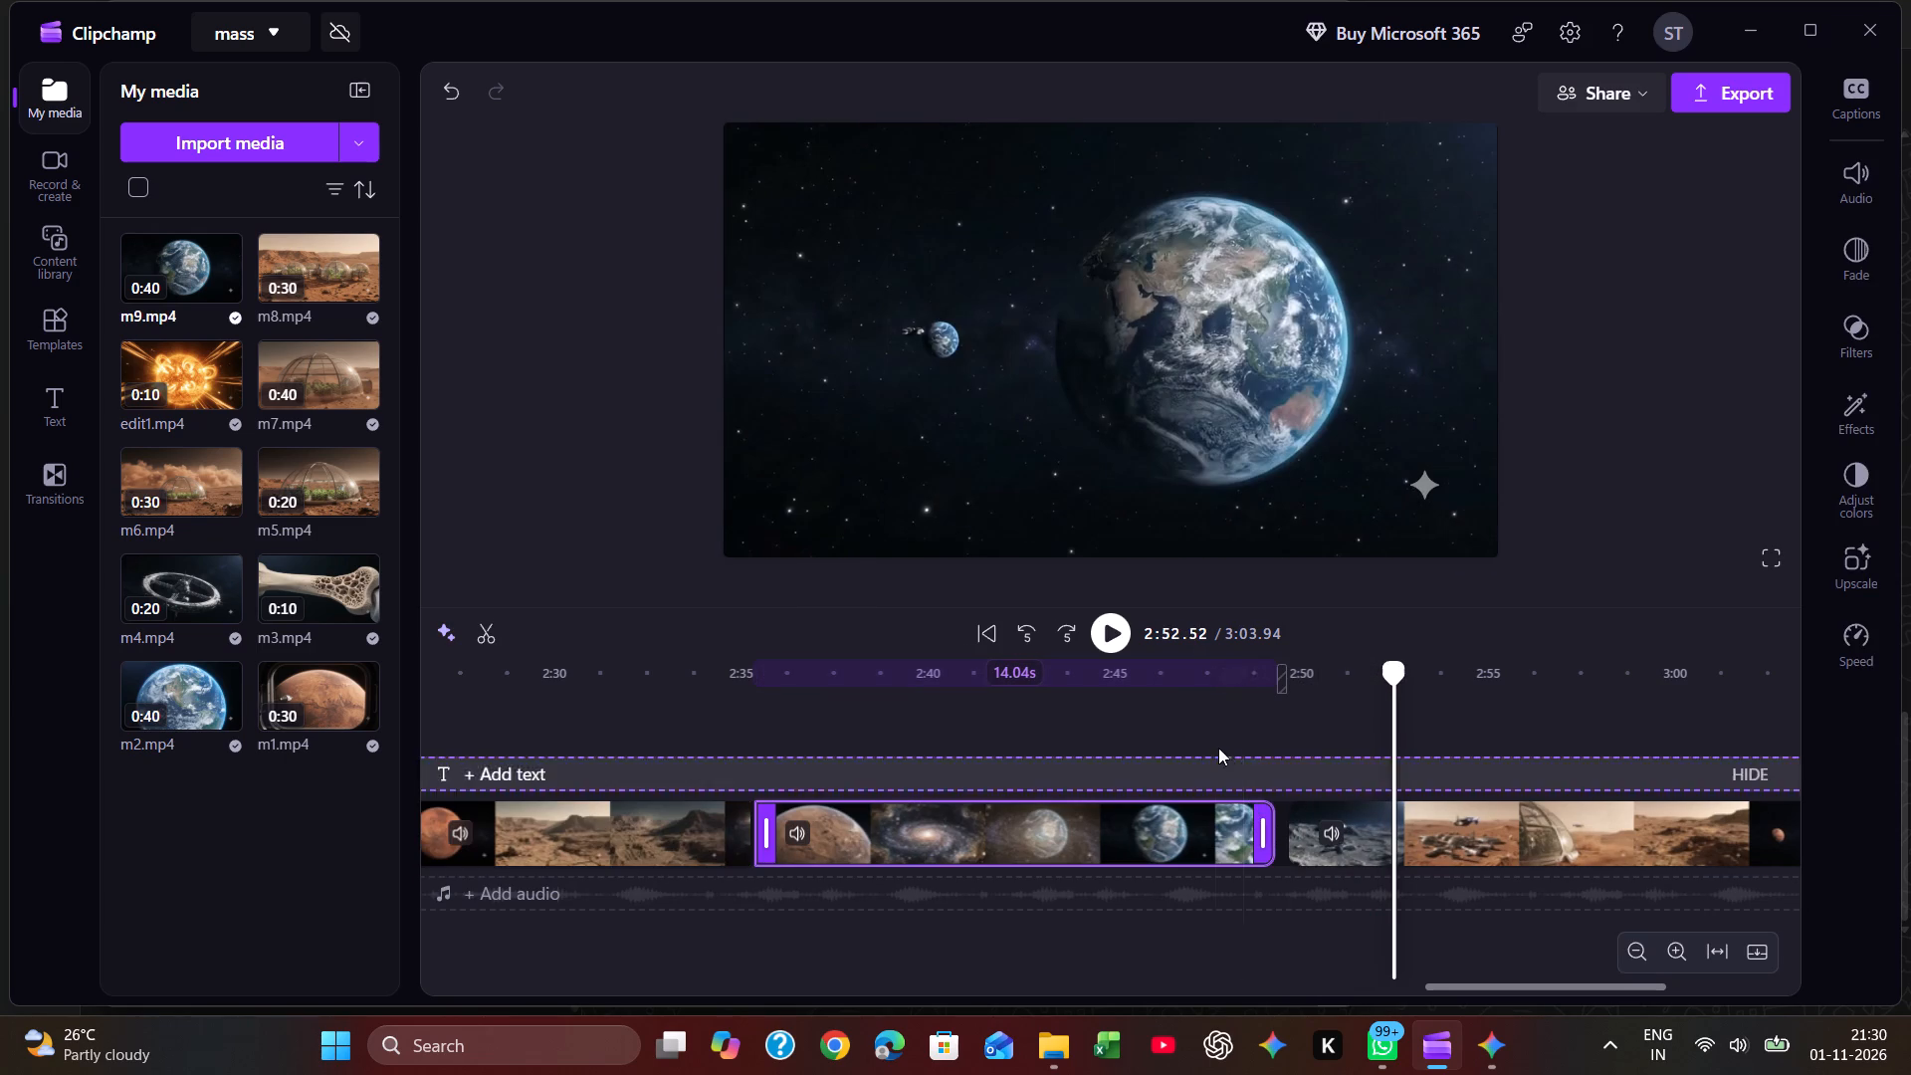
{"action": "left_click", "coordinate": [1182, 717]}
{"action": "key", "text": "space"}
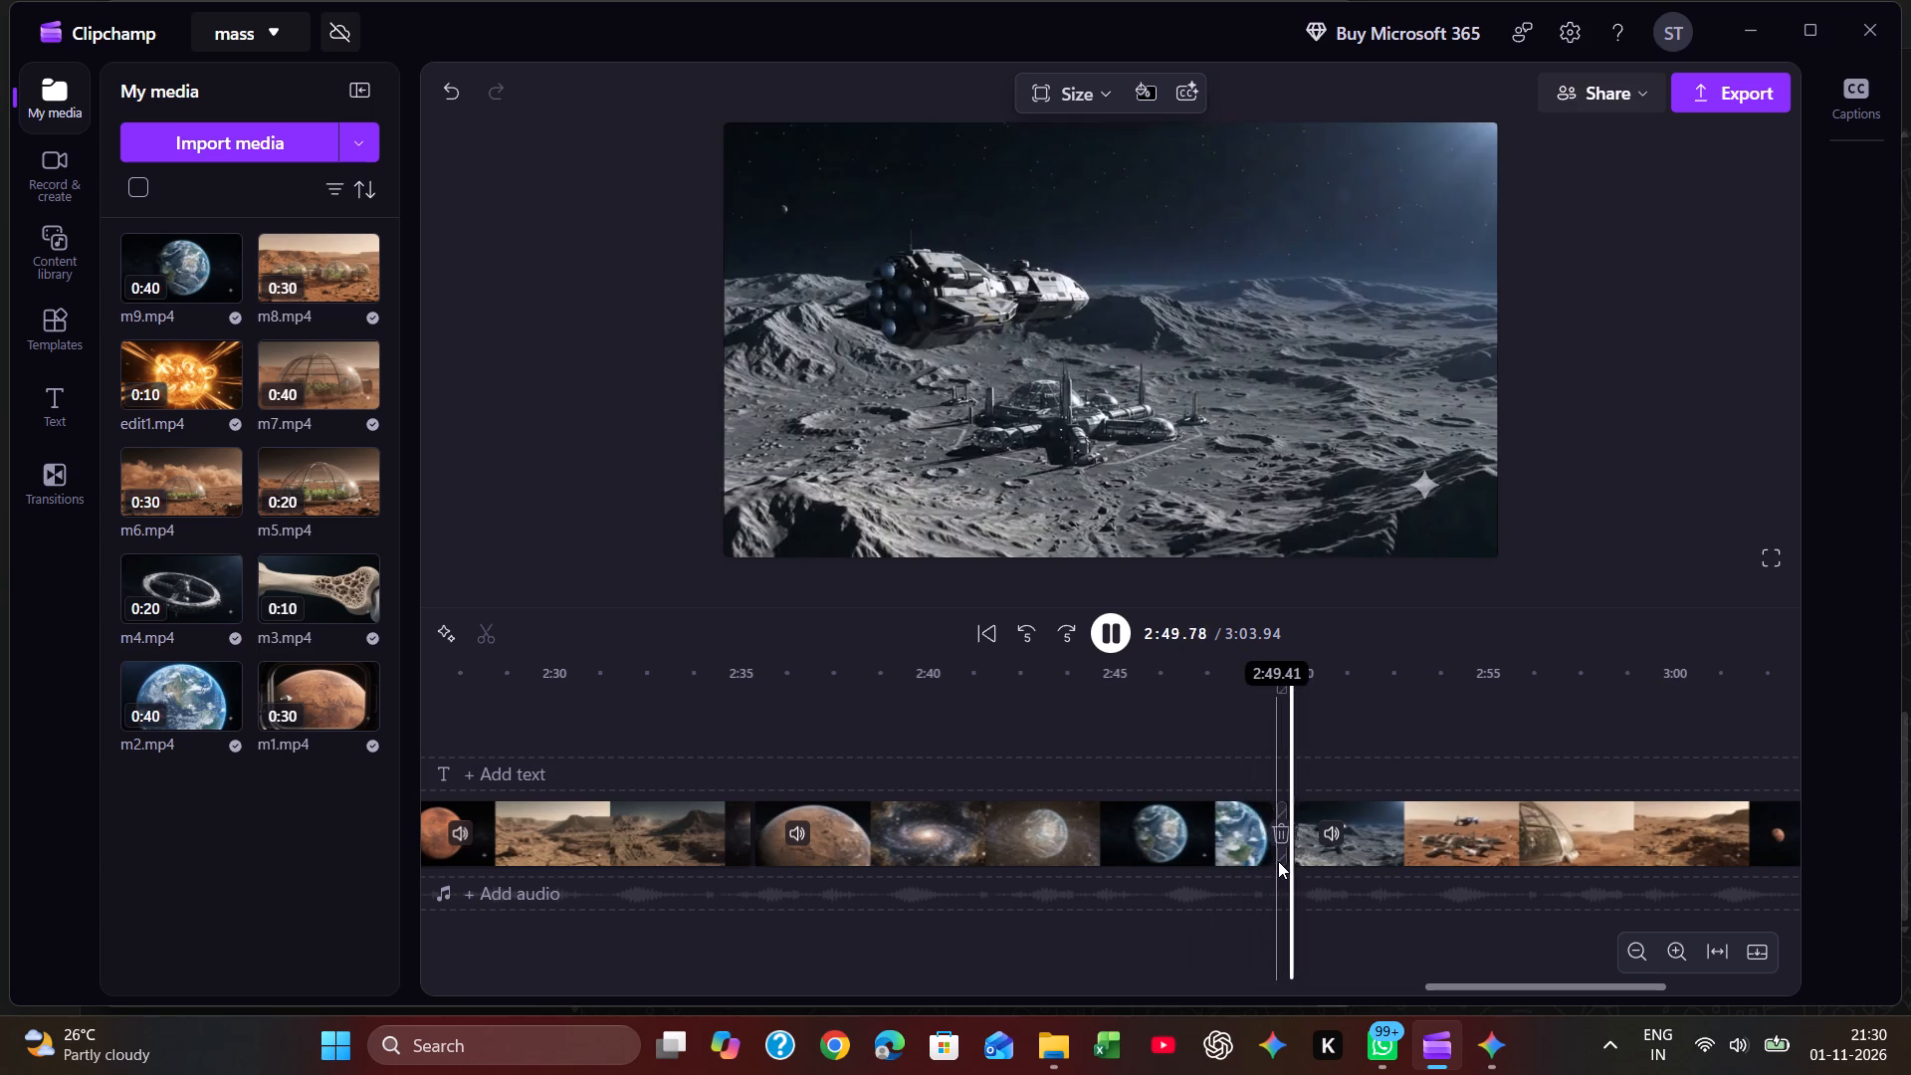
{"action": "left_click", "coordinate": [1220, 731]}
{"action": "key", "text": "space"}
{"action": "key", "text": "space"}
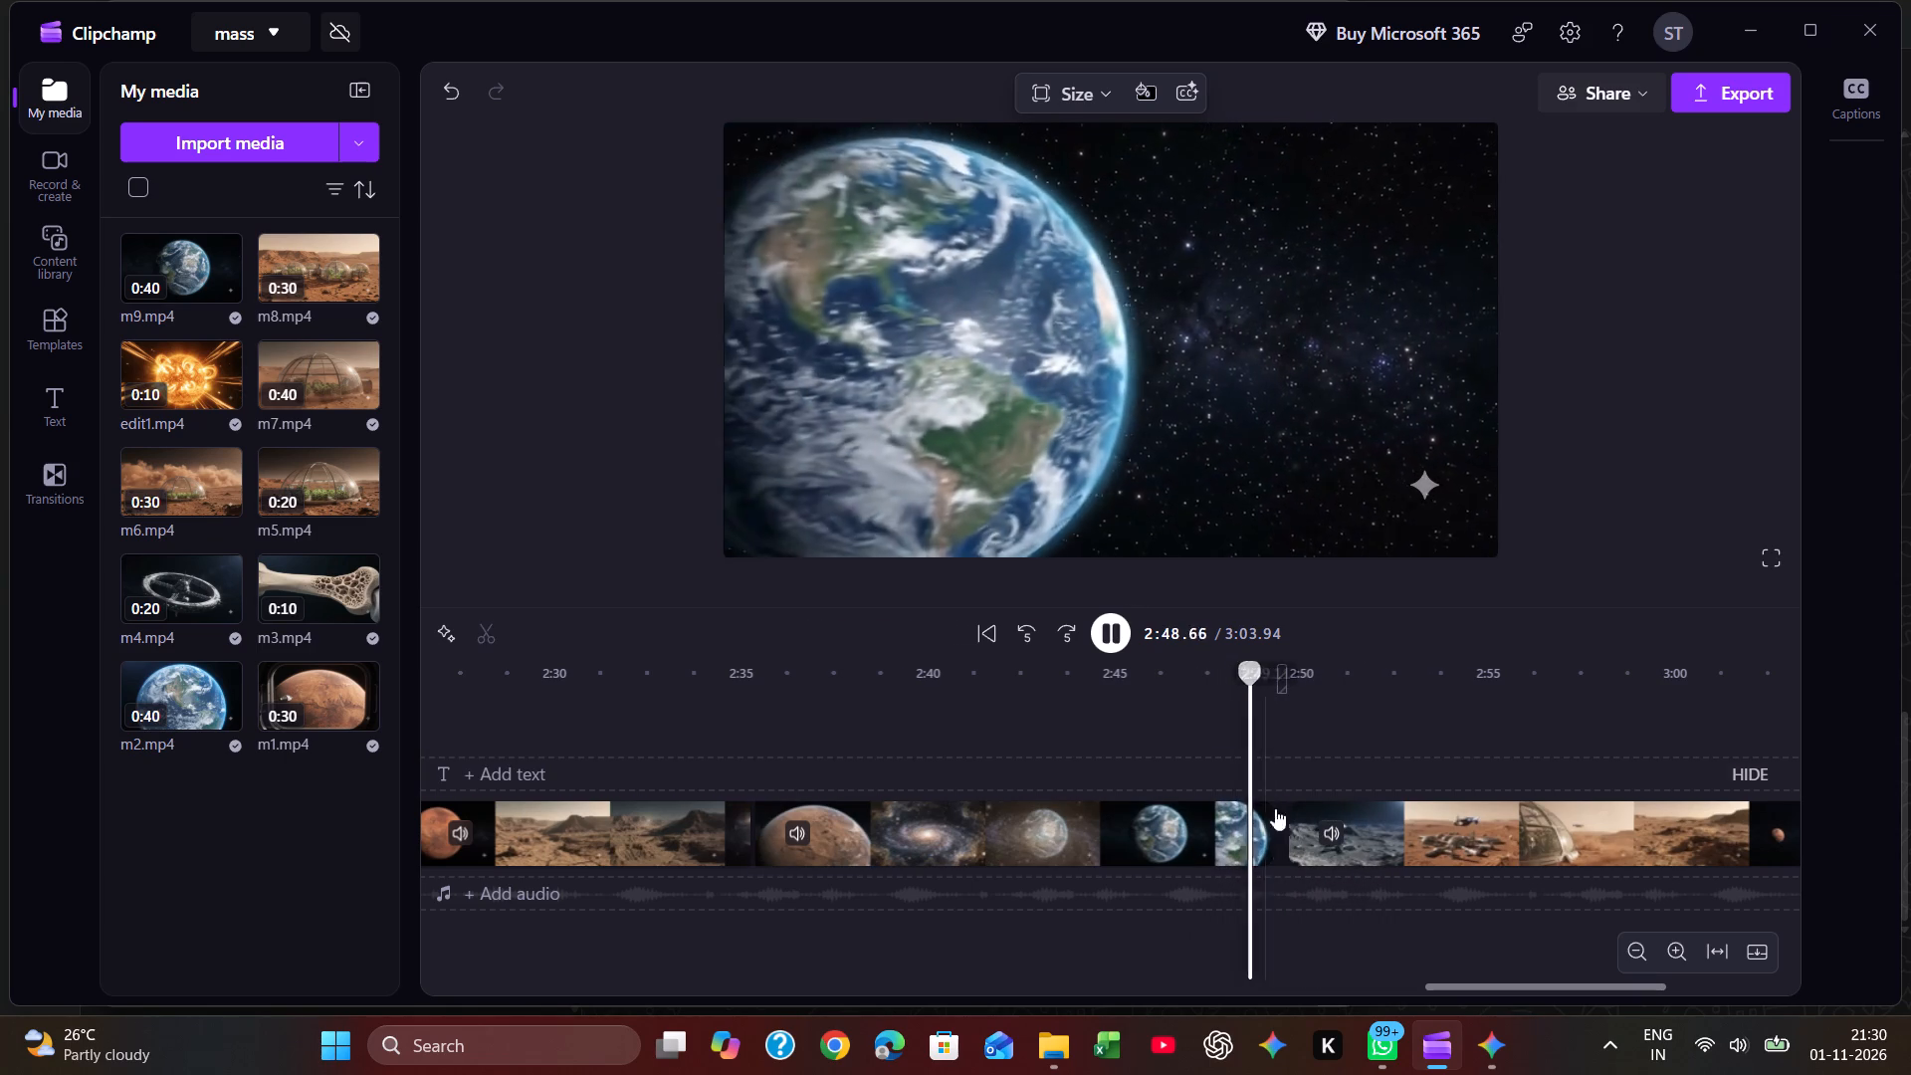
Close the gap between the two m9 parts and play the join from about 2:47.
{"action": "left_click", "coordinate": [1283, 837]}
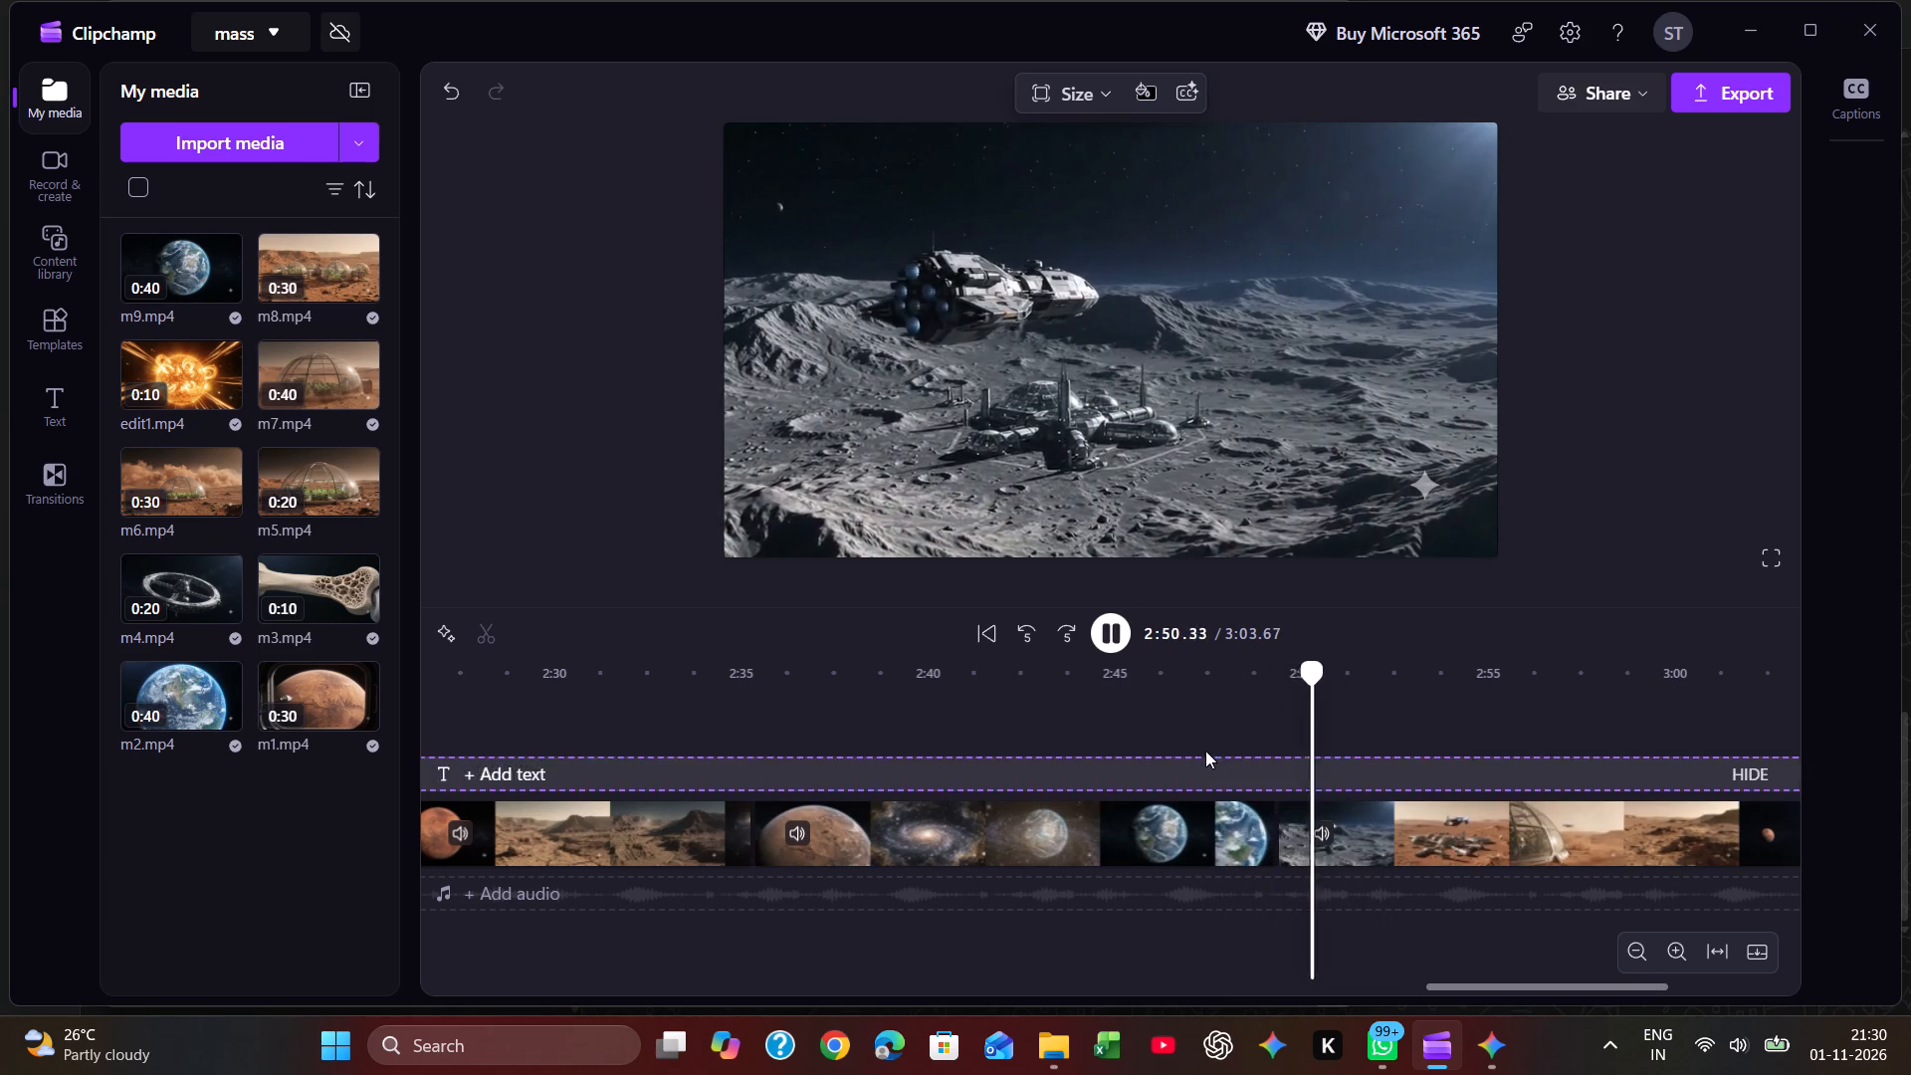
{"action": "left_click", "coordinate": [1202, 738]}
{"action": "key", "text": "space"}
{"action": "key", "text": "space"}
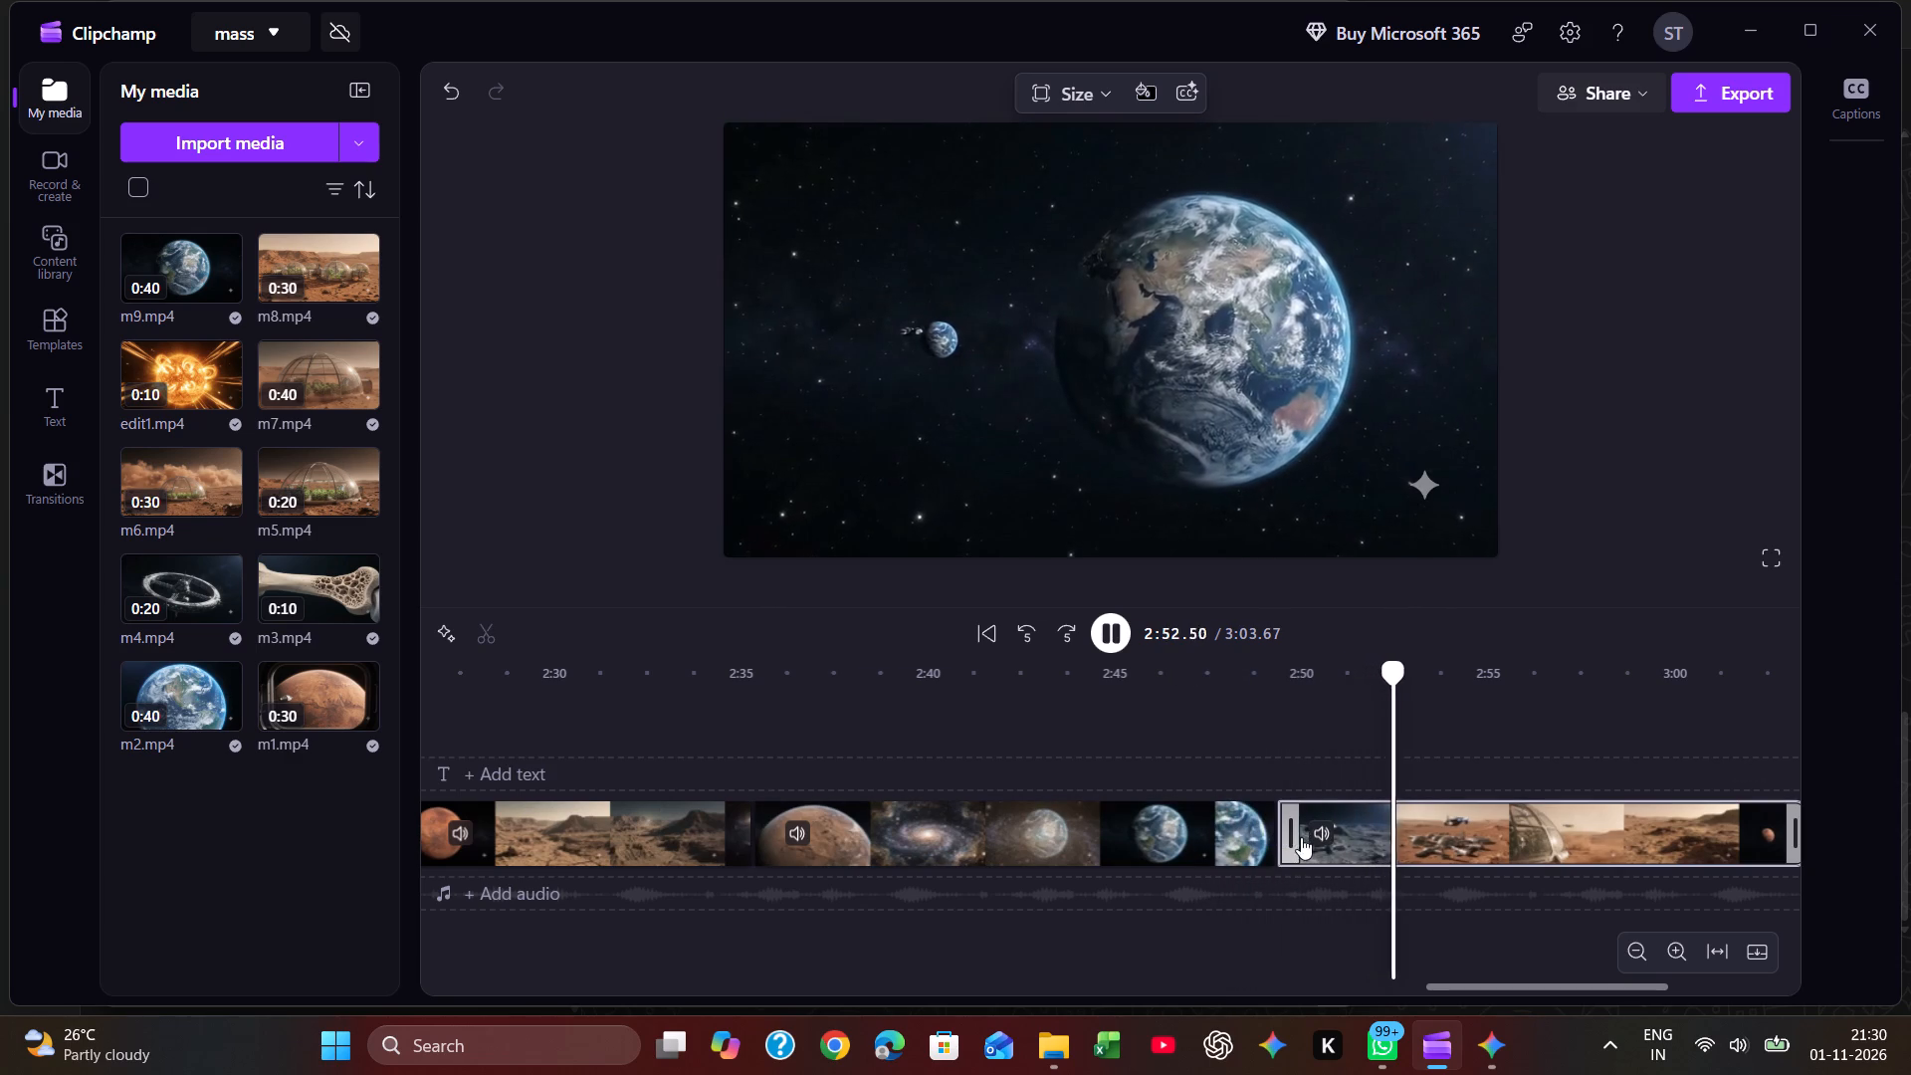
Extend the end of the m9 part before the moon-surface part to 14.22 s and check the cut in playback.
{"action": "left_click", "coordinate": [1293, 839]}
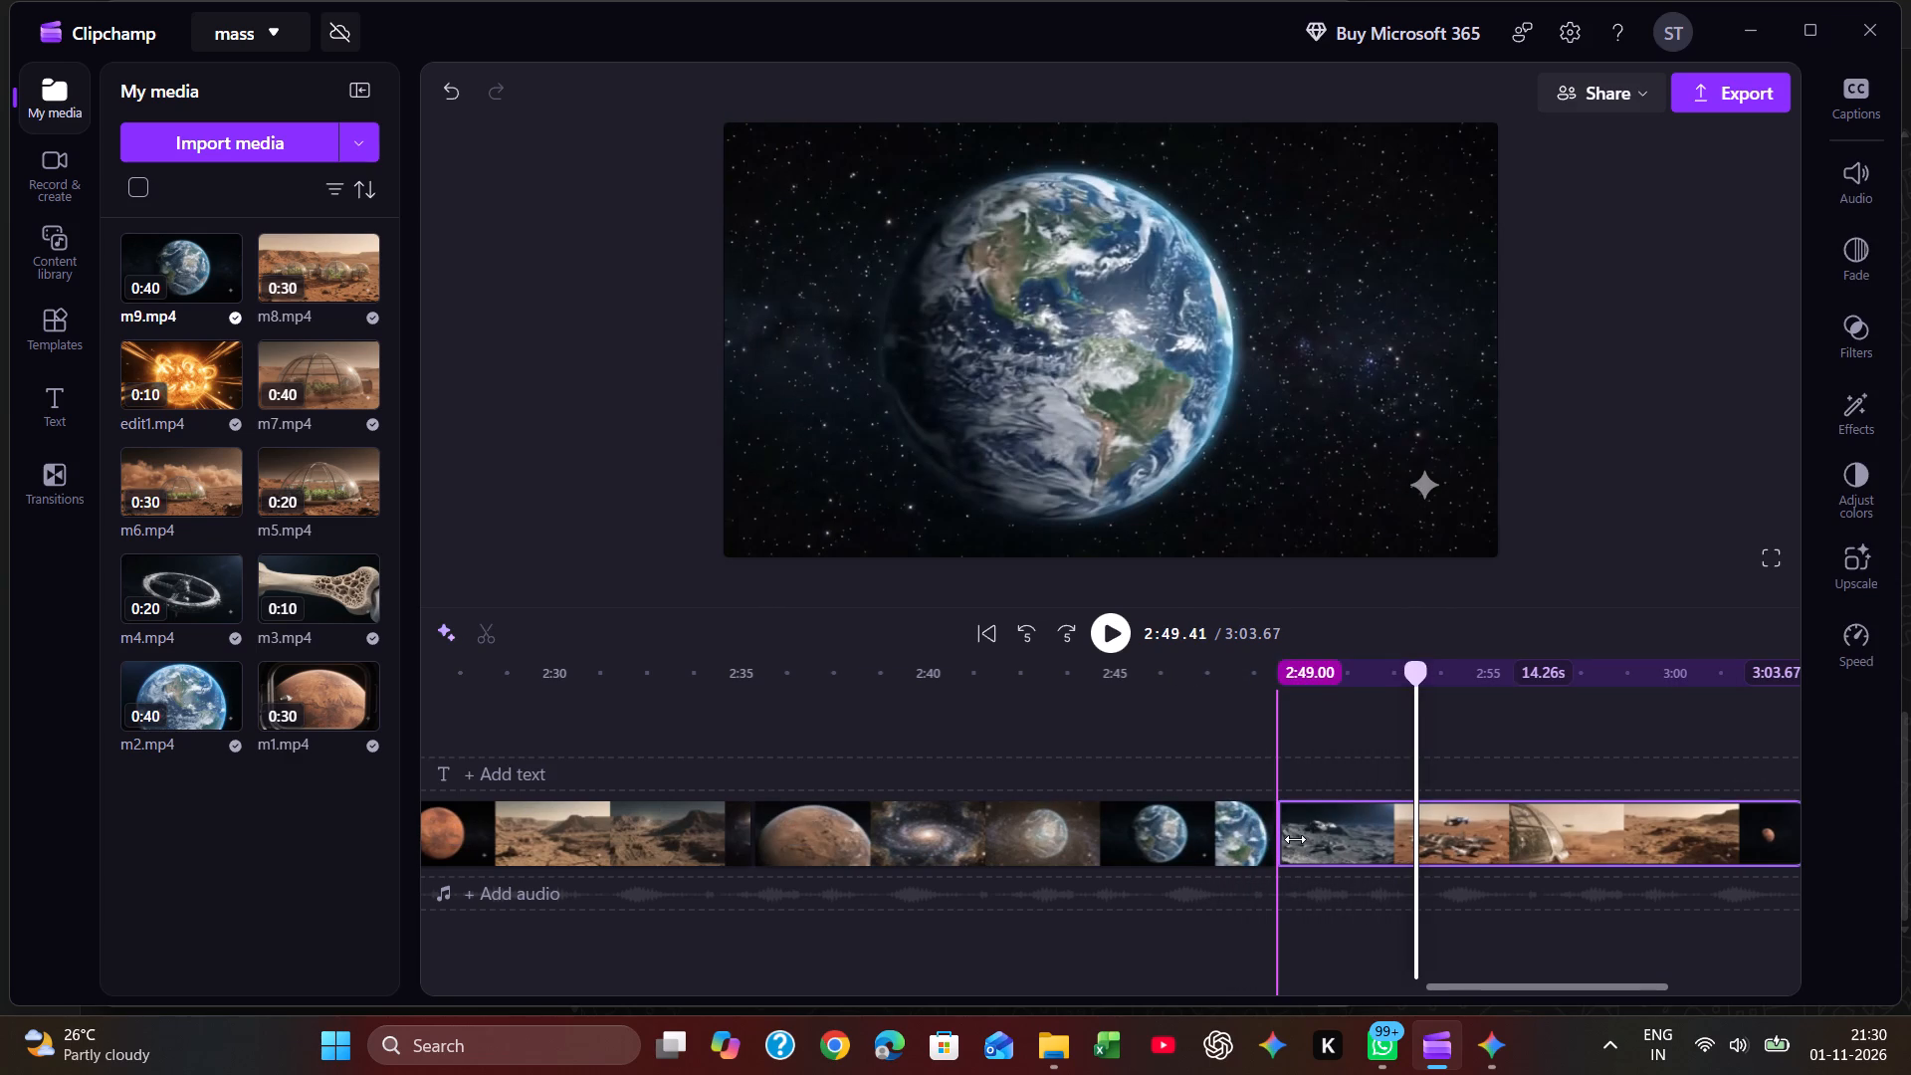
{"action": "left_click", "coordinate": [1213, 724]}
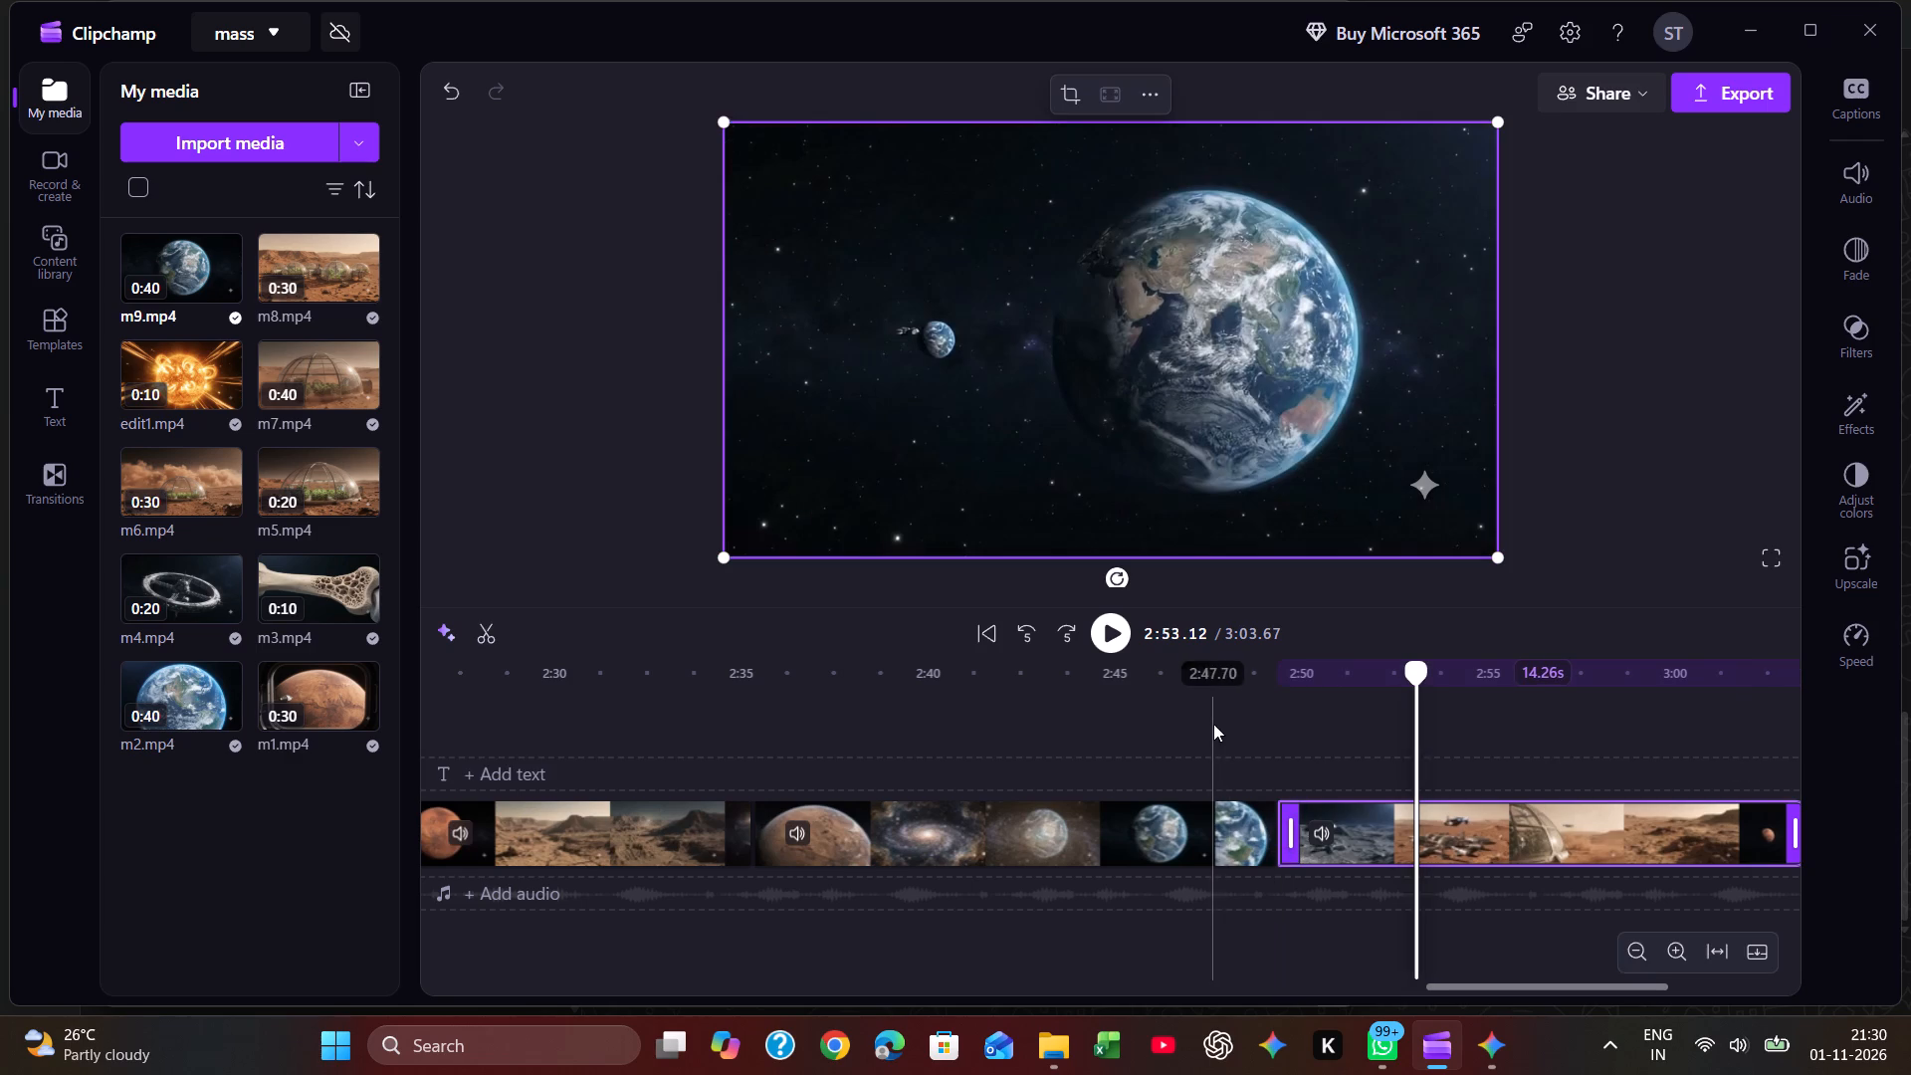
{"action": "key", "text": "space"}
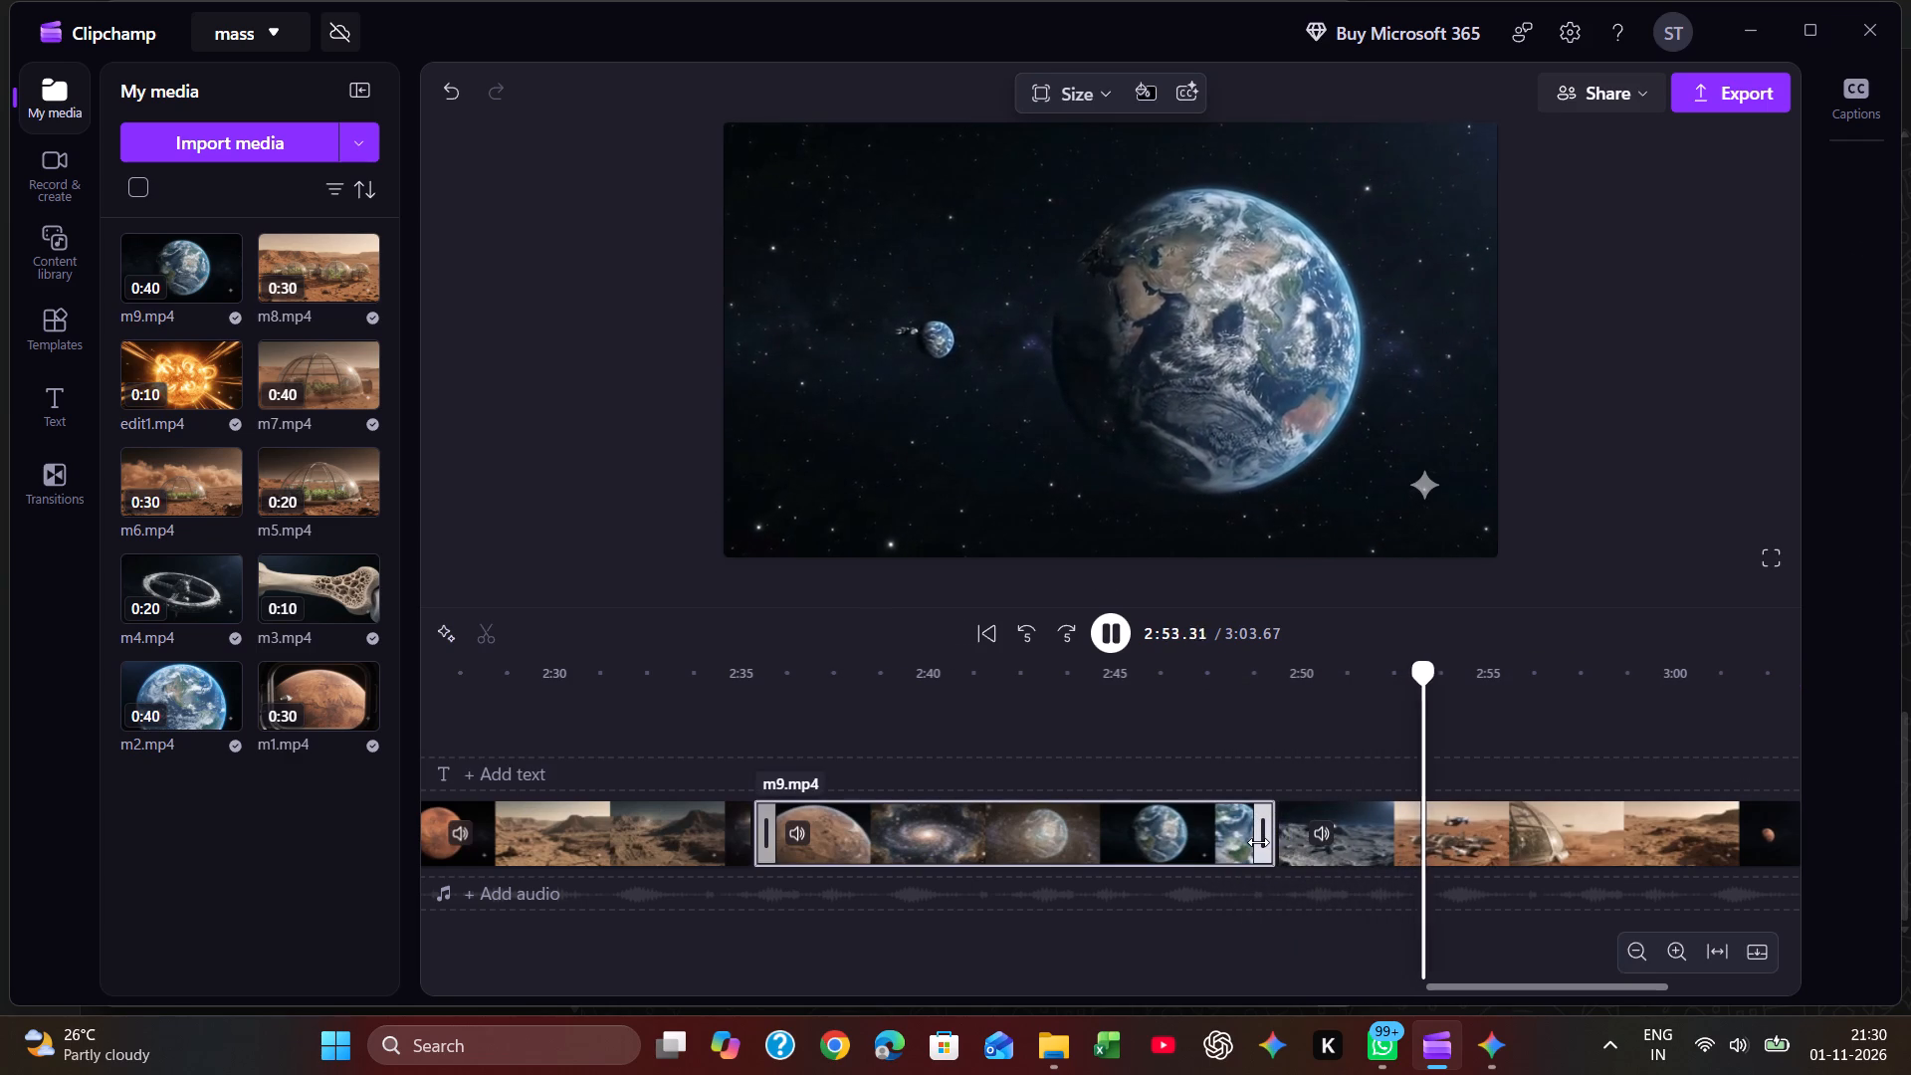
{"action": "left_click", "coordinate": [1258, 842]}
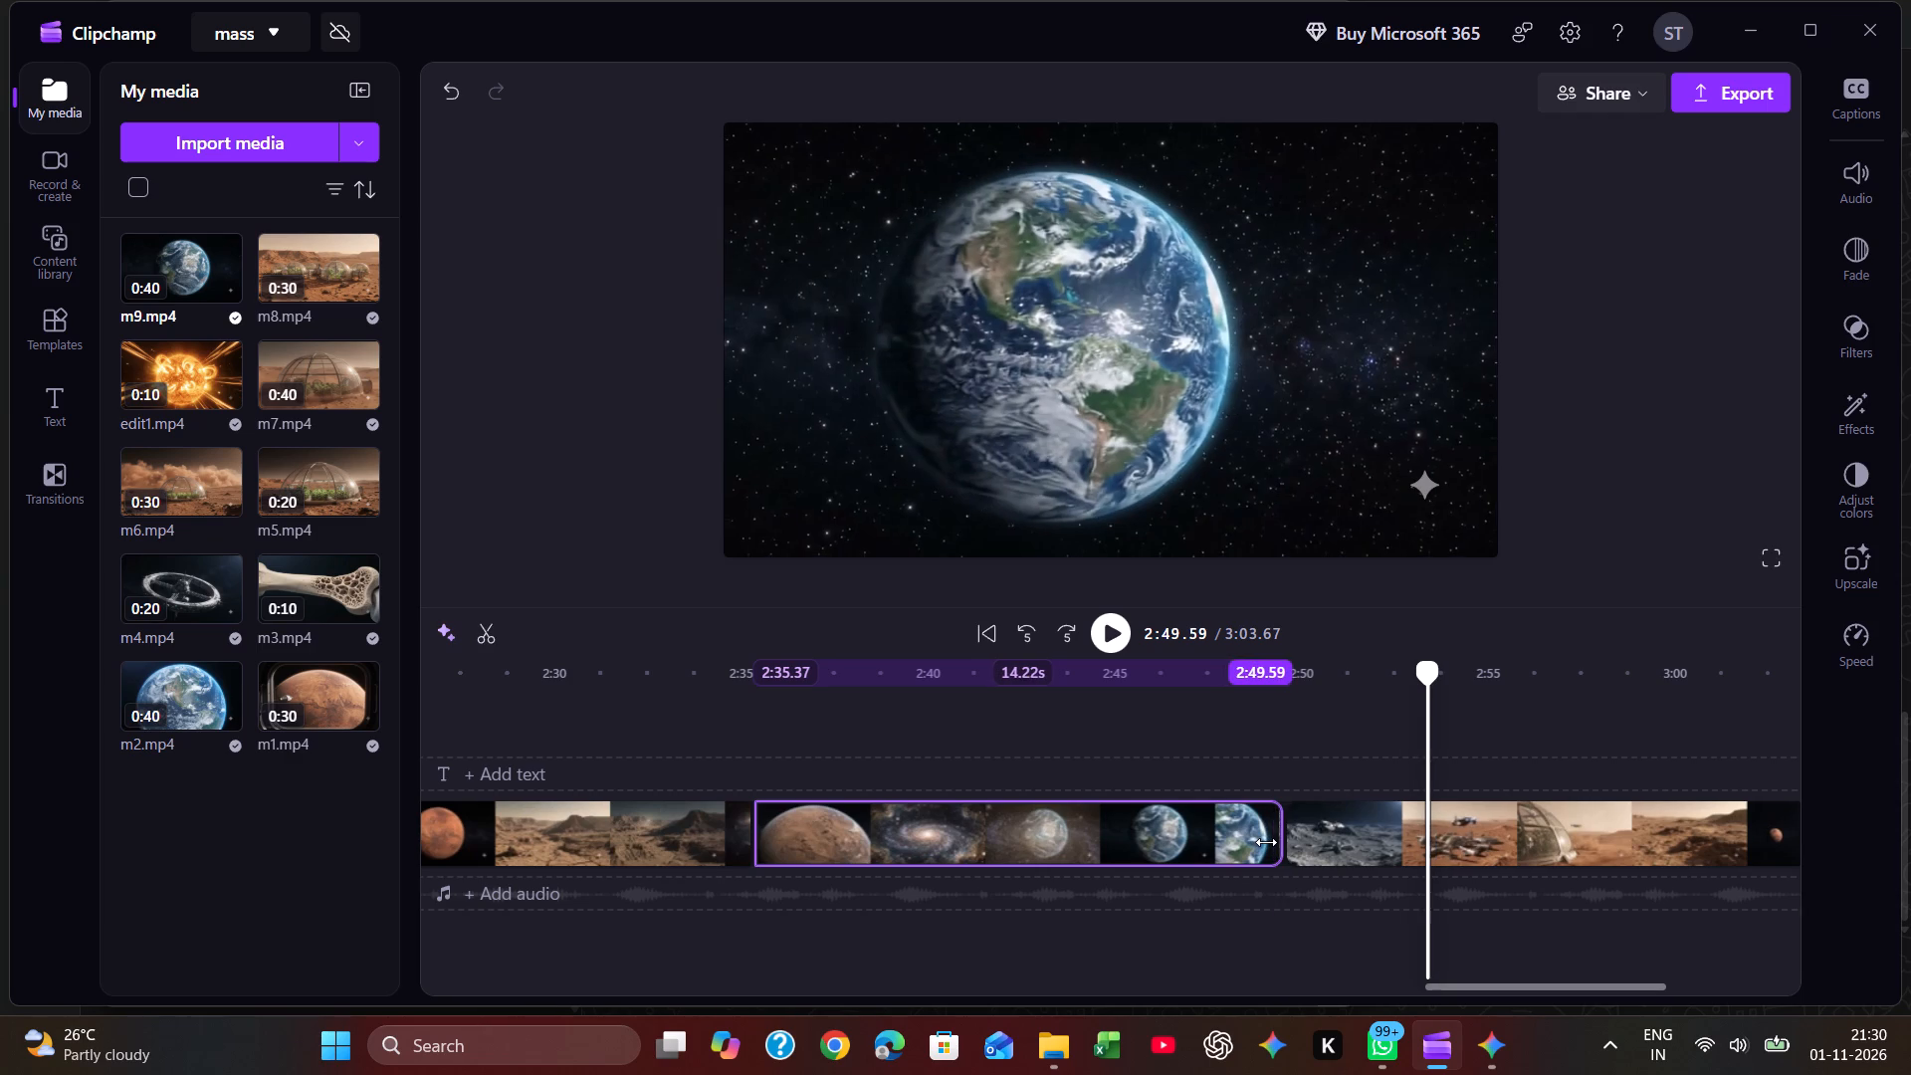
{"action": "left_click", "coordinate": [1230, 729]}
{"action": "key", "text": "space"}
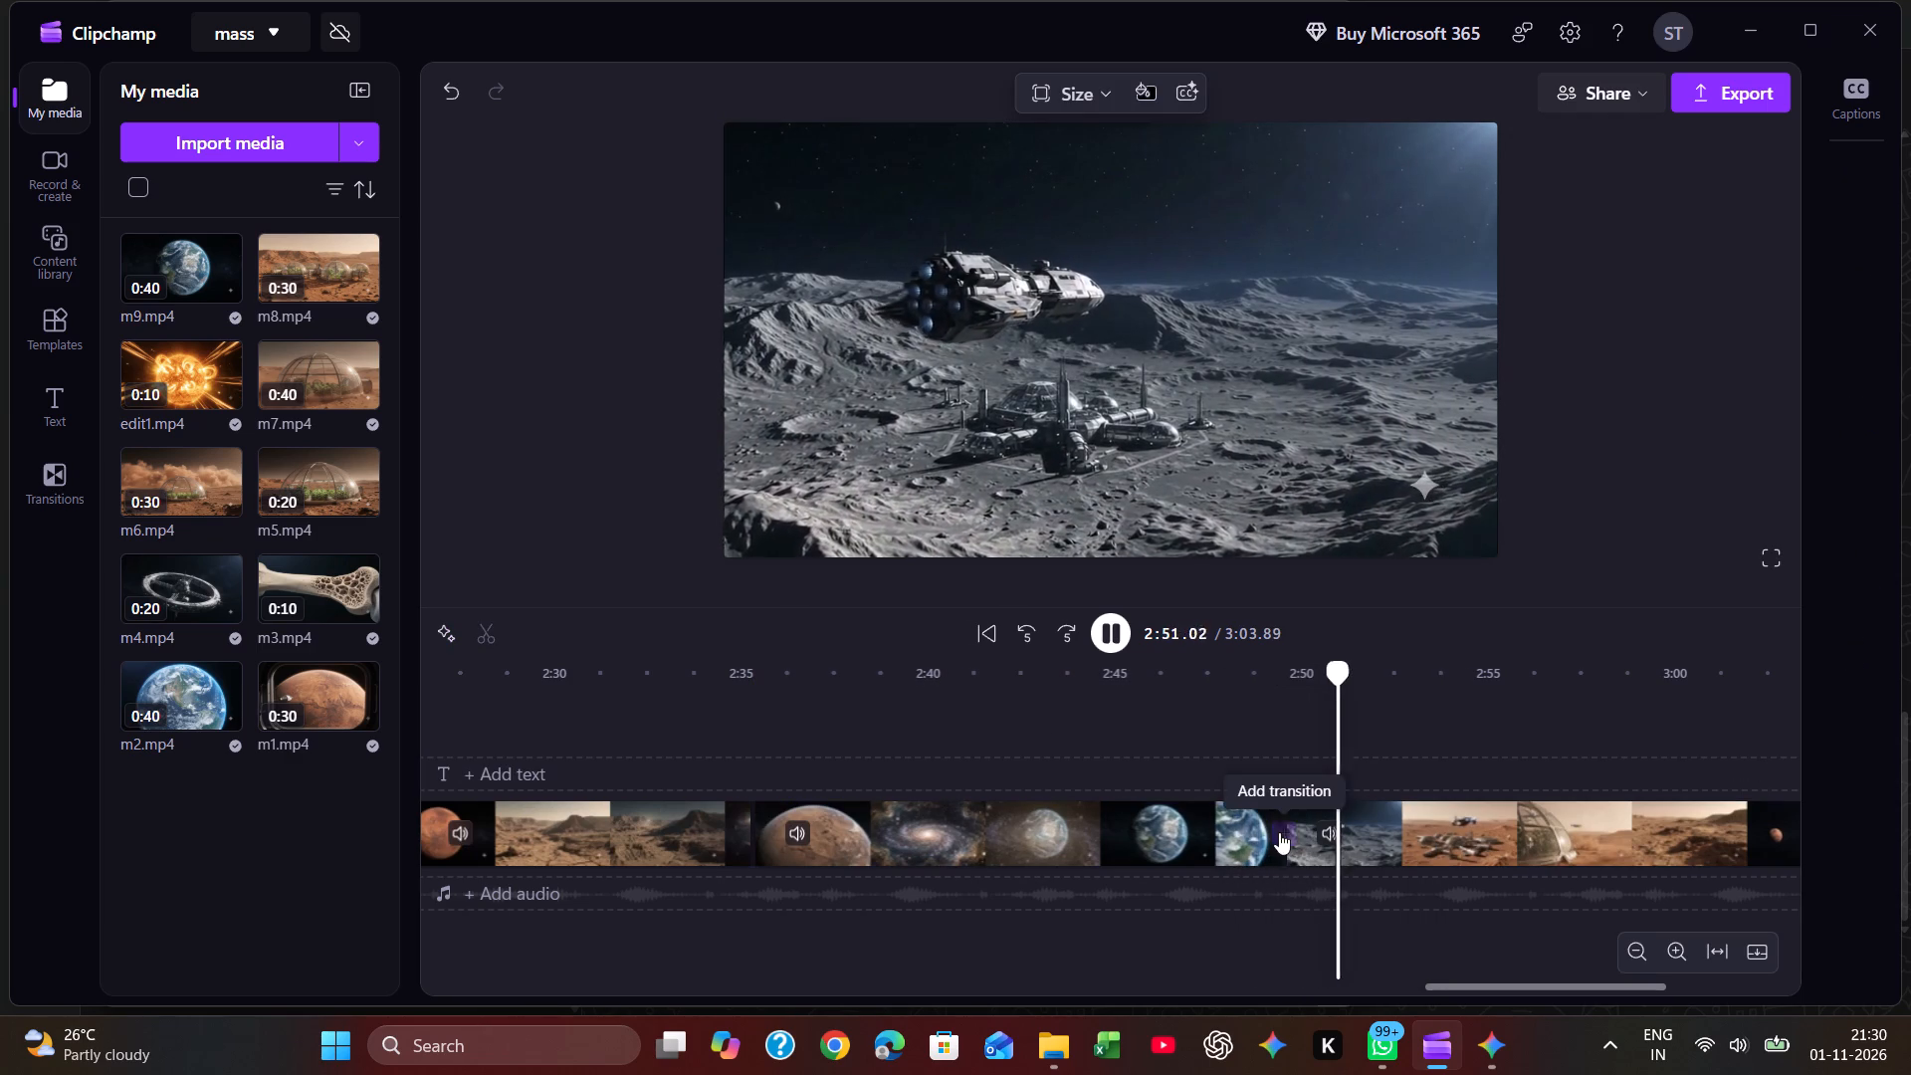
Trim the end of the m9 part before the moon-surface part to 14.01 s and play the cut from about 2:48.
{"action": "left_click_drag", "start_coordinate": [1278, 858], "coordinate": [1273, 858]}
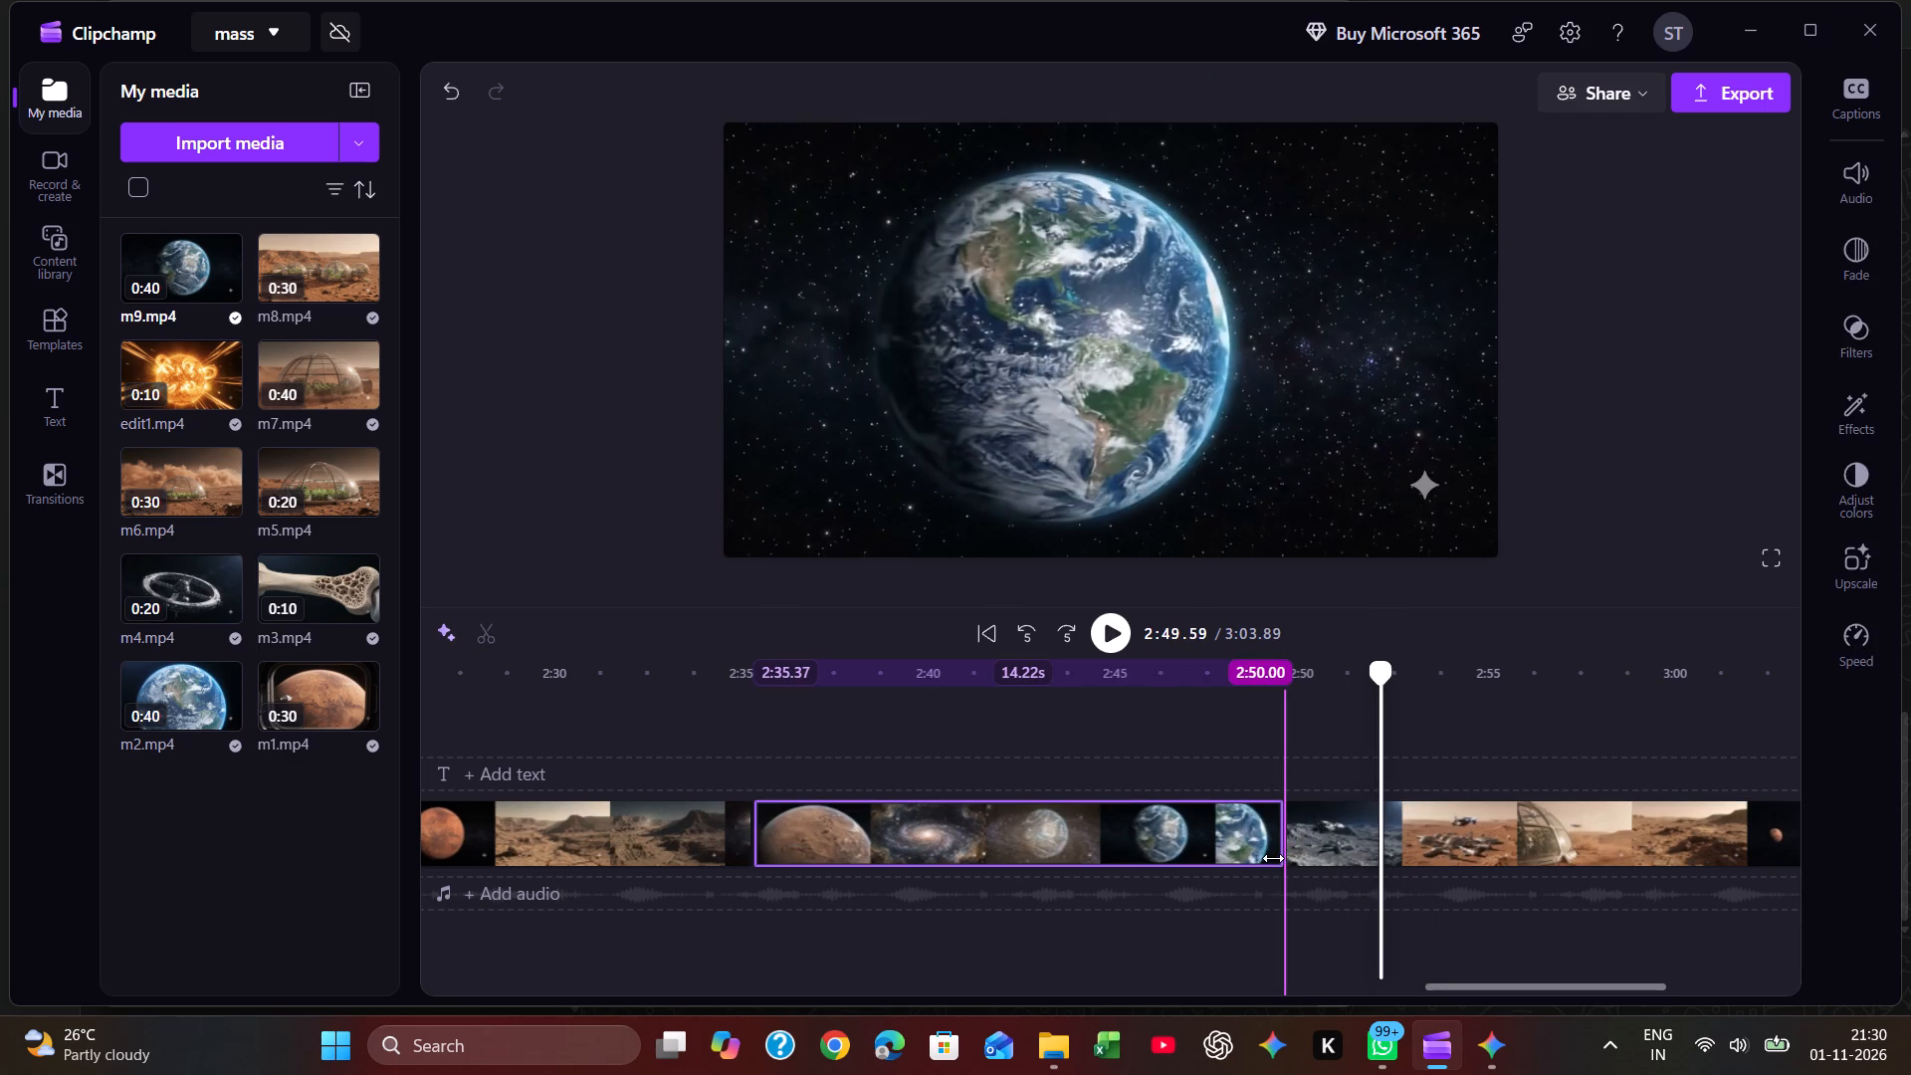
{"action": "left_click_drag", "start_coordinate": [1273, 858], "coordinate": [1269, 861]}
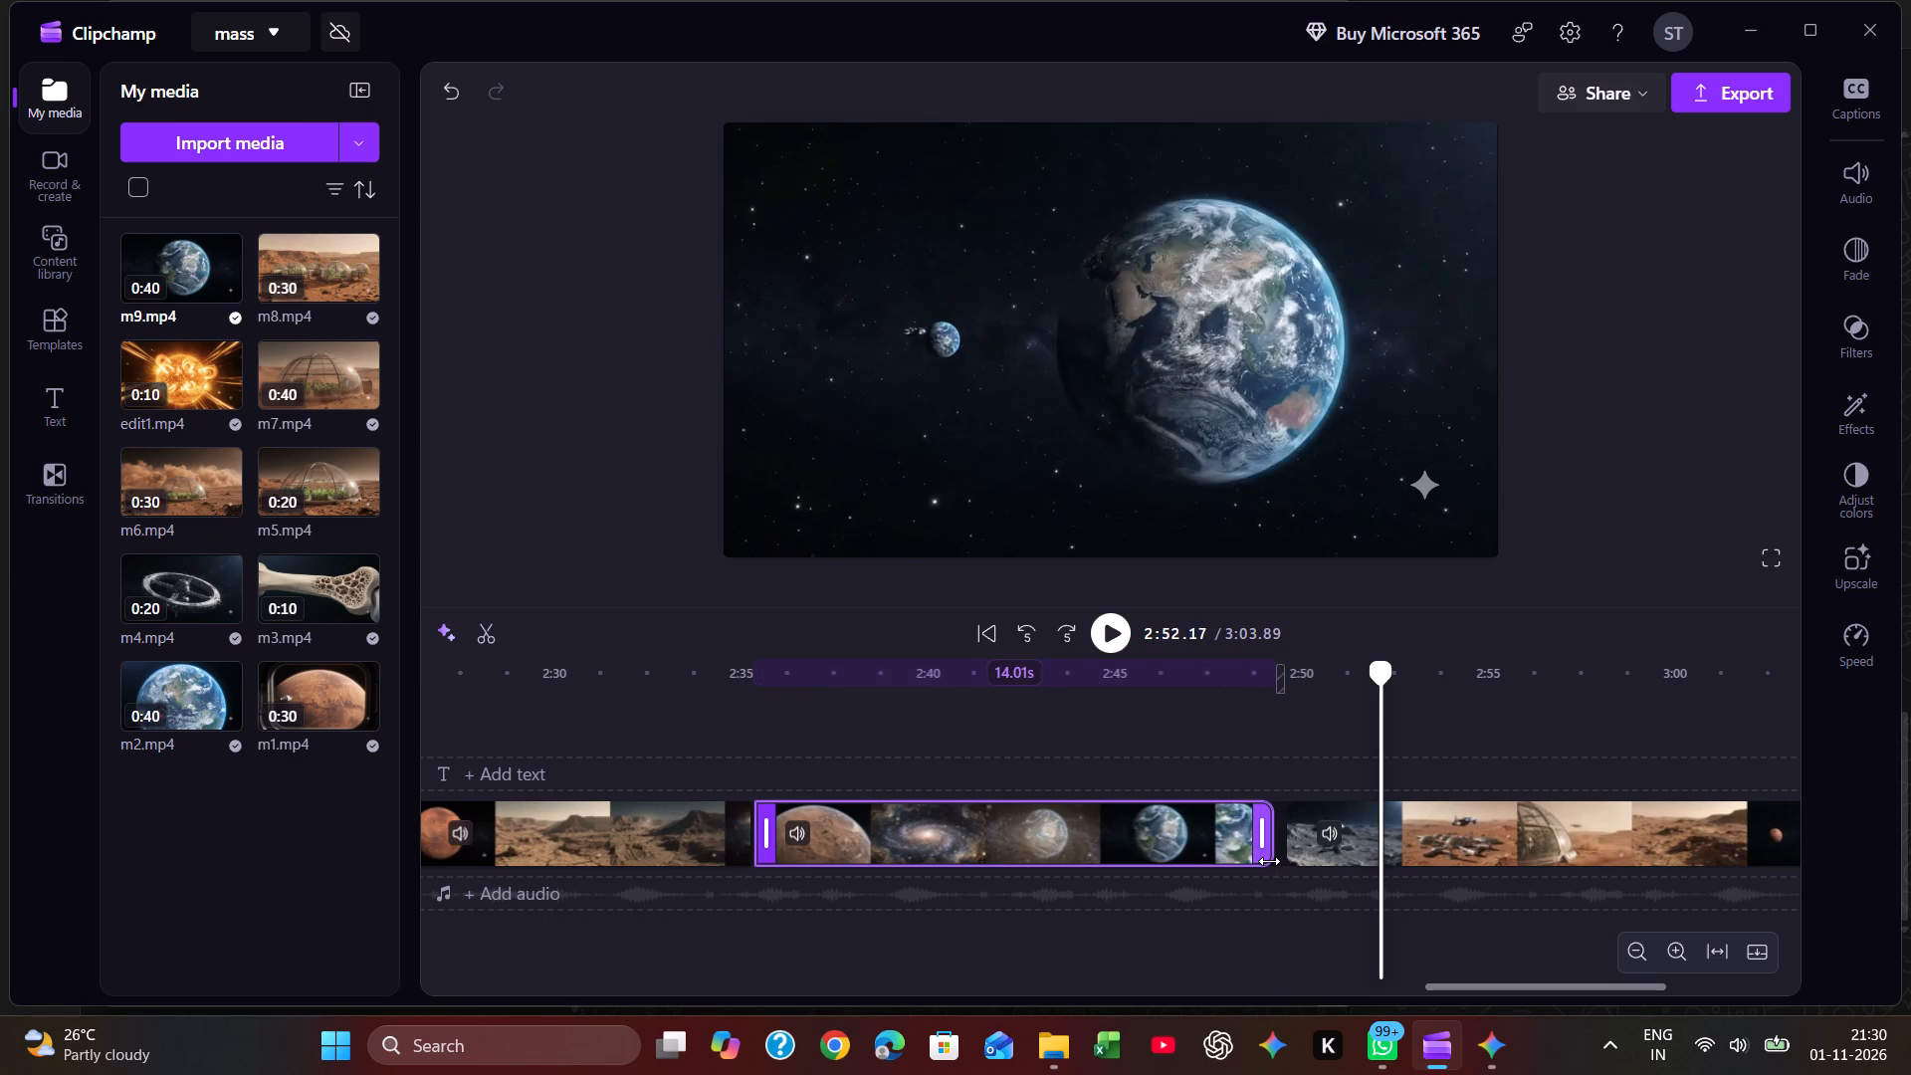
{"action": "left_click", "coordinate": [1216, 730]}
{"action": "key", "text": "space"}
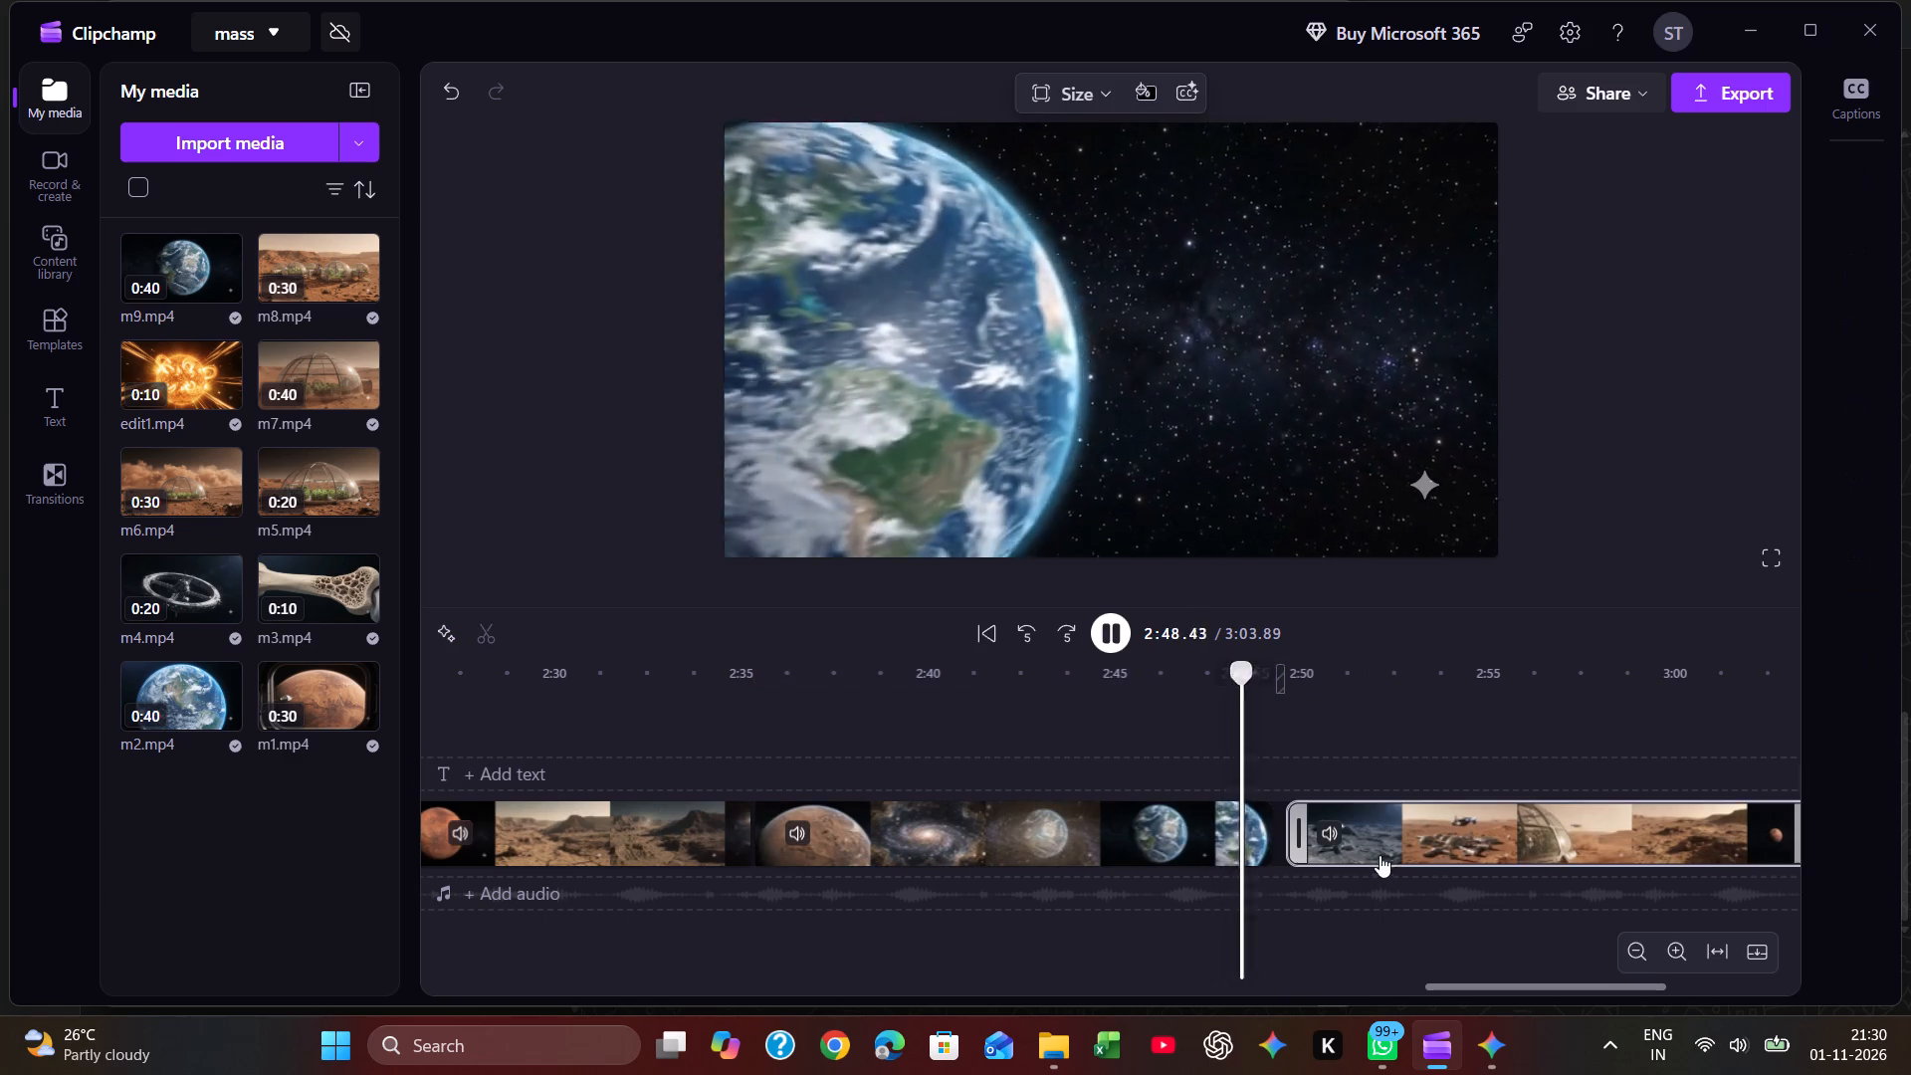
Close the gap before the moon-surface m9 part and play the join from about 2:48.
{"action": "left_click_drag", "start_coordinate": [1391, 843], "coordinate": [1361, 843]}
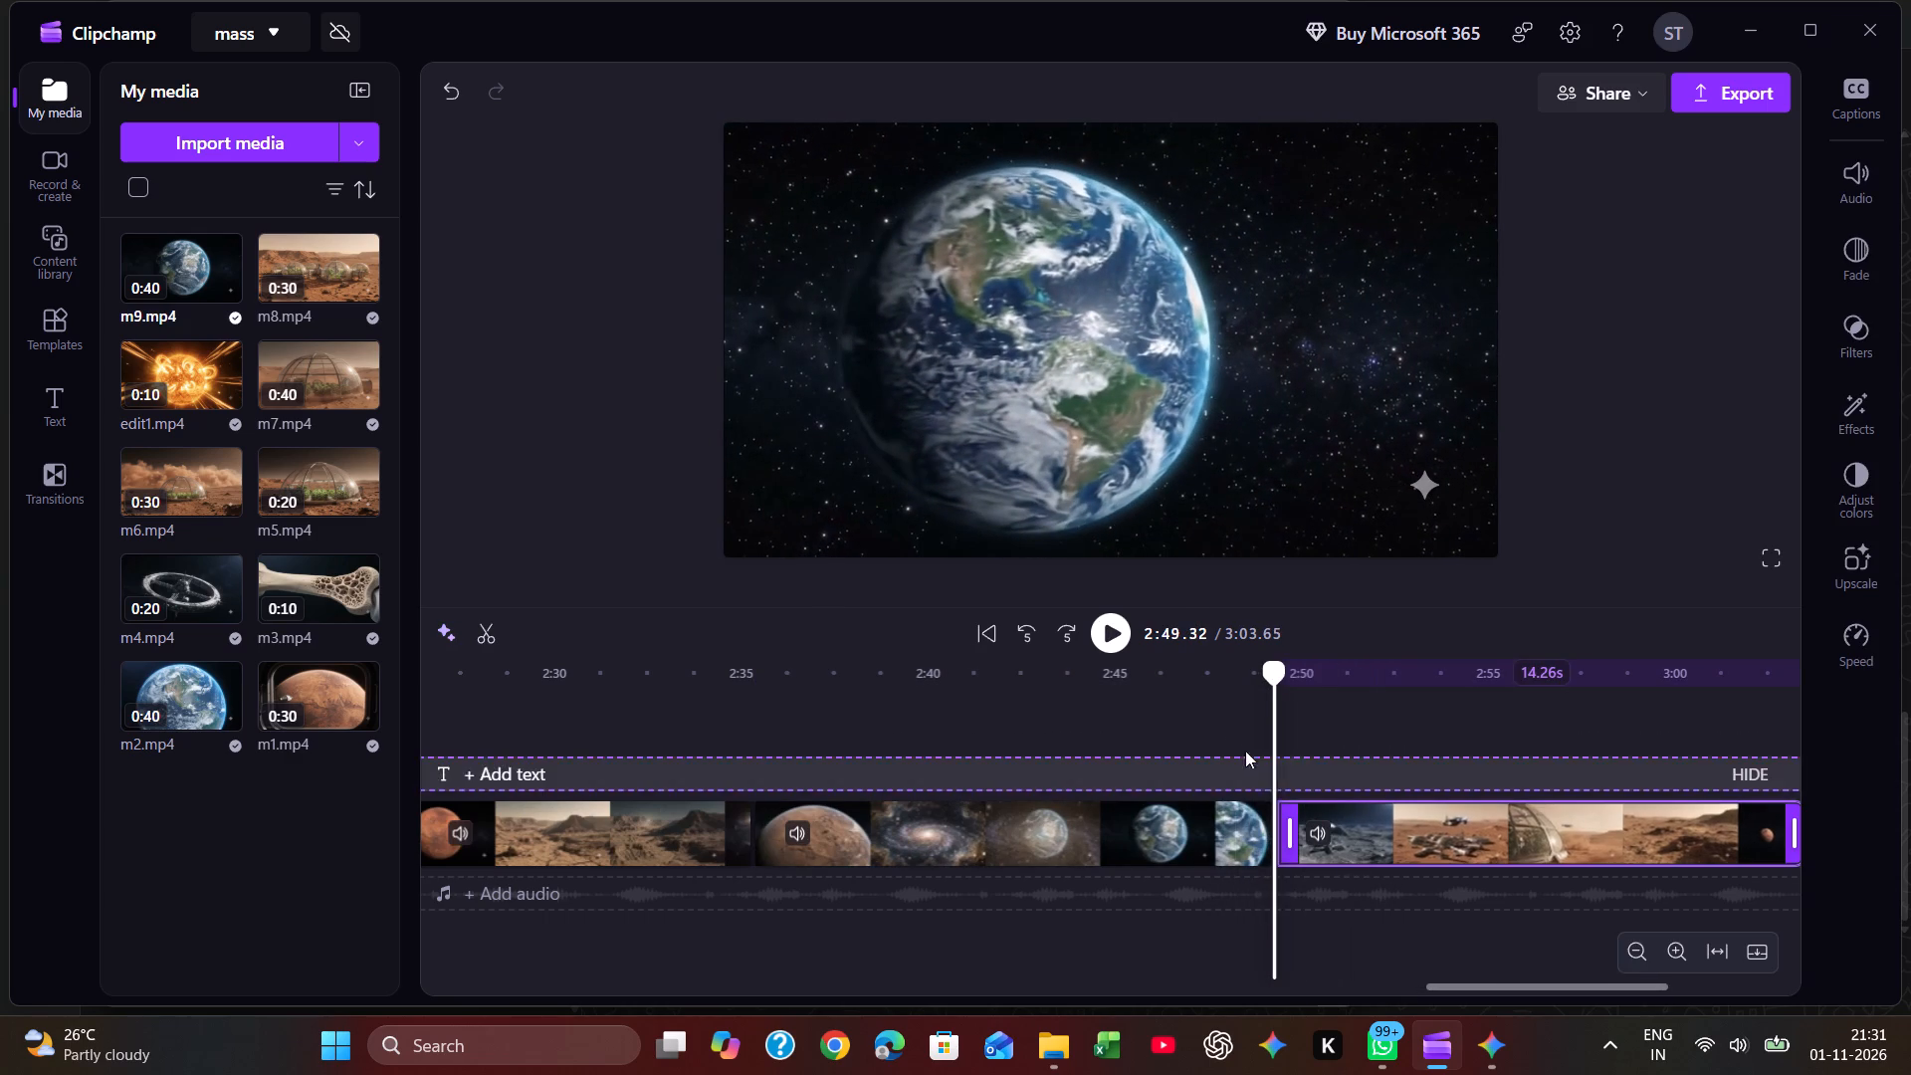
{"action": "left_click", "coordinate": [1225, 733]}
{"action": "key", "text": "space"}
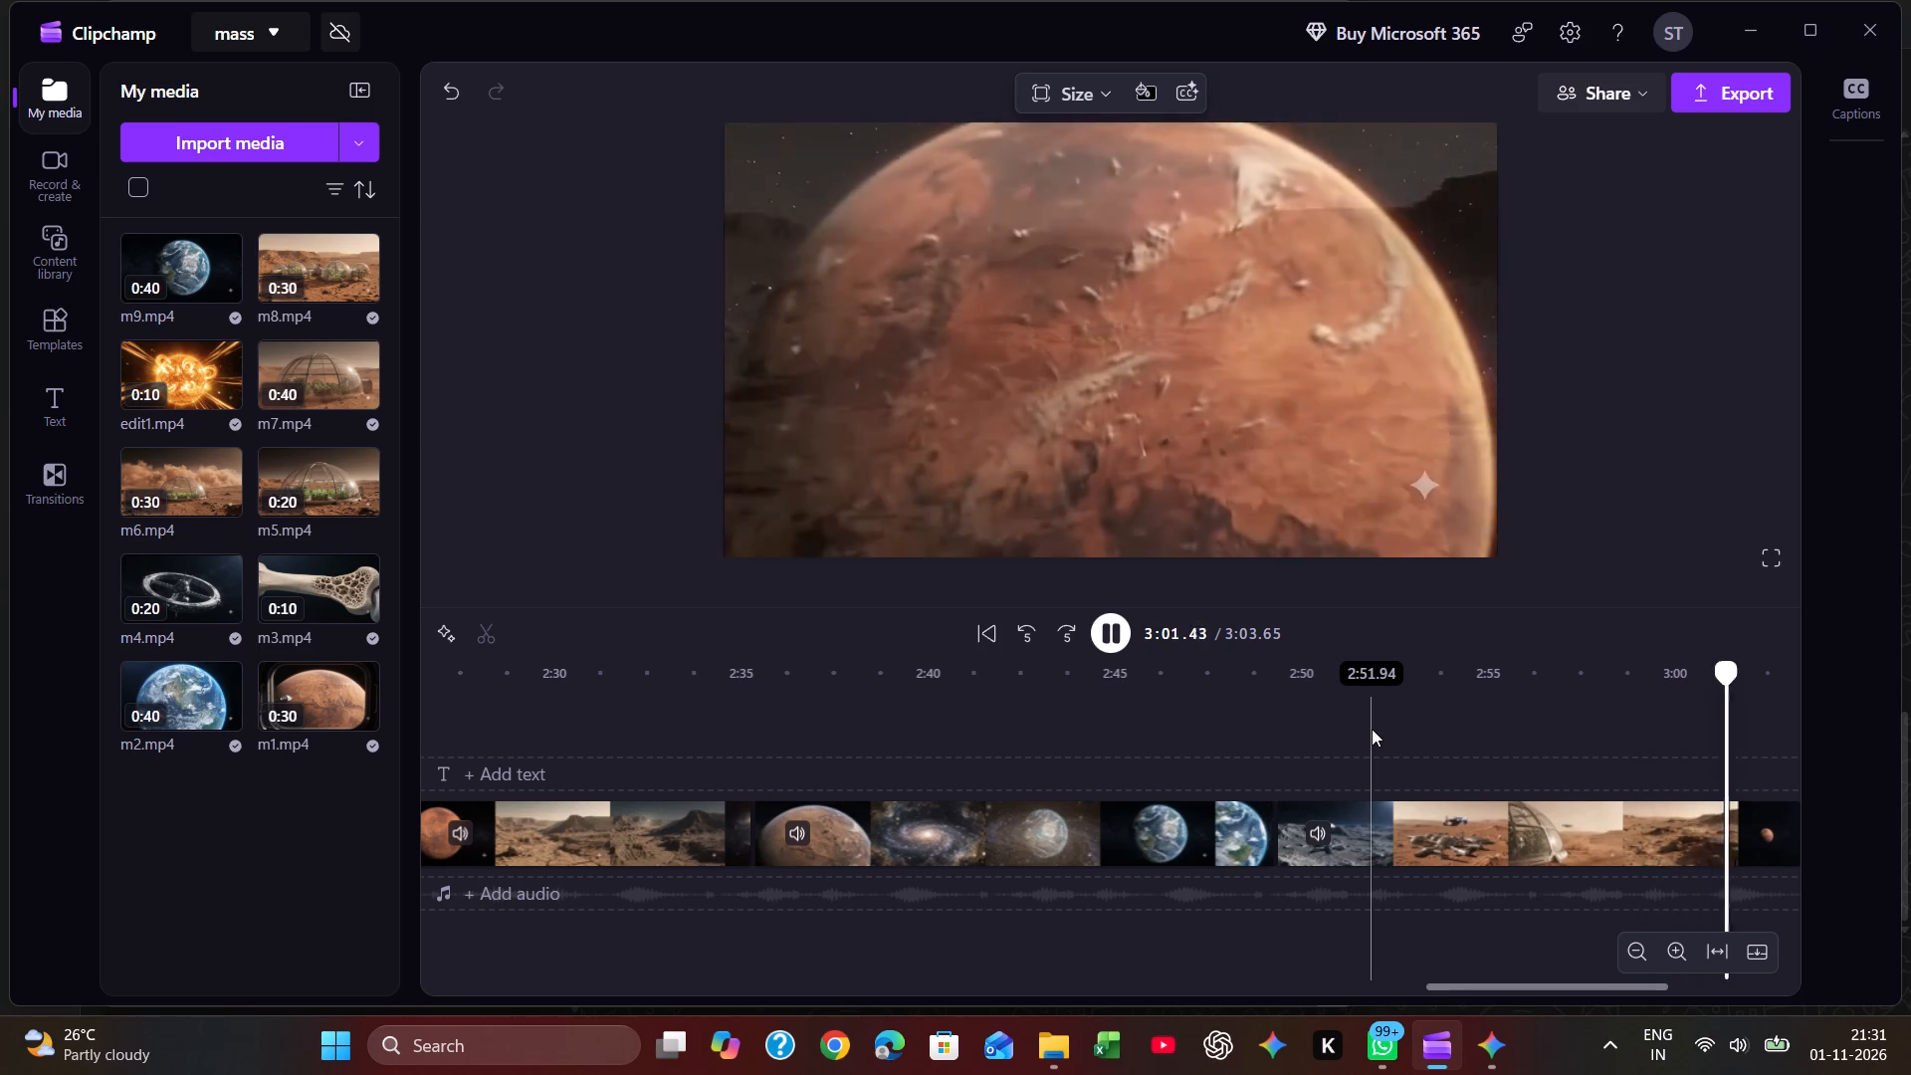
{"action": "left_click", "coordinate": [1118, 732]}
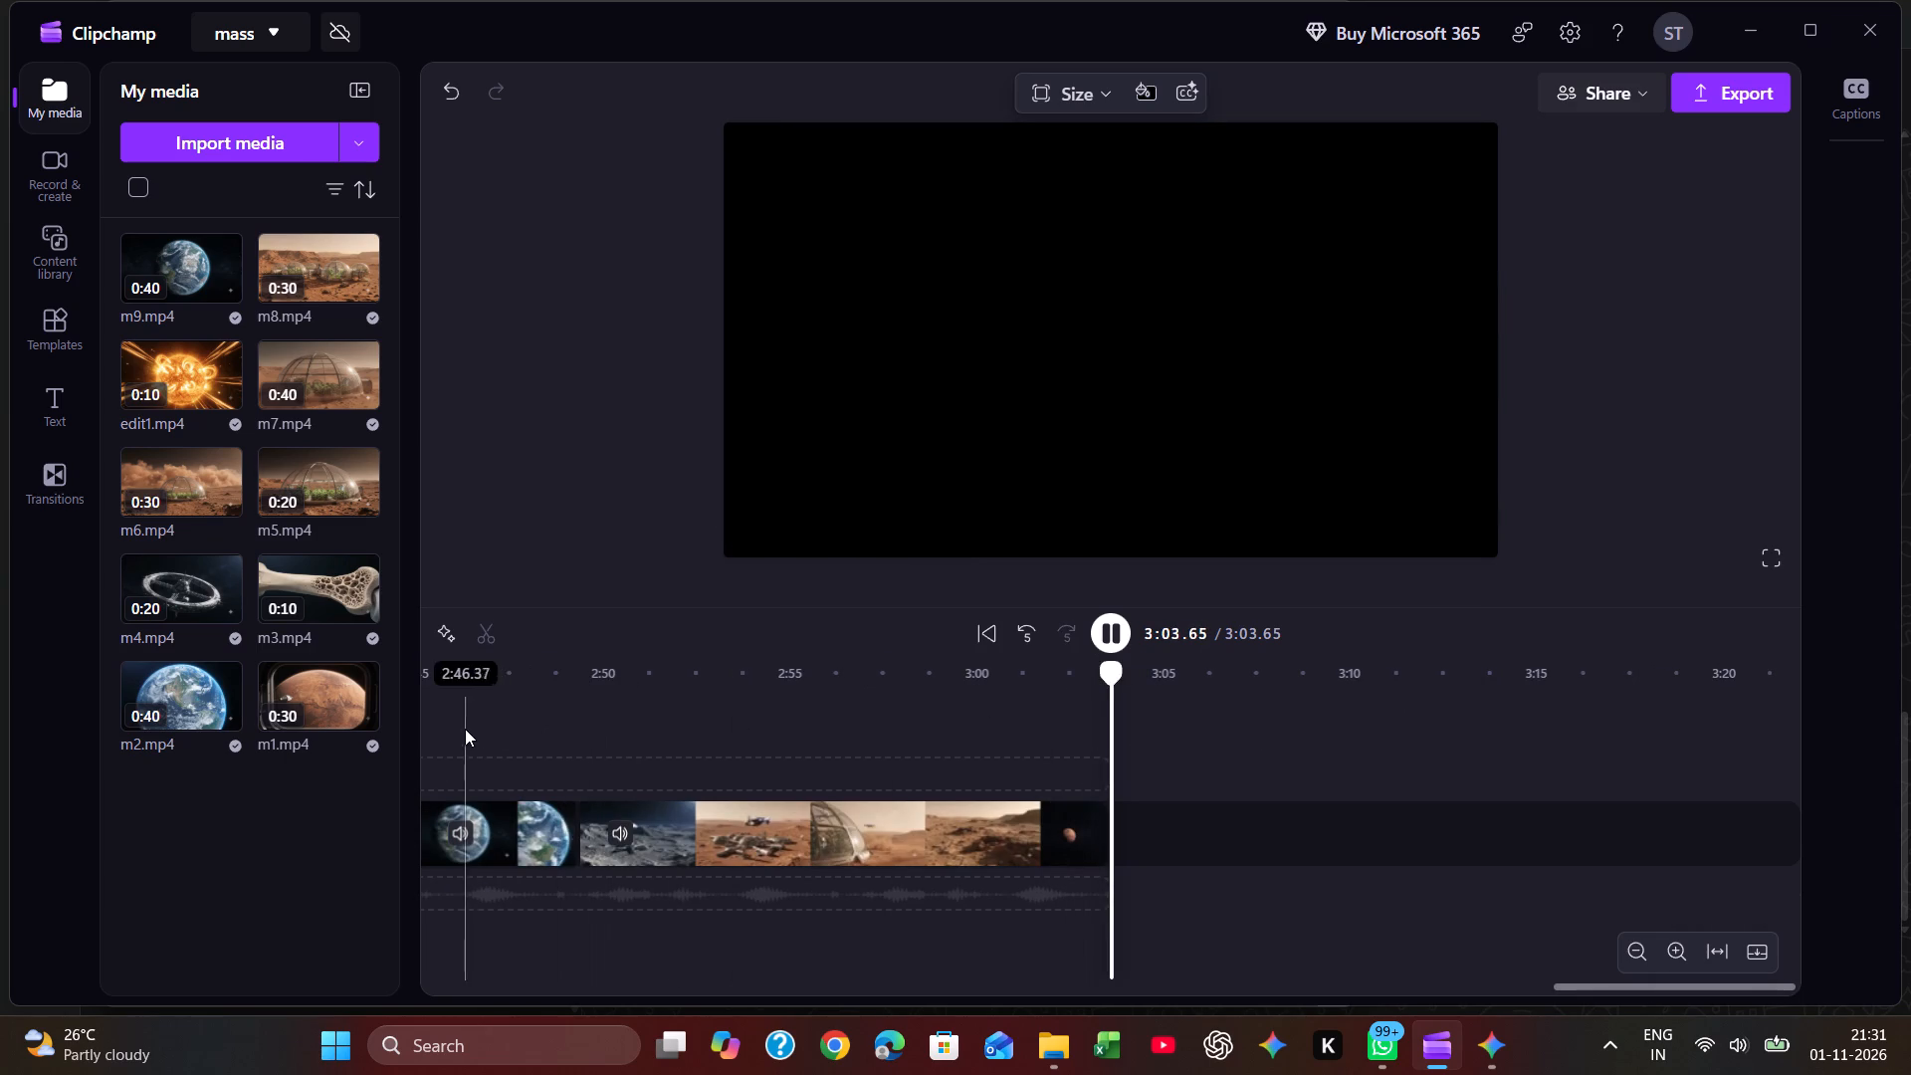
Find the change from the two-Earths view to the Mars colony in playback and split m9 at 2:53.30.
{"action": "left_click", "coordinate": [465, 729]}
{"action": "key", "text": "space"}
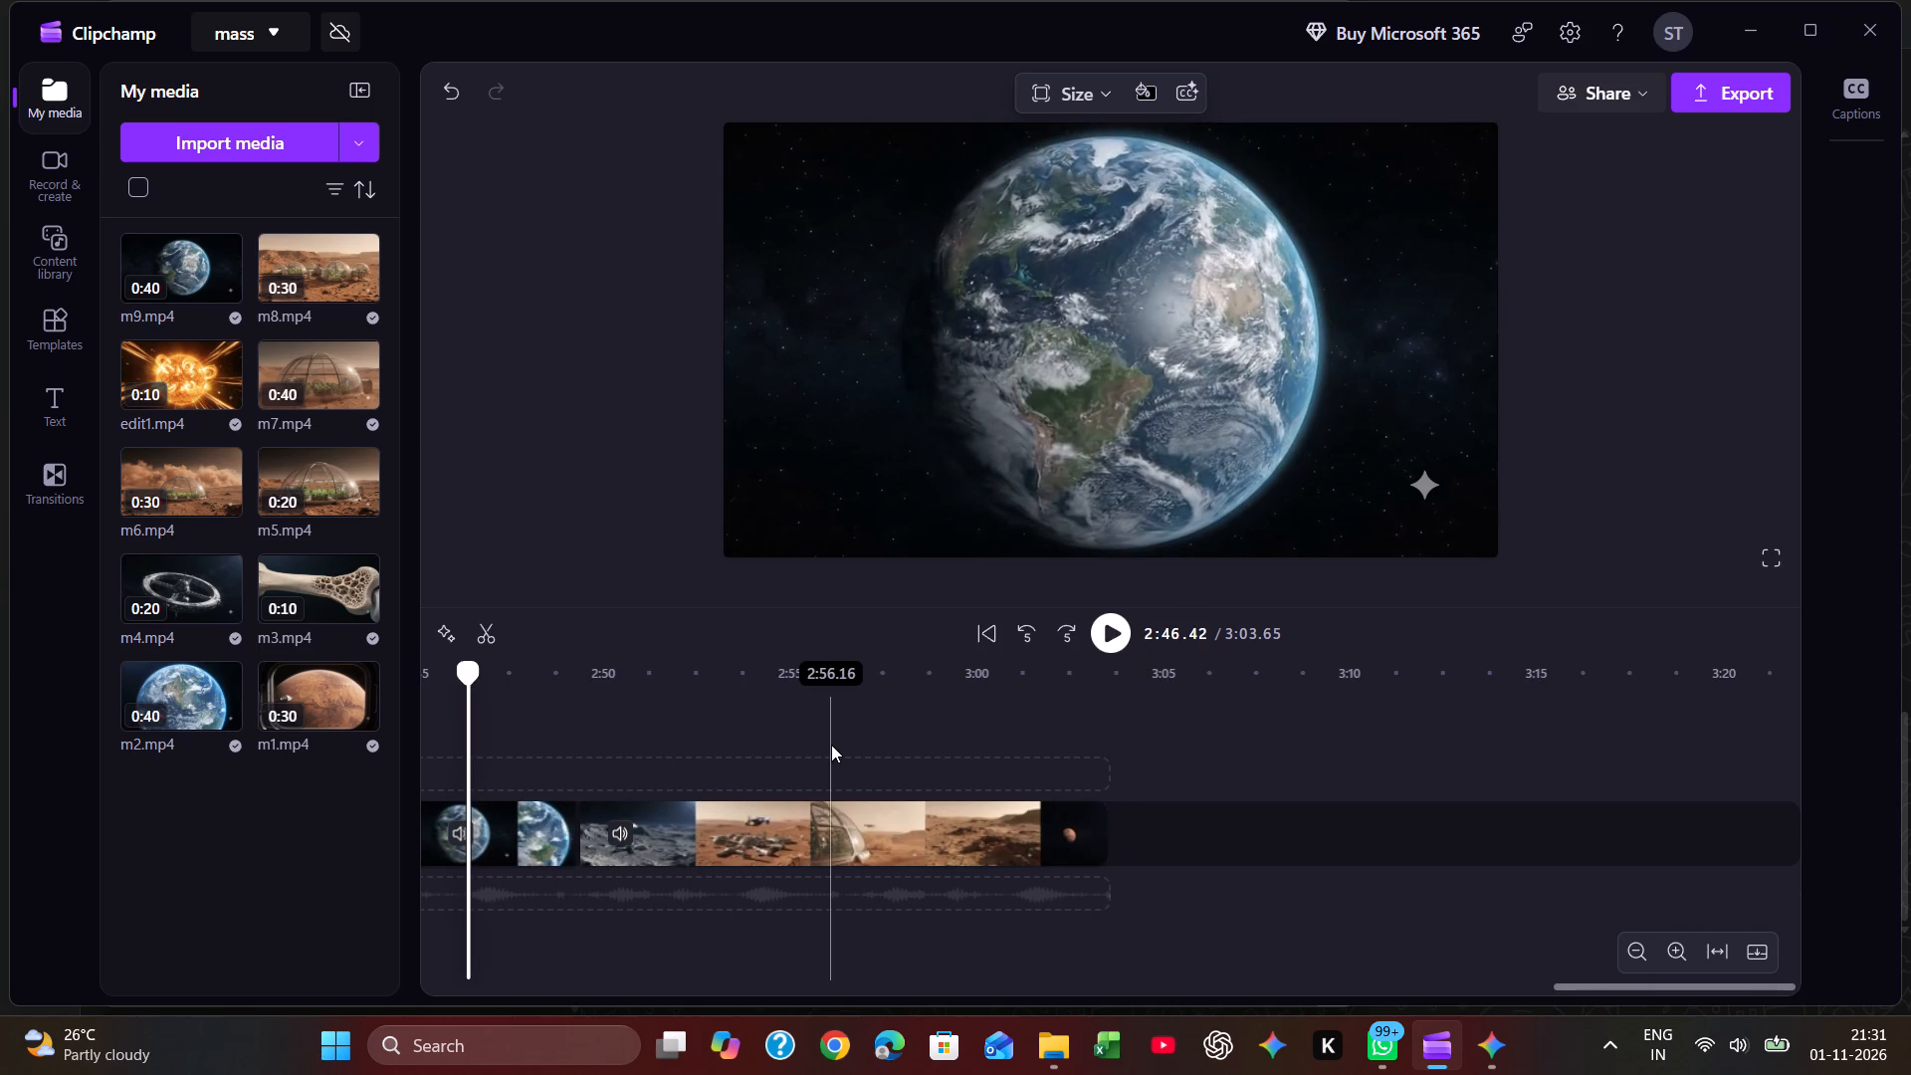
{"action": "key", "text": "space"}
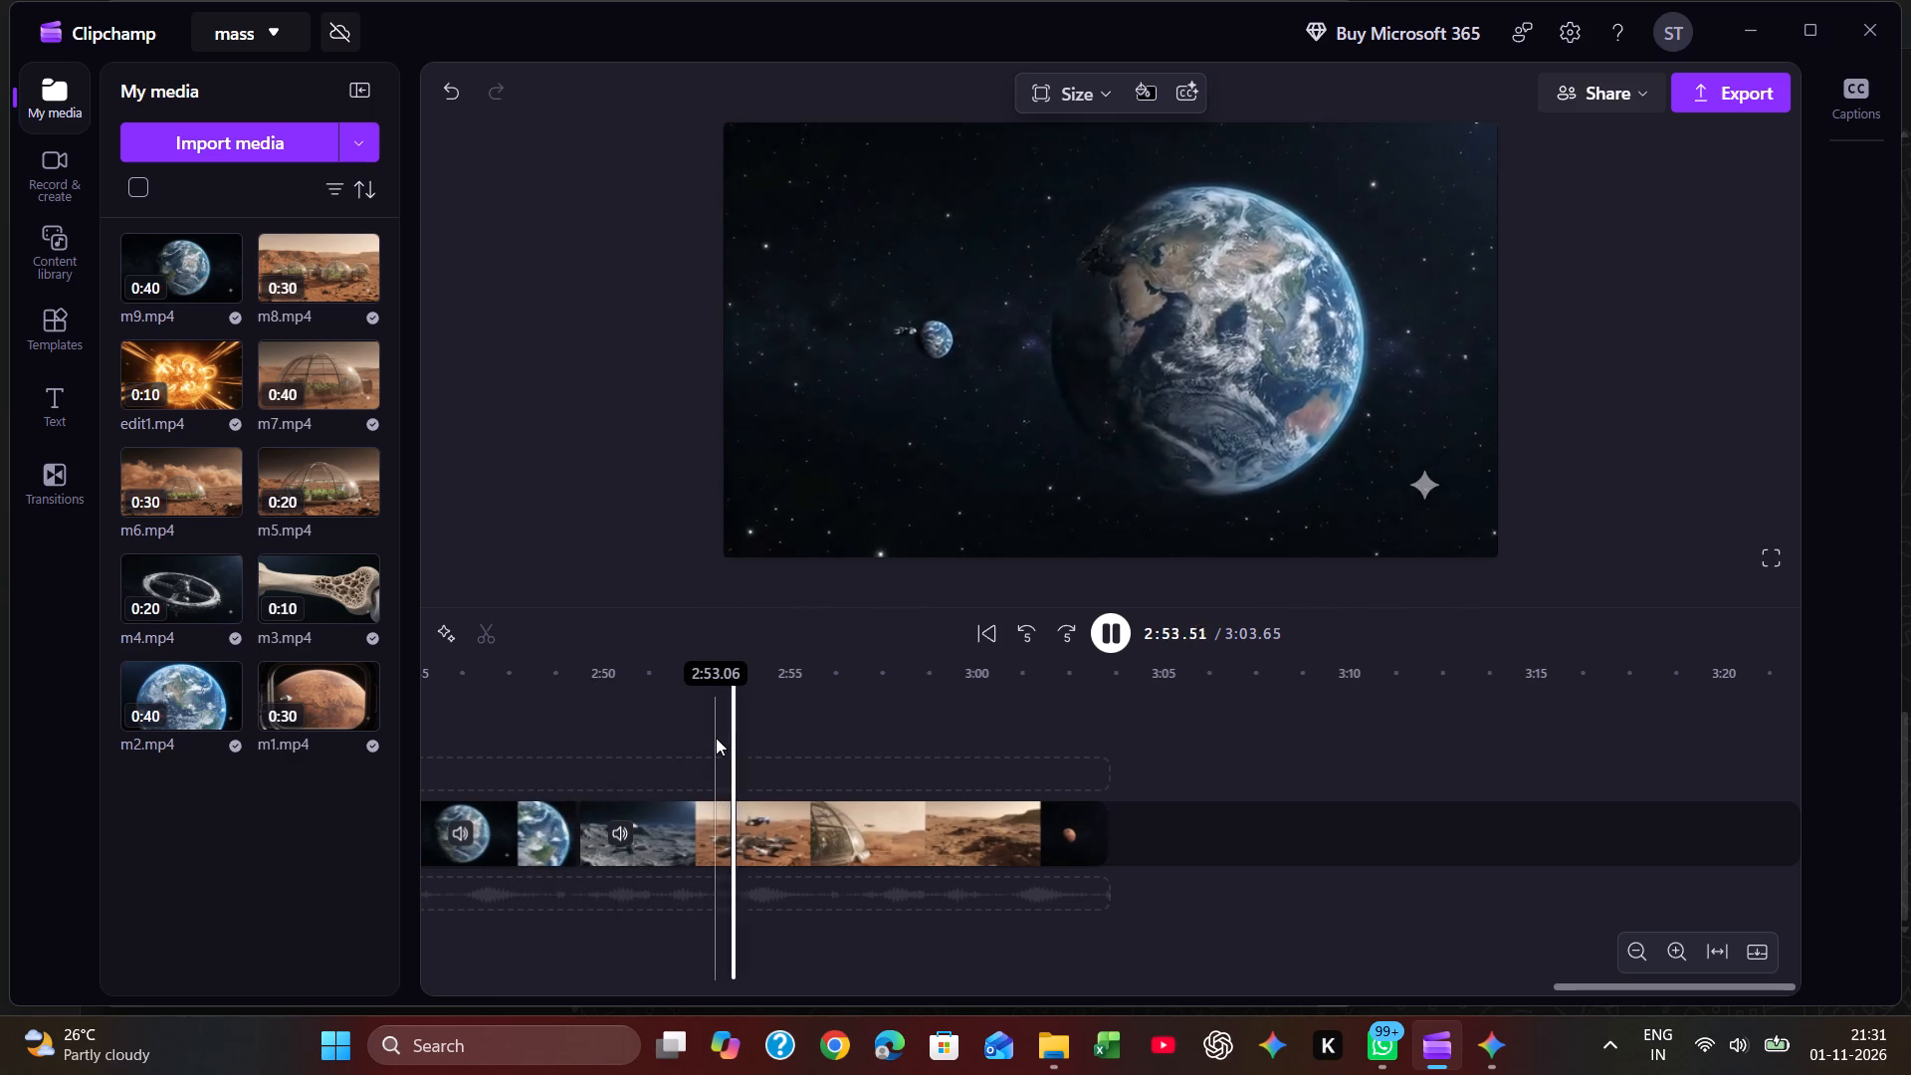
{"action": "key", "text": "space"}
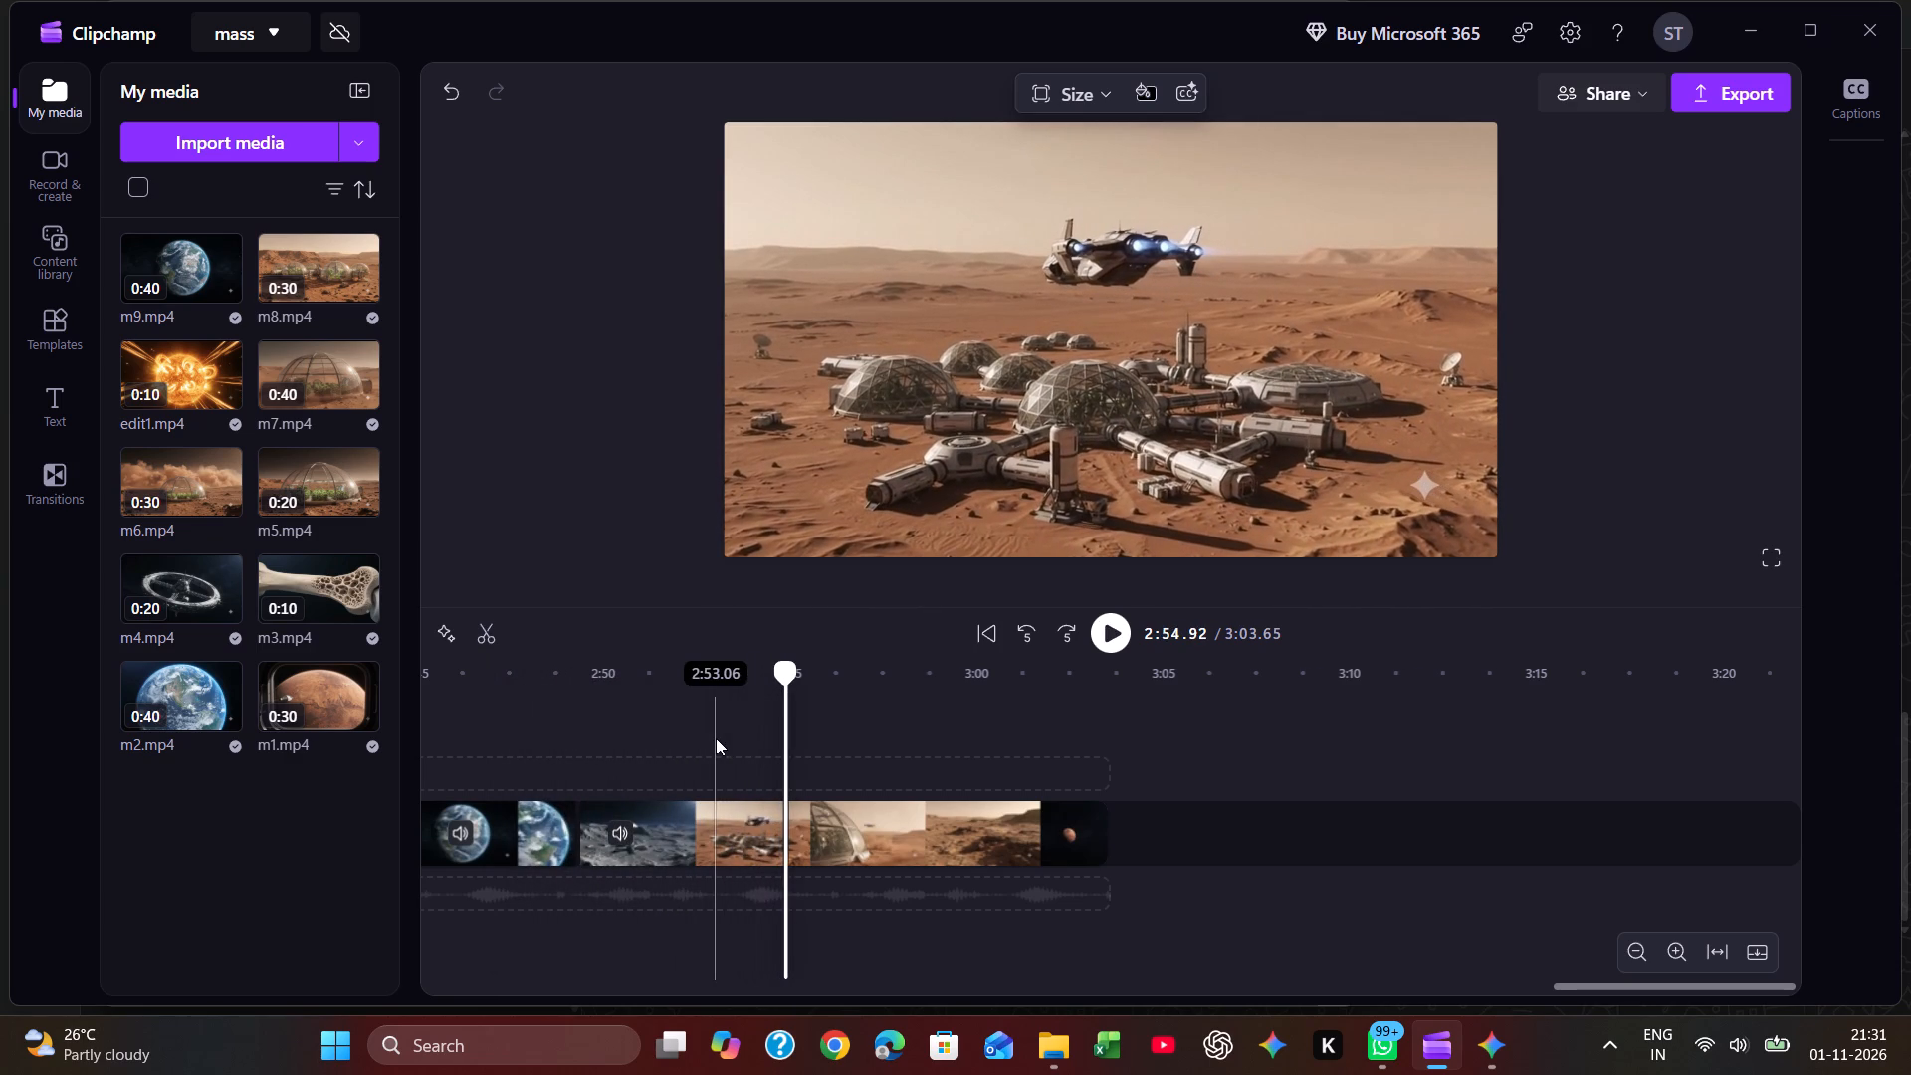
{"action": "left_click_drag", "start_coordinate": [733, 740], "coordinate": [748, 744]}
{"action": "left_click", "coordinate": [761, 744]}
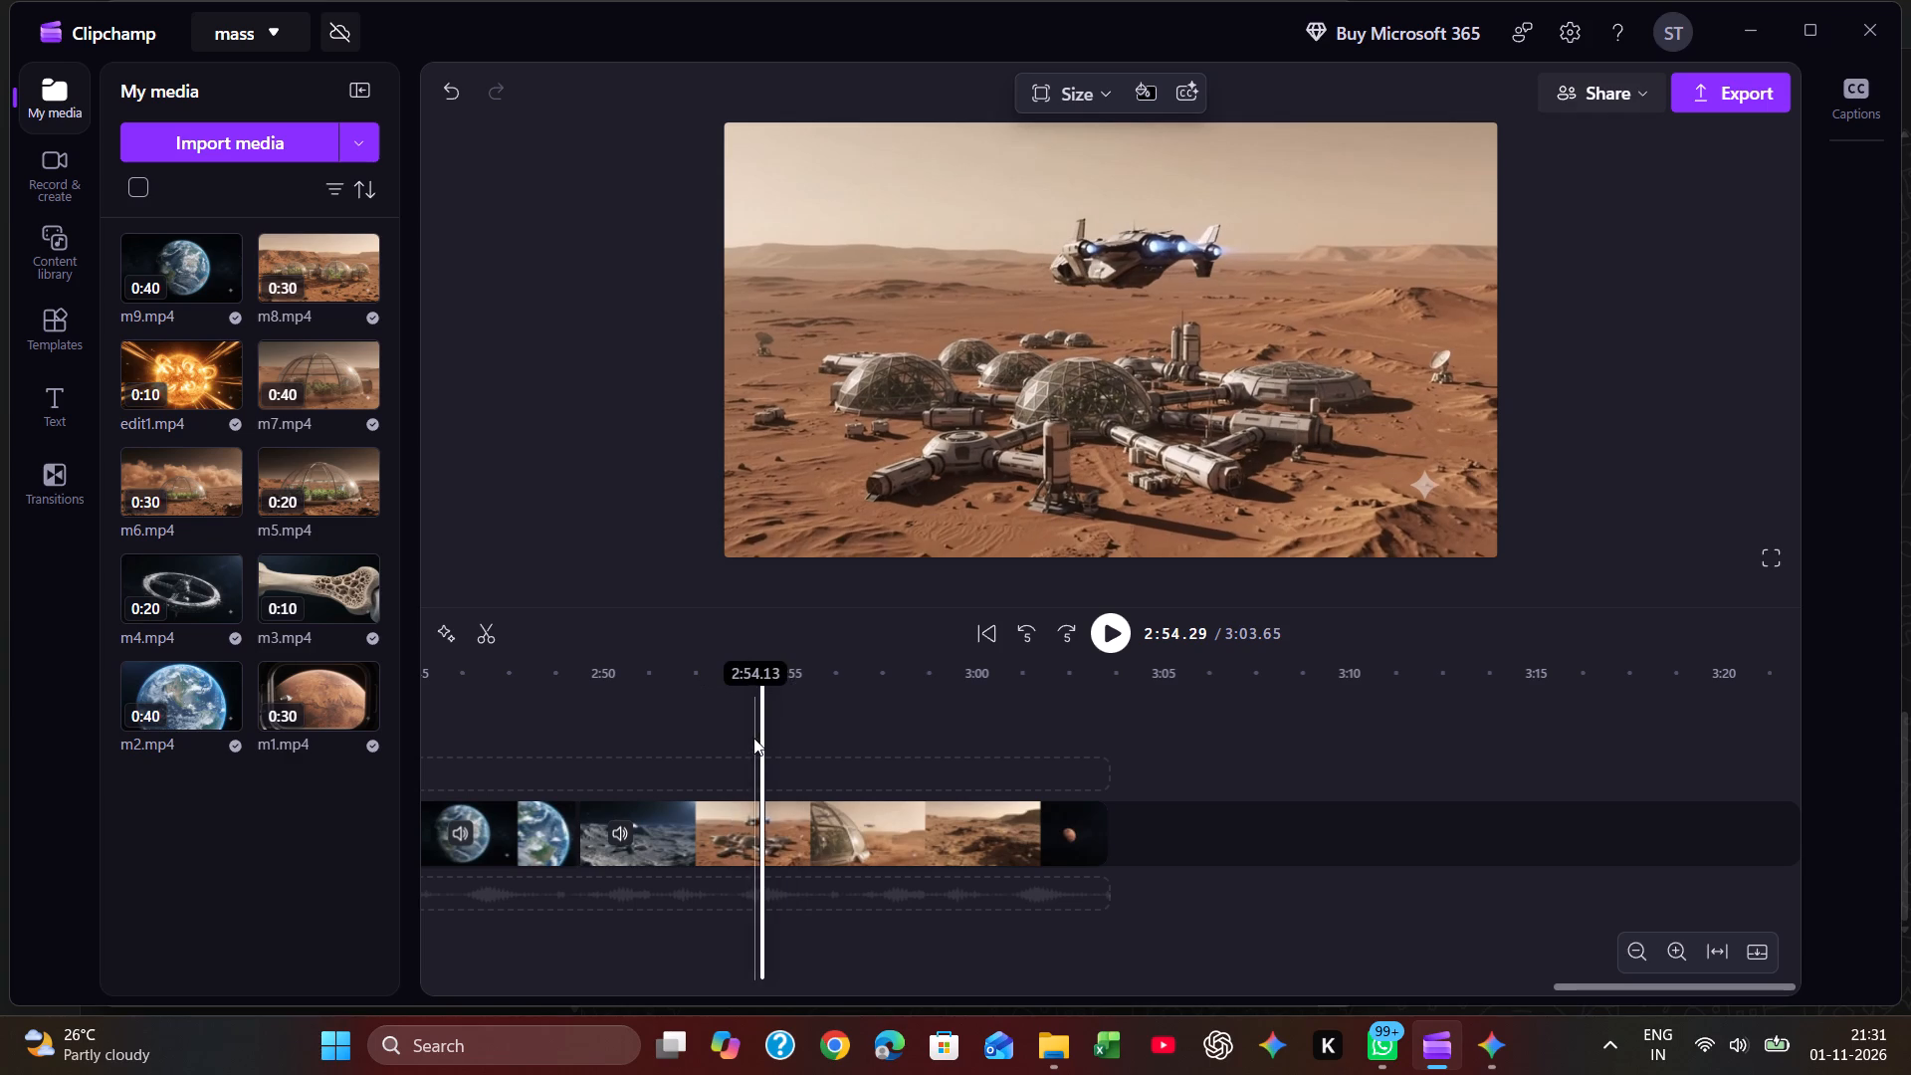
{"action": "key", "text": "space"}
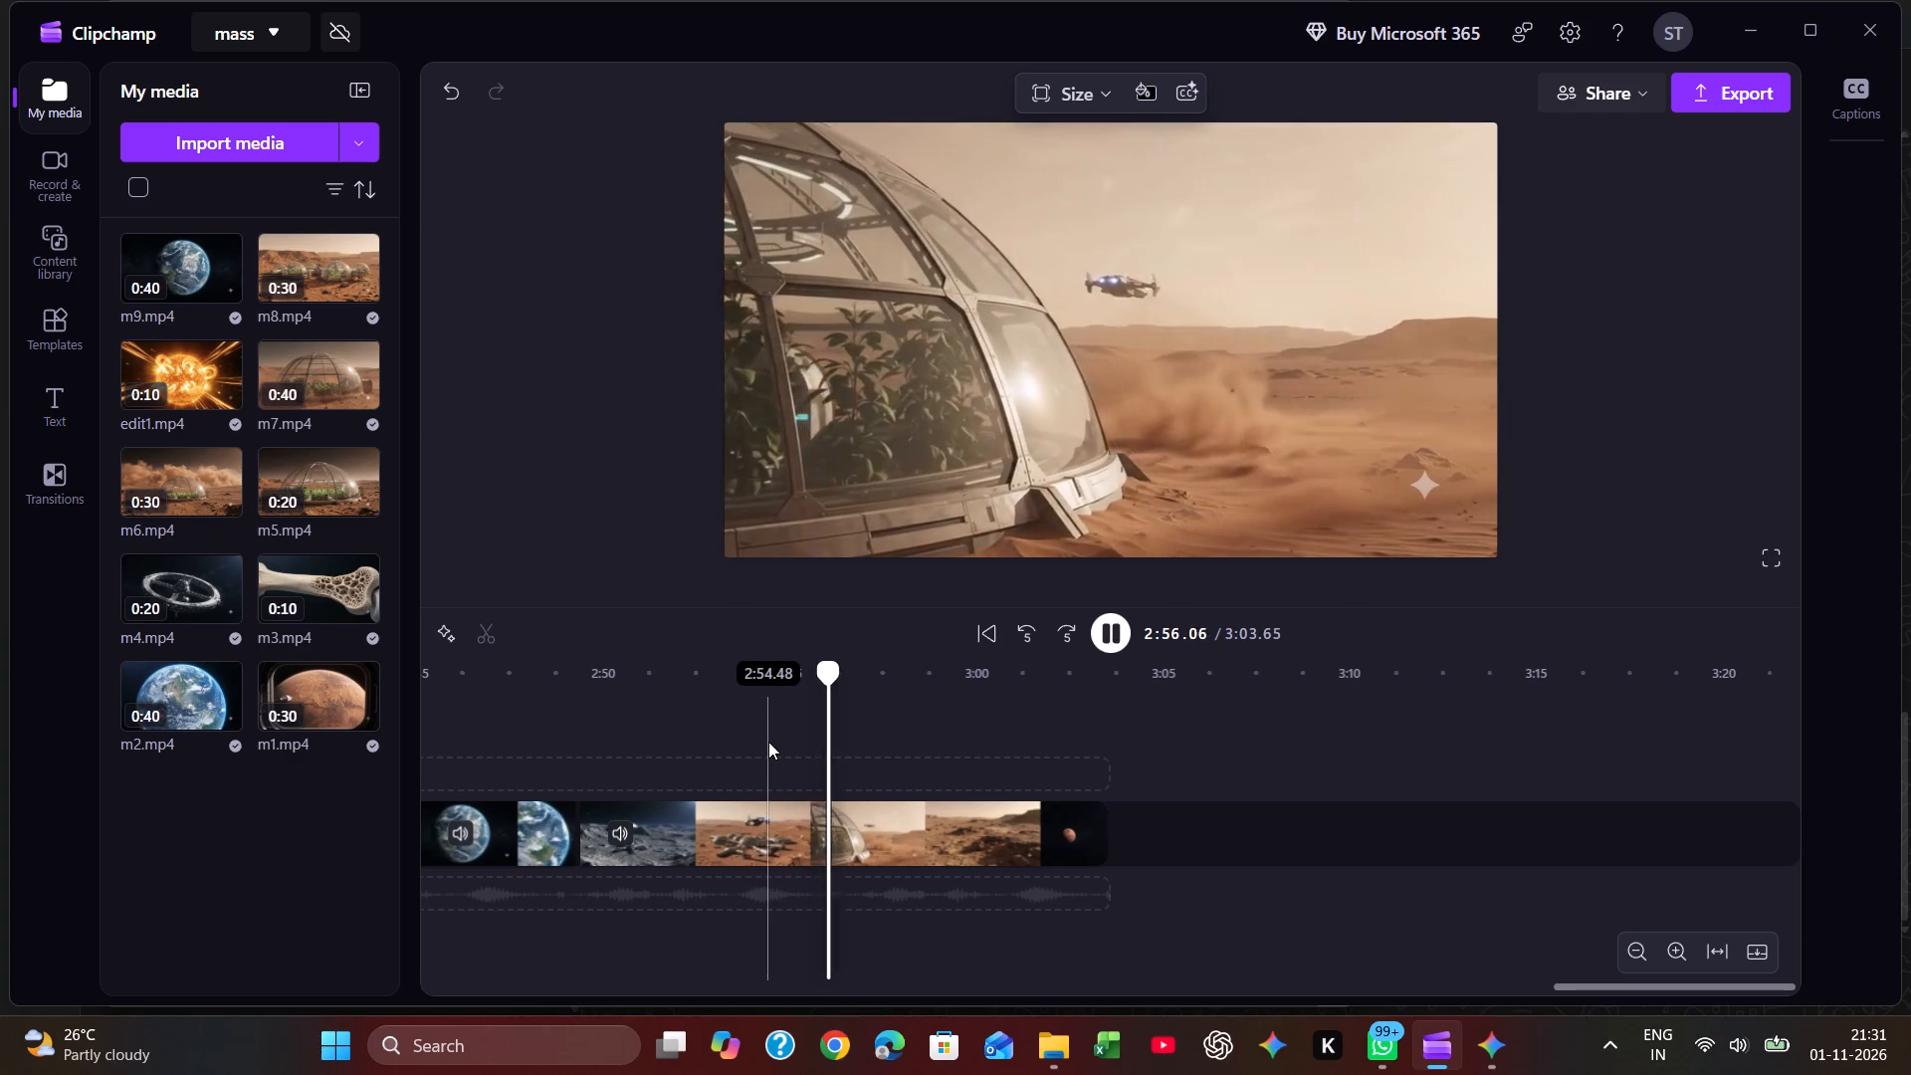
{"action": "left_click", "coordinate": [742, 727]}
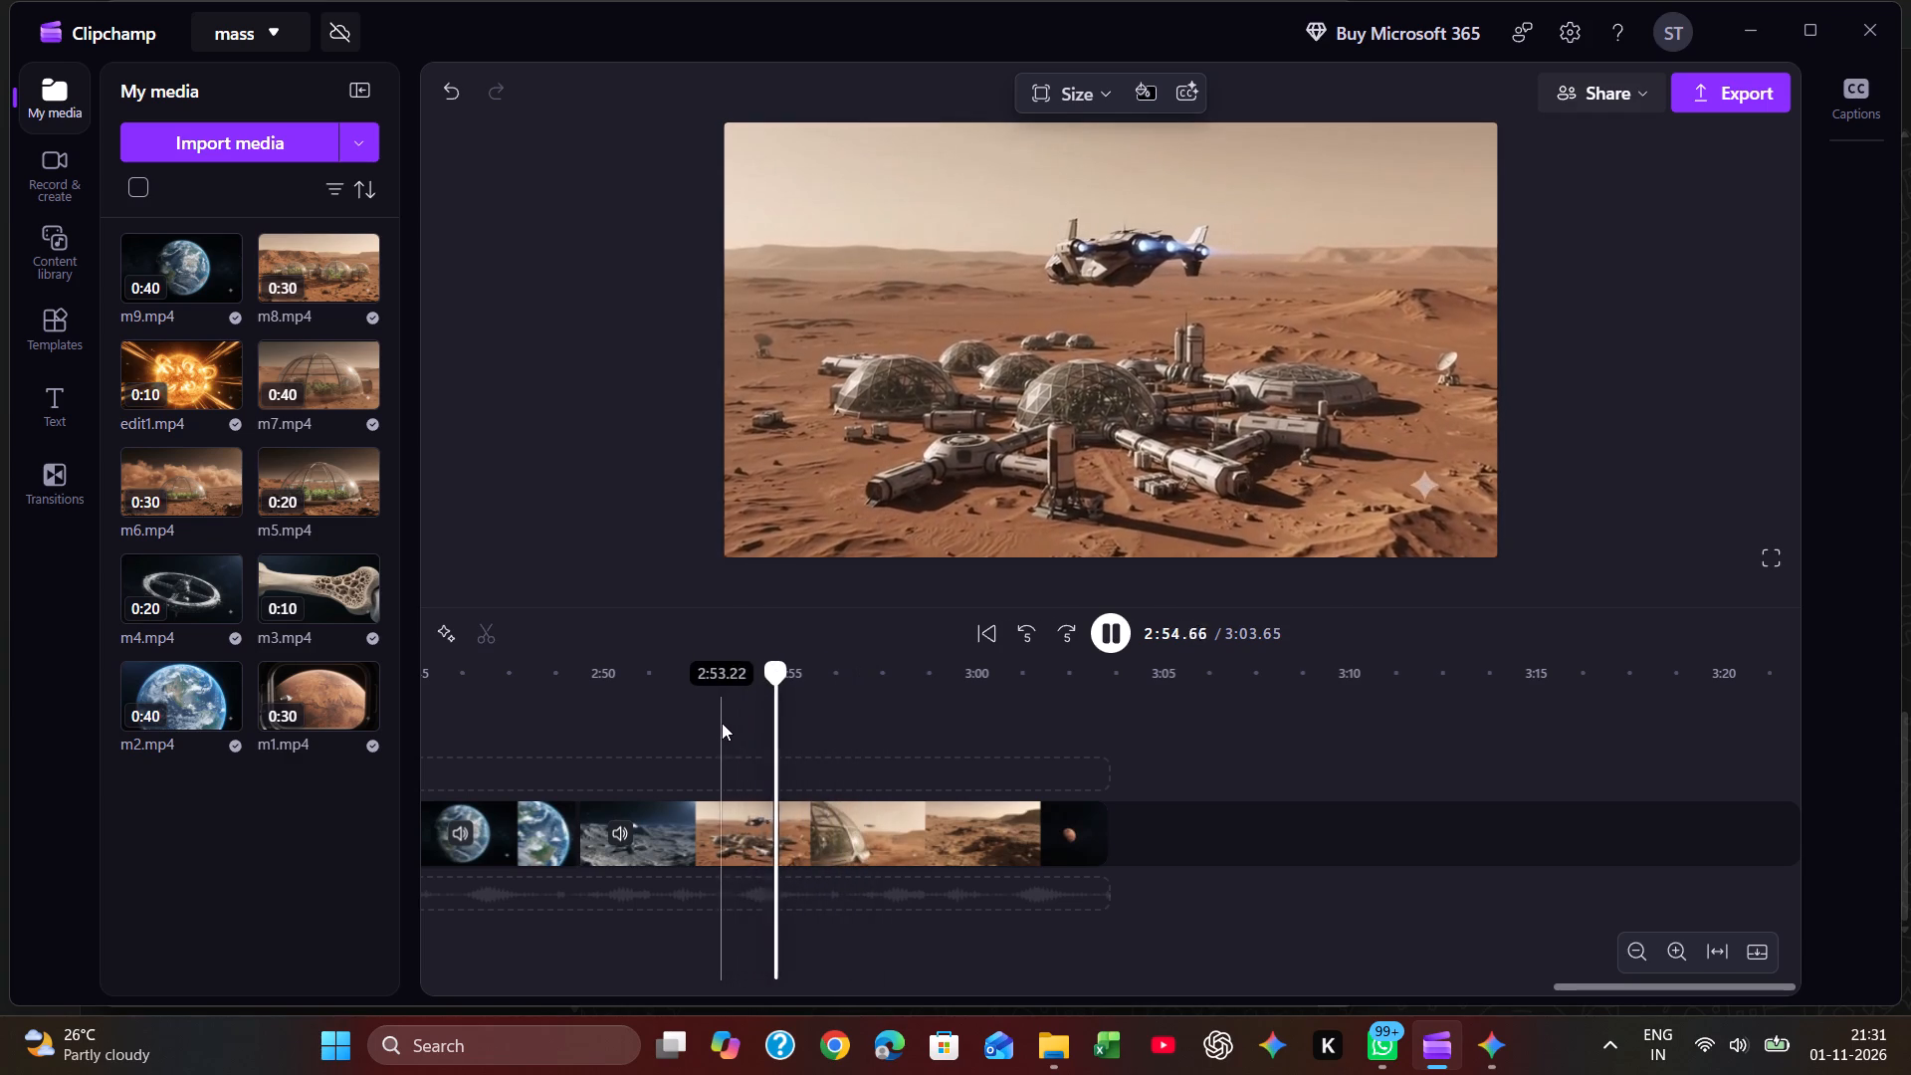
{"action": "left_click", "coordinate": [722, 723]}
{"action": "left_click", "coordinate": [722, 723]}
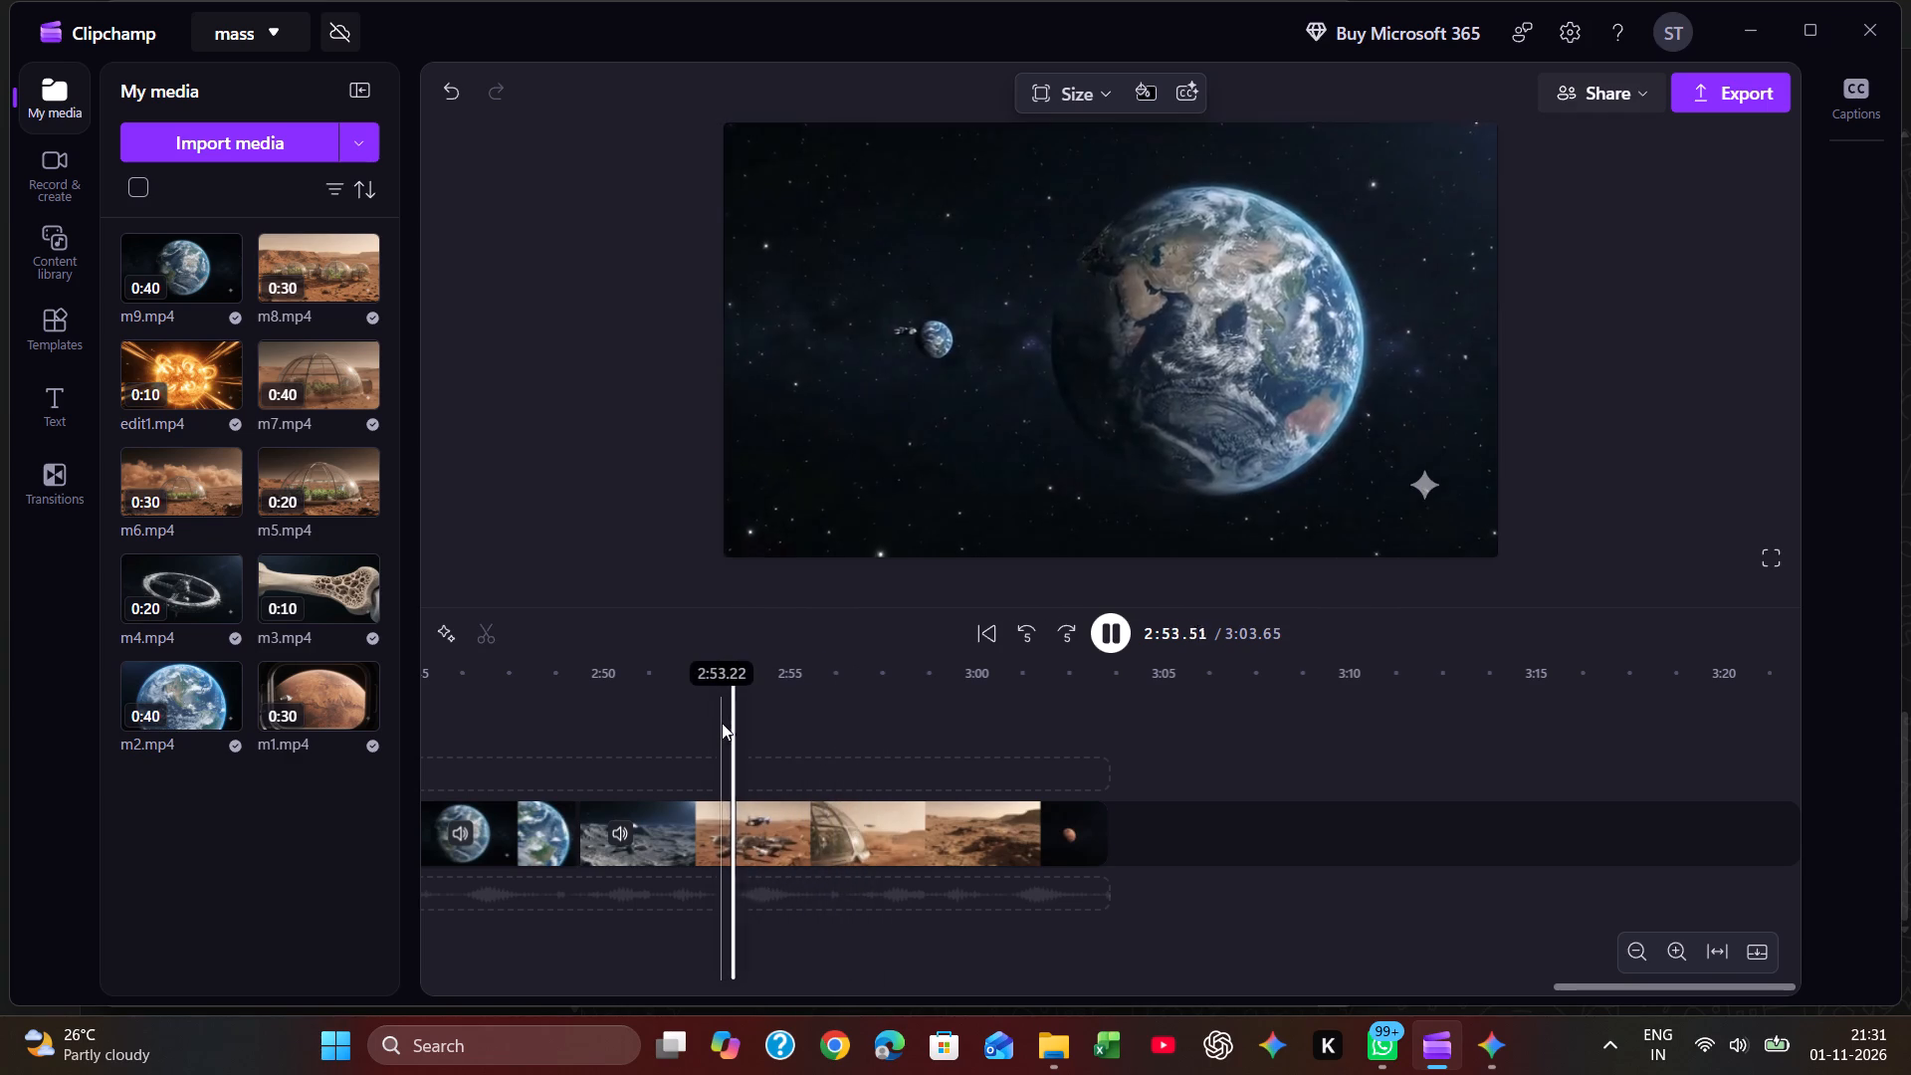
{"action": "left_click", "coordinate": [725, 723]}
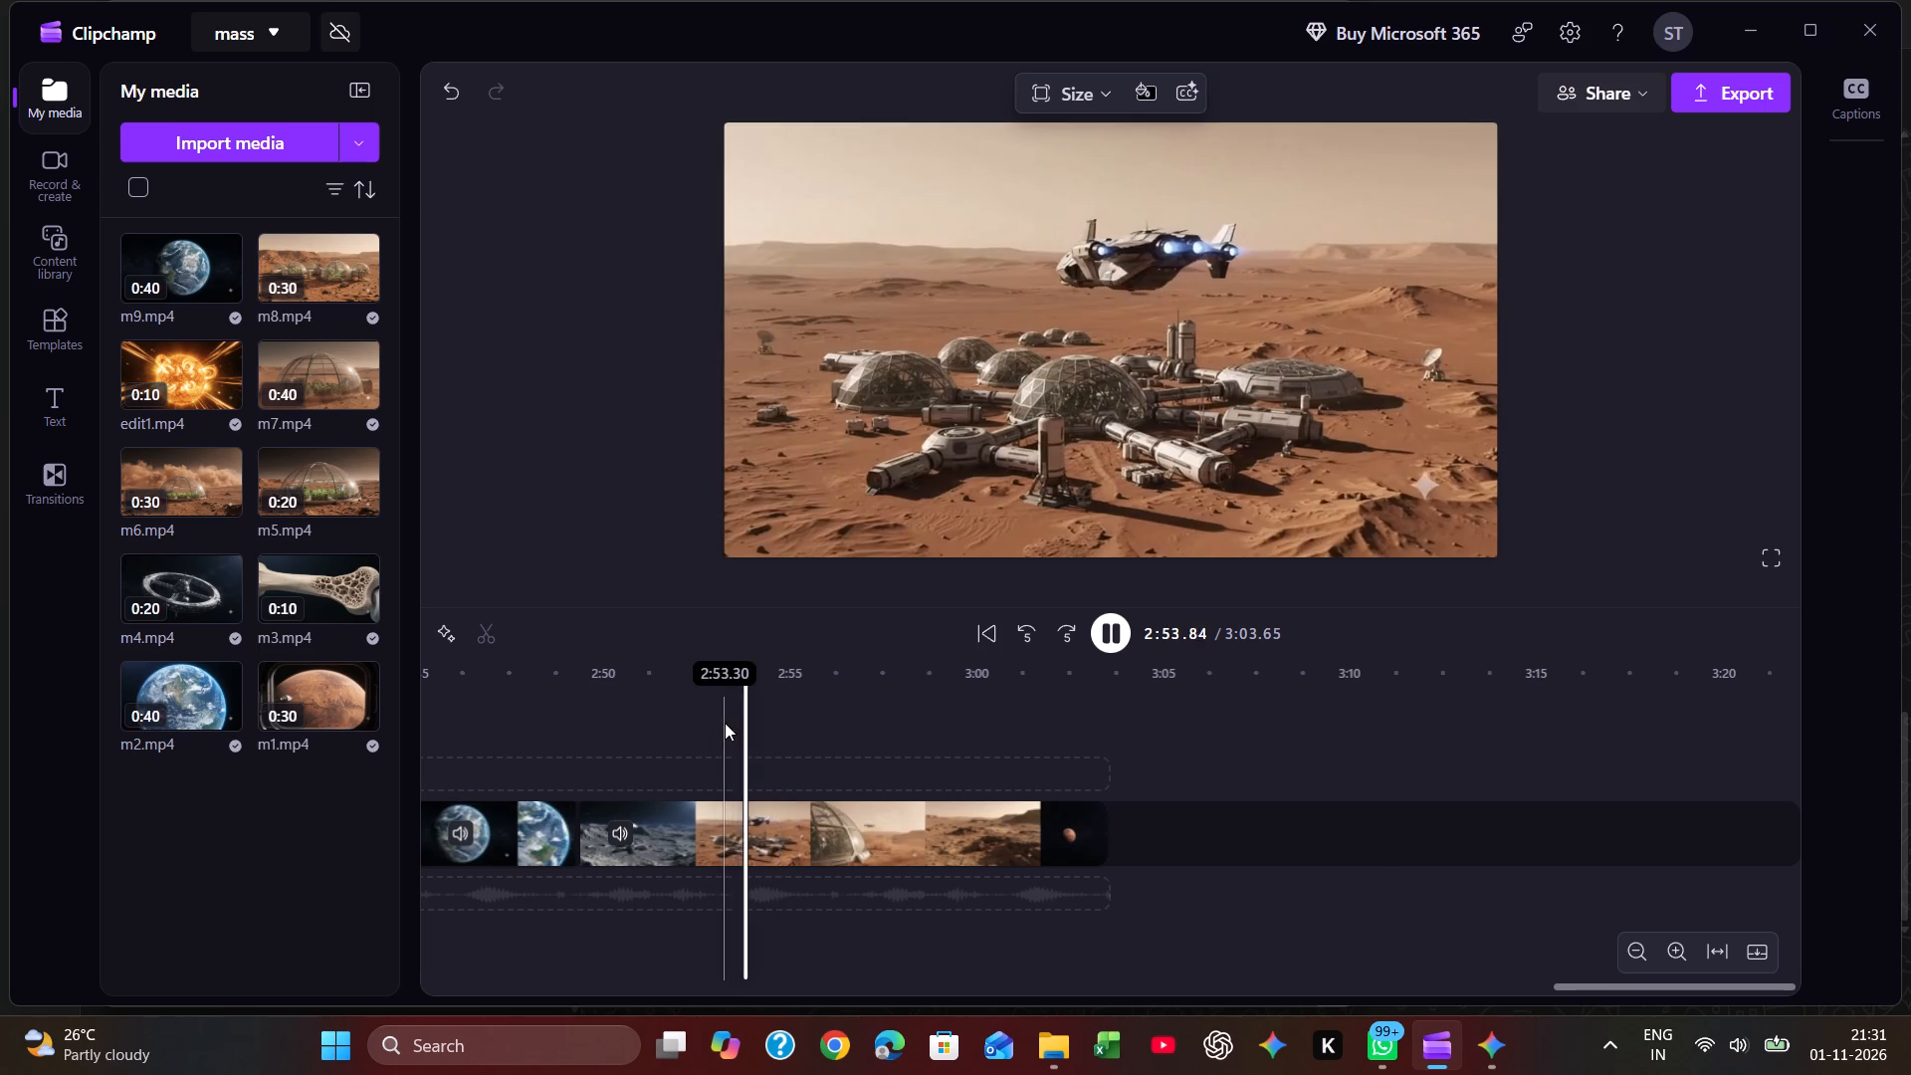
{"action": "key", "text": "space"}
{"action": "left_click", "coordinate": [725, 723]}
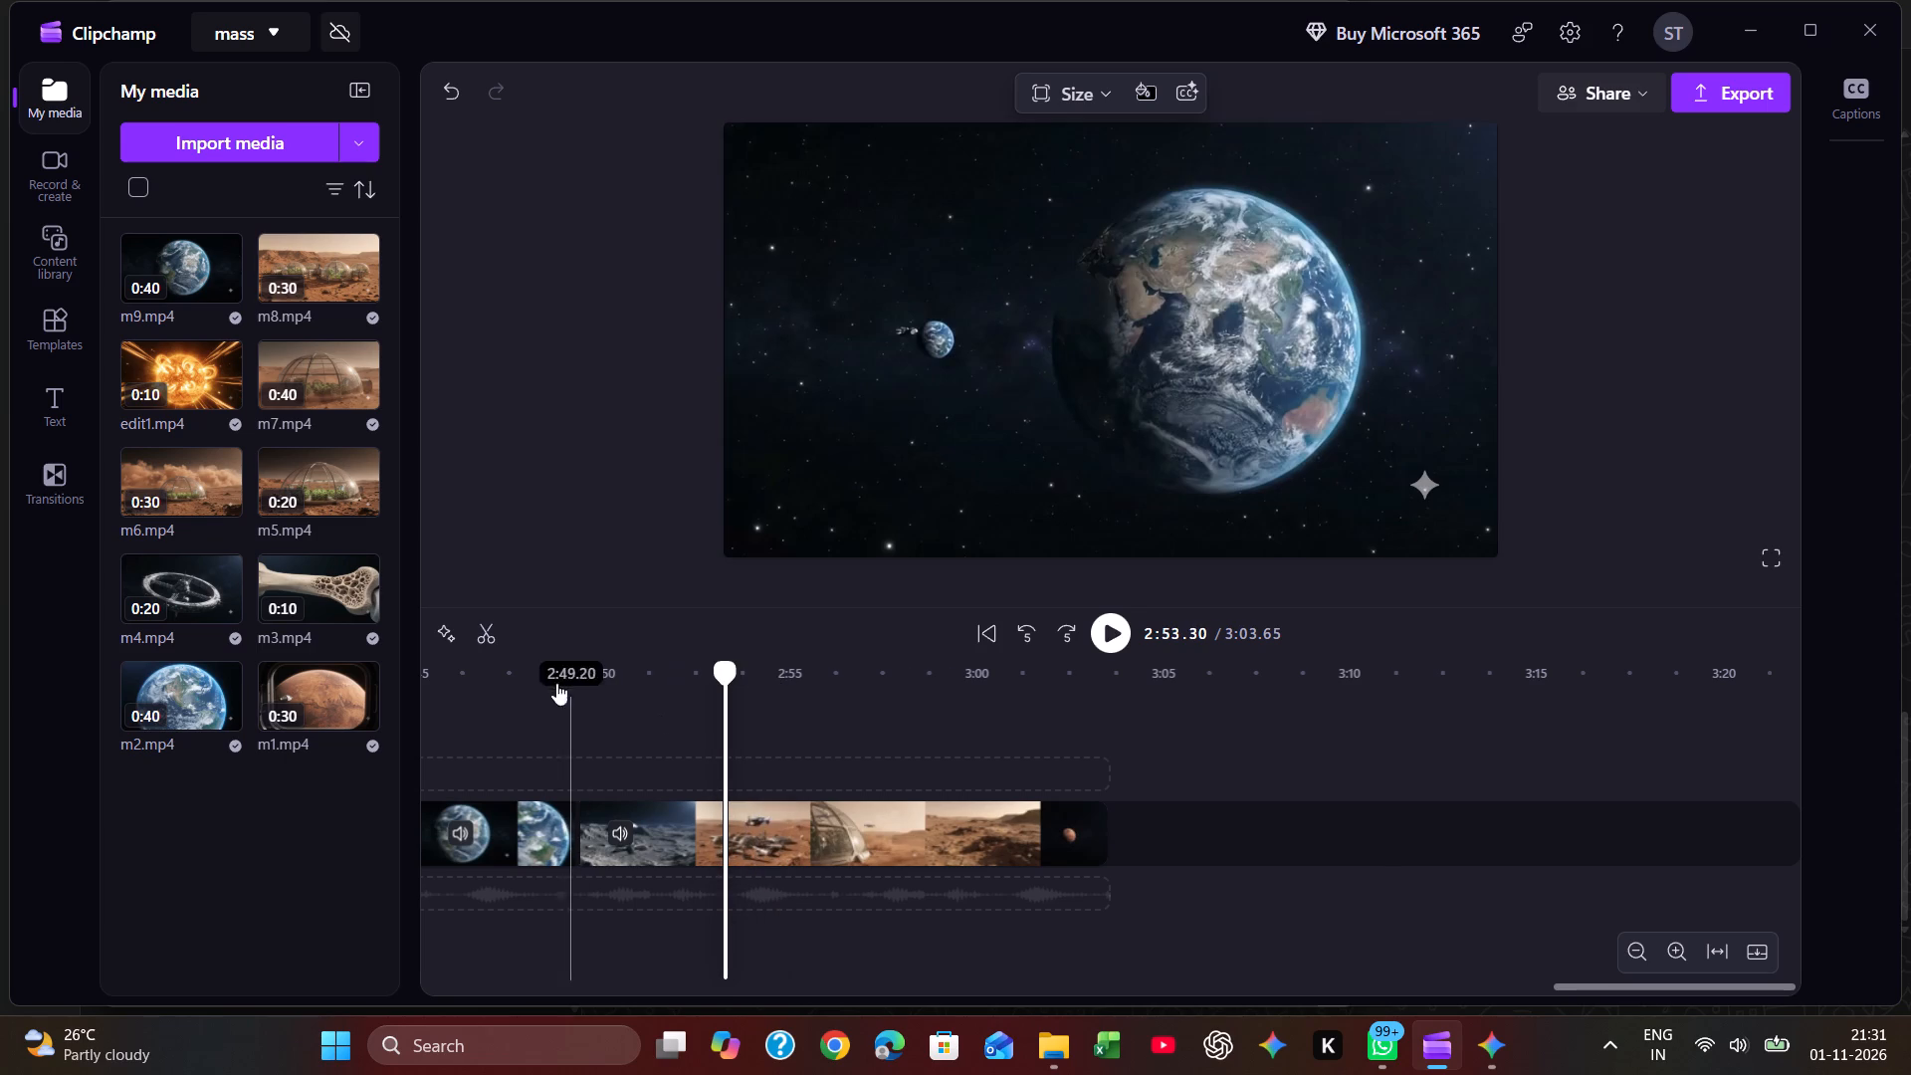
{"action": "left_click", "coordinate": [496, 619]}
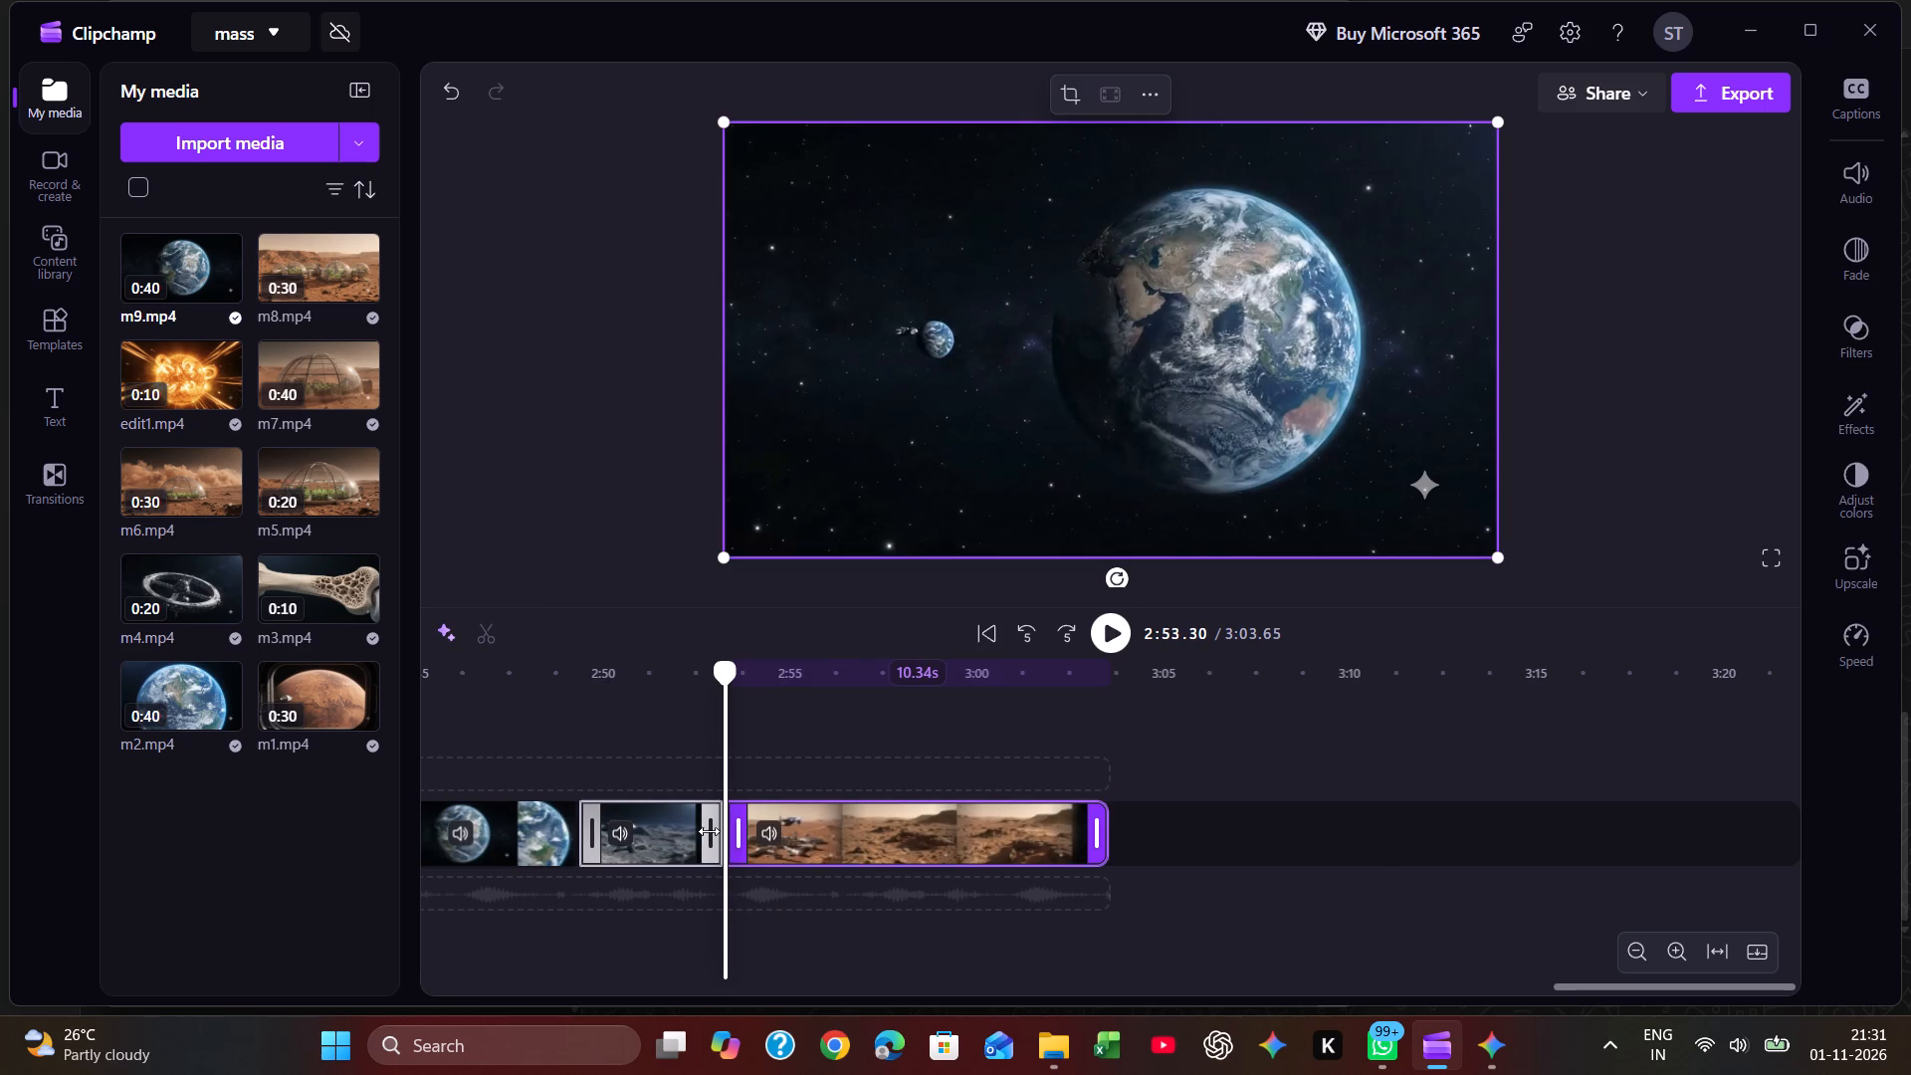
Trim the end of the m9 part before the new split to 3.28 s, close the gap and play the join from about 2:51.
{"action": "left_click_drag", "start_coordinate": [709, 832], "coordinate": [685, 837]}
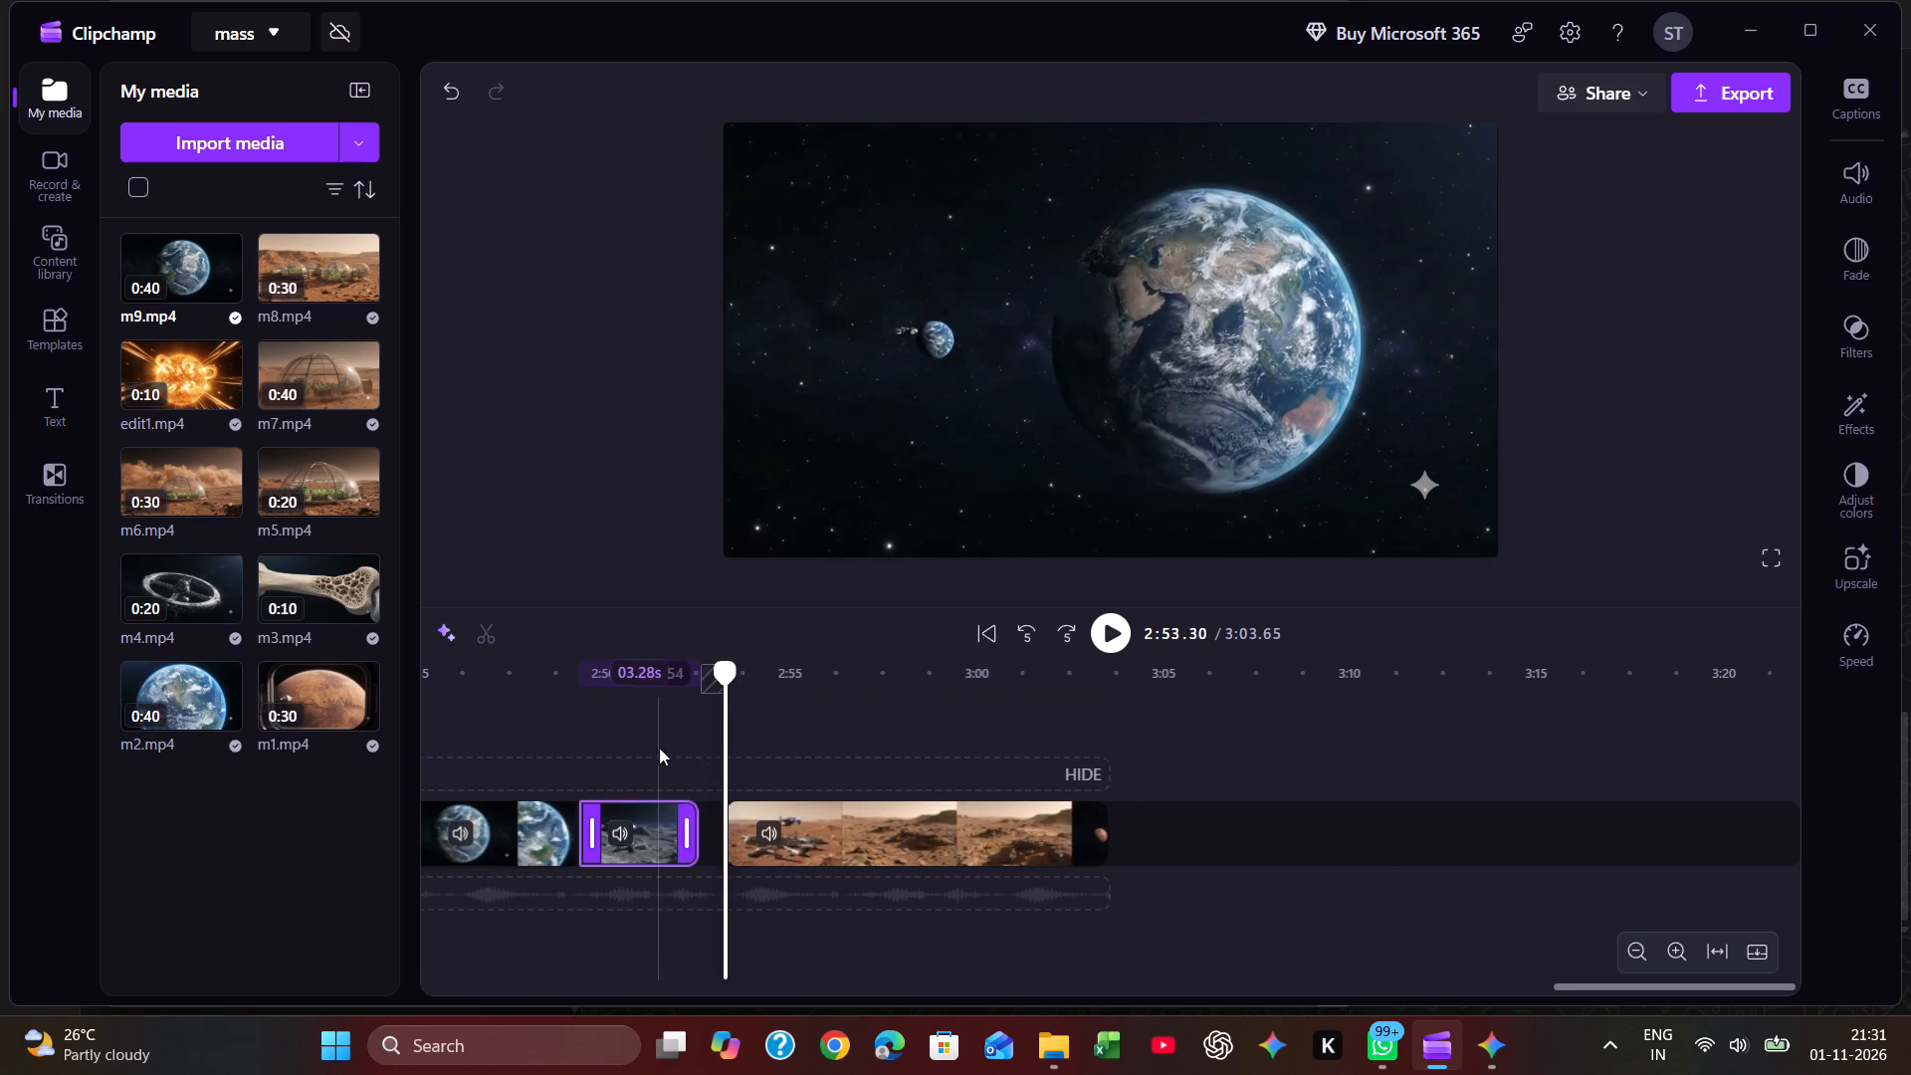
{"action": "left_click_drag", "start_coordinate": [864, 849], "coordinate": [820, 852]}
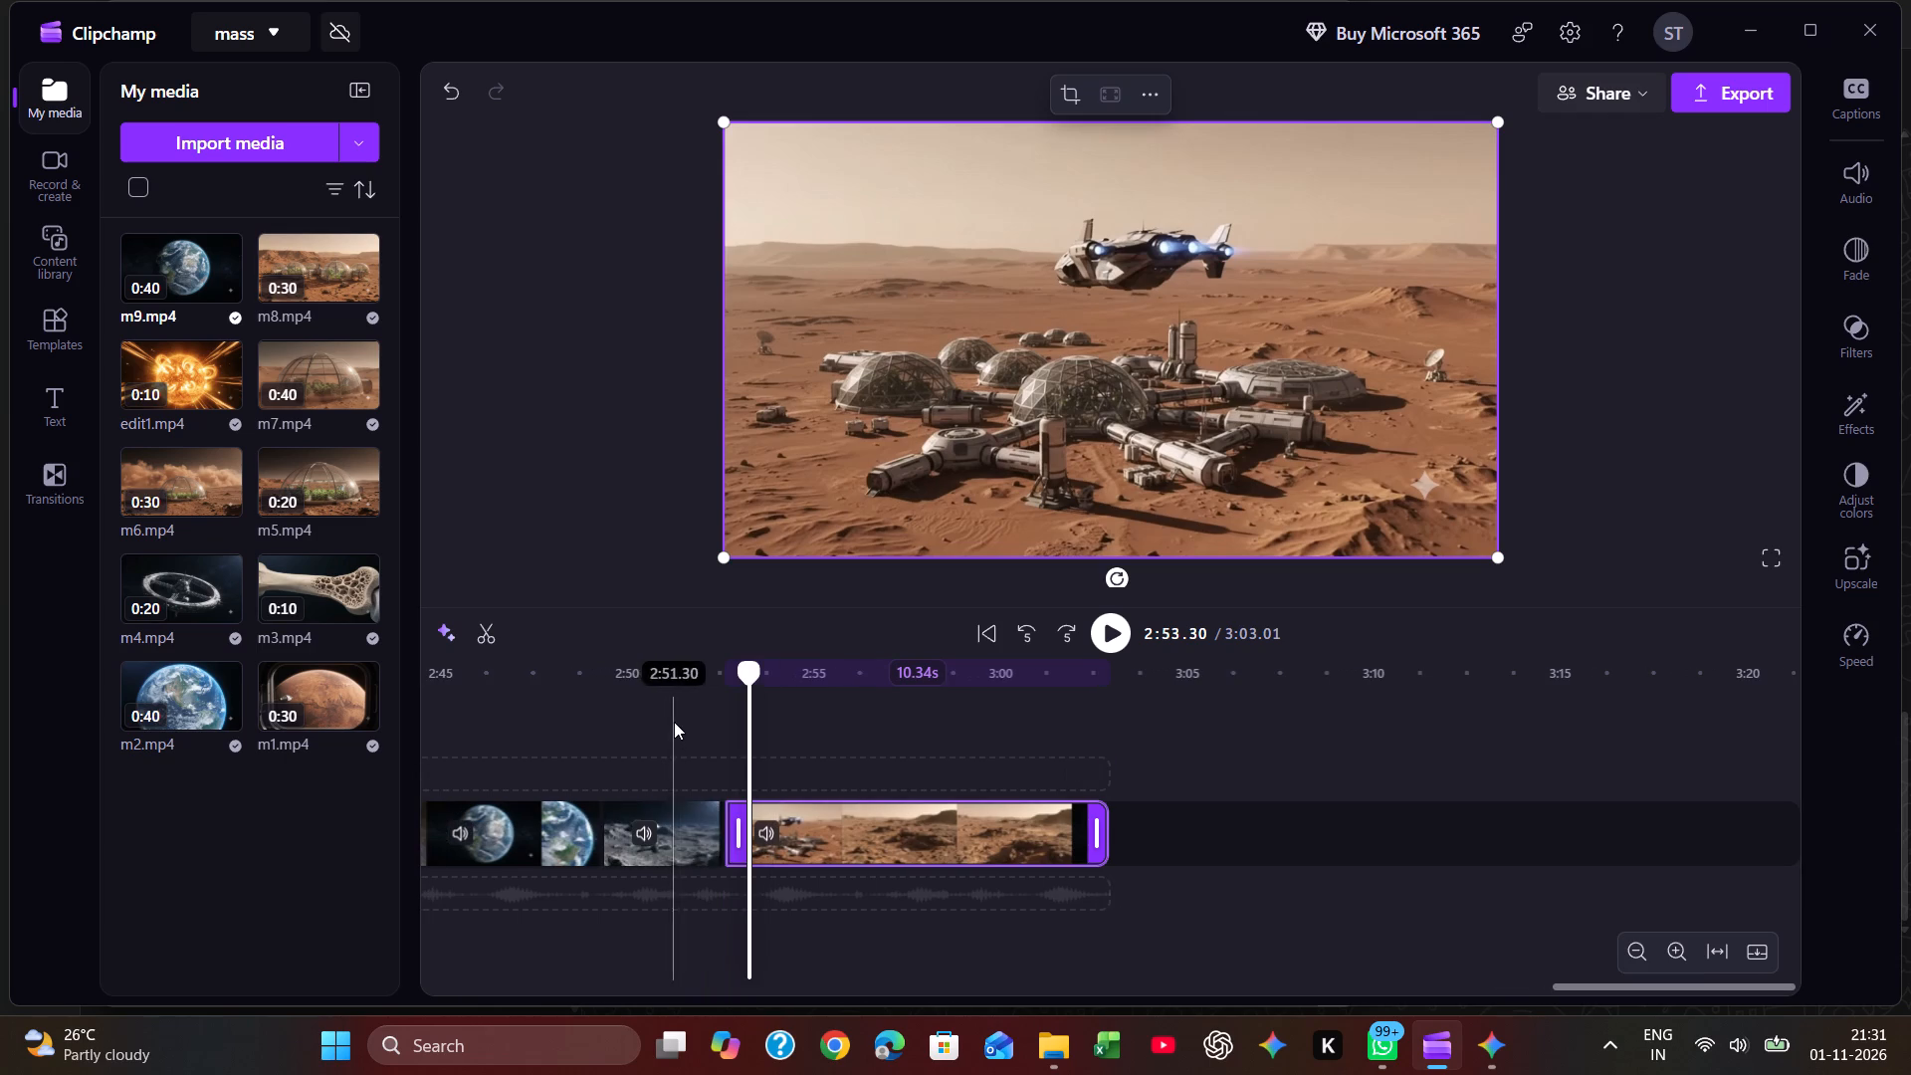
{"action": "left_click", "coordinate": [674, 722]}
{"action": "key", "text": "space"}
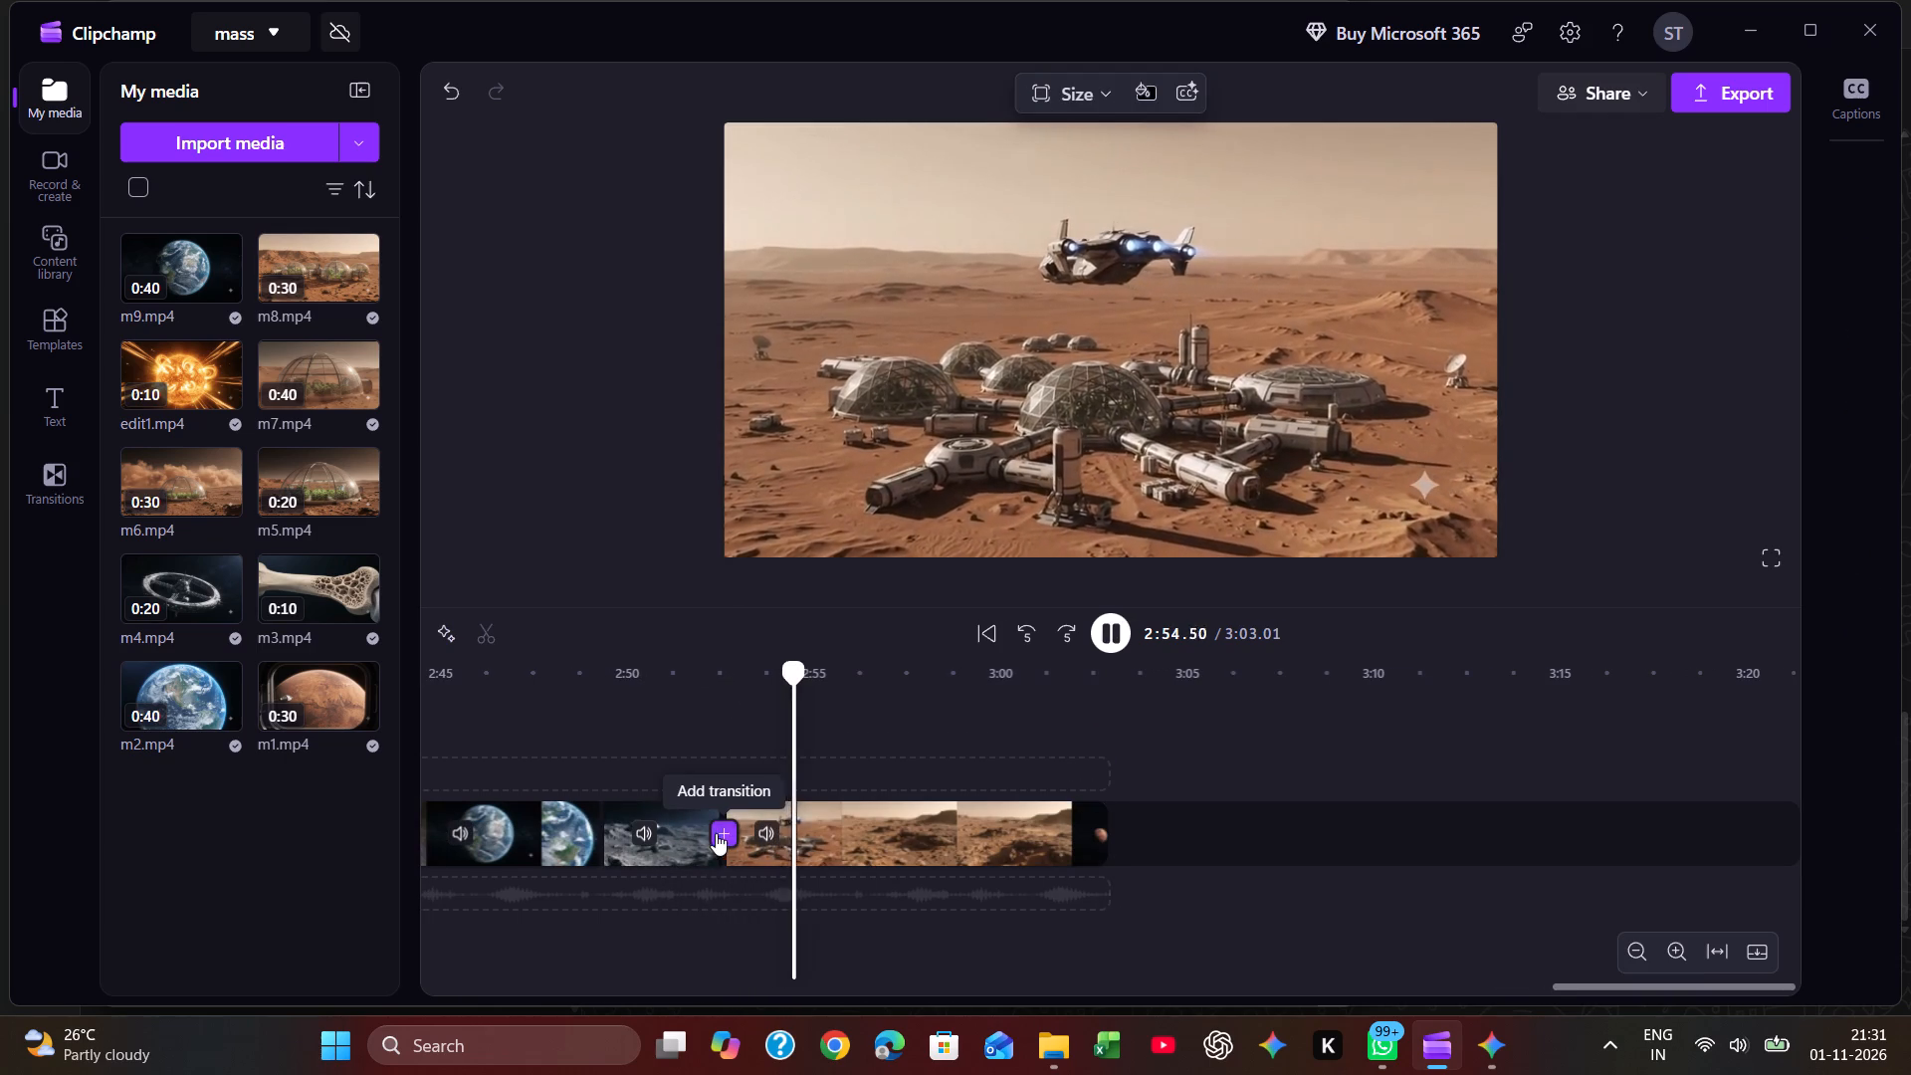
Shorten the end of the same moon-surface m9 part to 2.98 s, close the gap and replay the join from about 2:51.
{"action": "left_click_drag", "start_coordinate": [712, 851], "coordinate": [701, 854]}
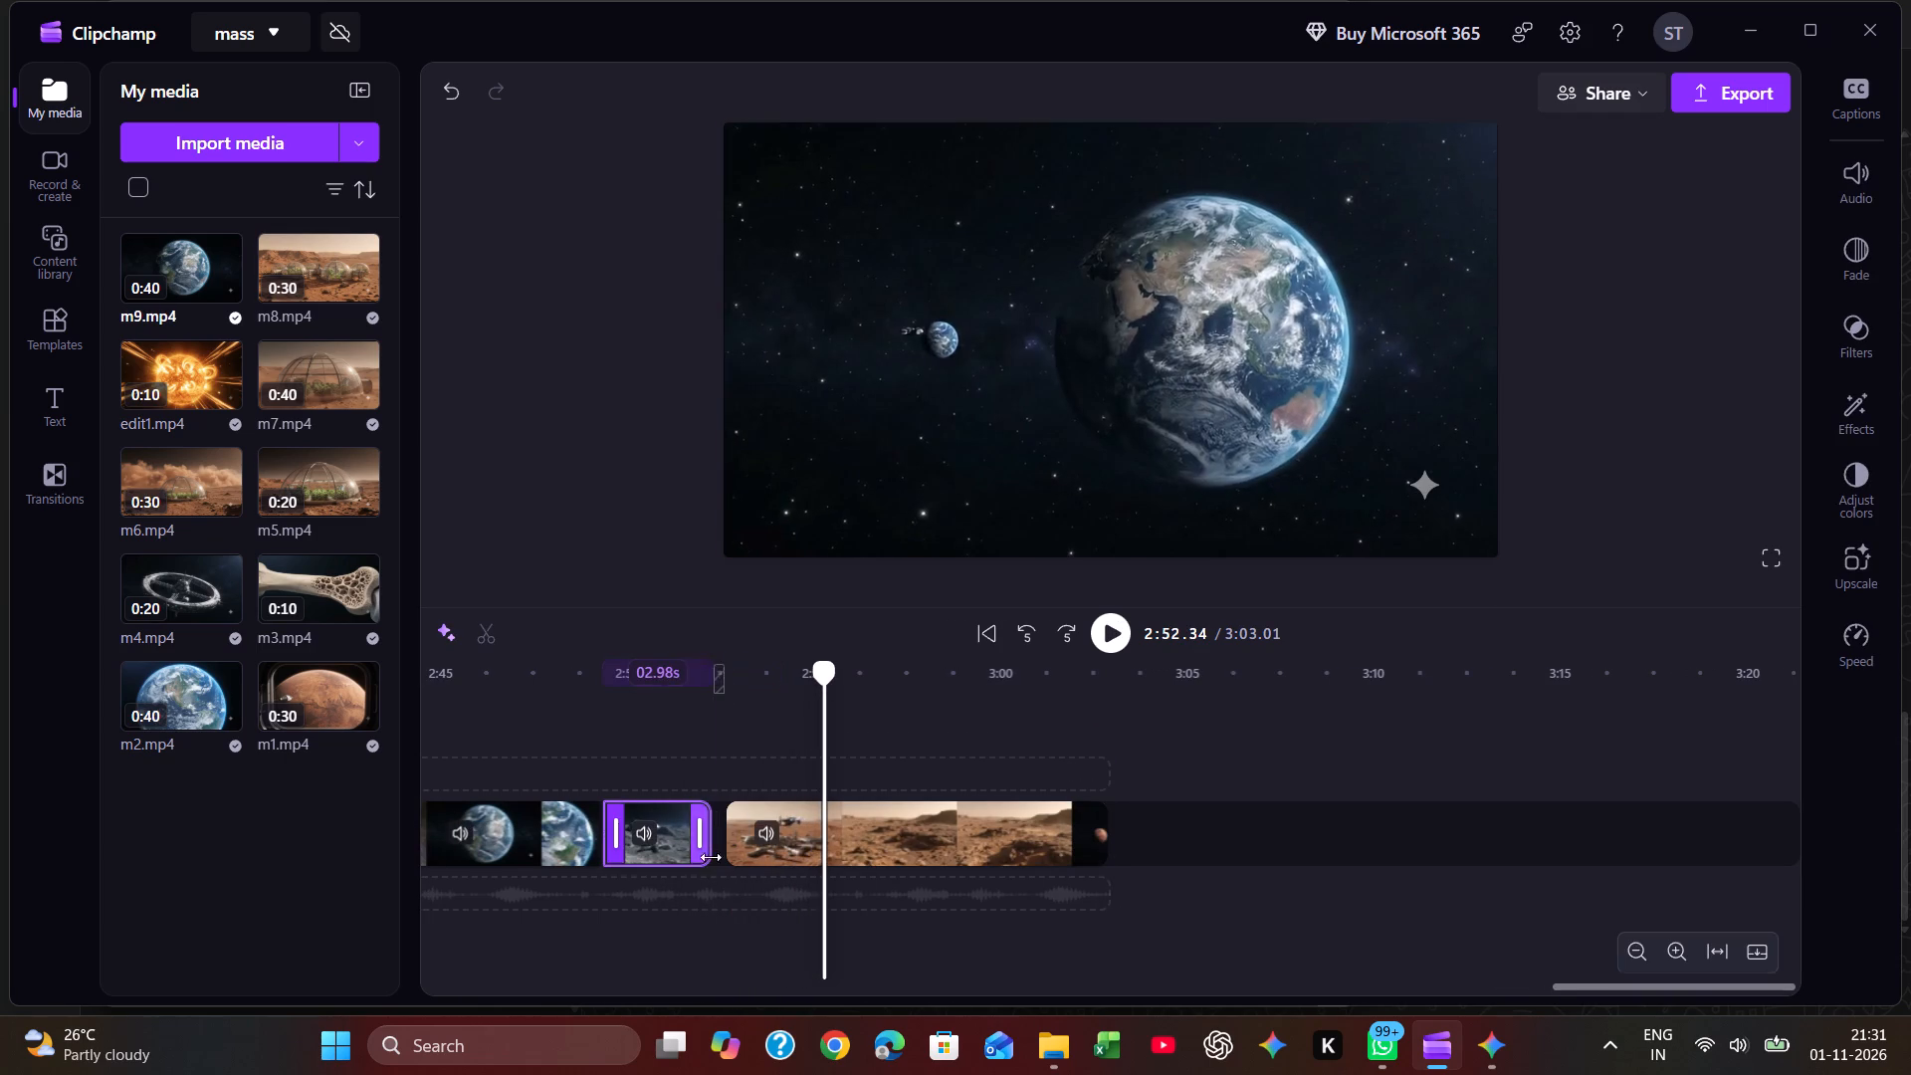
{"action": "left_click_drag", "start_coordinate": [851, 842], "coordinate": [821, 842]}
{"action": "left_click", "coordinate": [666, 728]}
{"action": "key", "text": "space"}
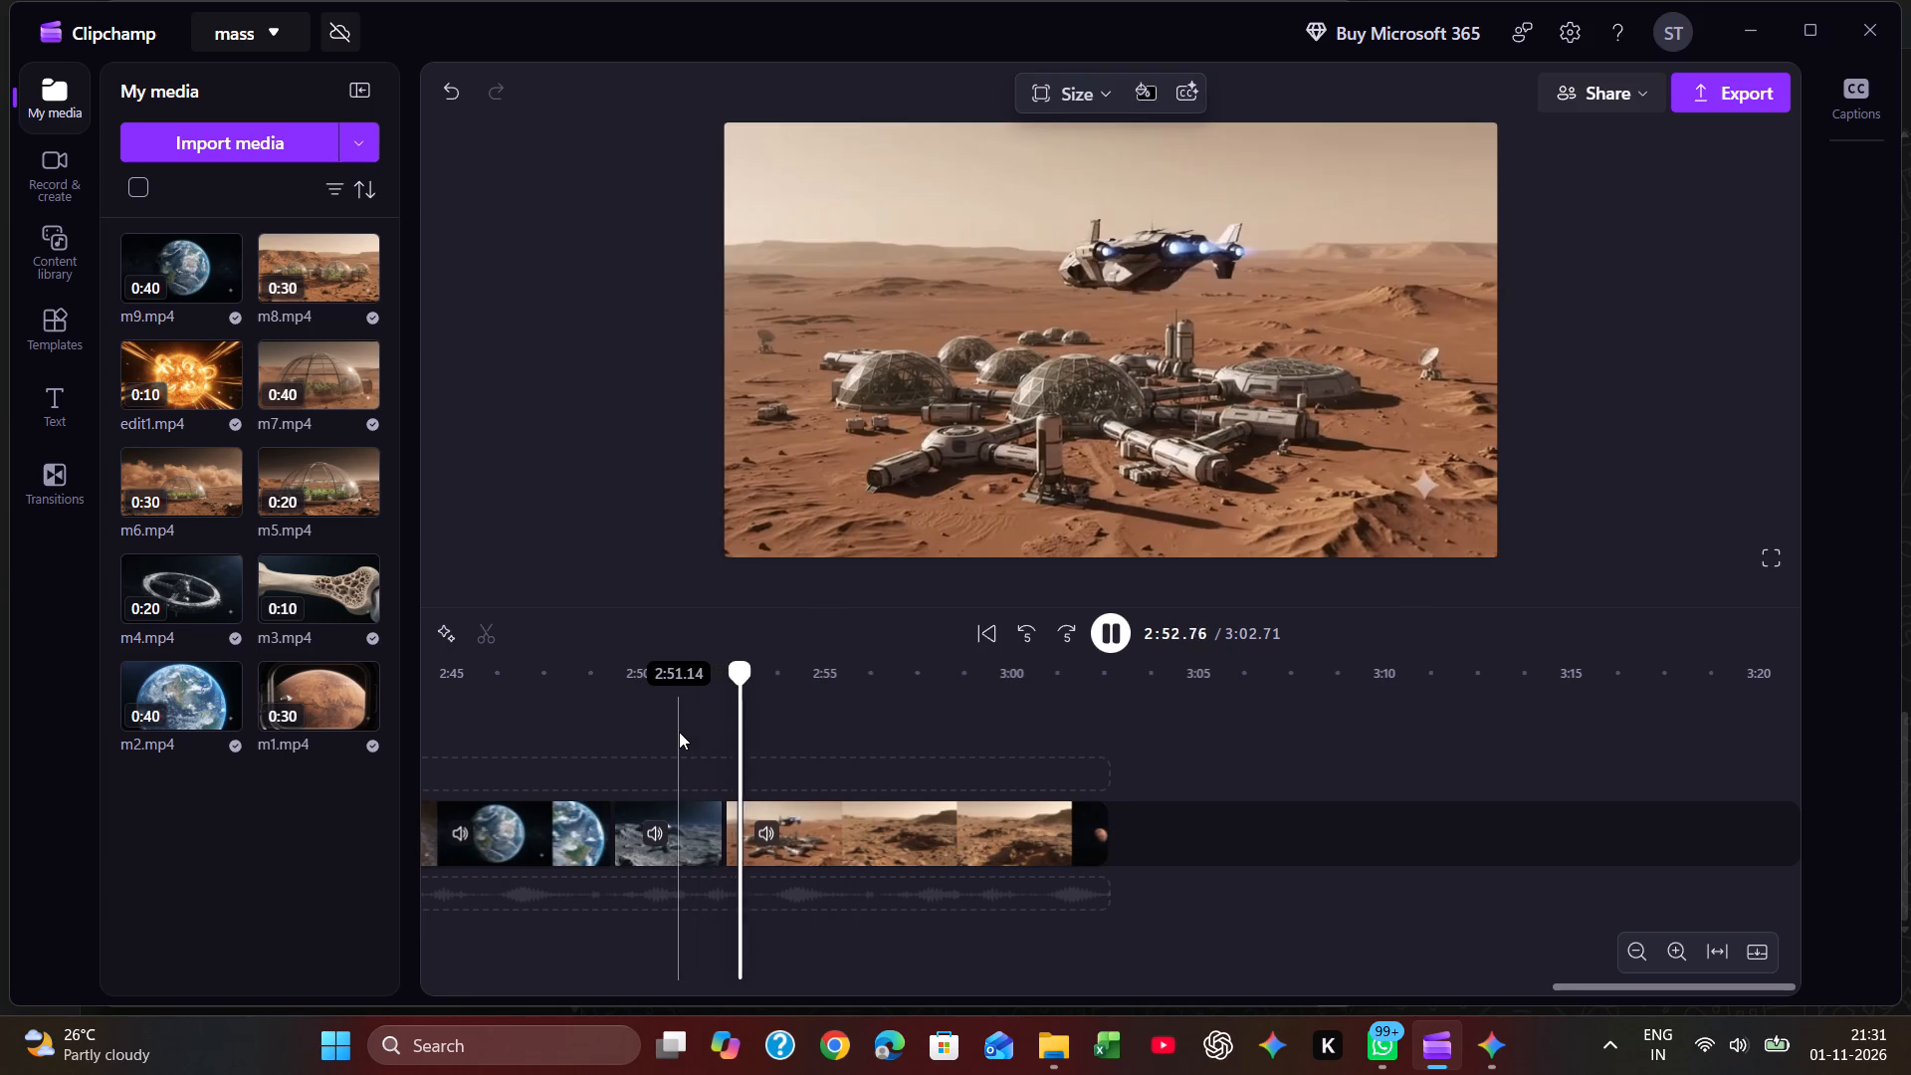
Trim about 0.3 s more off the end of the moon-surface m9 part, close the gap and replay the join from about 2:51.
{"action": "left_click_drag", "start_coordinate": [719, 857], "coordinate": [708, 861]}
{"action": "left_click_drag", "start_coordinate": [881, 846], "coordinate": [849, 852]}
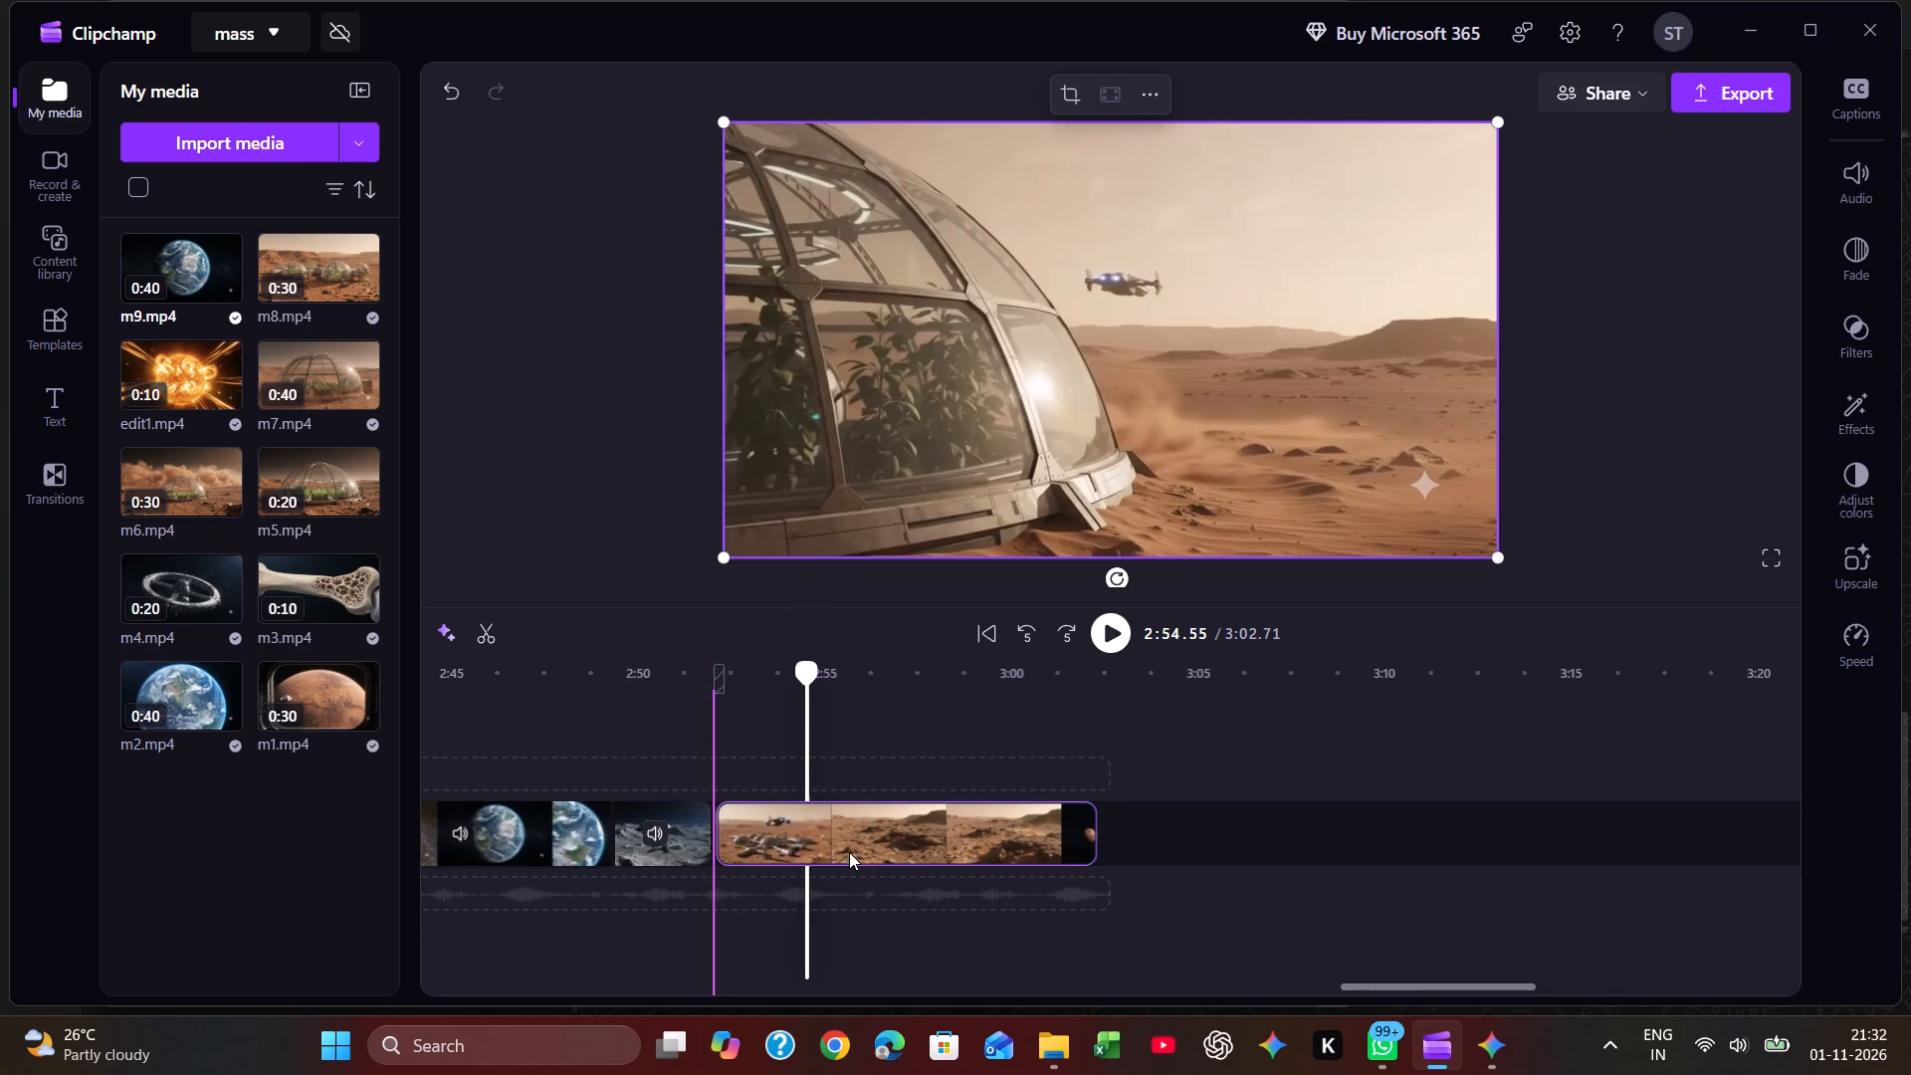
{"action": "left_click_drag", "start_coordinate": [849, 852], "coordinate": [848, 853]}
{"action": "left_click", "coordinate": [689, 711]}
{"action": "key", "text": "space"}
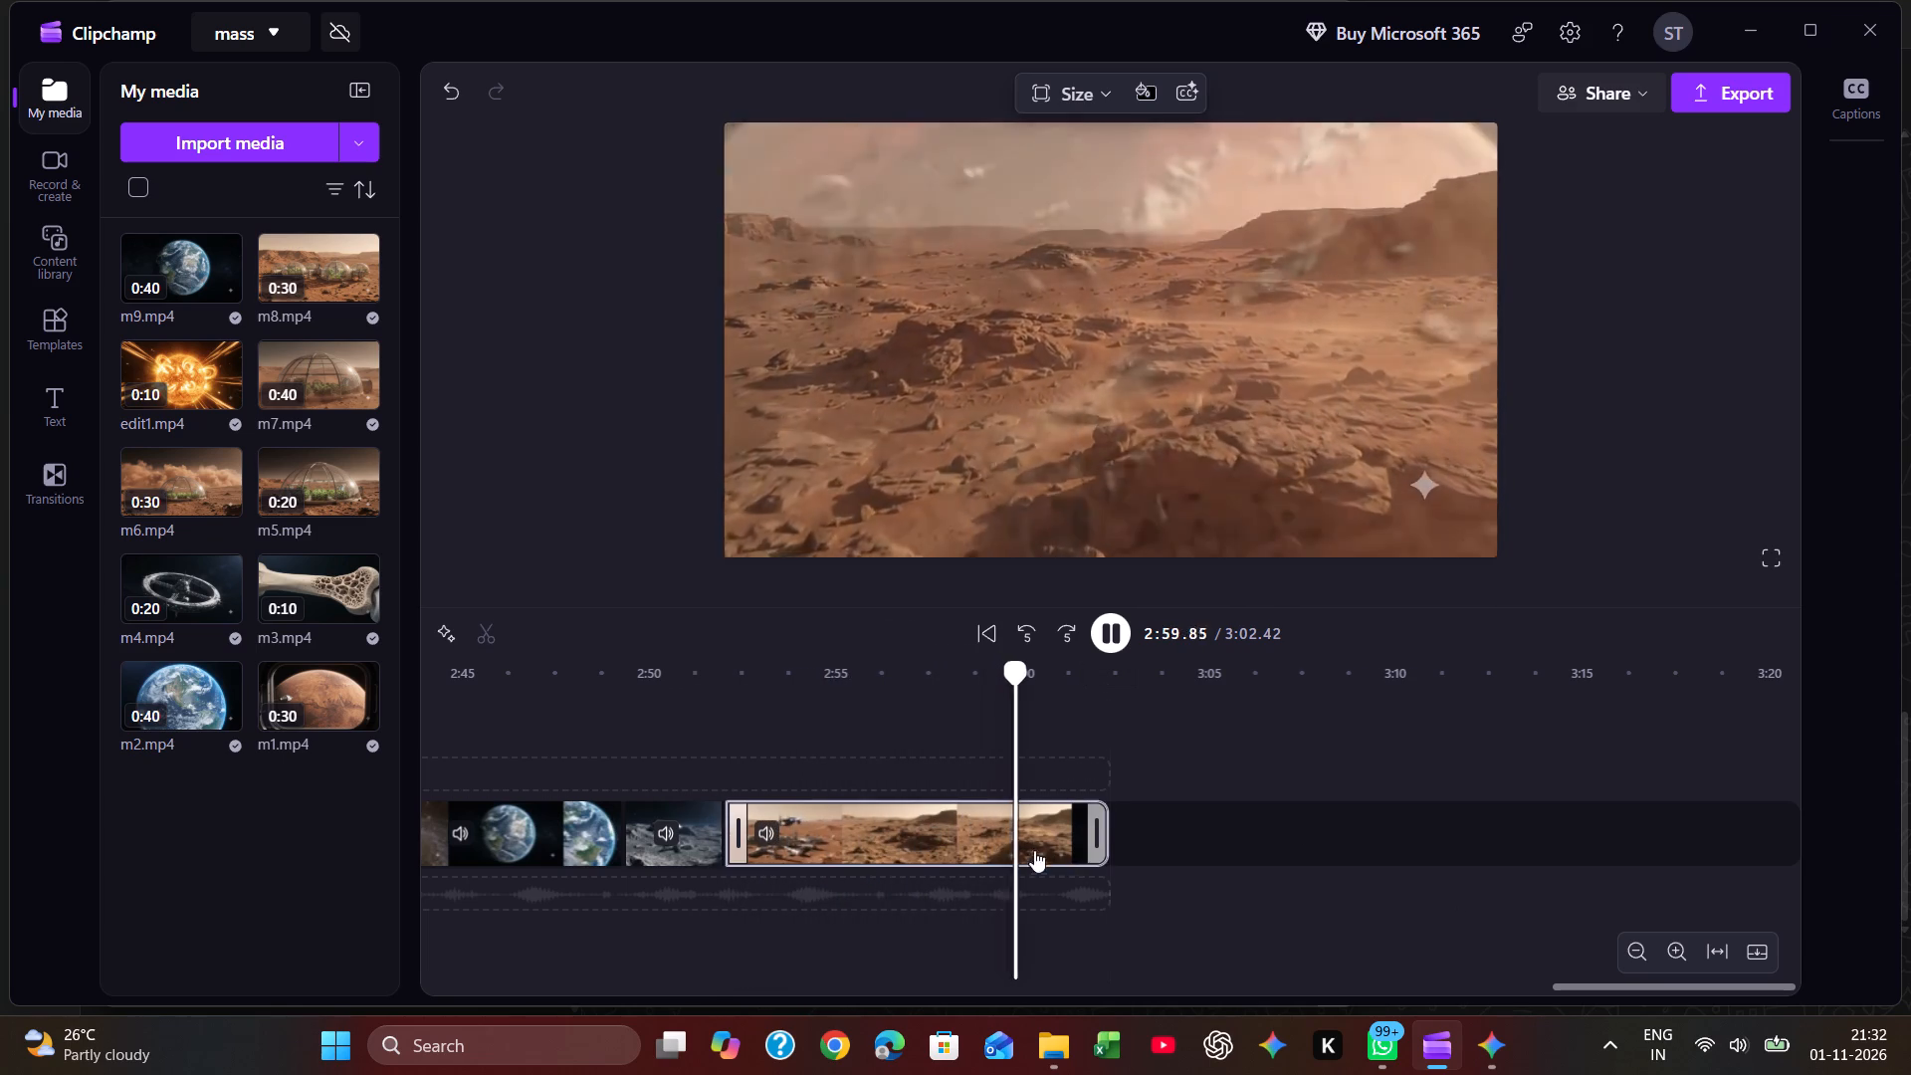
Locate the next cut point in the Mars desert footage in playback and split the last m9 part at 2:57.49.
{"action": "left_click", "coordinate": [925, 727]}
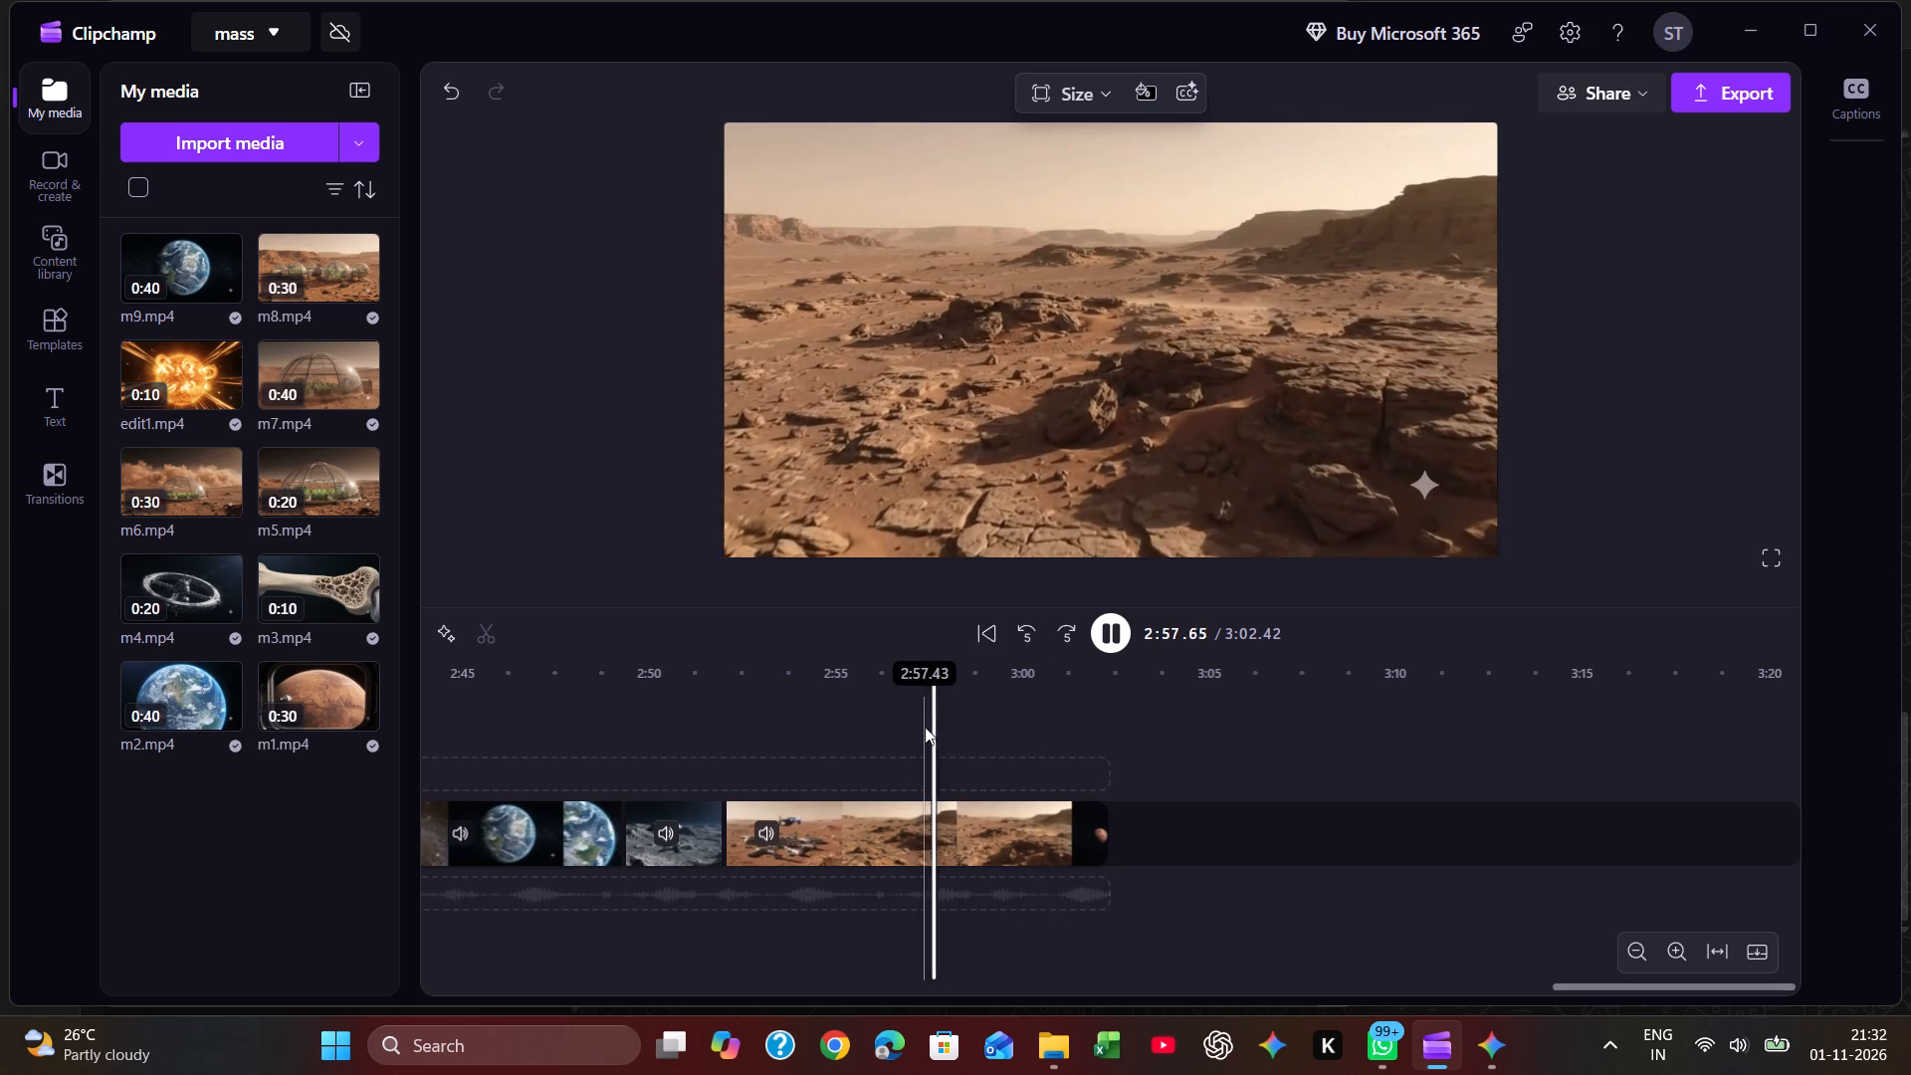
{"action": "left_click", "coordinate": [929, 728]}
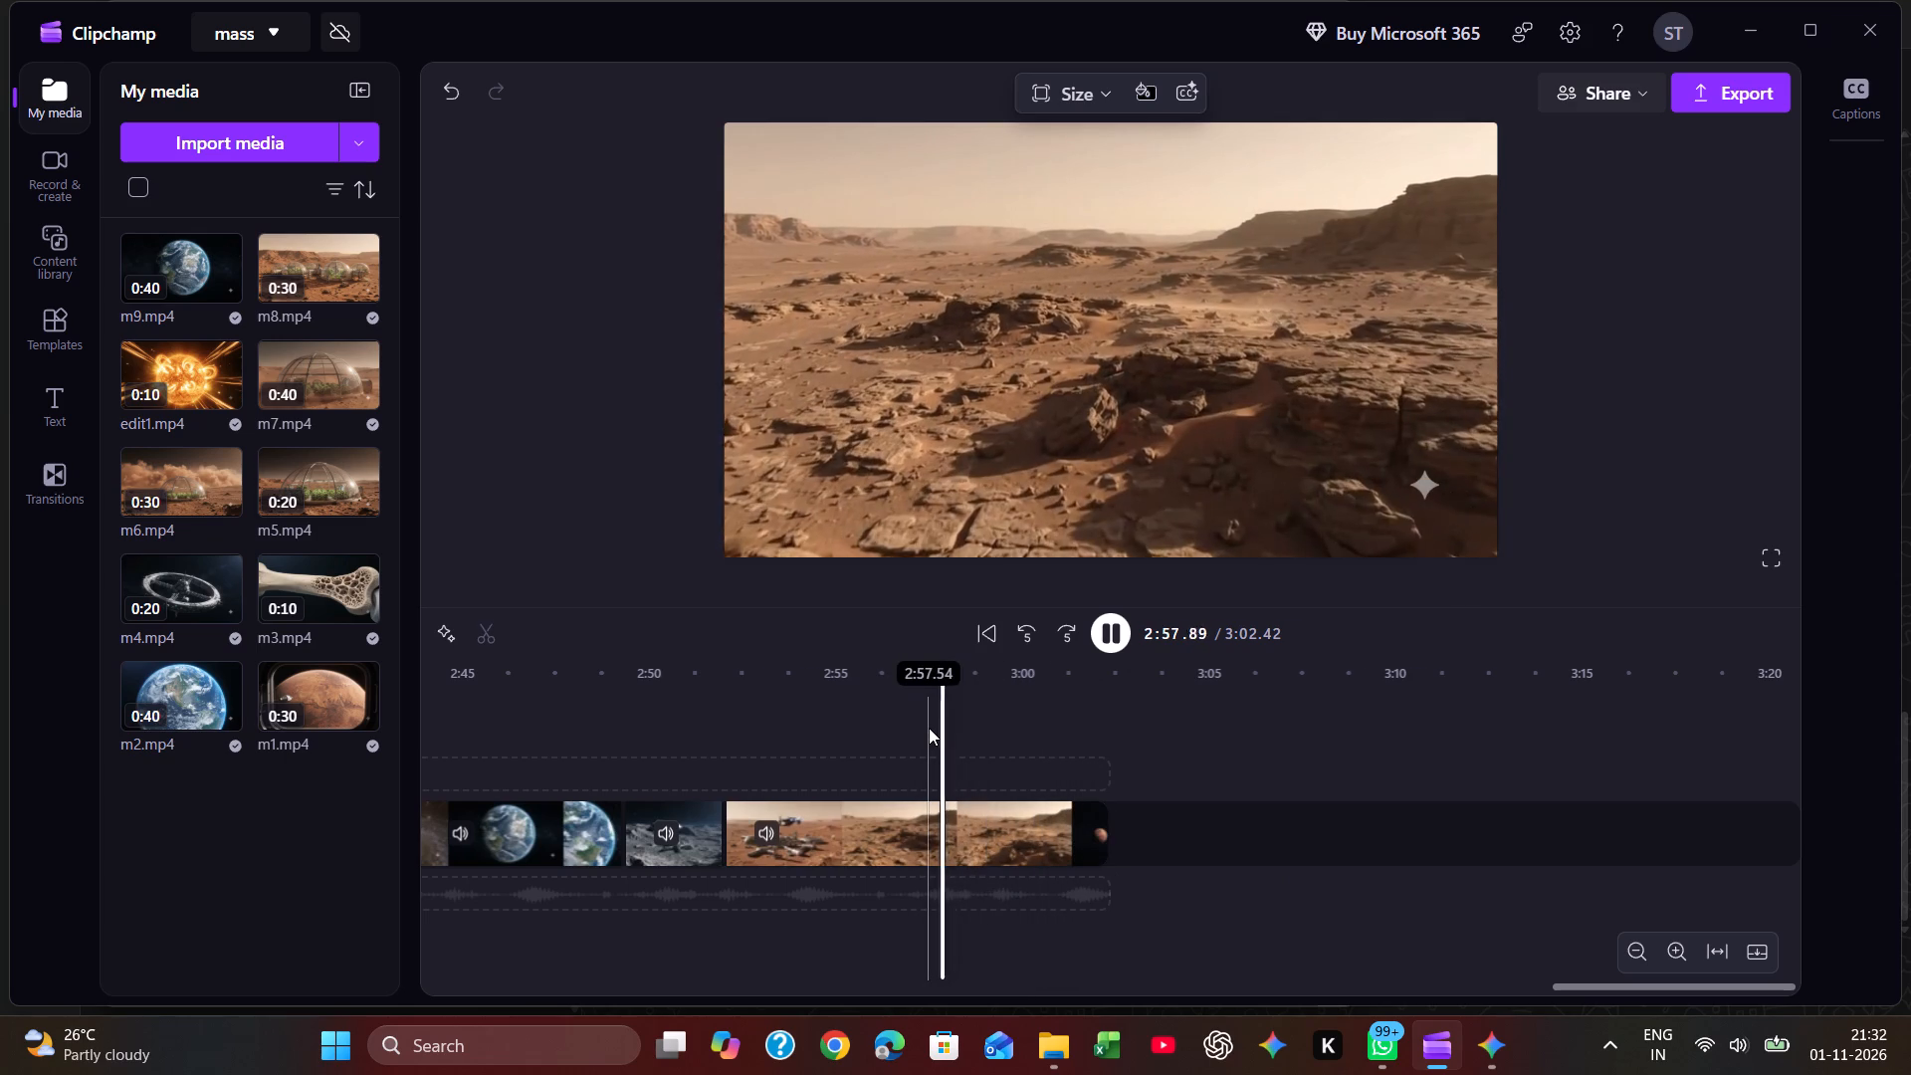
{"action": "left_click", "coordinate": [929, 728]}
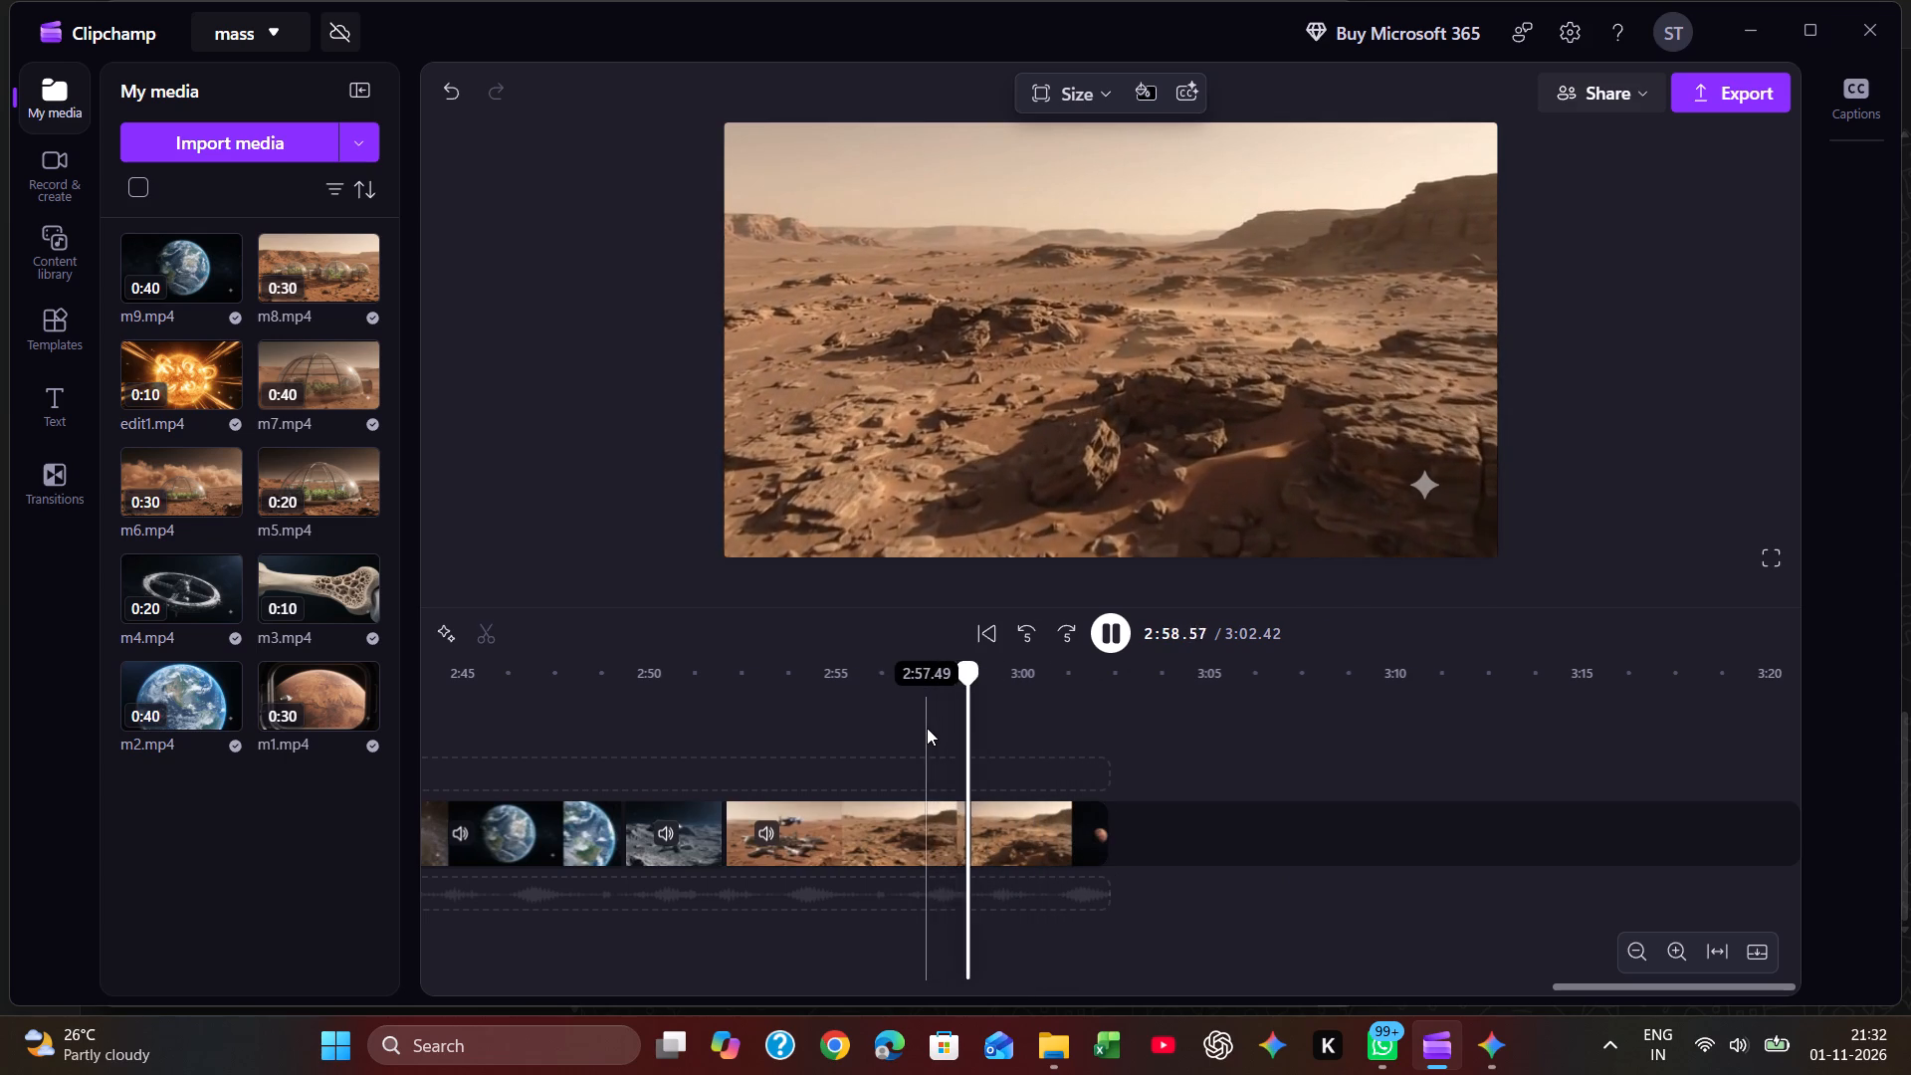
{"action": "left_click", "coordinate": [927, 728]}
{"action": "key", "text": "space"}
{"action": "left_click", "coordinate": [927, 728]}
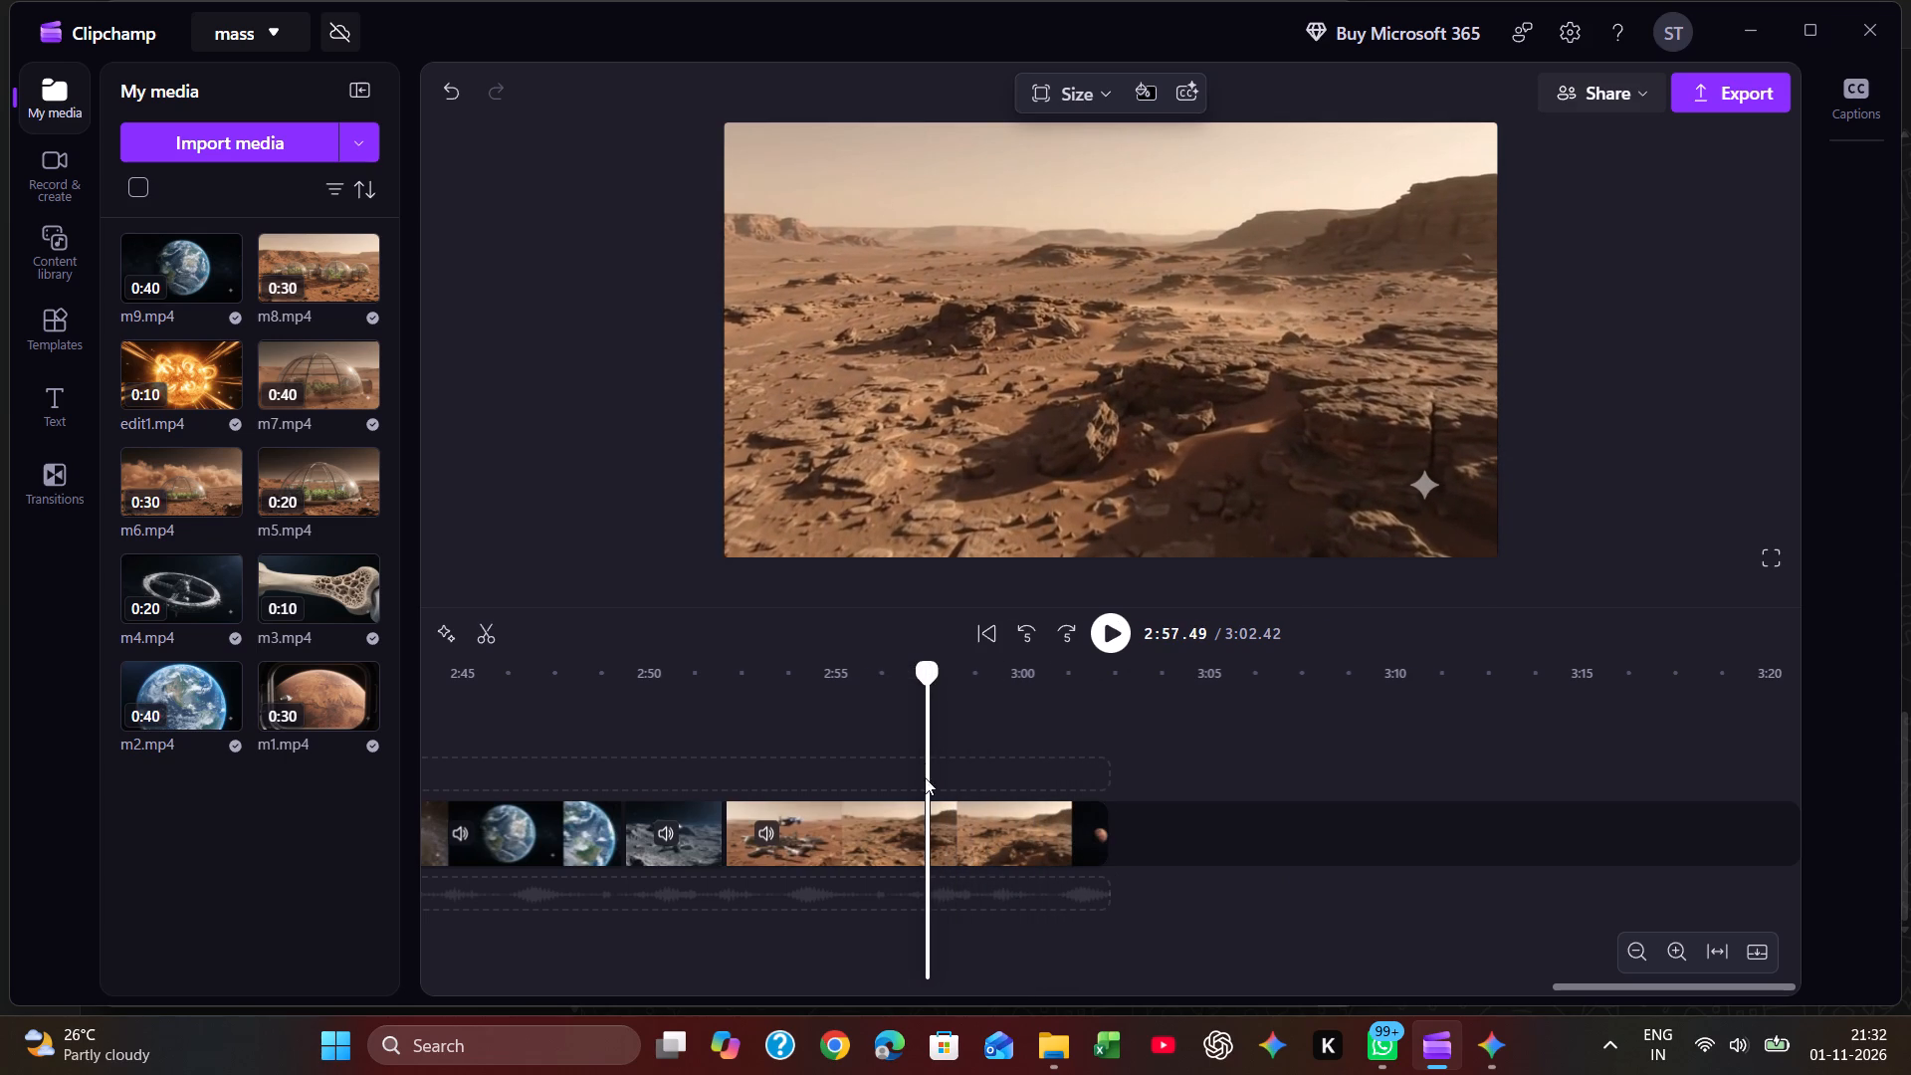
{"action": "left_click", "coordinate": [495, 631]}
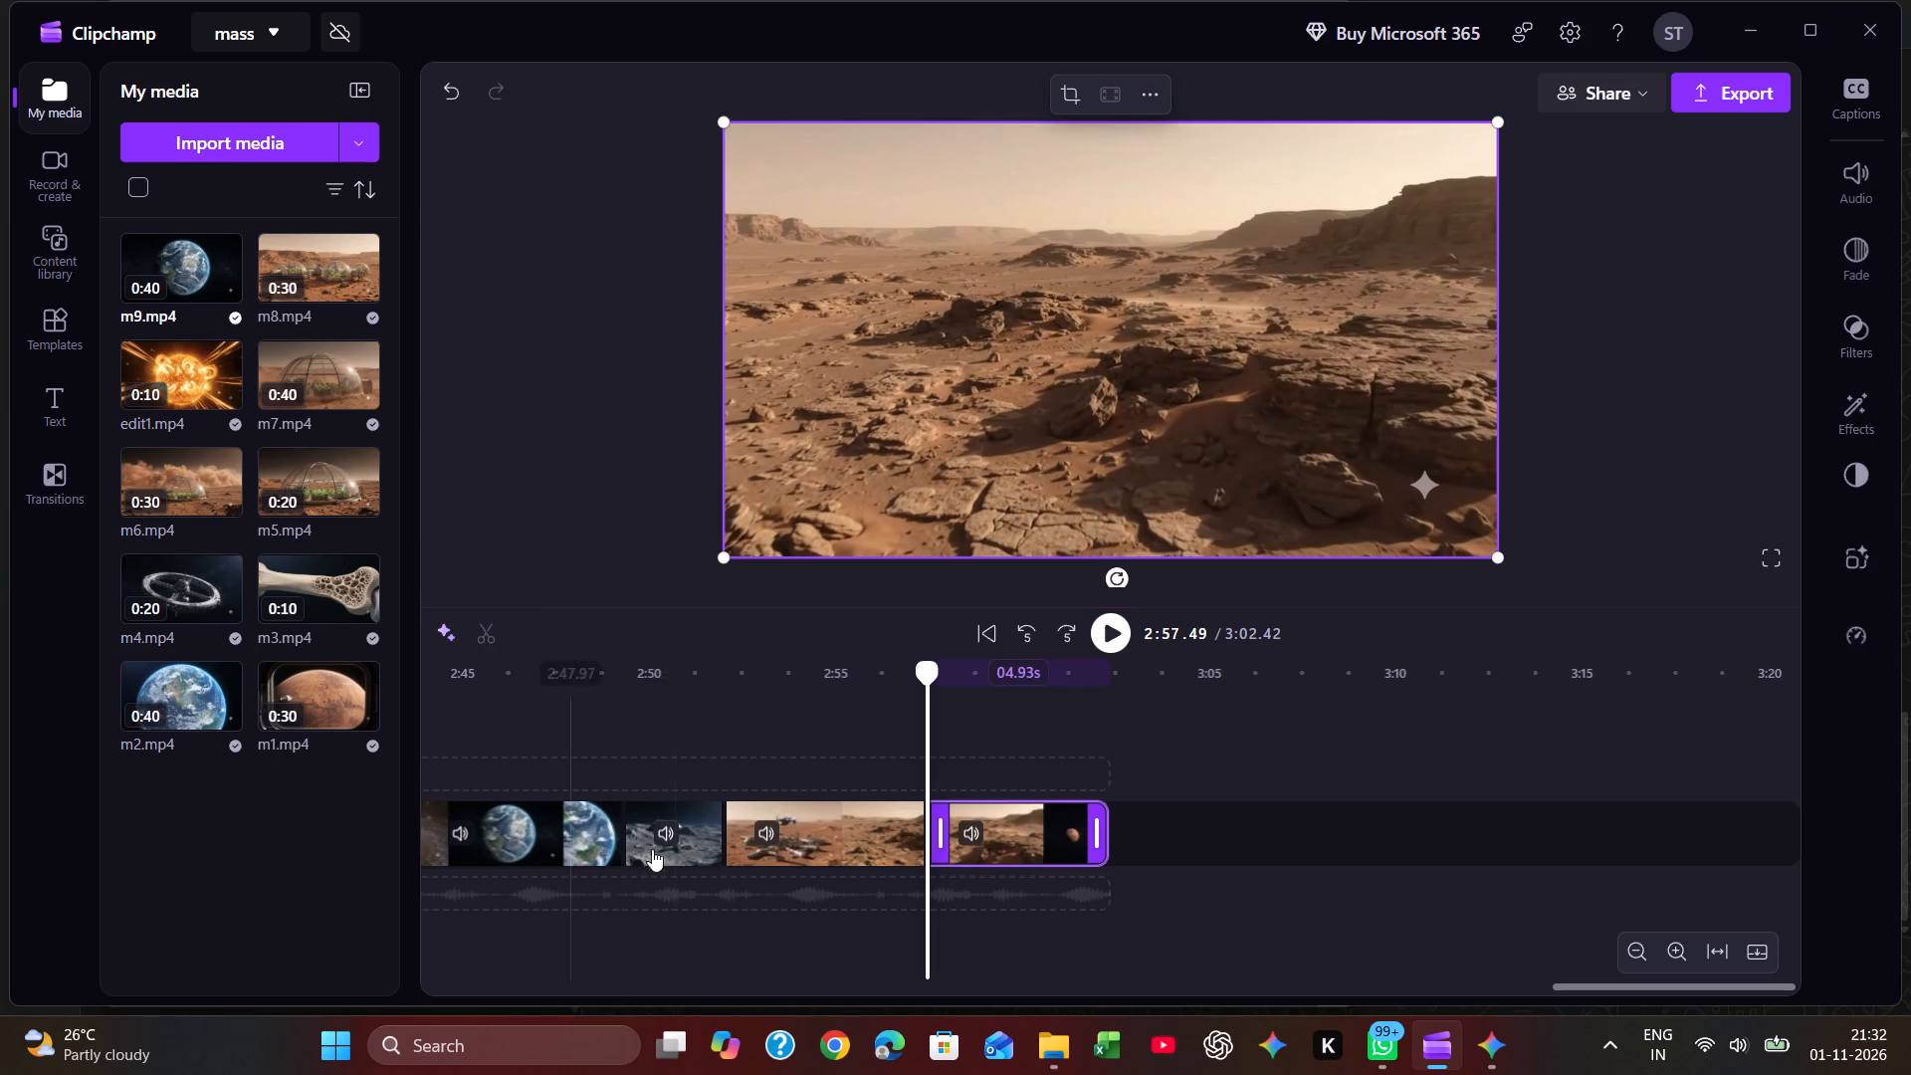
Trim about 0.3 s off the end of the Mars colony m9 part, close the gap and play the join from about 2:55.7.
{"action": "left_click_drag", "start_coordinate": [915, 837], "coordinate": [904, 839]}
{"action": "left_click_drag", "start_coordinate": [993, 838], "coordinate": [969, 839]}
{"action": "left_click", "coordinate": [872, 740]}
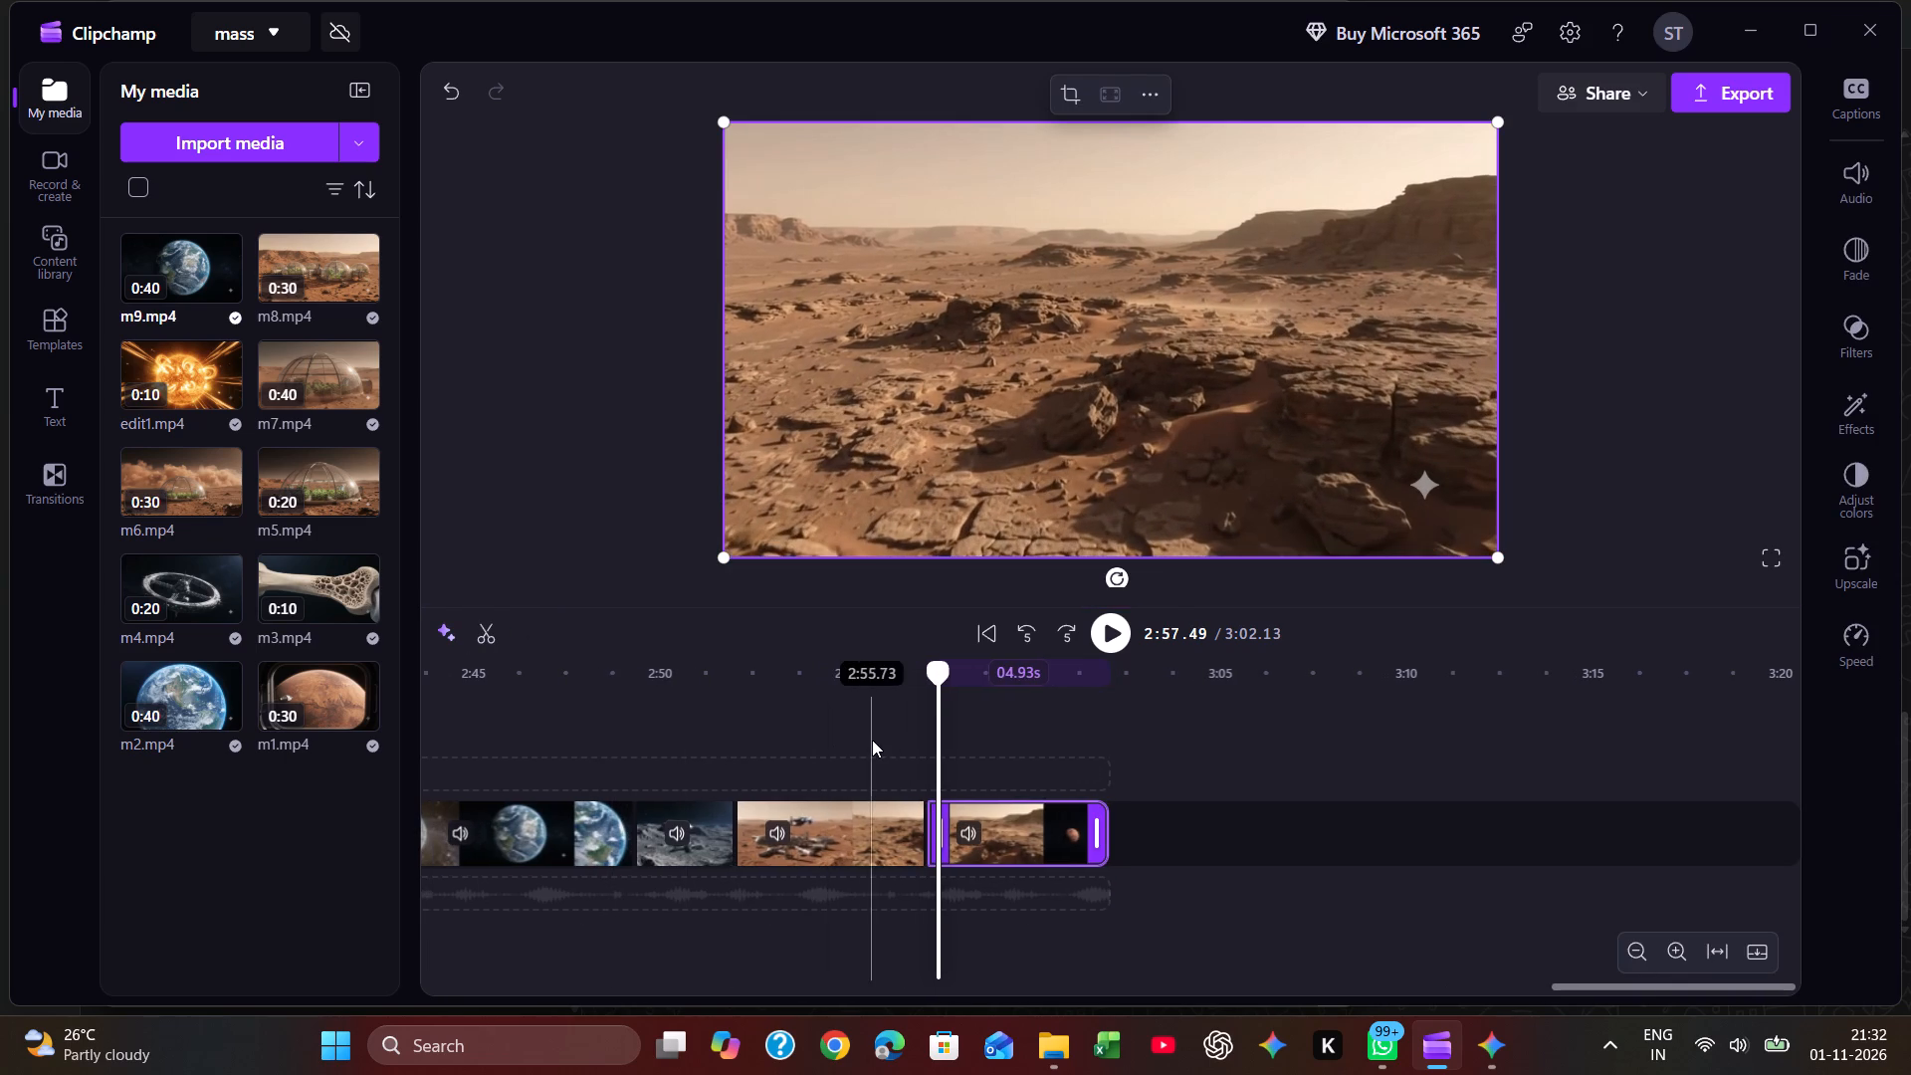
{"action": "key", "text": "space"}
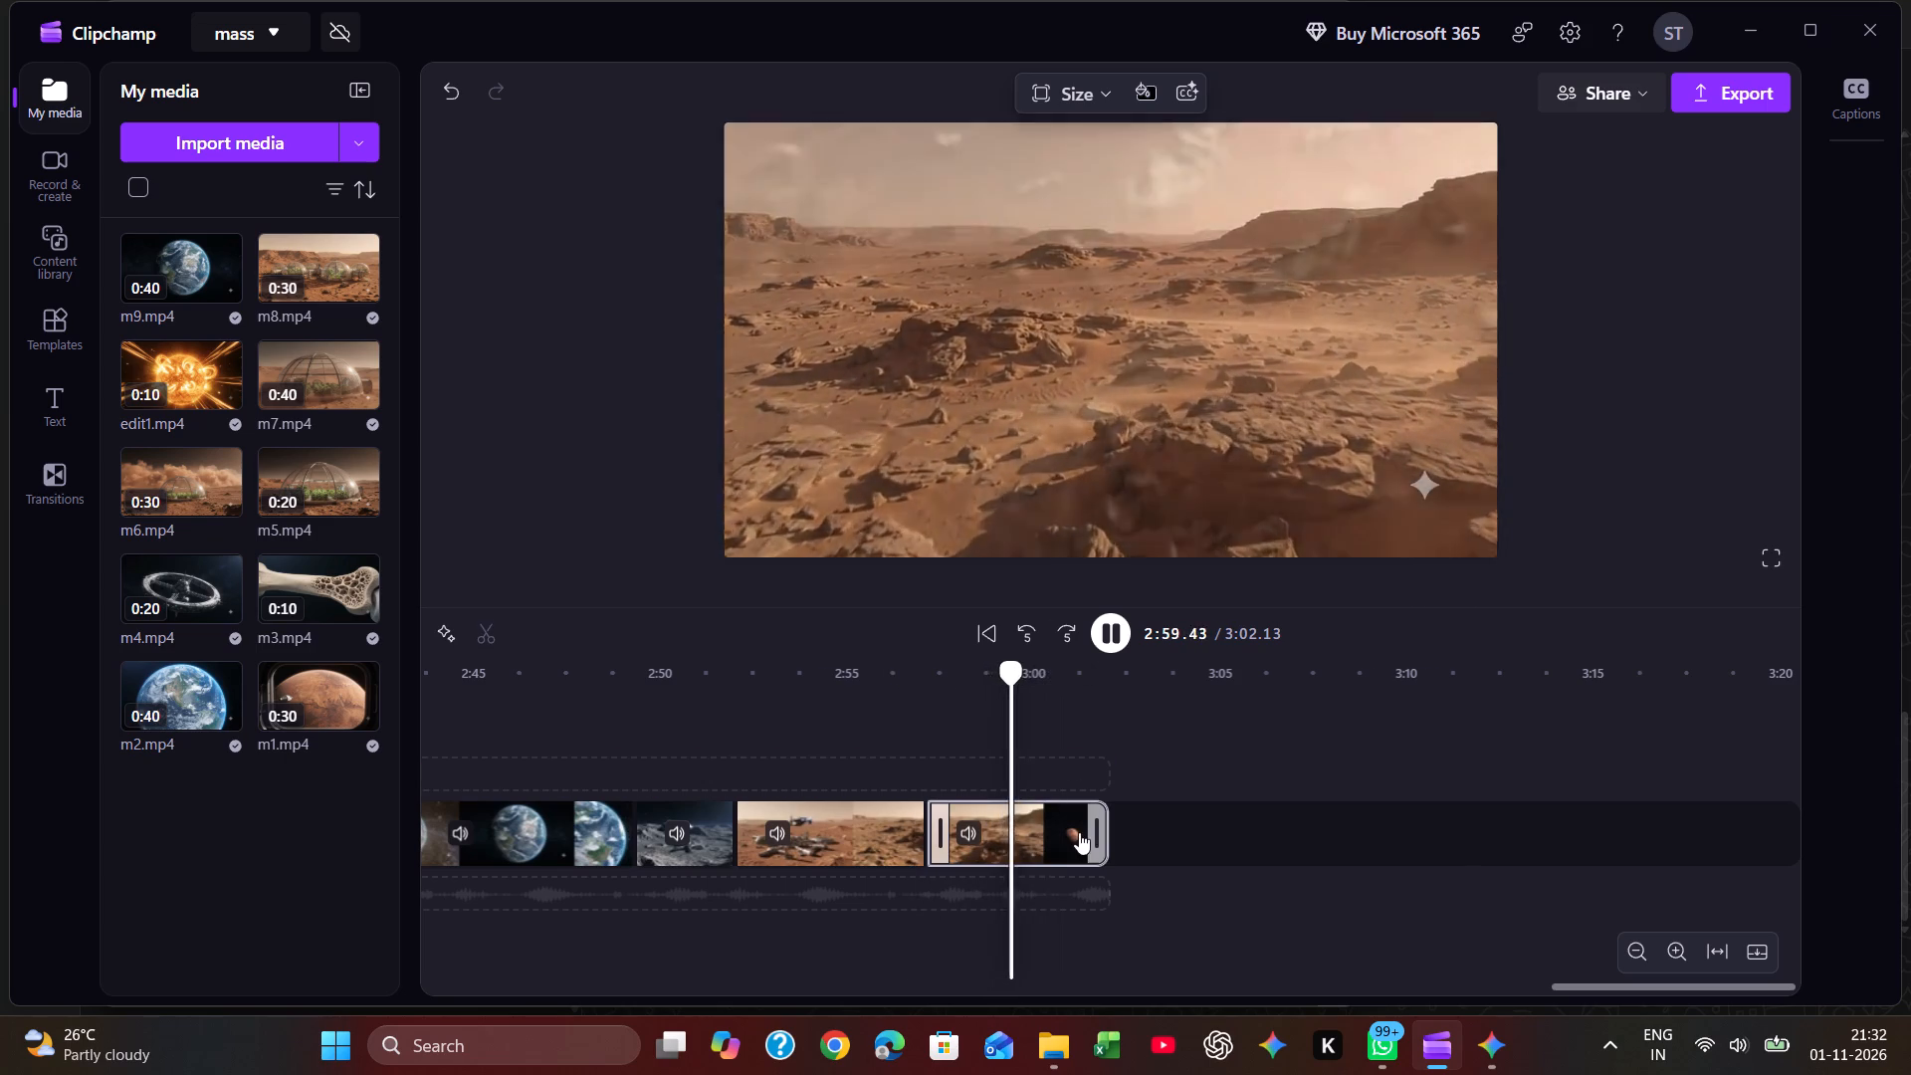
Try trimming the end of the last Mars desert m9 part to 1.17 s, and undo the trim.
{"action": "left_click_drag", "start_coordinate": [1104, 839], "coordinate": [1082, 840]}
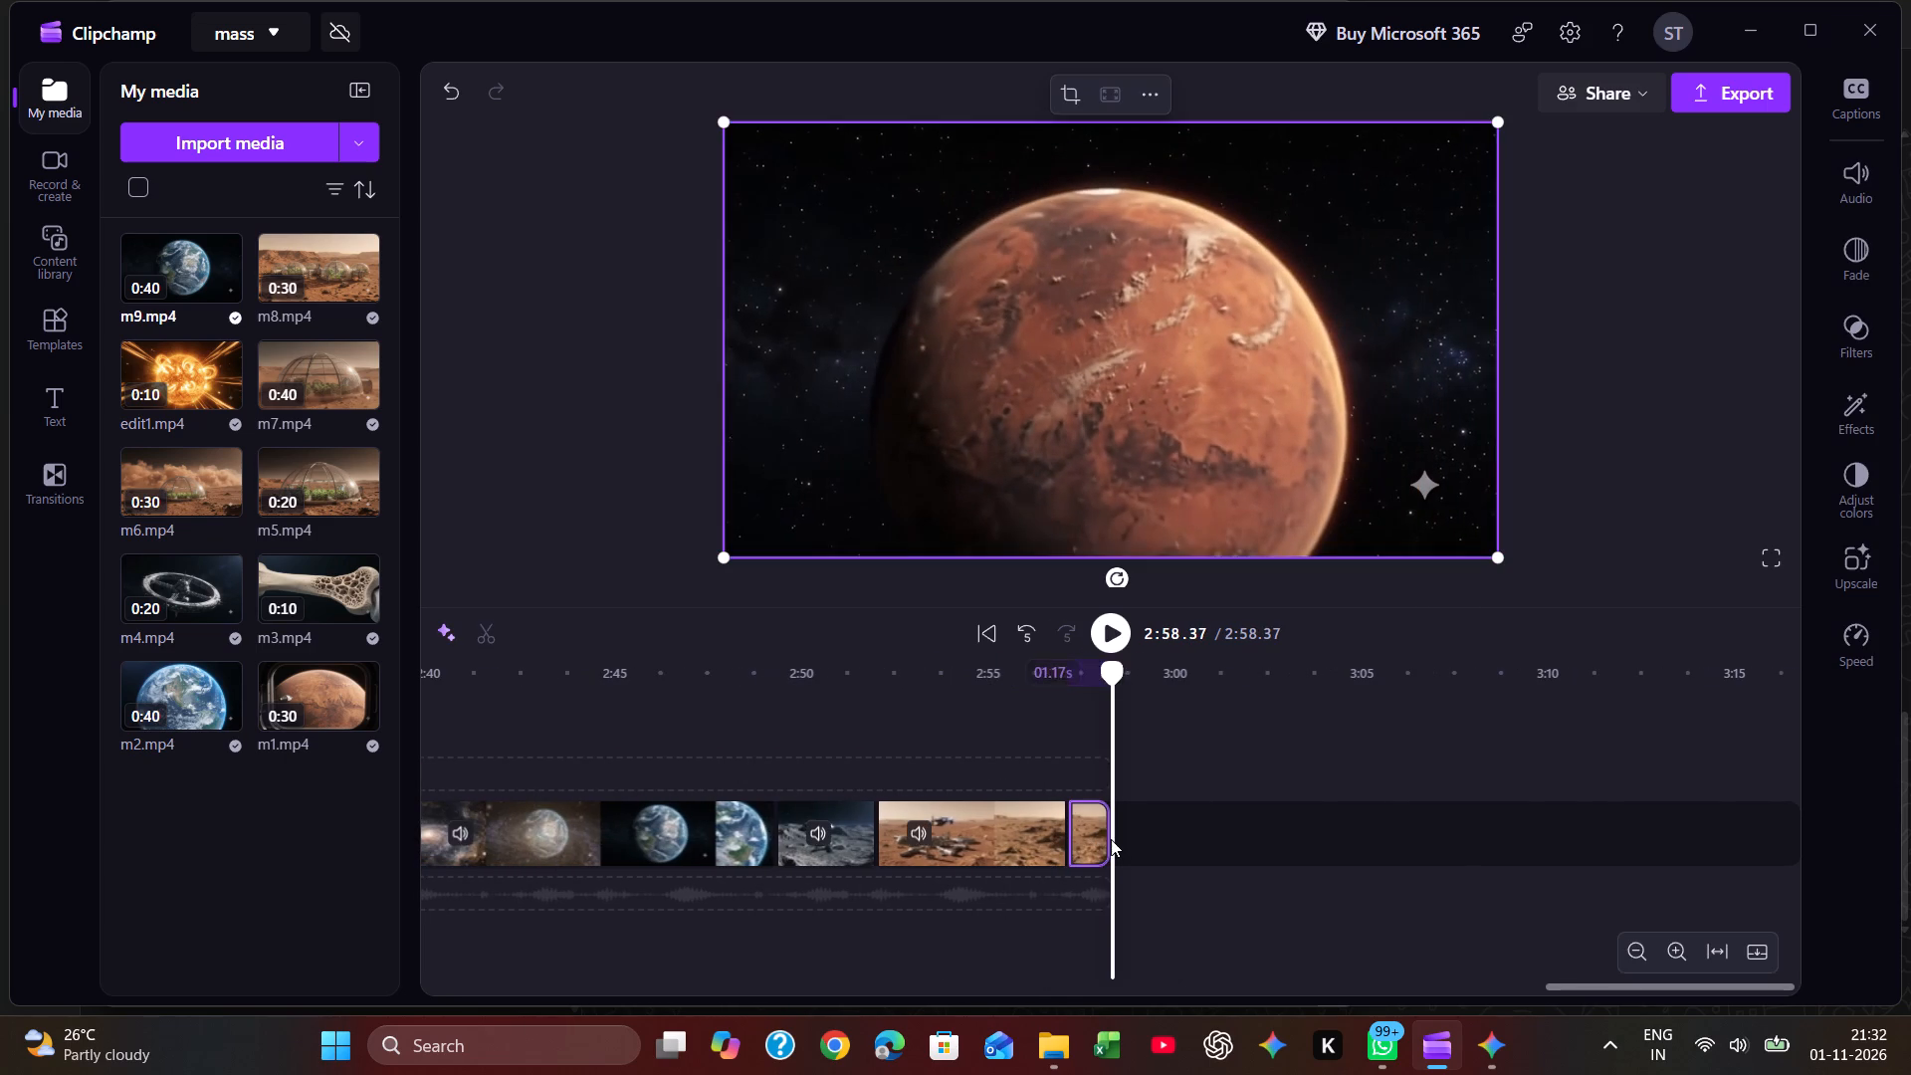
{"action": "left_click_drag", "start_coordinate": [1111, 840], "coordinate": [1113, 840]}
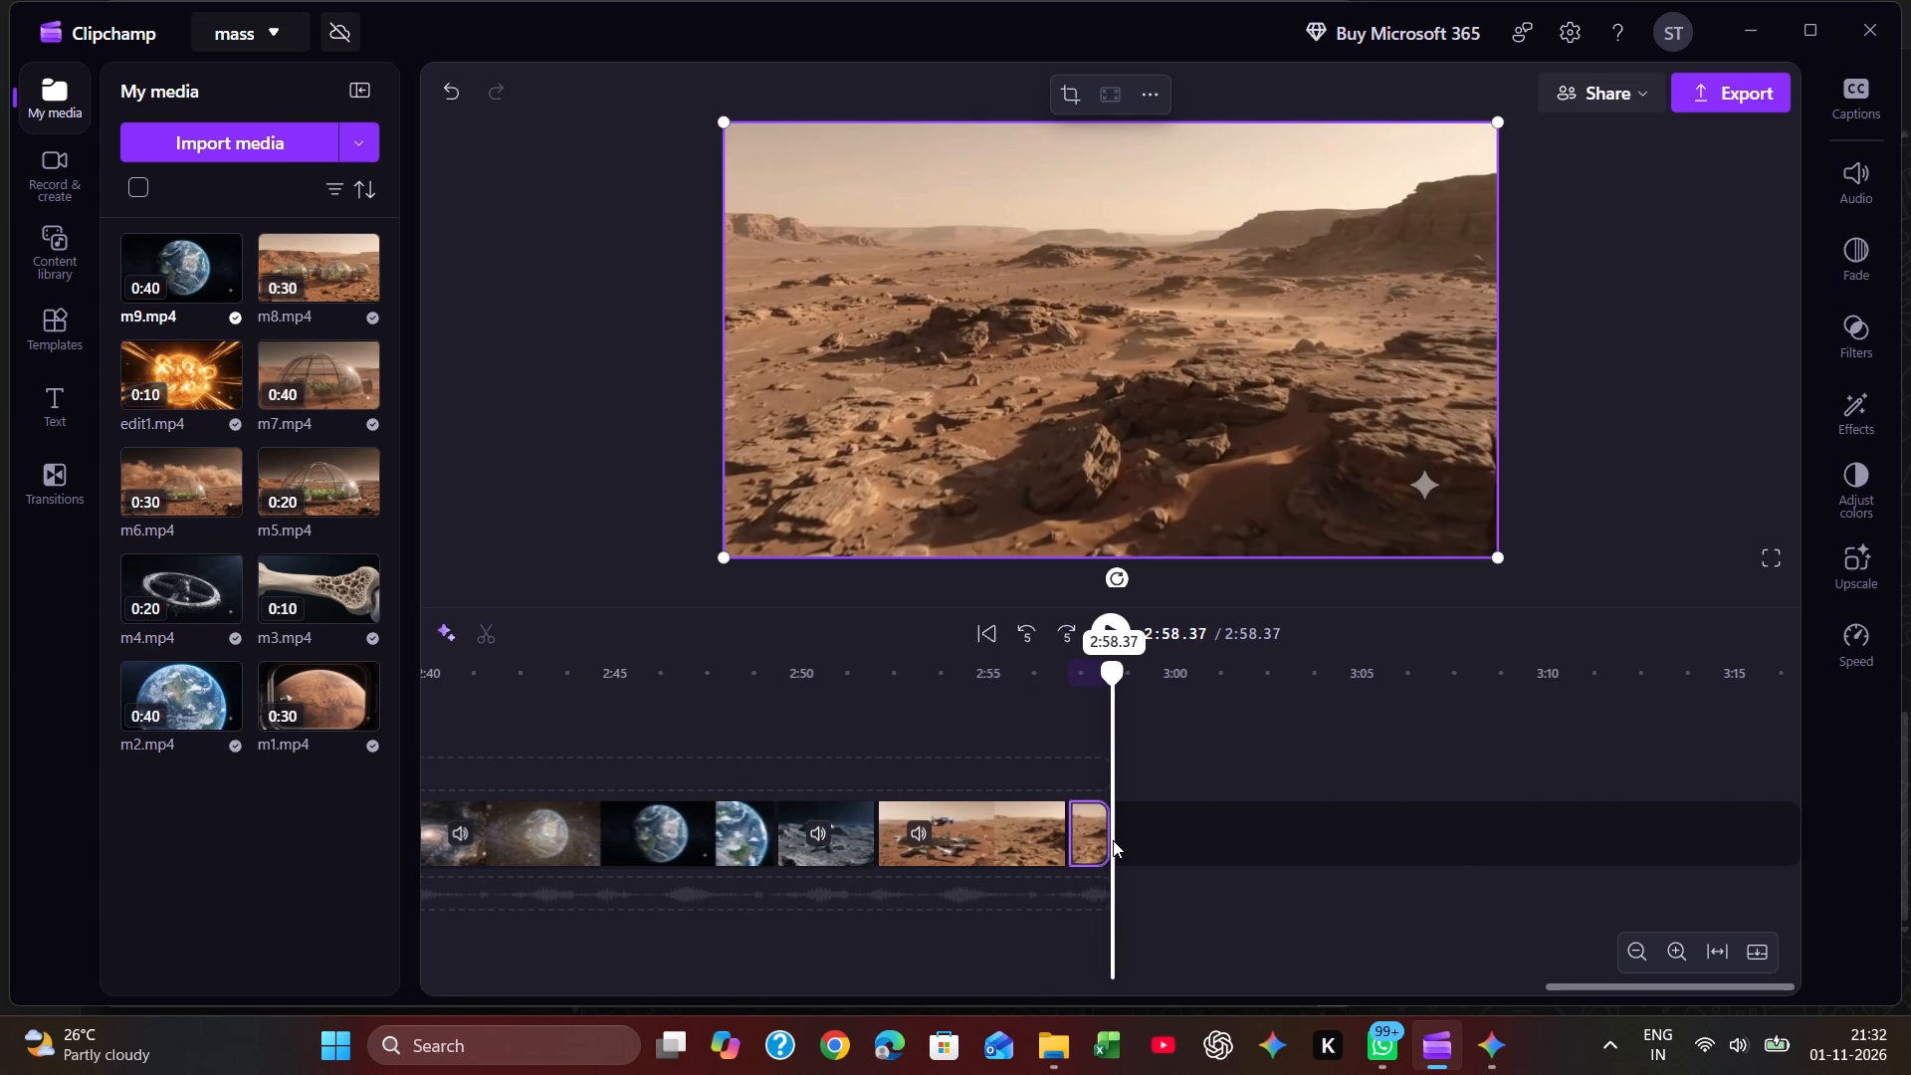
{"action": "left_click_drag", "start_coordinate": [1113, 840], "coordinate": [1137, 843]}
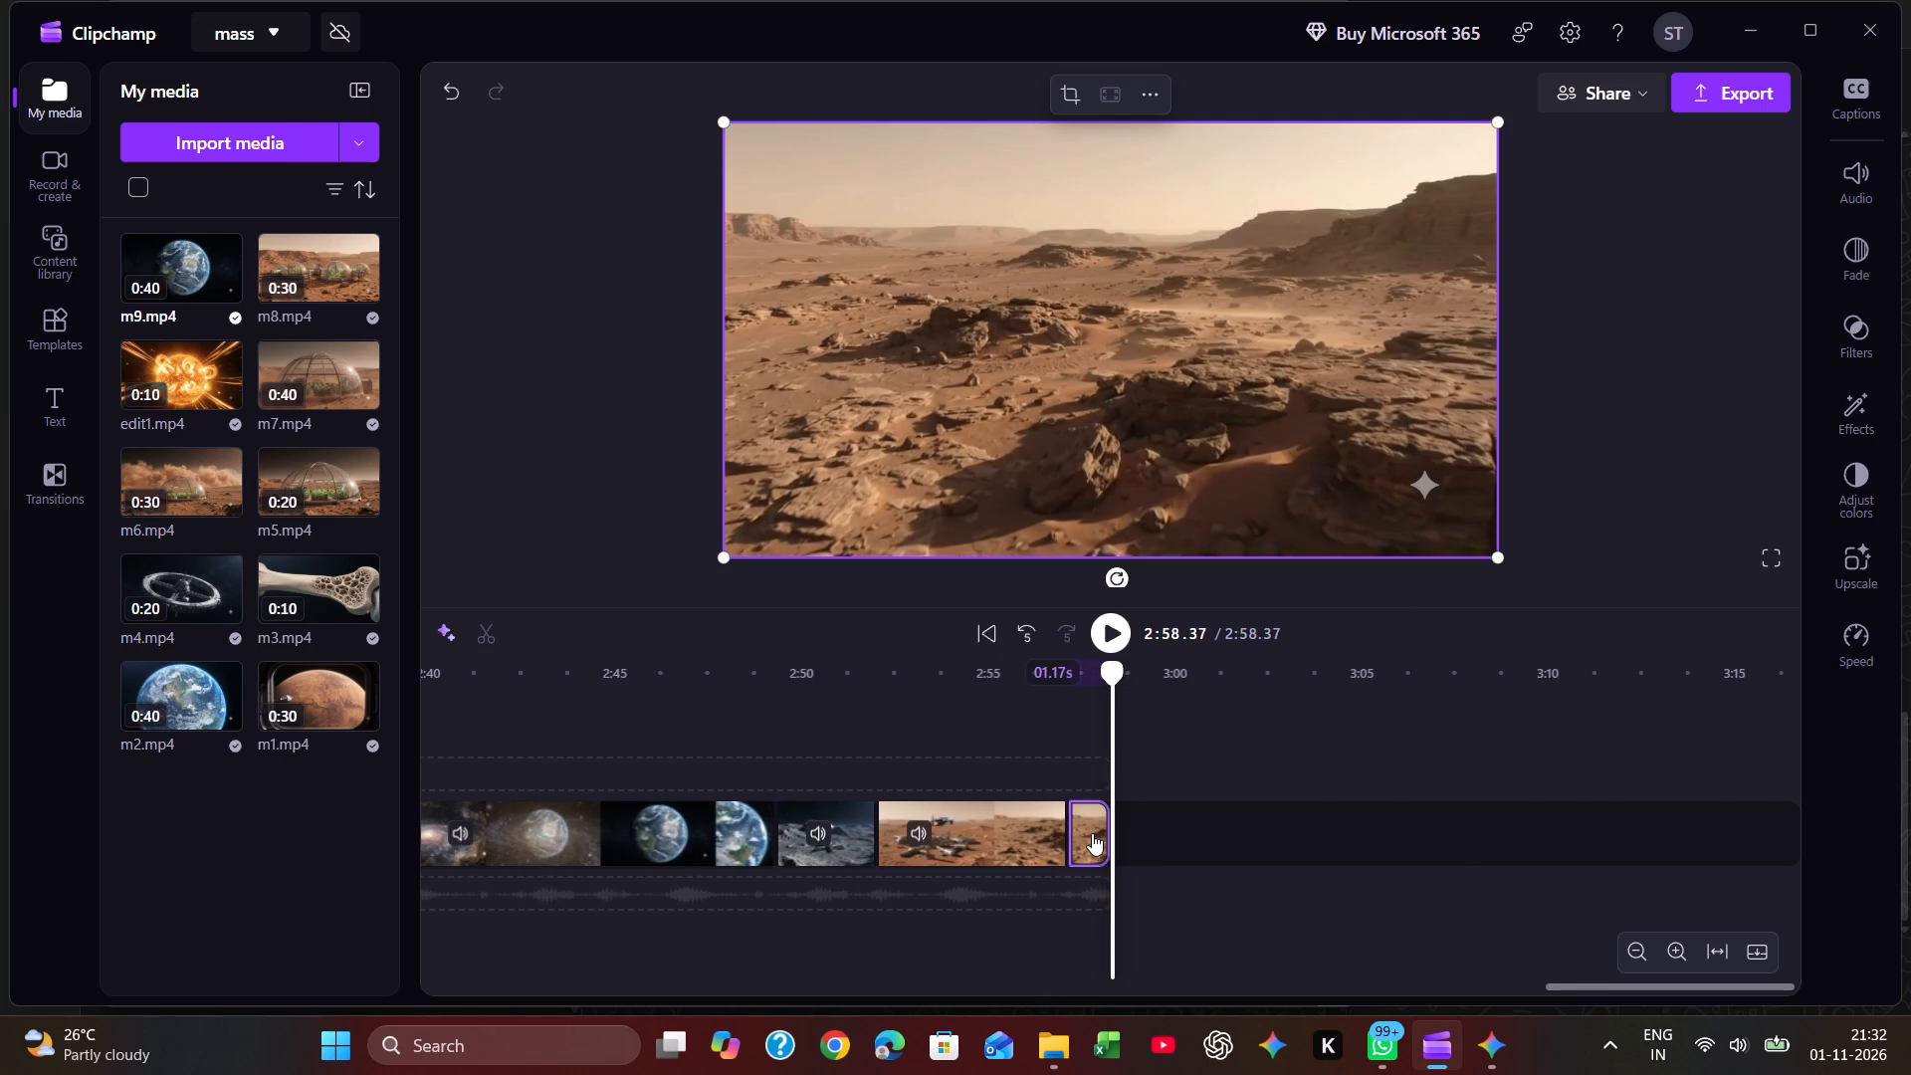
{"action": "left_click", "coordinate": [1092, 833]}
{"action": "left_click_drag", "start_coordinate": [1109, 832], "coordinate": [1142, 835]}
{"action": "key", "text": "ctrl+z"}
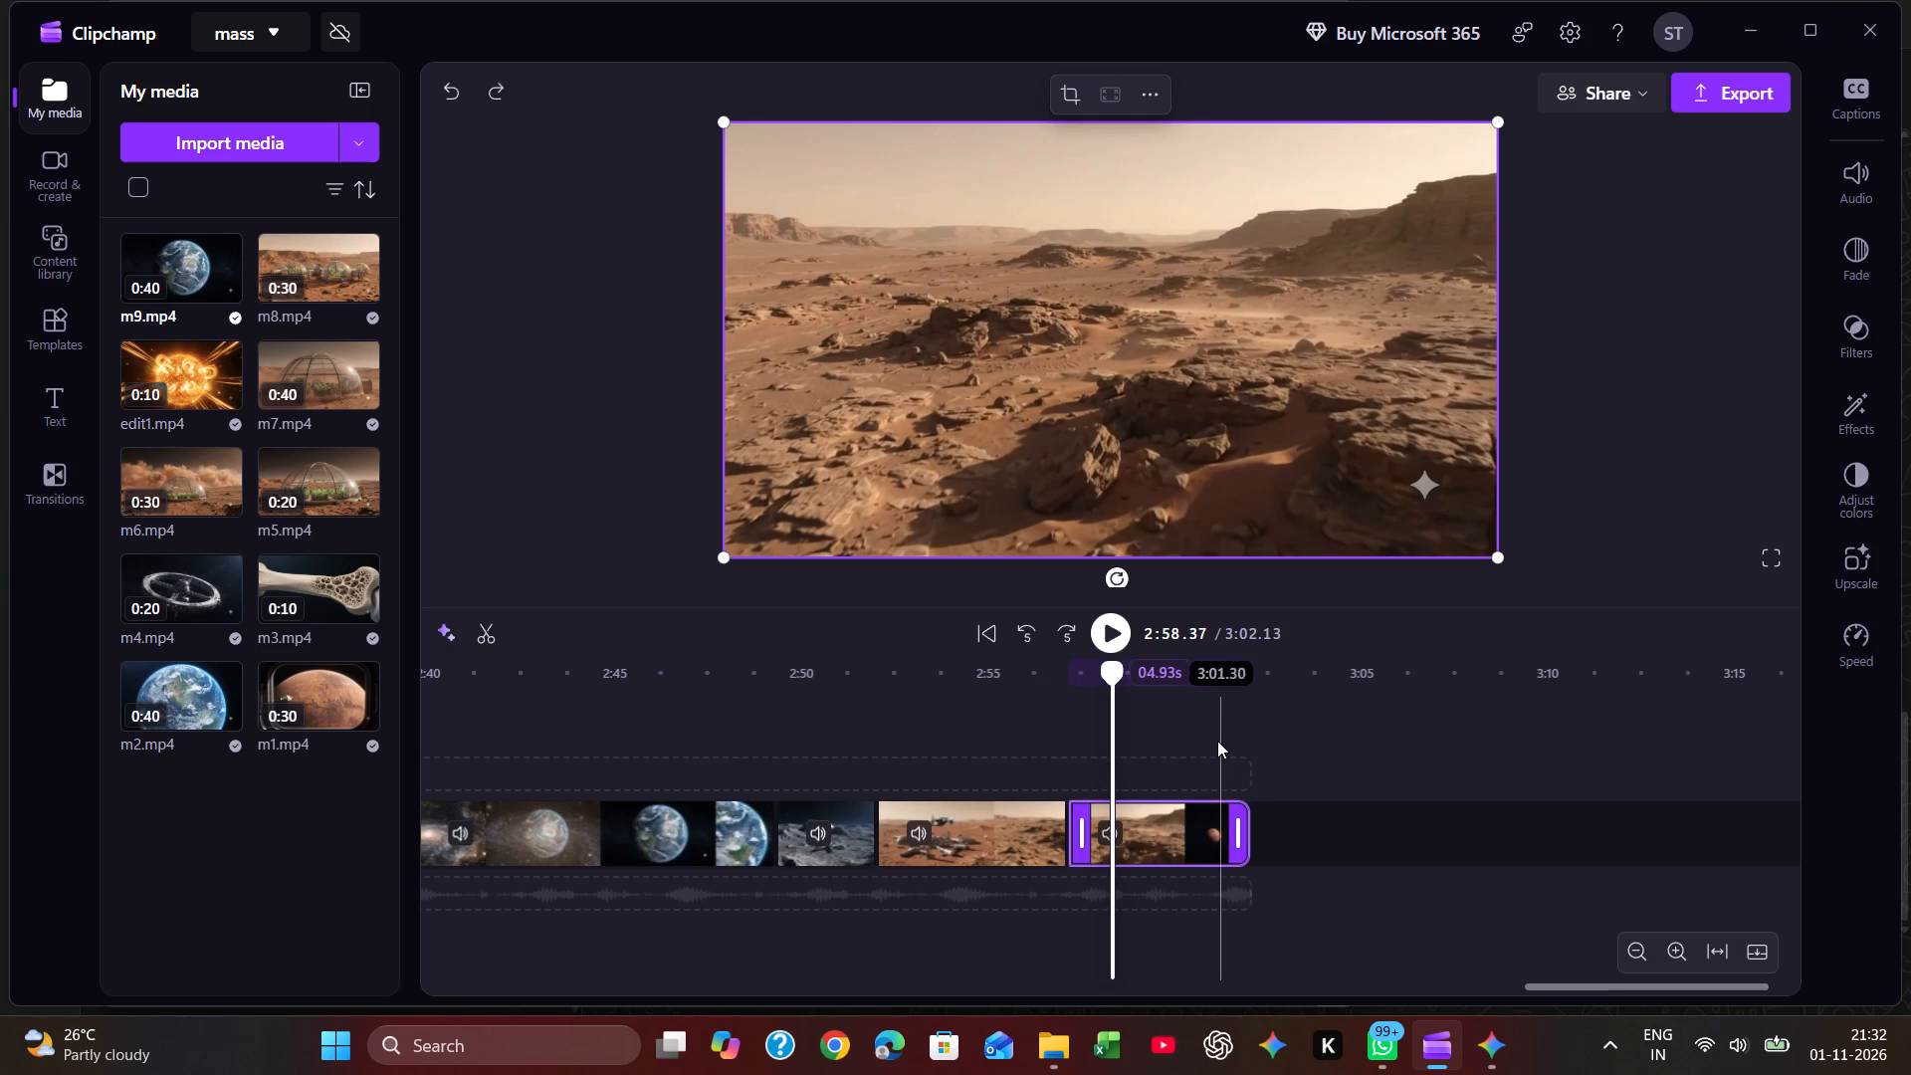
Play the end of the last m9 part from about 3:00.5 and trim off its Mars-and-Earth shot, shortening the part to 3.19 s.
{"action": "left_click", "coordinate": [1190, 733]}
{"action": "key", "text": "space"}
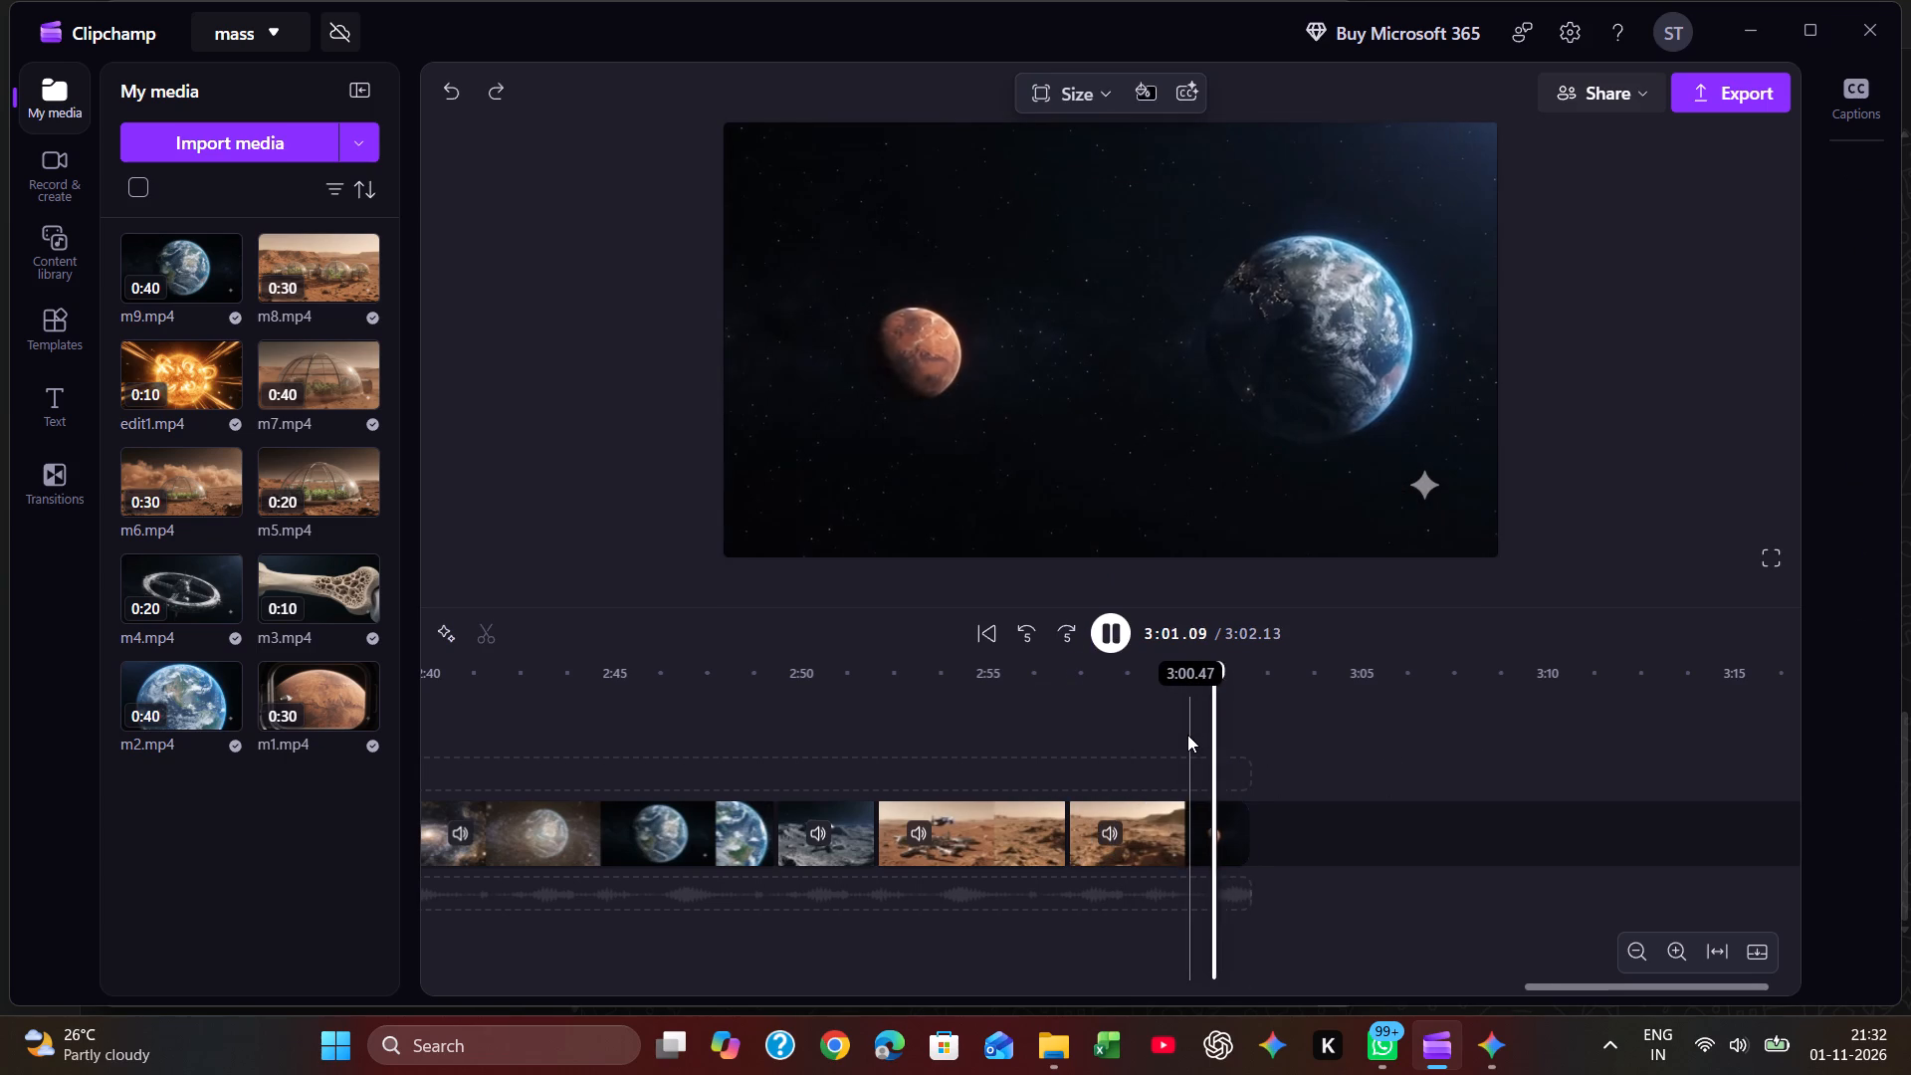
{"action": "key", "text": "space"}
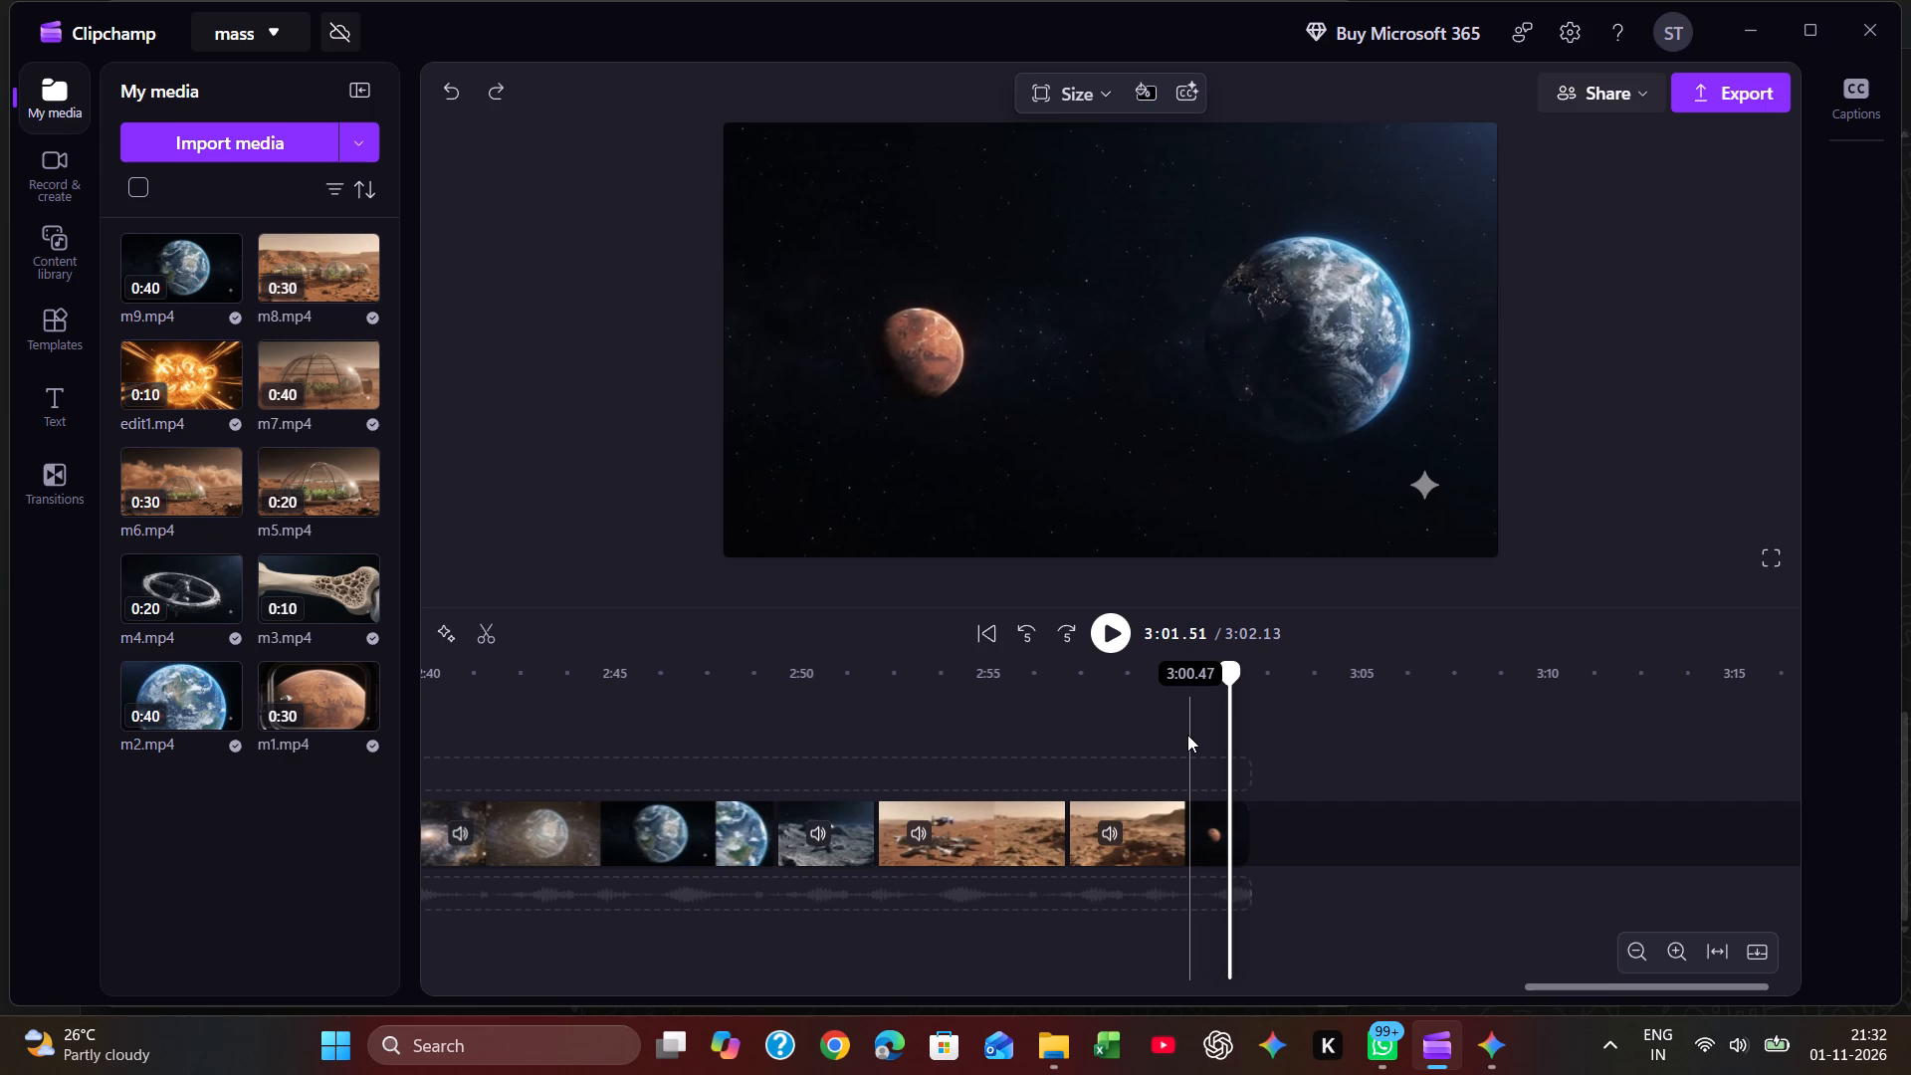
{"action": "left_click_drag", "start_coordinate": [1243, 842], "coordinate": [1195, 842]}
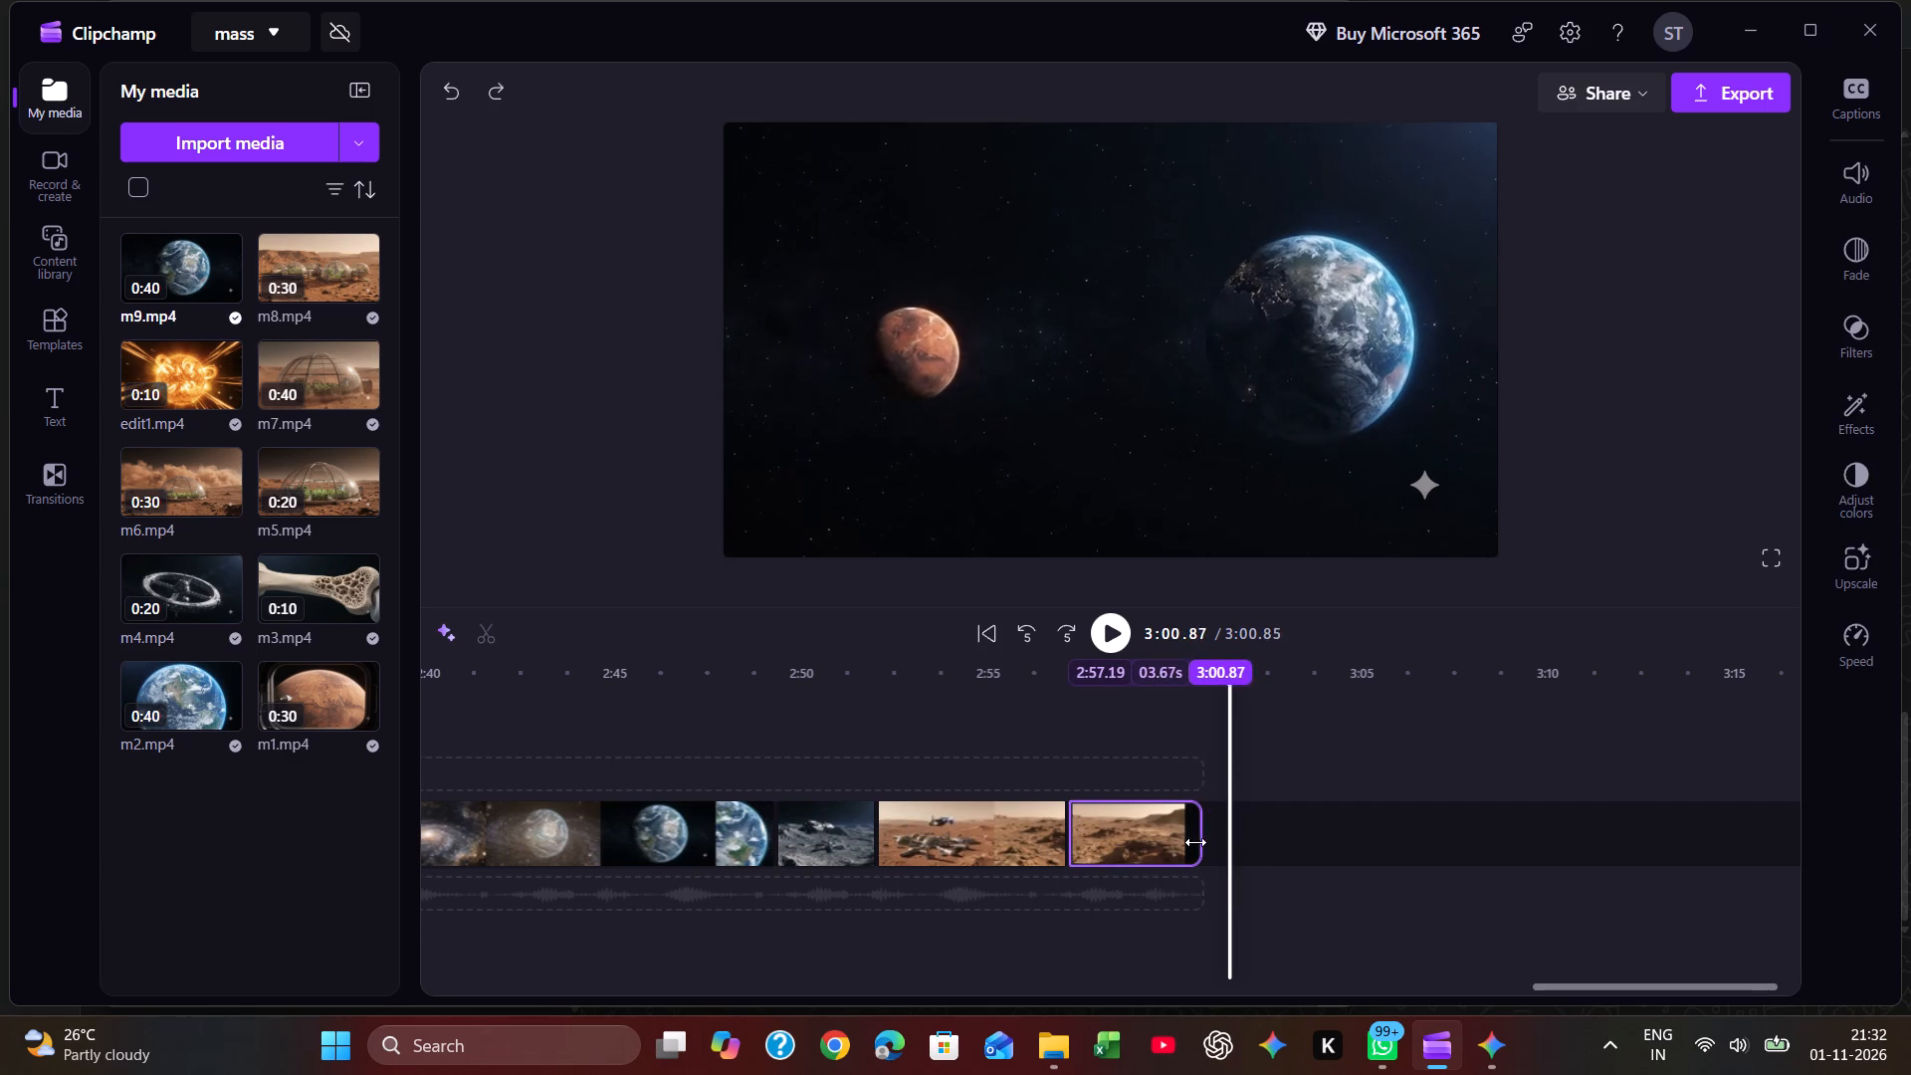
{"action": "left_click_drag", "start_coordinate": [1195, 842], "coordinate": [1178, 840]}
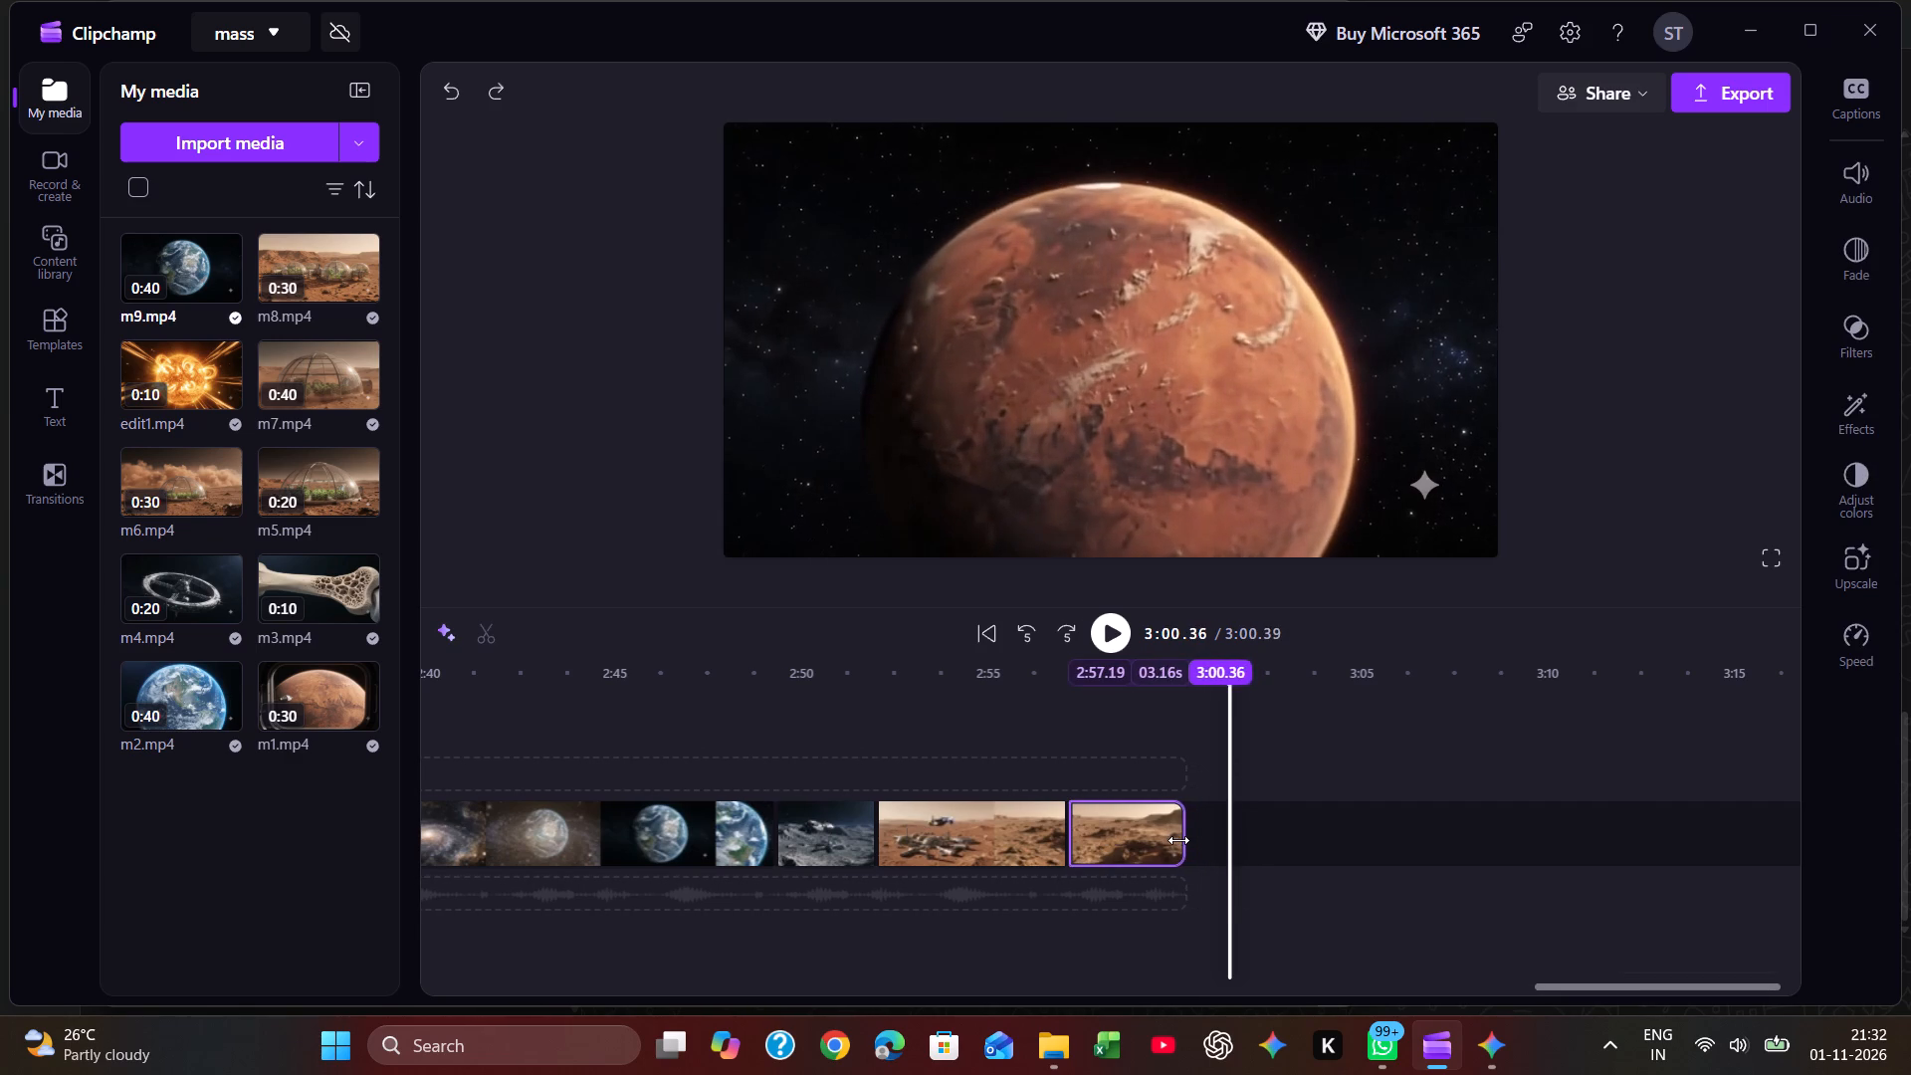
{"action": "left_click", "coordinate": [1344, 770]}
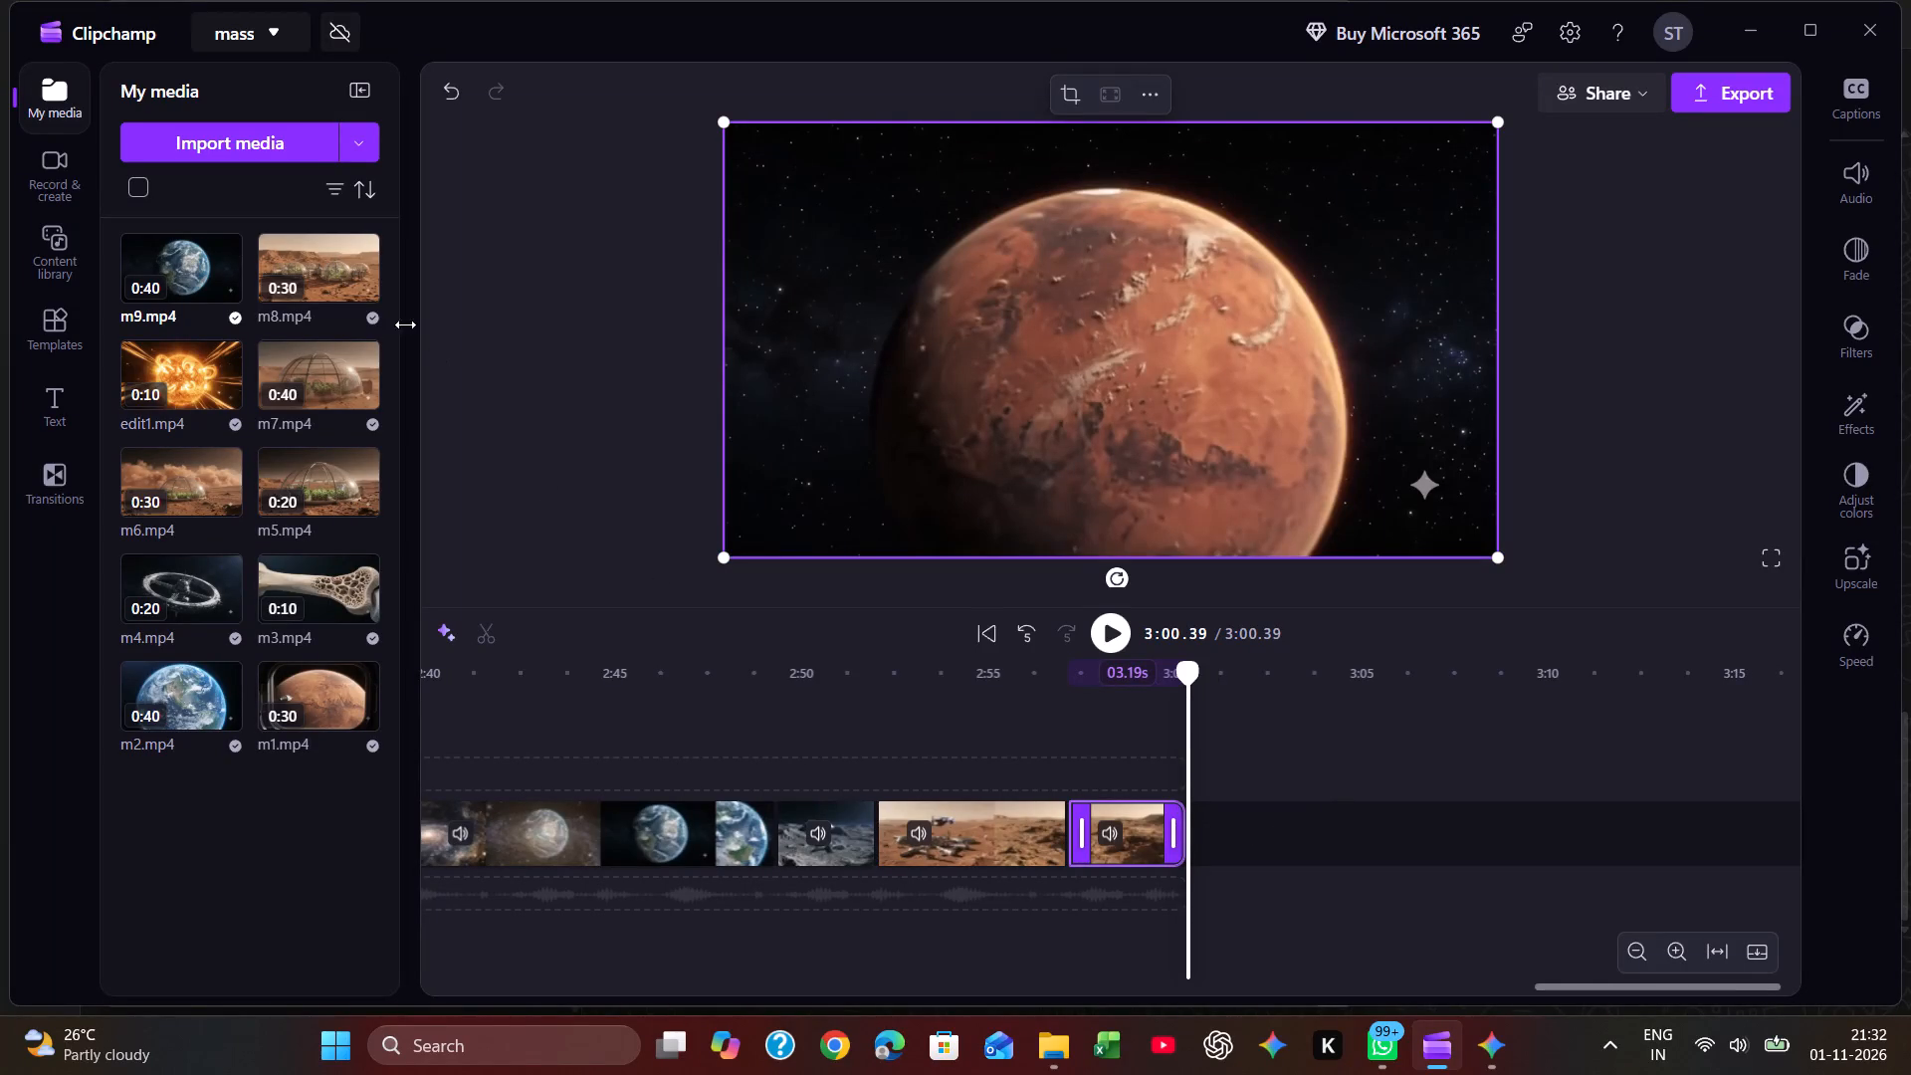
Import m10 from the audios folder, add it after the last m9 part and play the join from about 2:58.7.
{"action": "left_click", "coordinate": [266, 144]}
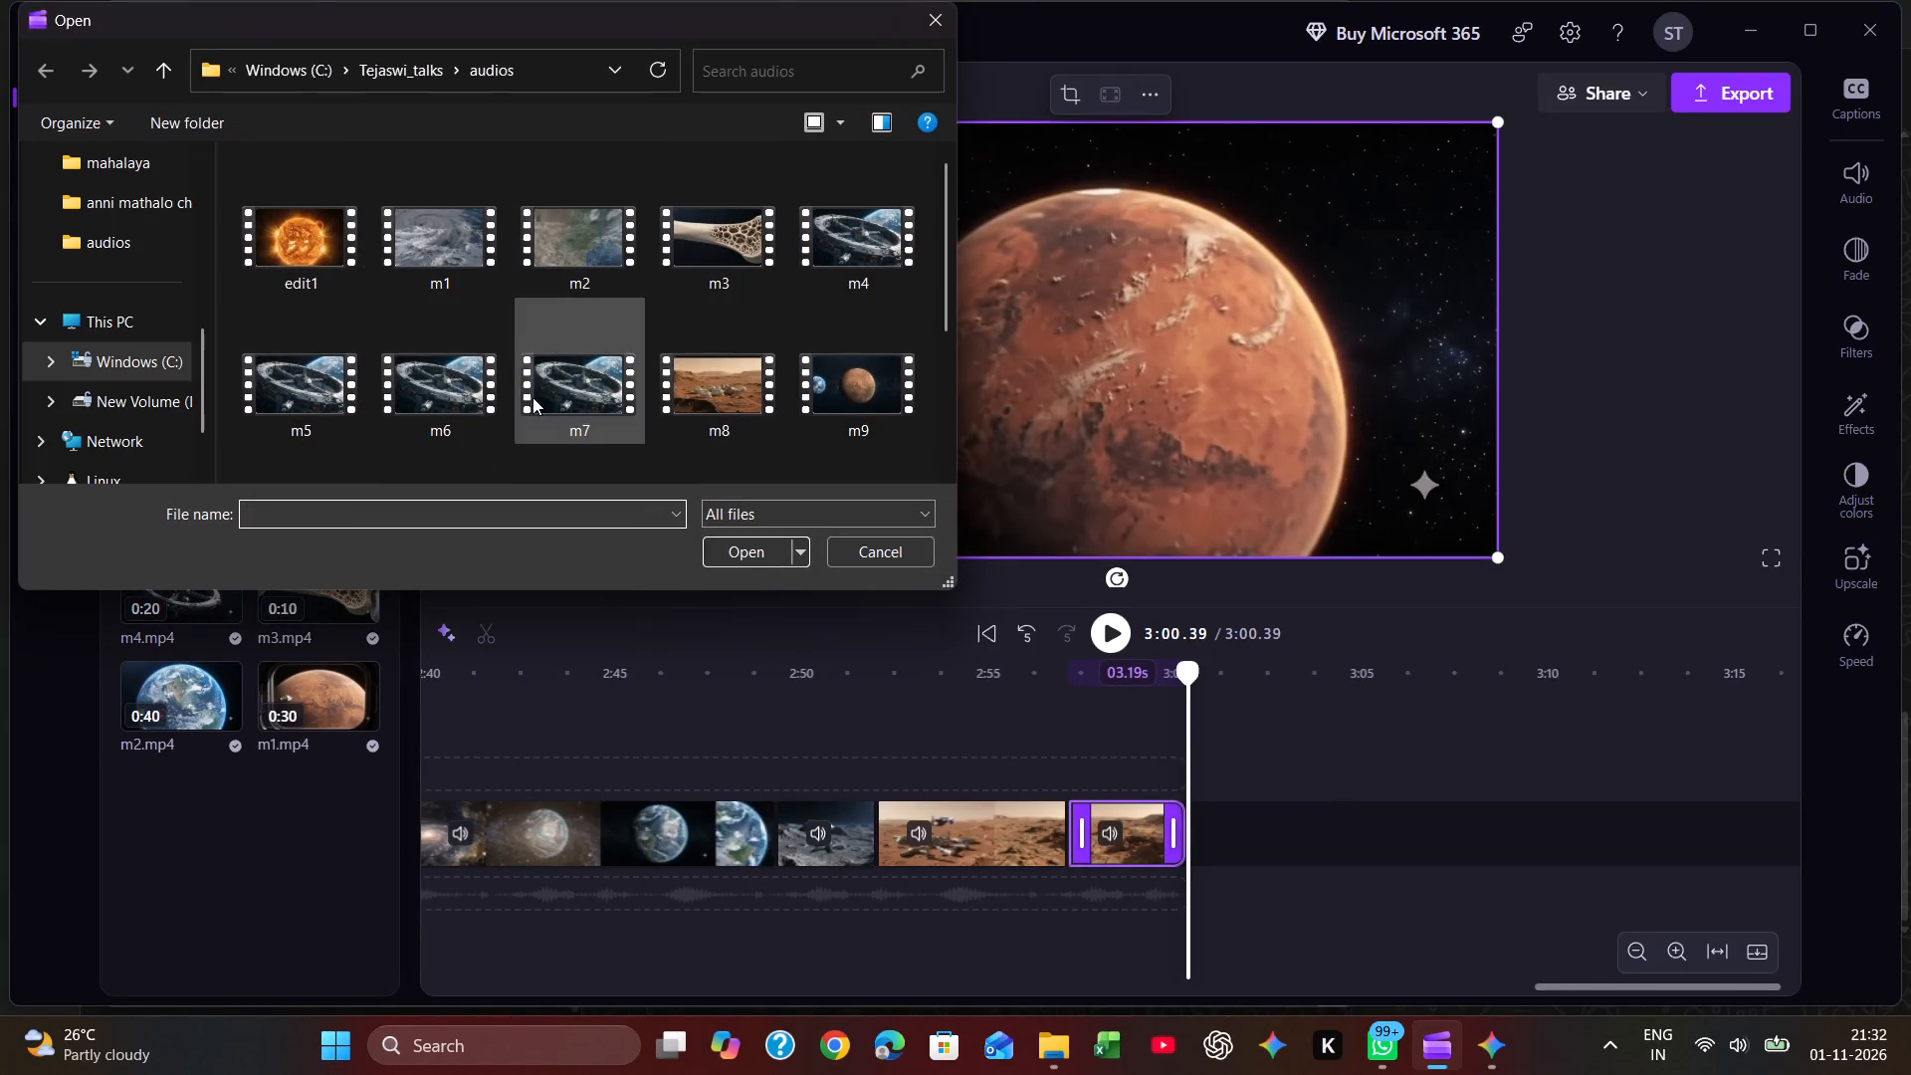
{"action": "scroll", "coordinate": [693, 373], "scroll_direction": "down", "scroll_amount": 1}
{"action": "double_click", "coordinate": [298, 433]}
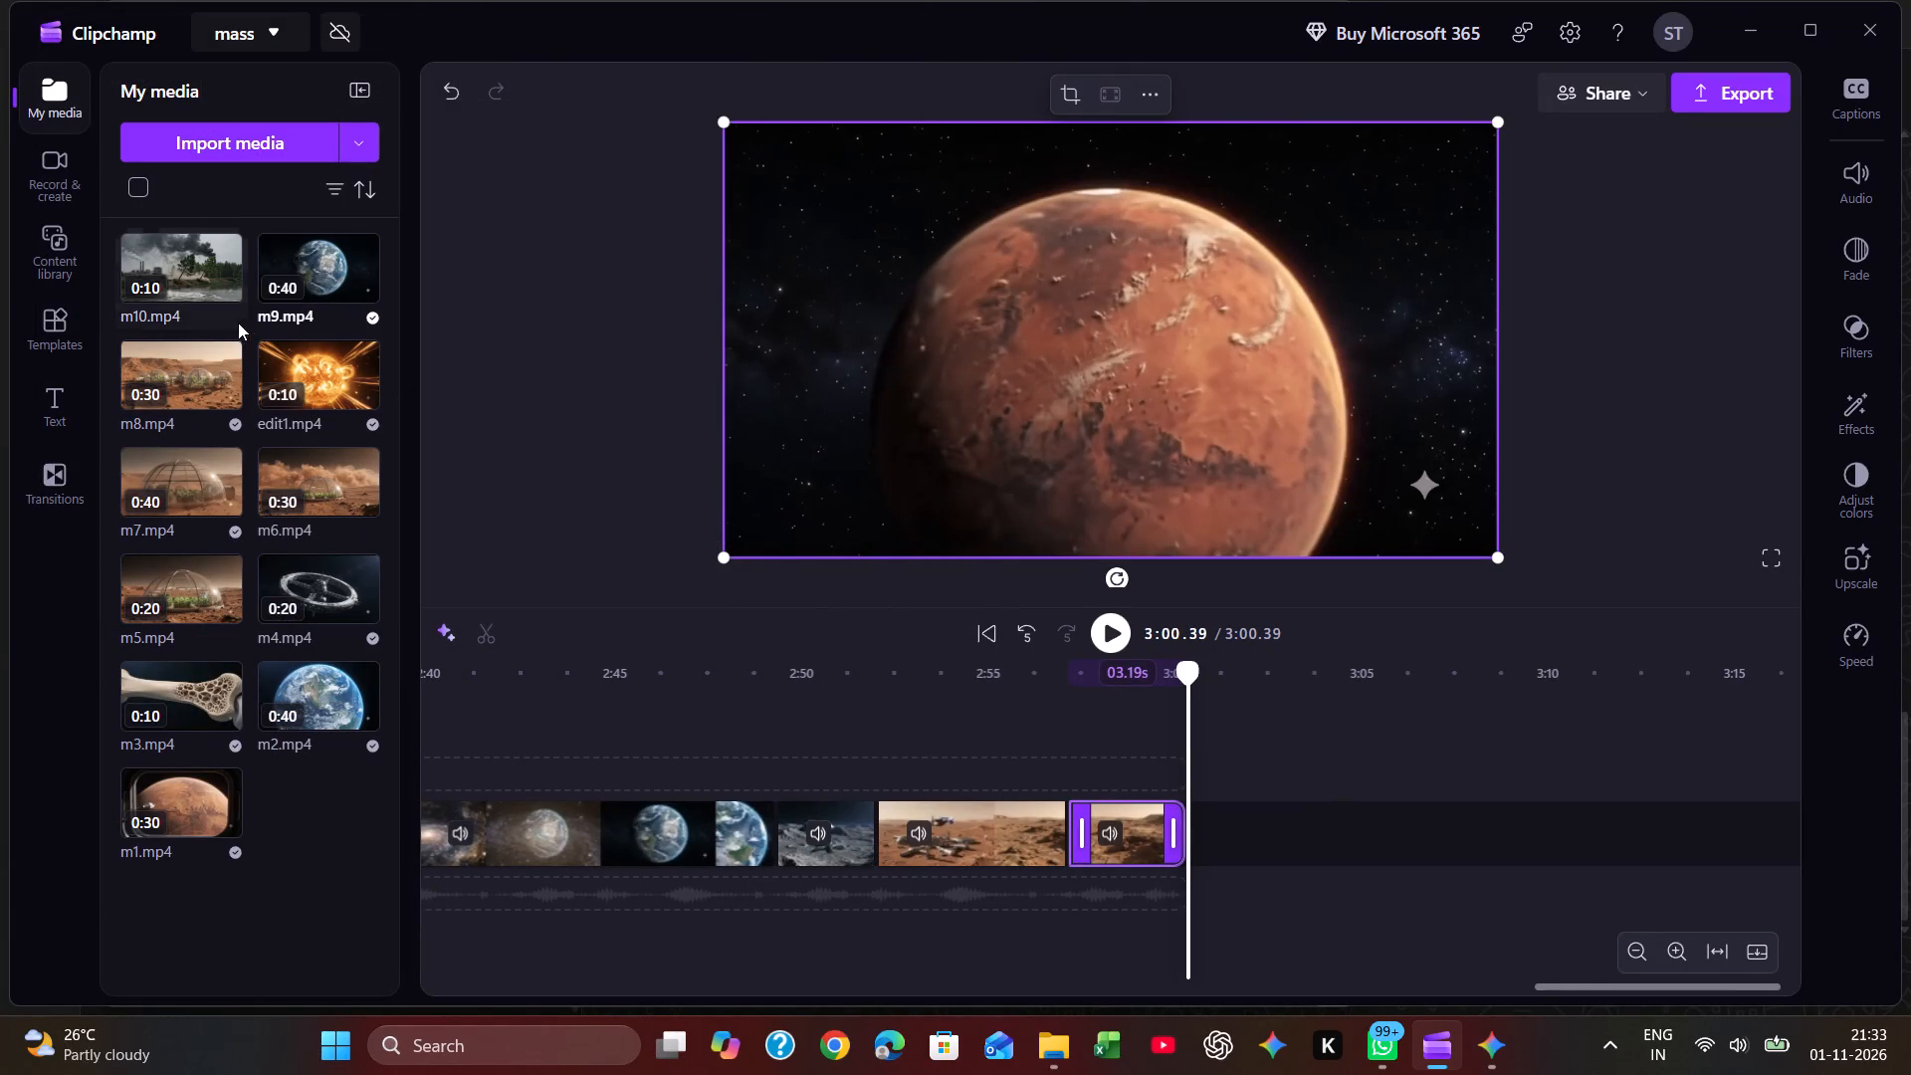
{"action": "left_click", "coordinate": [223, 279]}
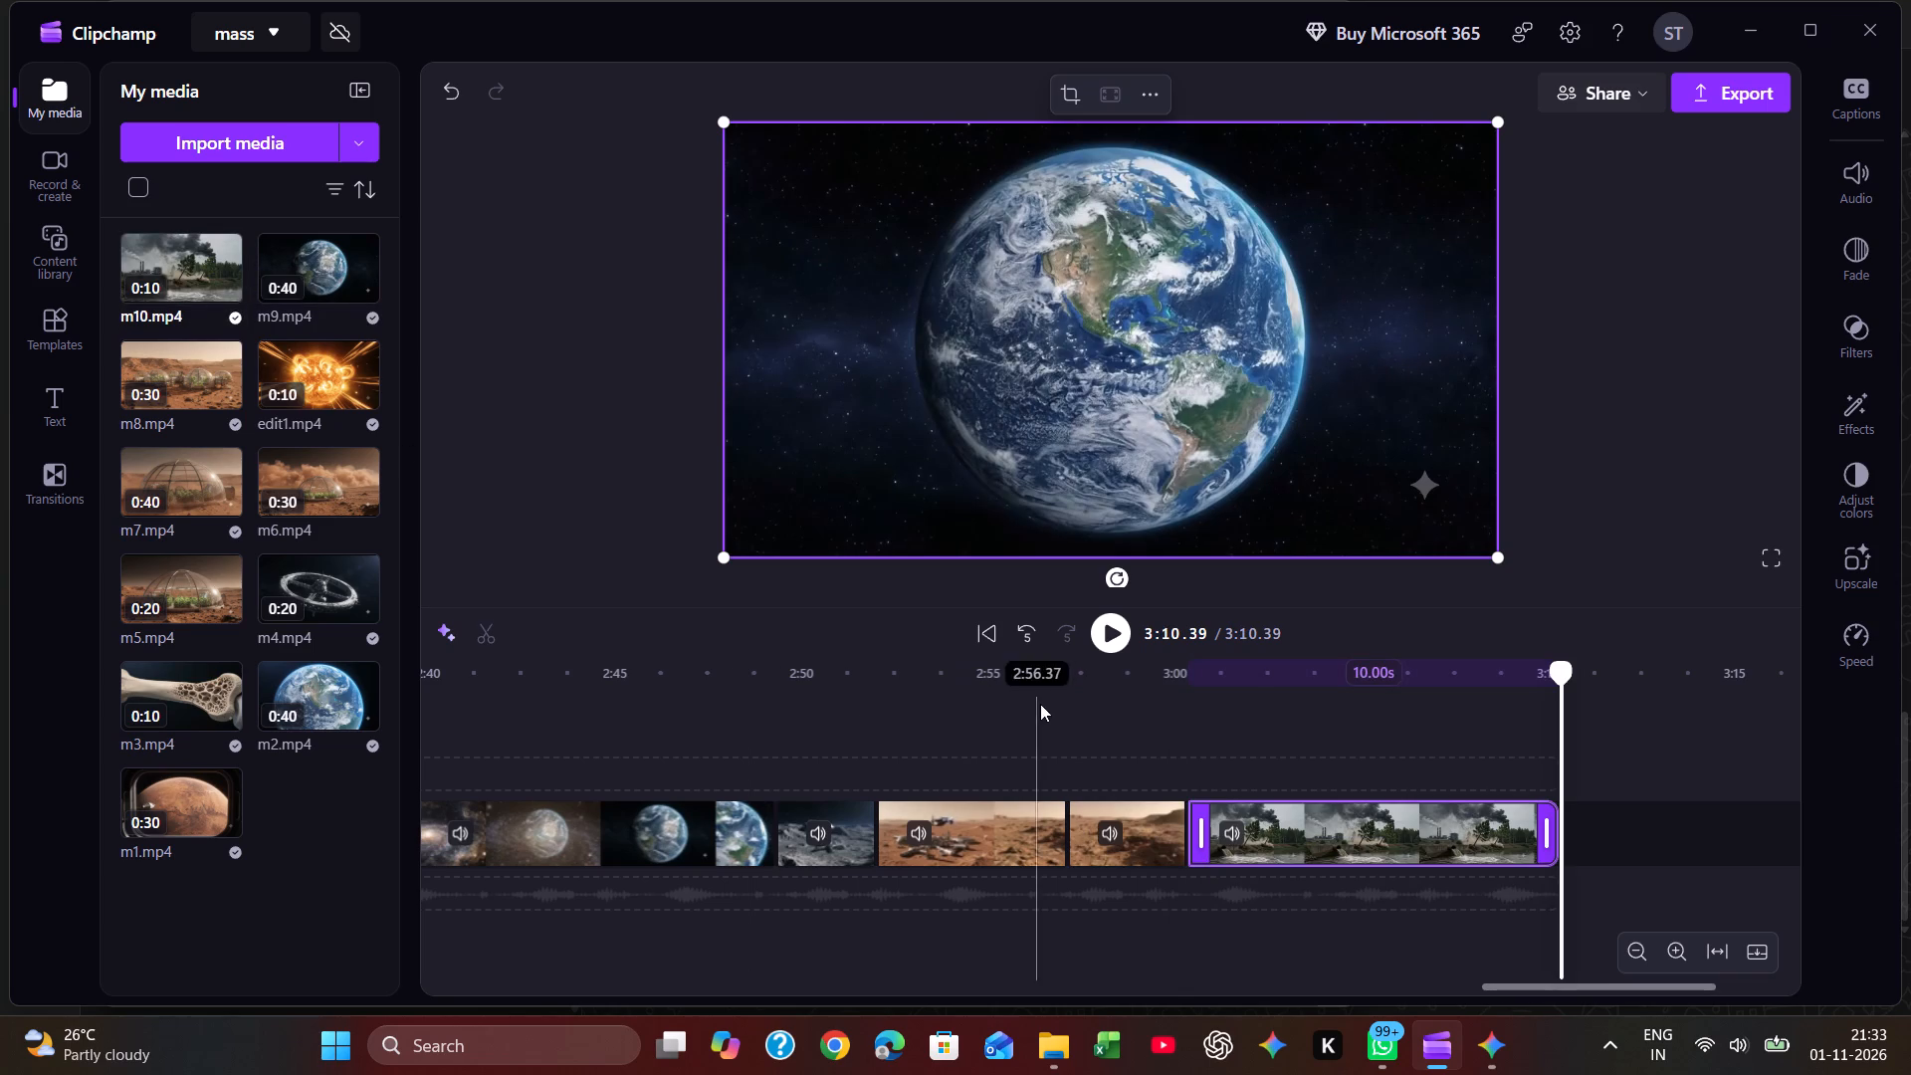
{"action": "left_click", "coordinate": [1128, 718]}
{"action": "key", "text": "space"}
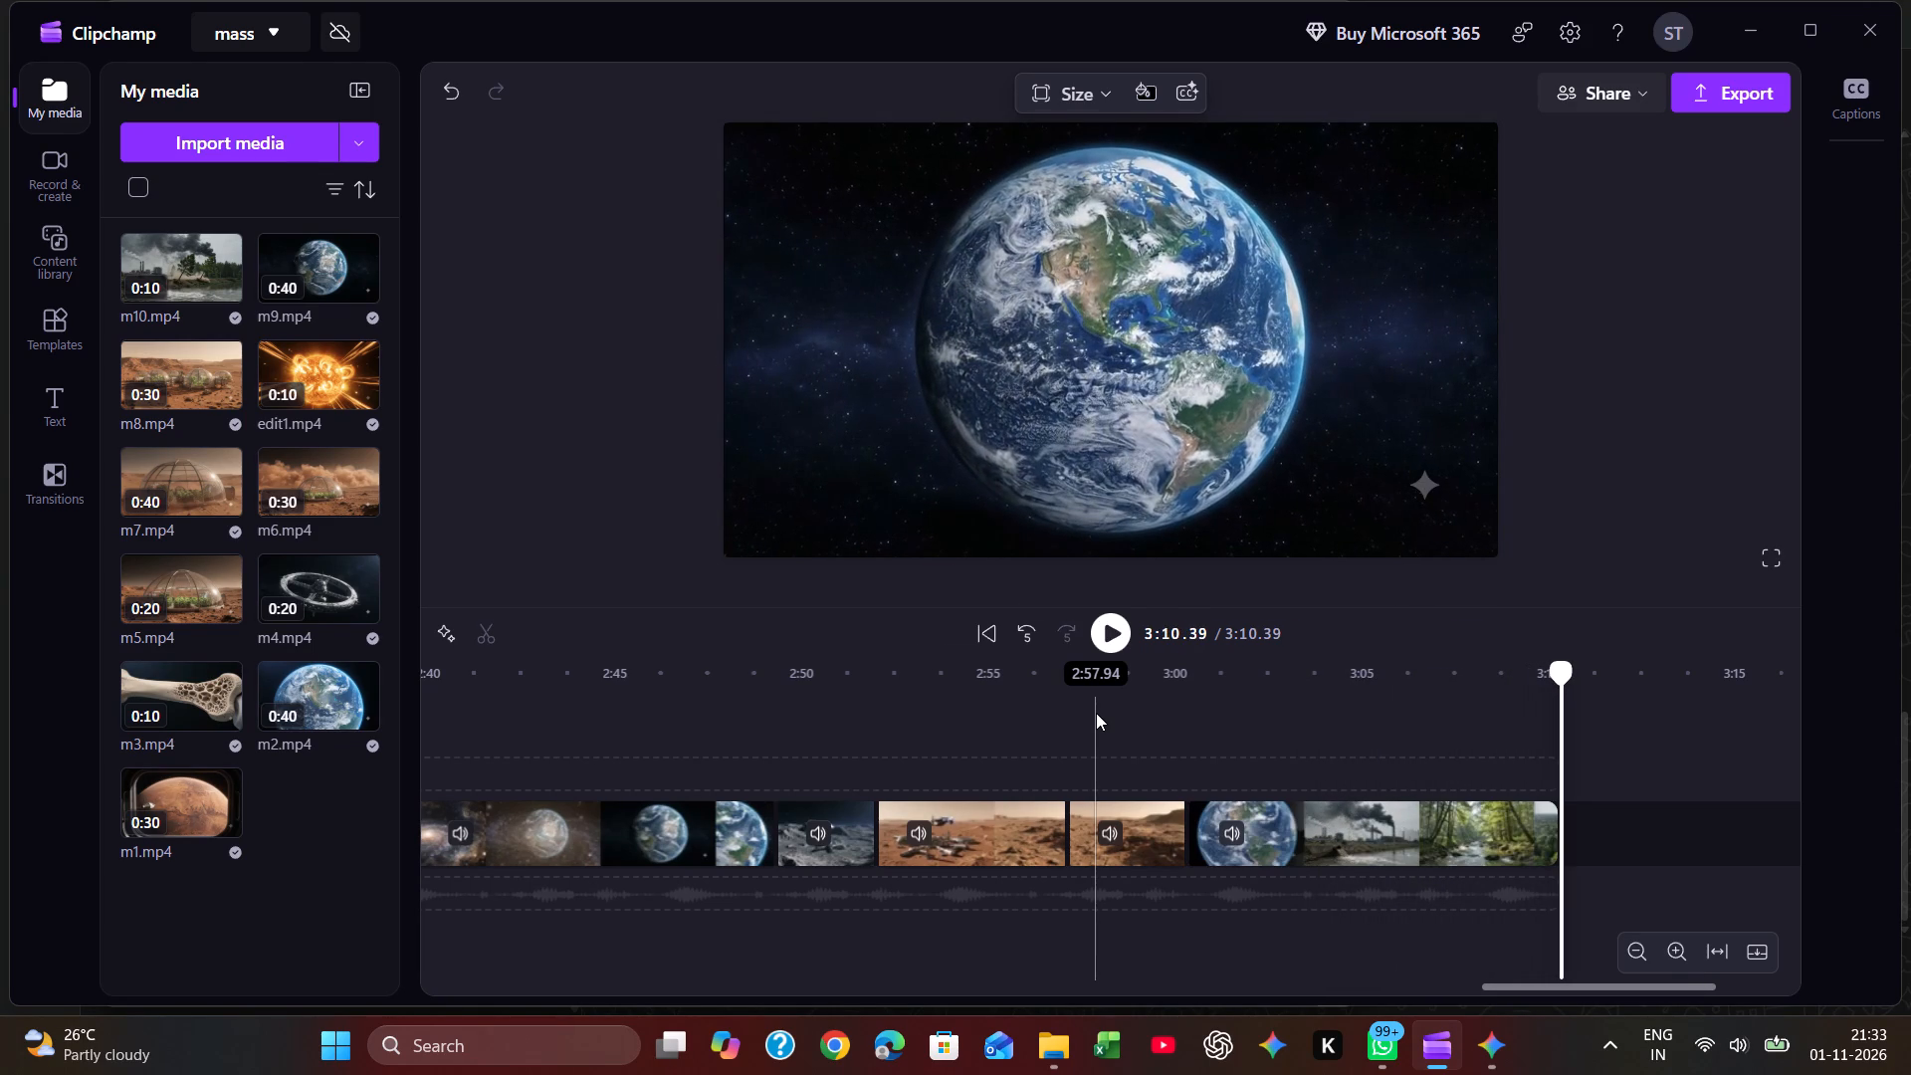
Import m11 from the audios folder, add it after m10 and play the join from about 3:06.7.
{"action": "left_click", "coordinate": [282, 138]}
{"action": "scroll", "coordinate": [636, 347], "scroll_direction": "down", "scroll_amount": 1}
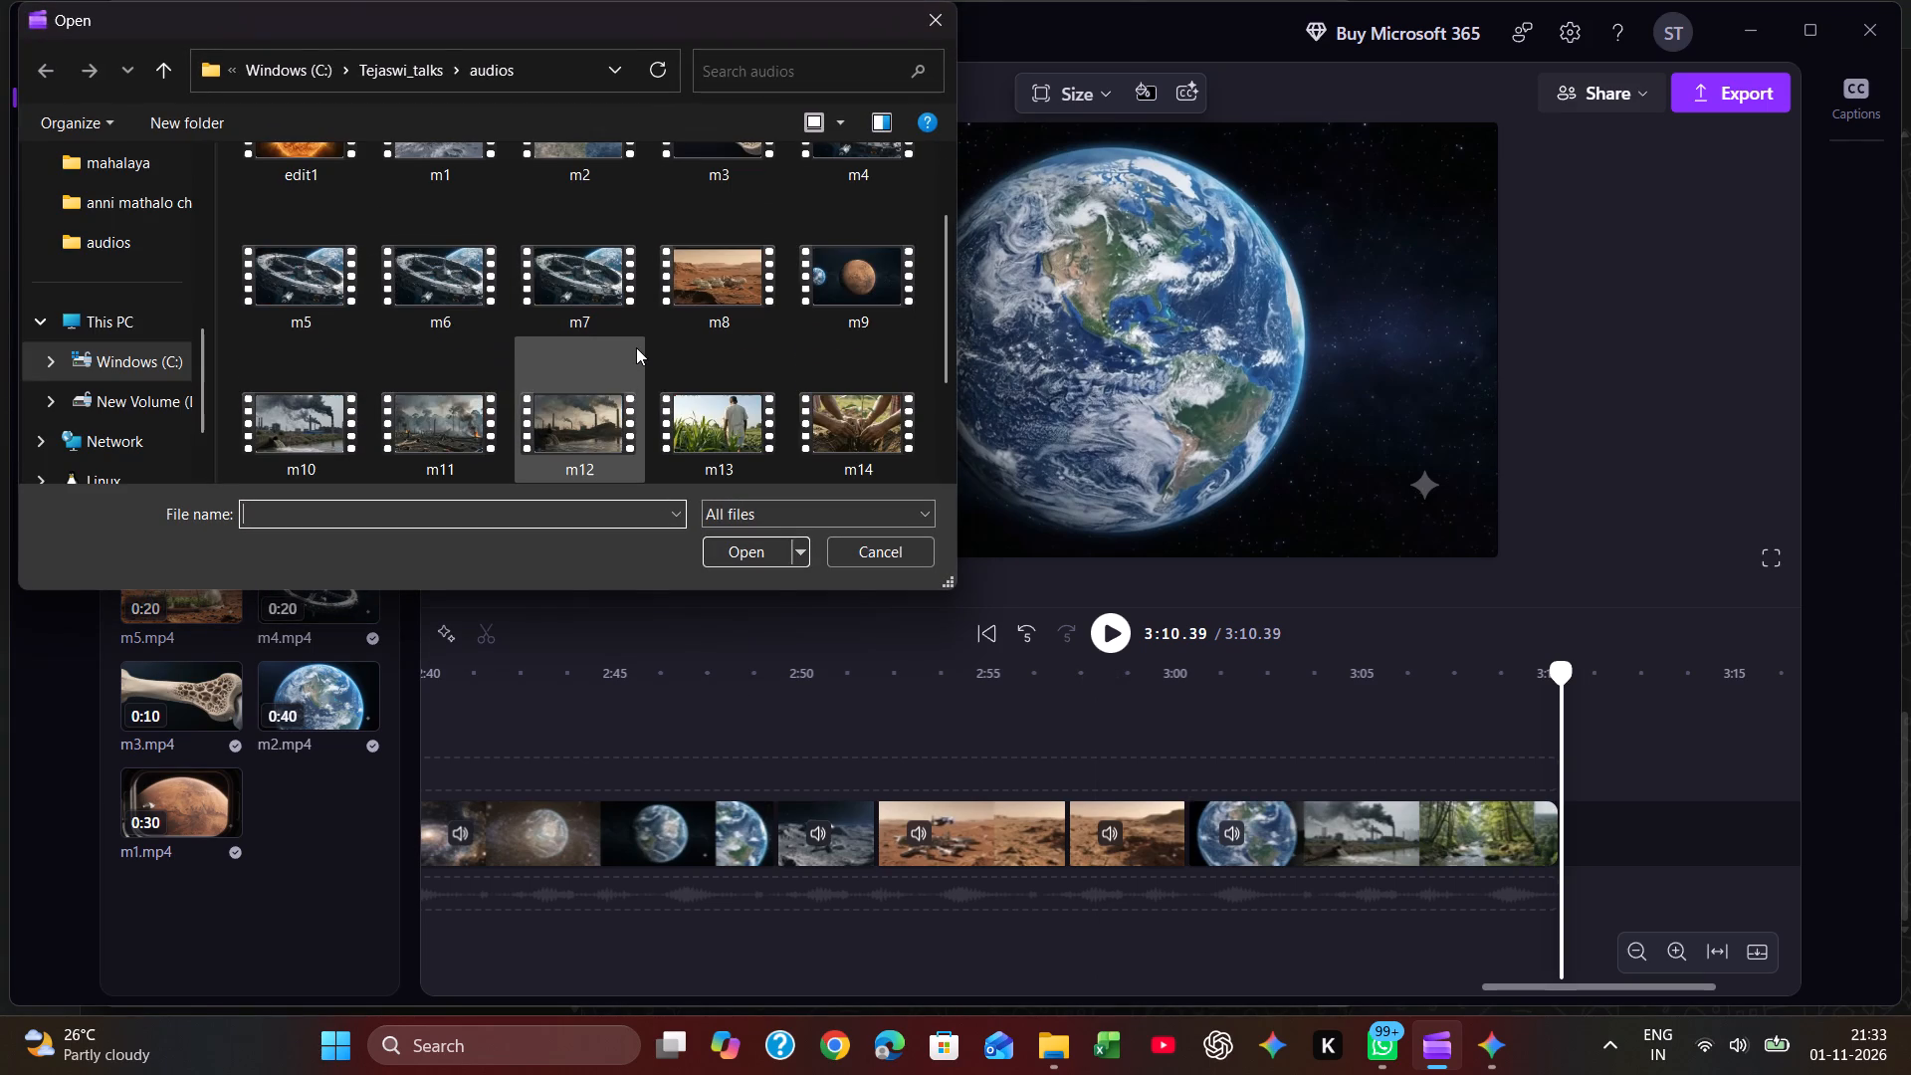
{"action": "double_click", "coordinate": [443, 417]}
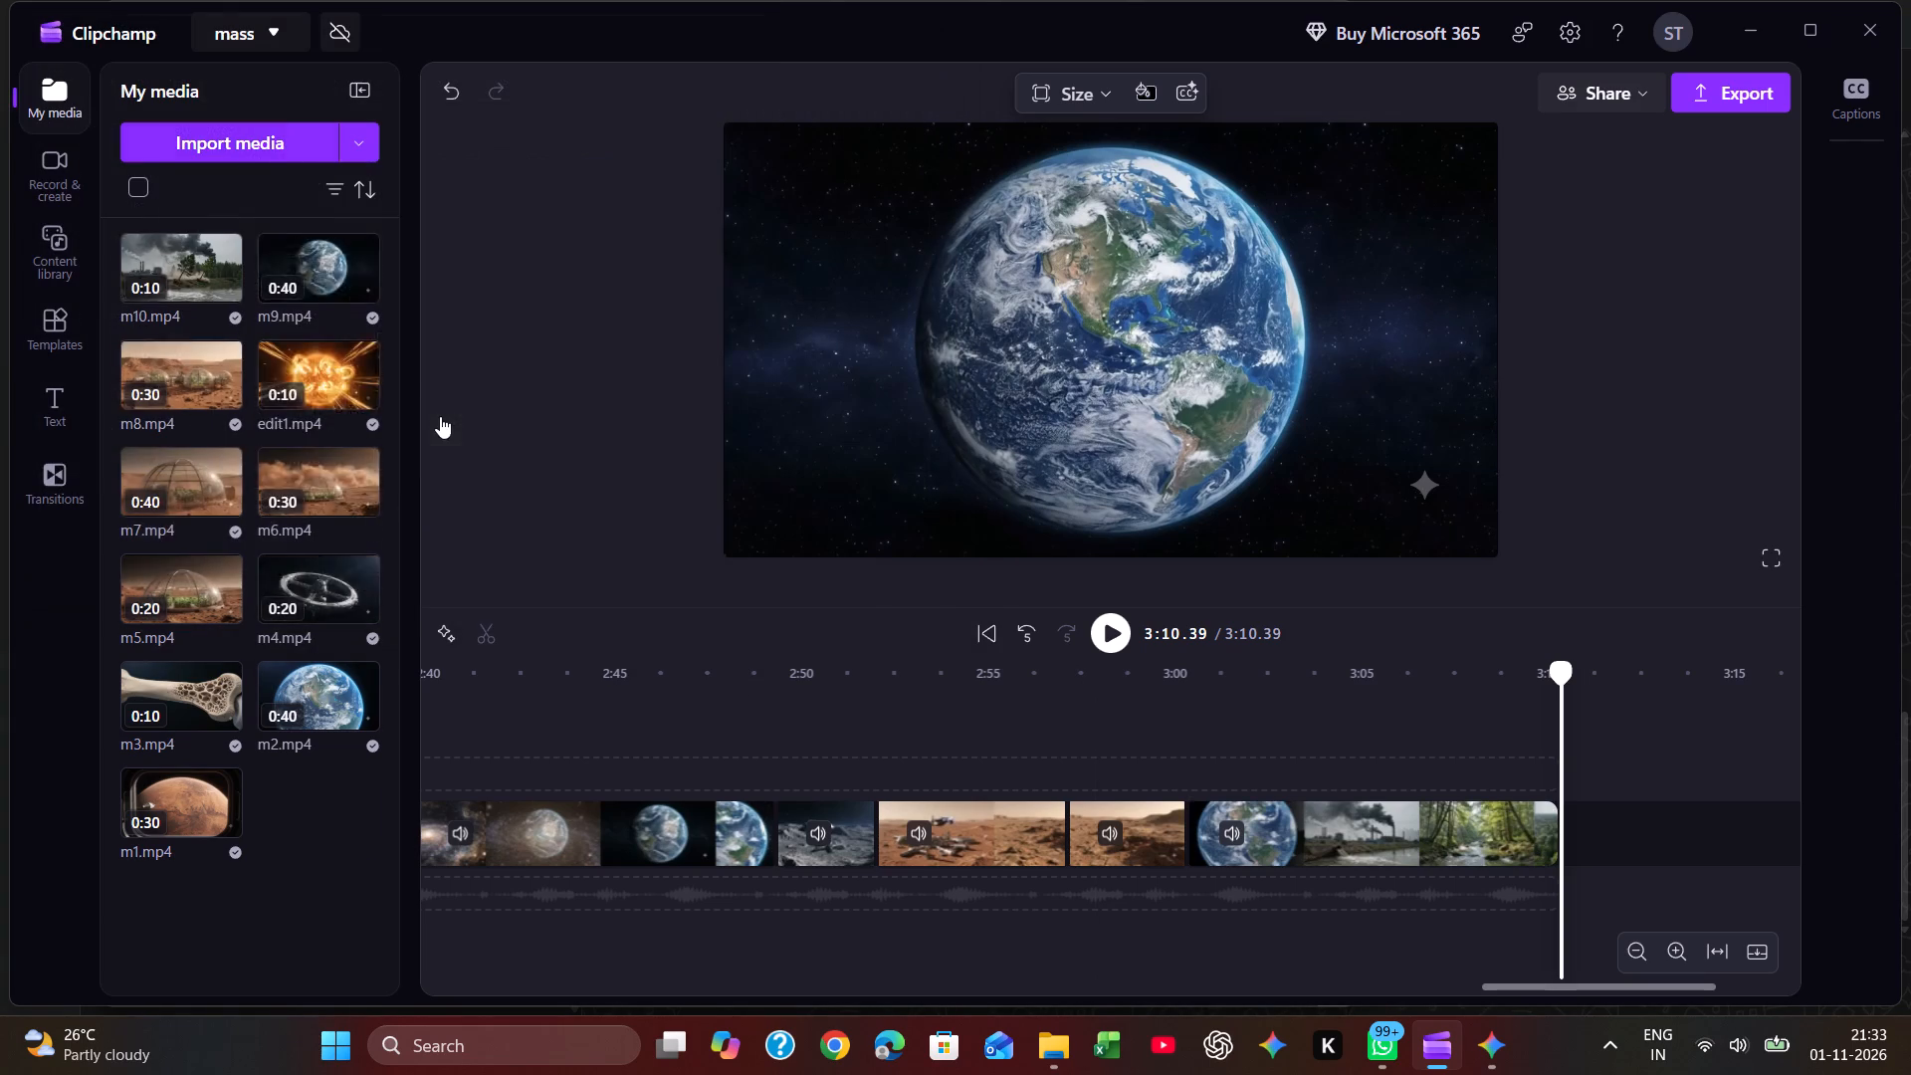
{"action": "left_click", "coordinate": [234, 288]}
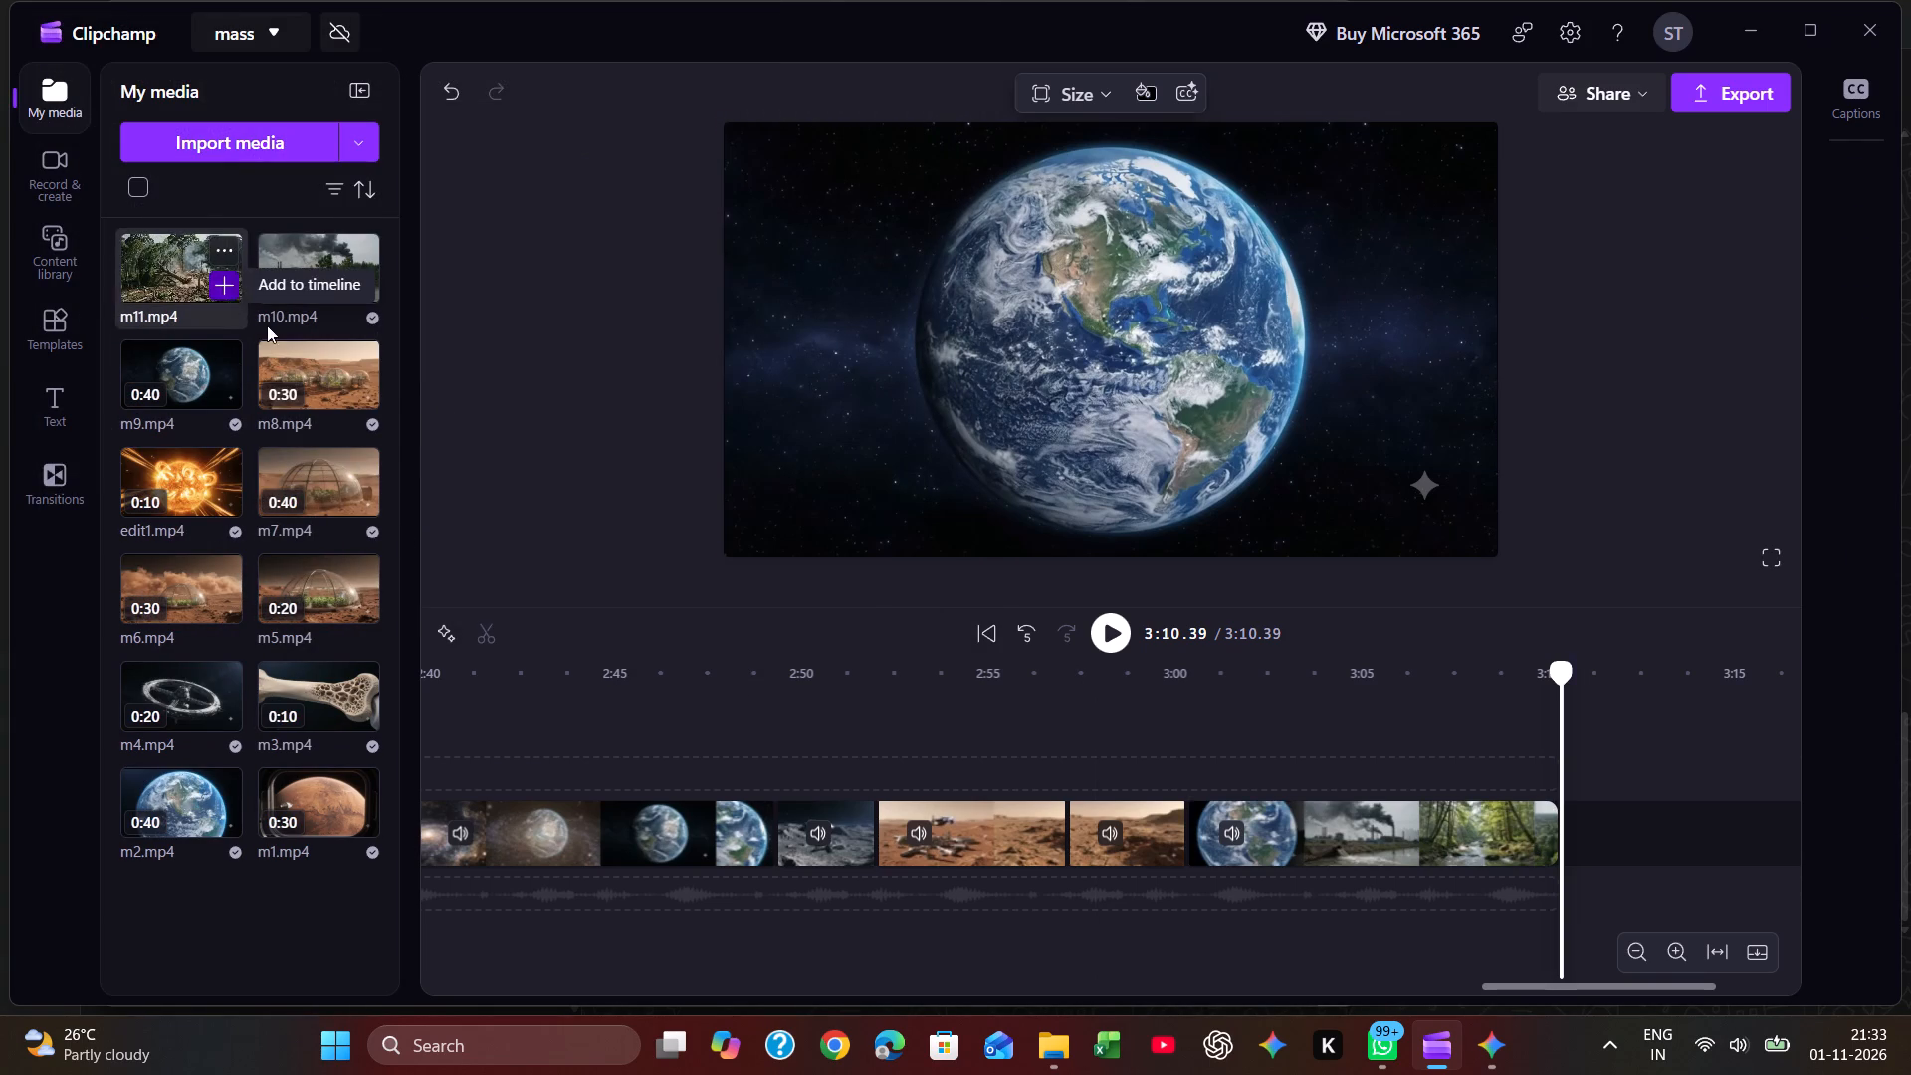
{"action": "left_click", "coordinate": [1426, 709]}
{"action": "key", "text": "space"}
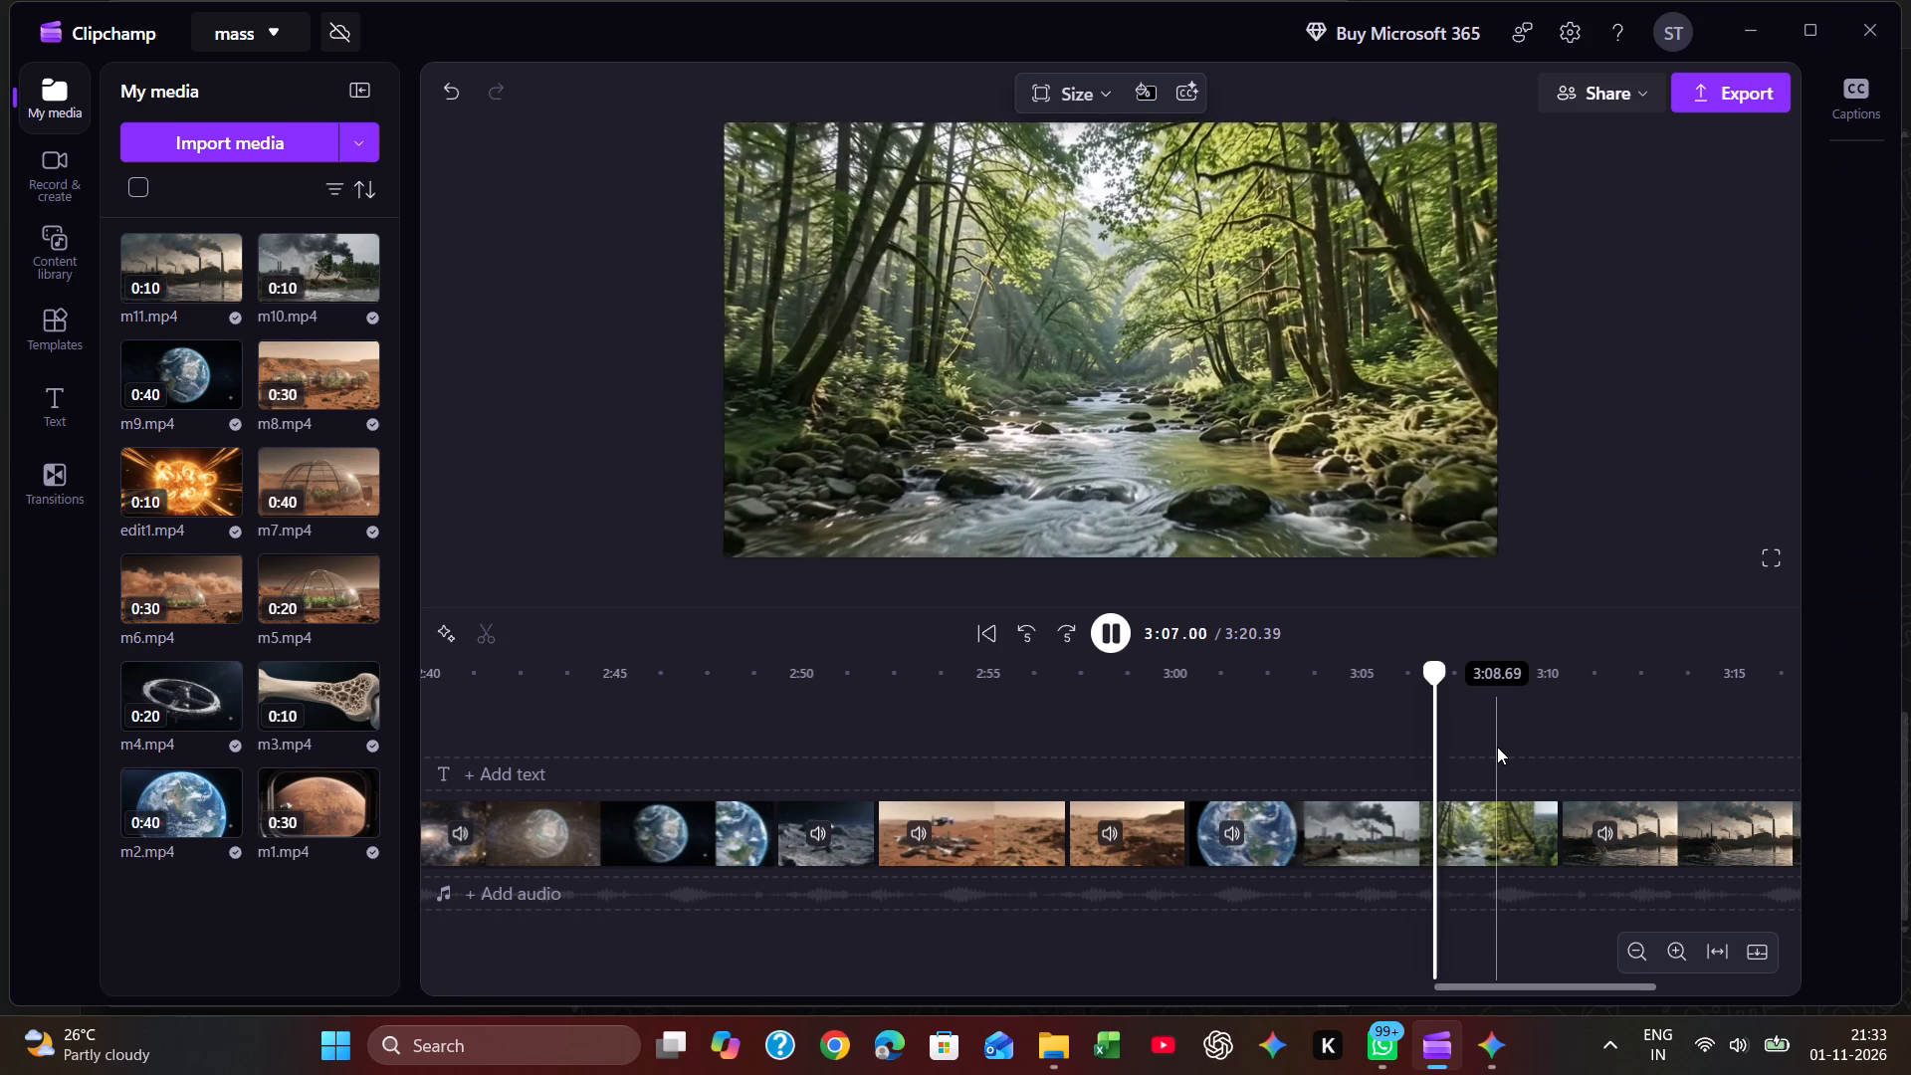
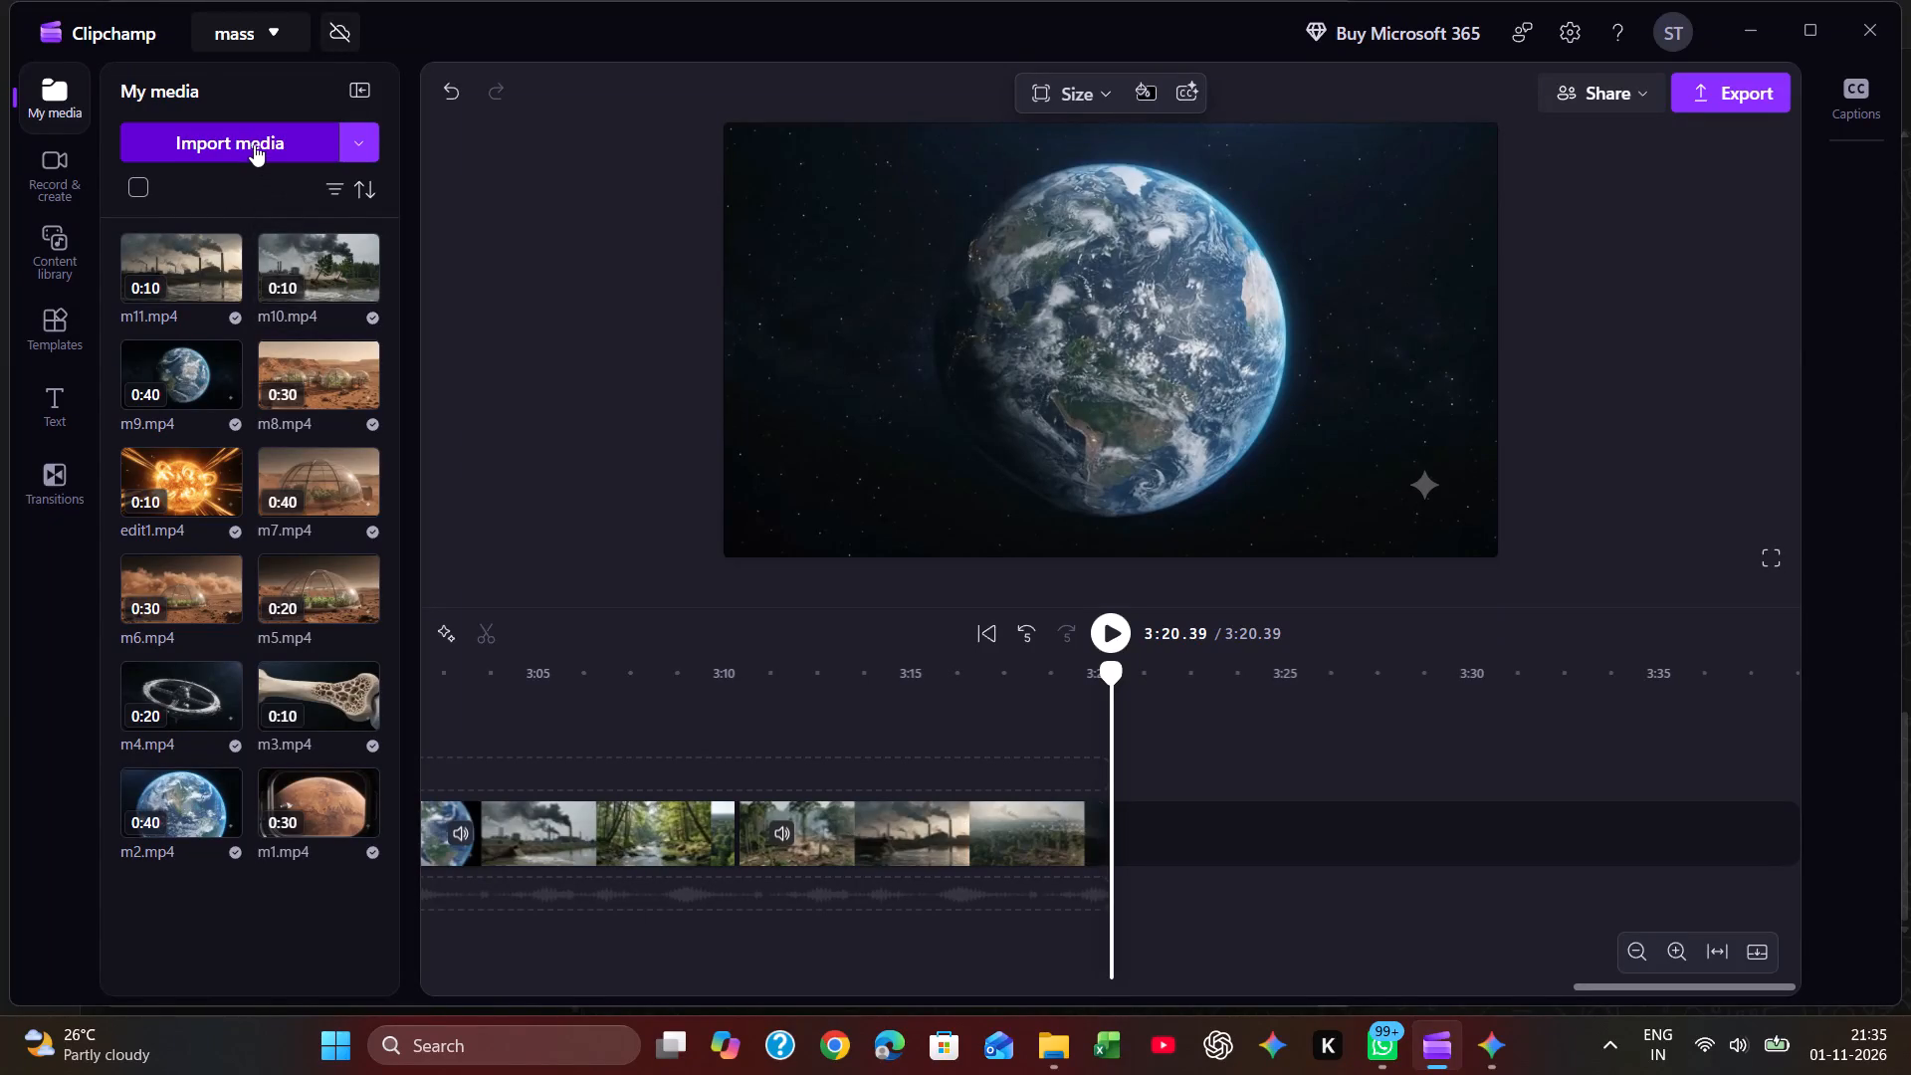
Import m12 from the audios folder, add it after m11 and play the join from about 3:18.7.
{"action": "left_click", "coordinate": [253, 144]}
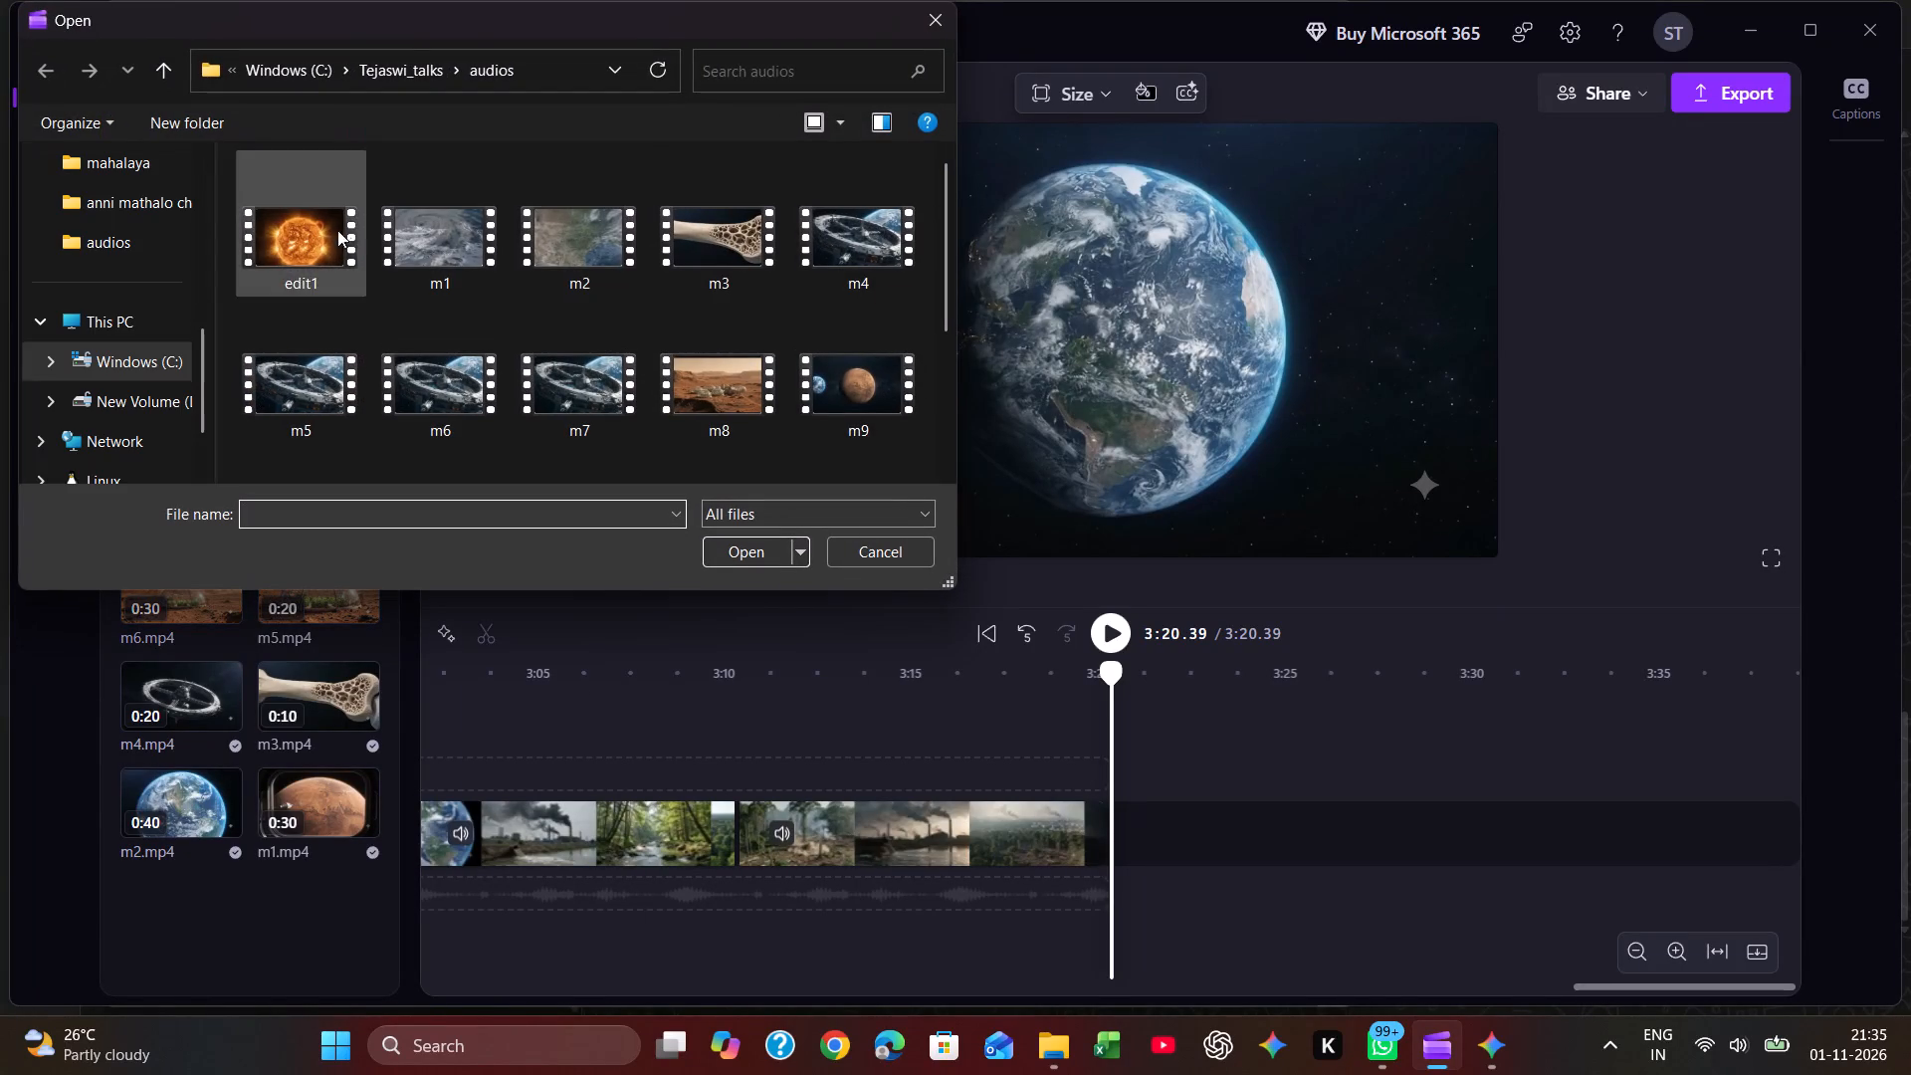
{"action": "scroll", "coordinate": [616, 307], "scroll_direction": "down", "scroll_amount": 2}
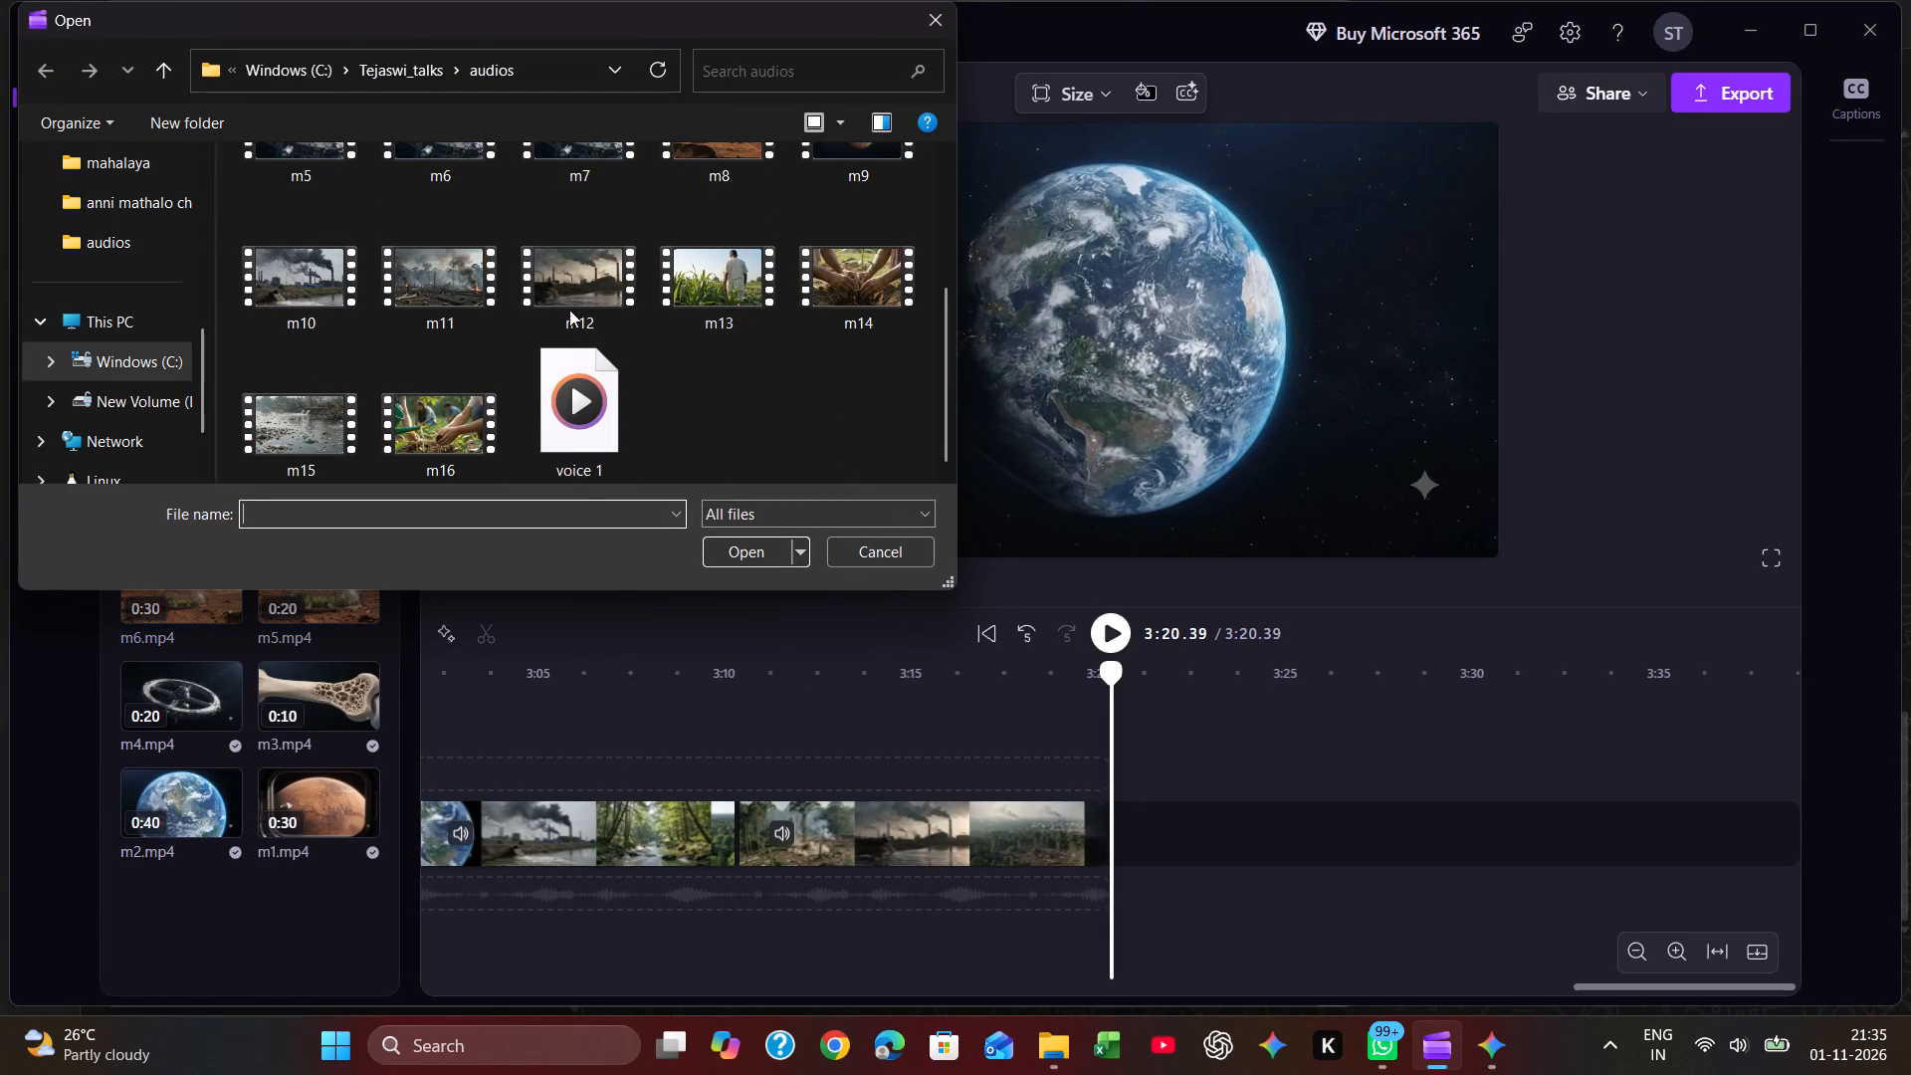
{"action": "double_click", "coordinate": [584, 279]}
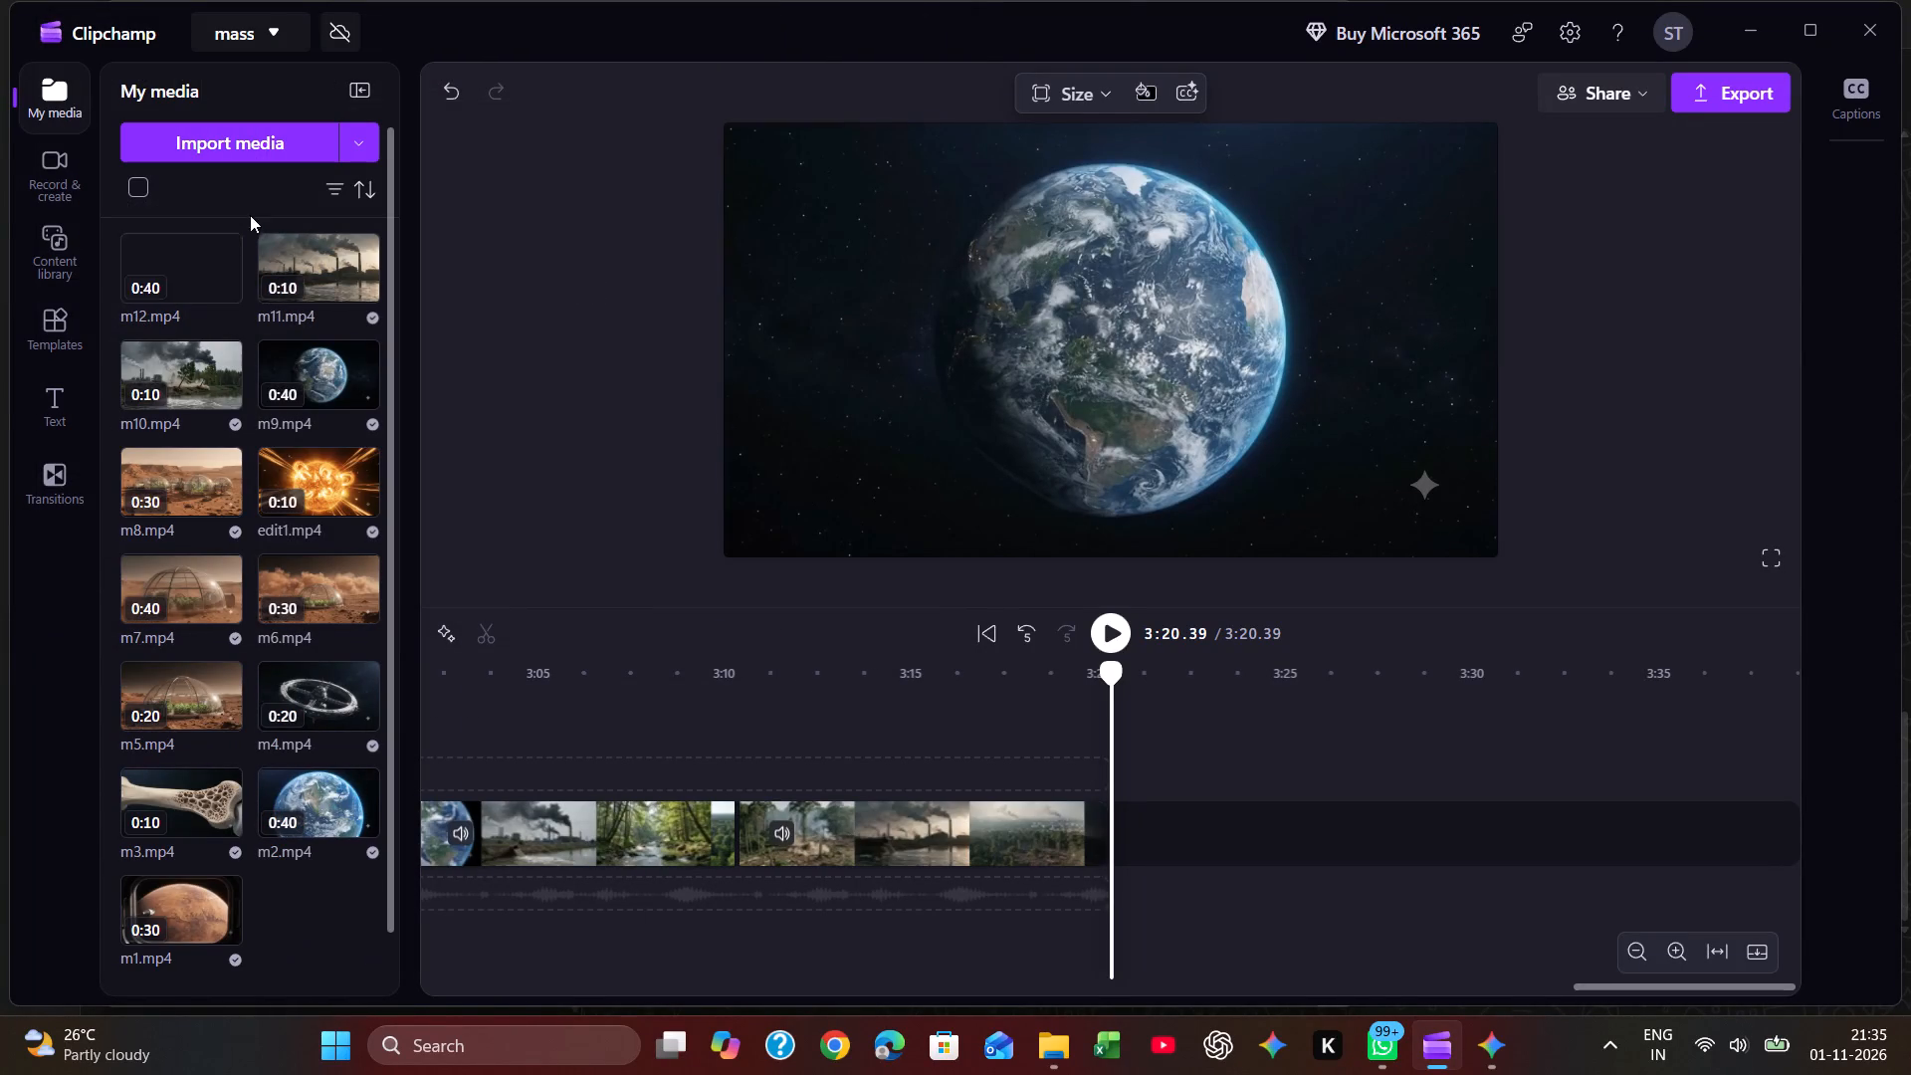
{"action": "left_click", "coordinate": [231, 288]}
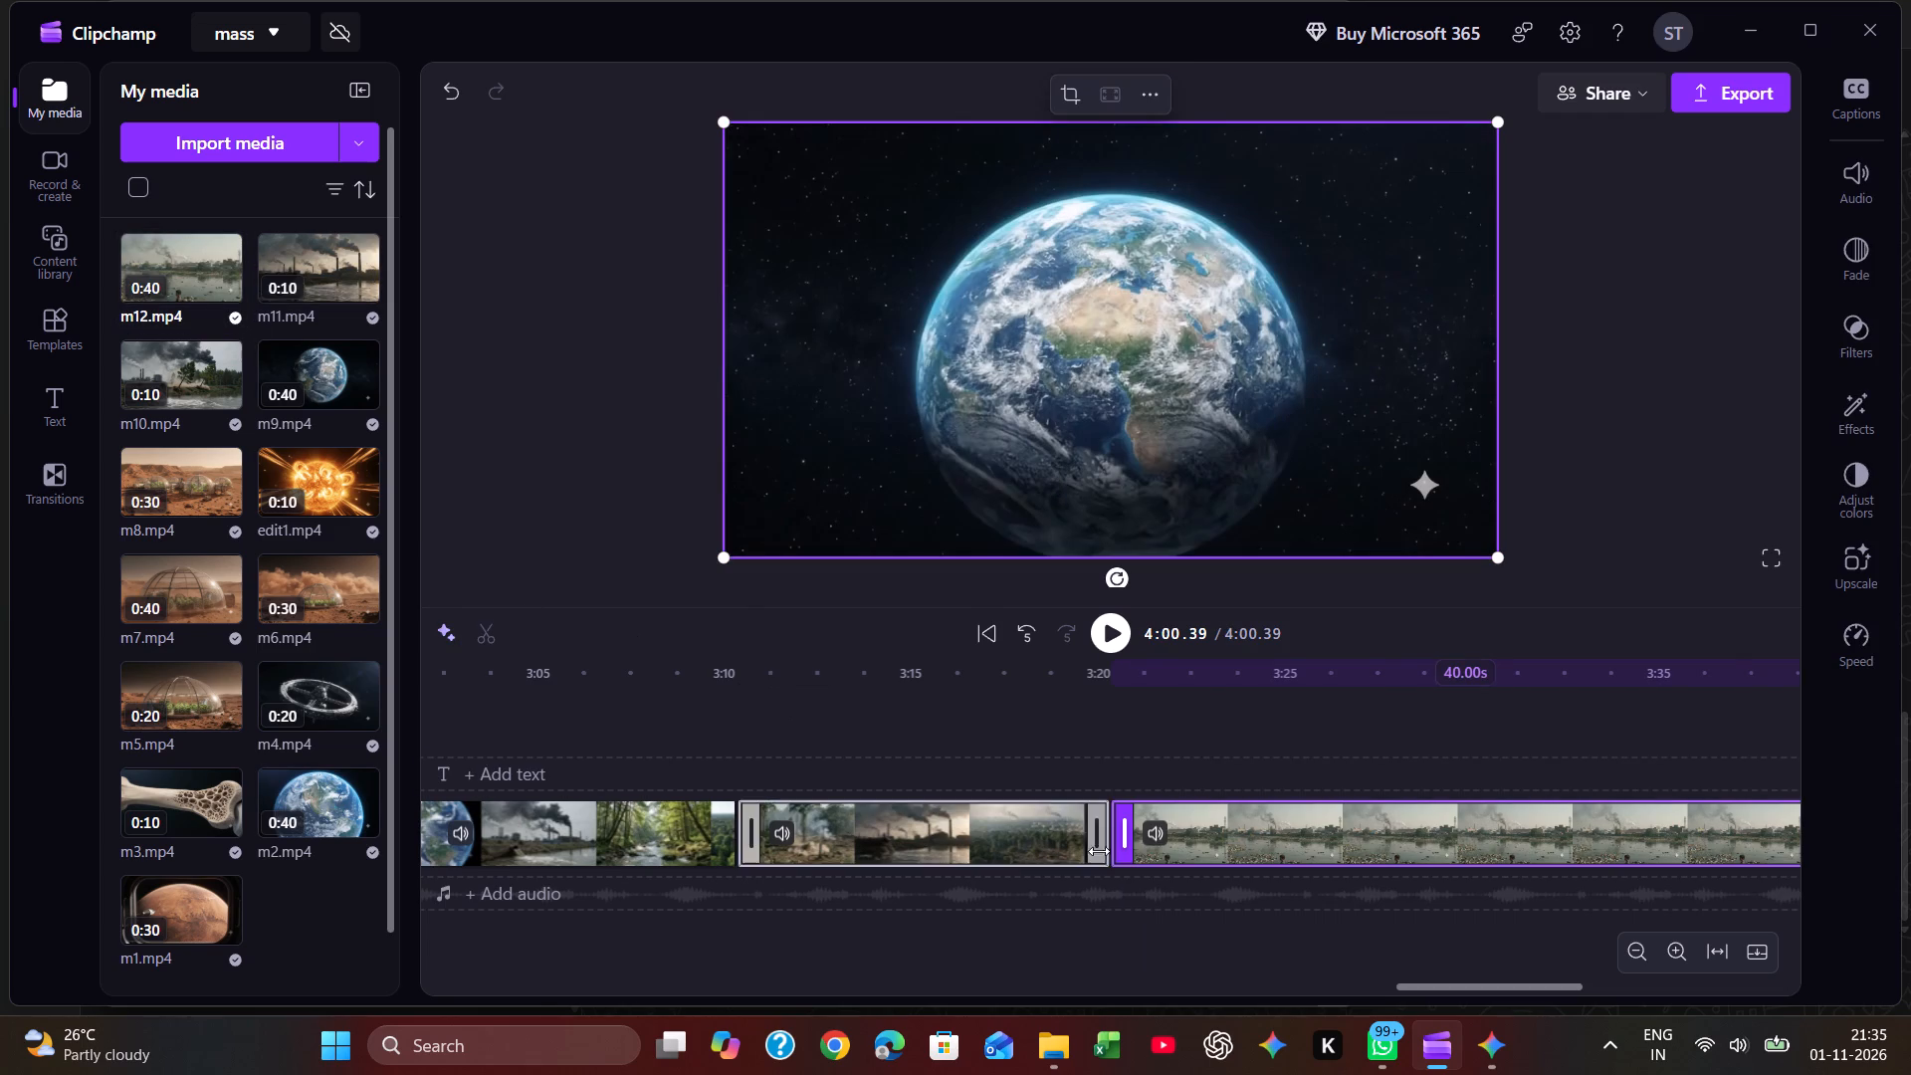
{"action": "left_click", "coordinate": [1047, 724]}
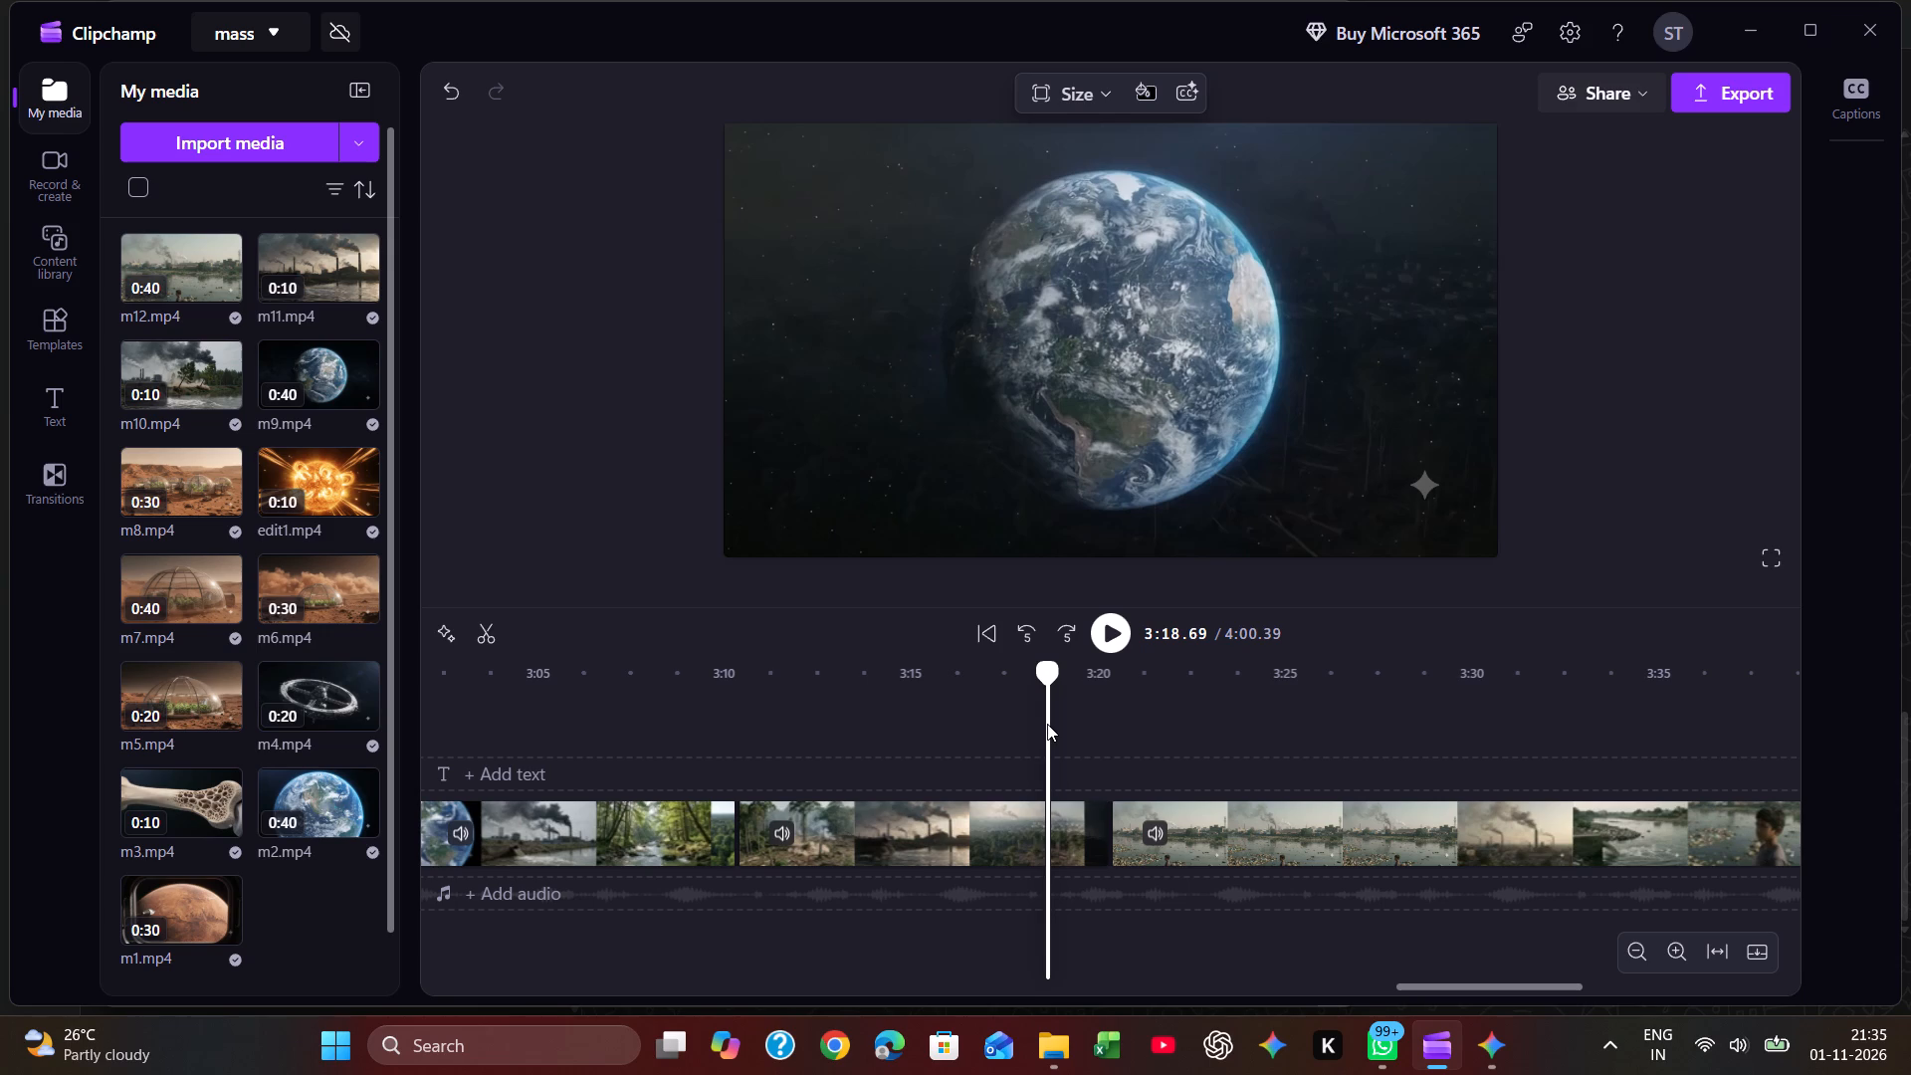
{"action": "key", "text": "space"}
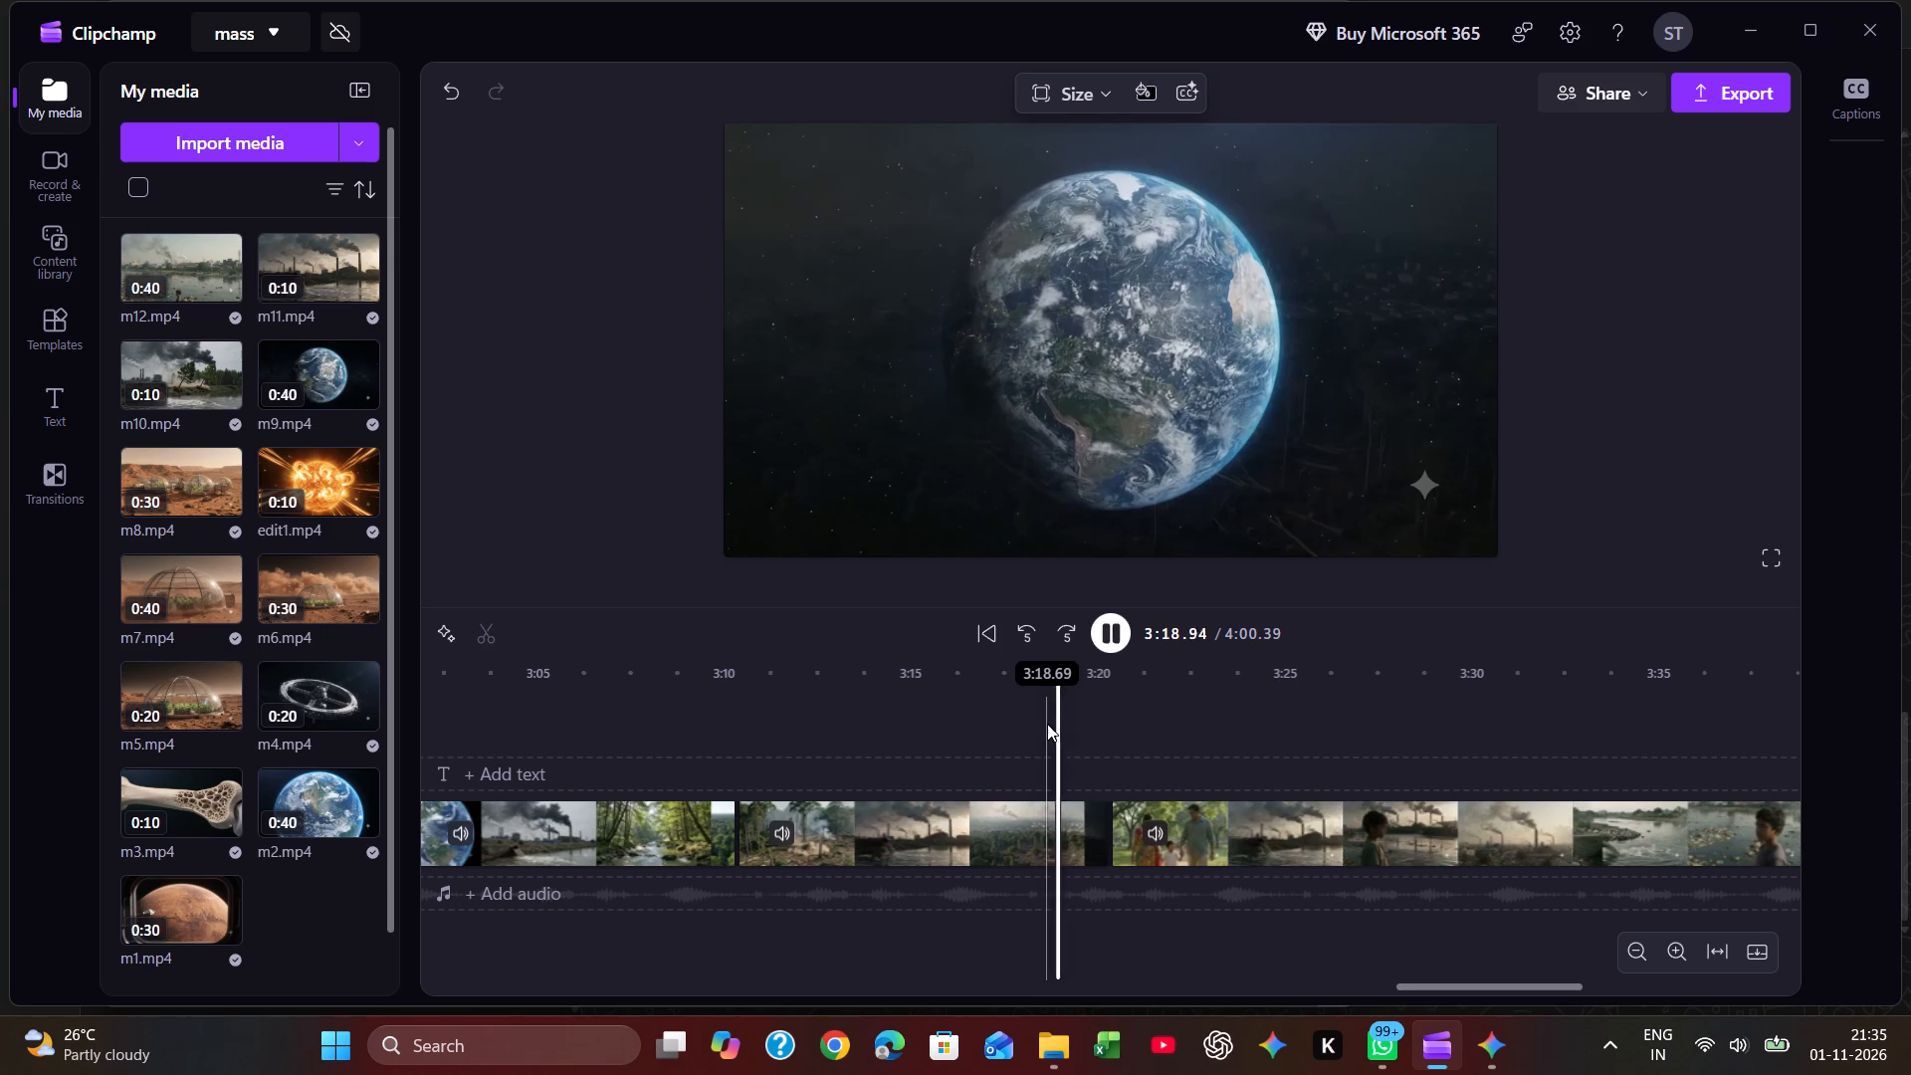
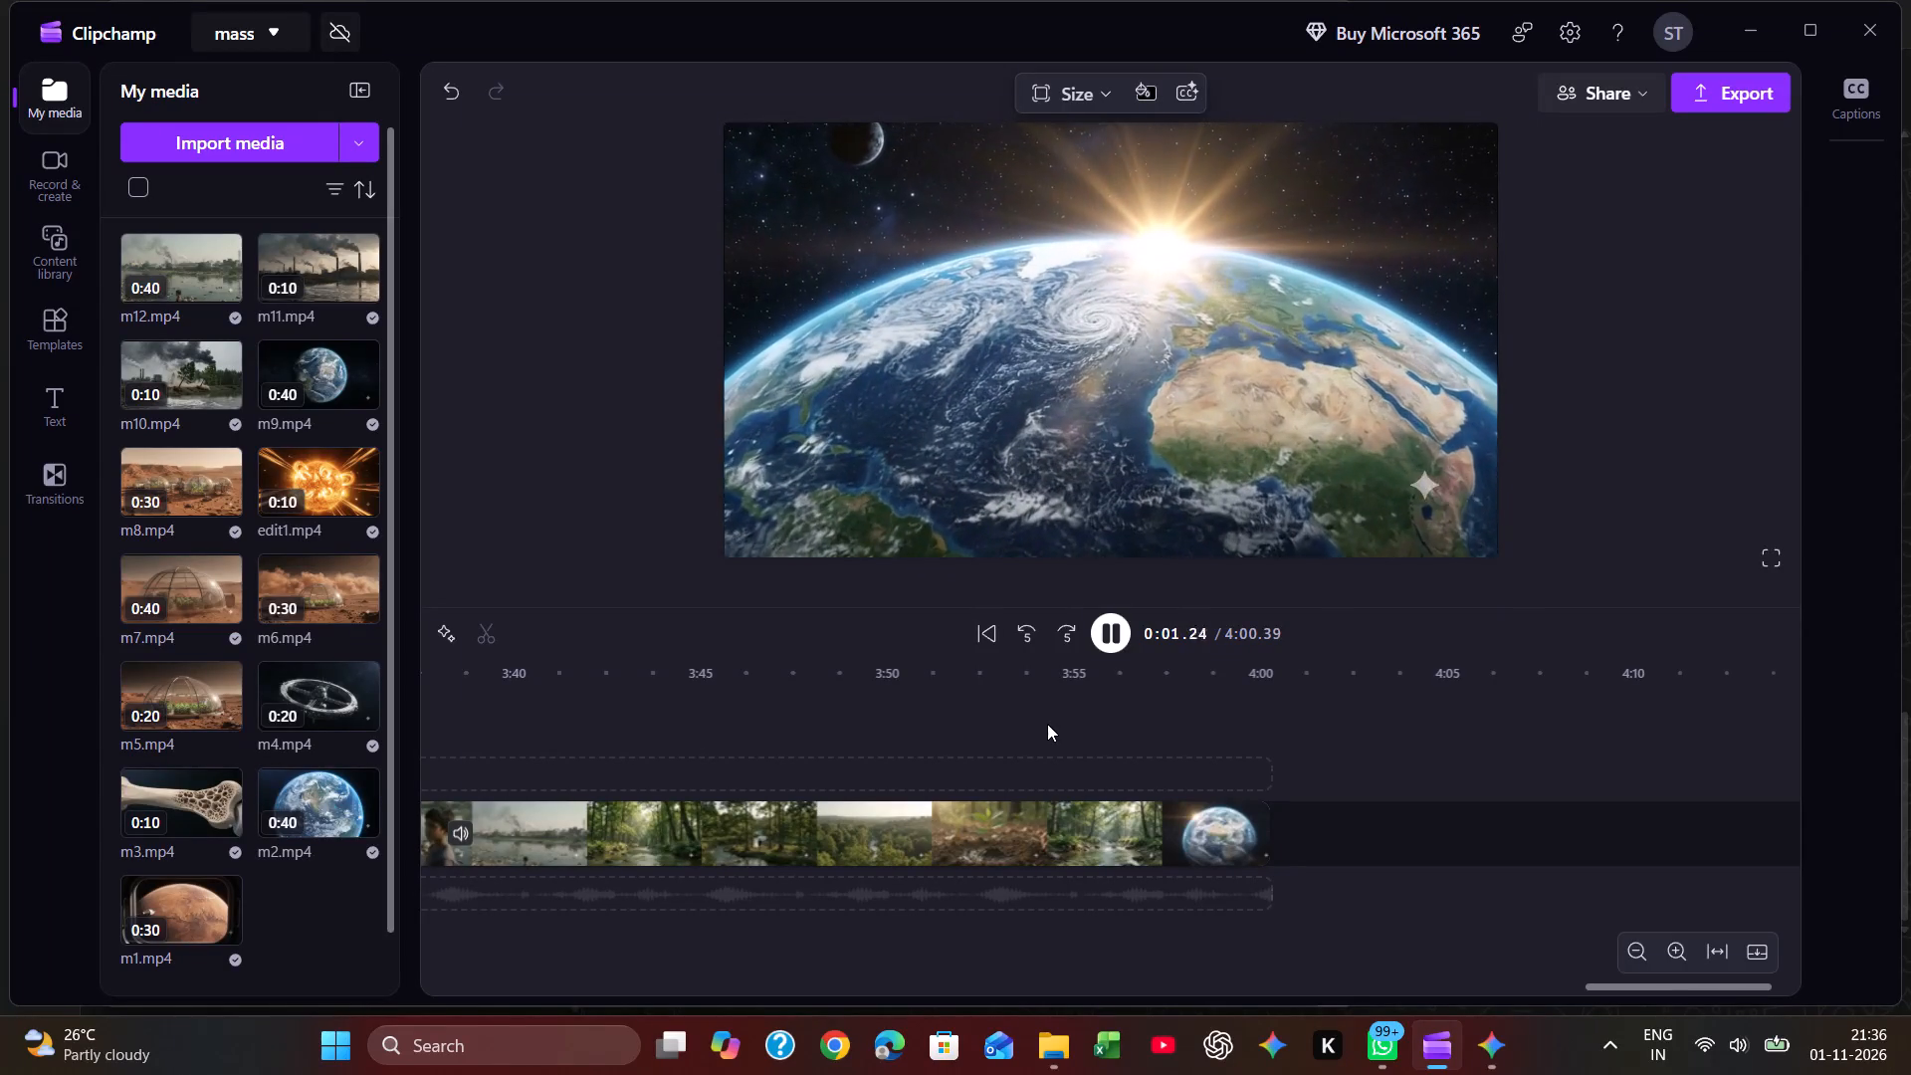
Play the end of m12 to find the cut from forest to Earth and split the clip at 3:56.40.
{"action": "left_click", "coordinate": [1034, 725]}
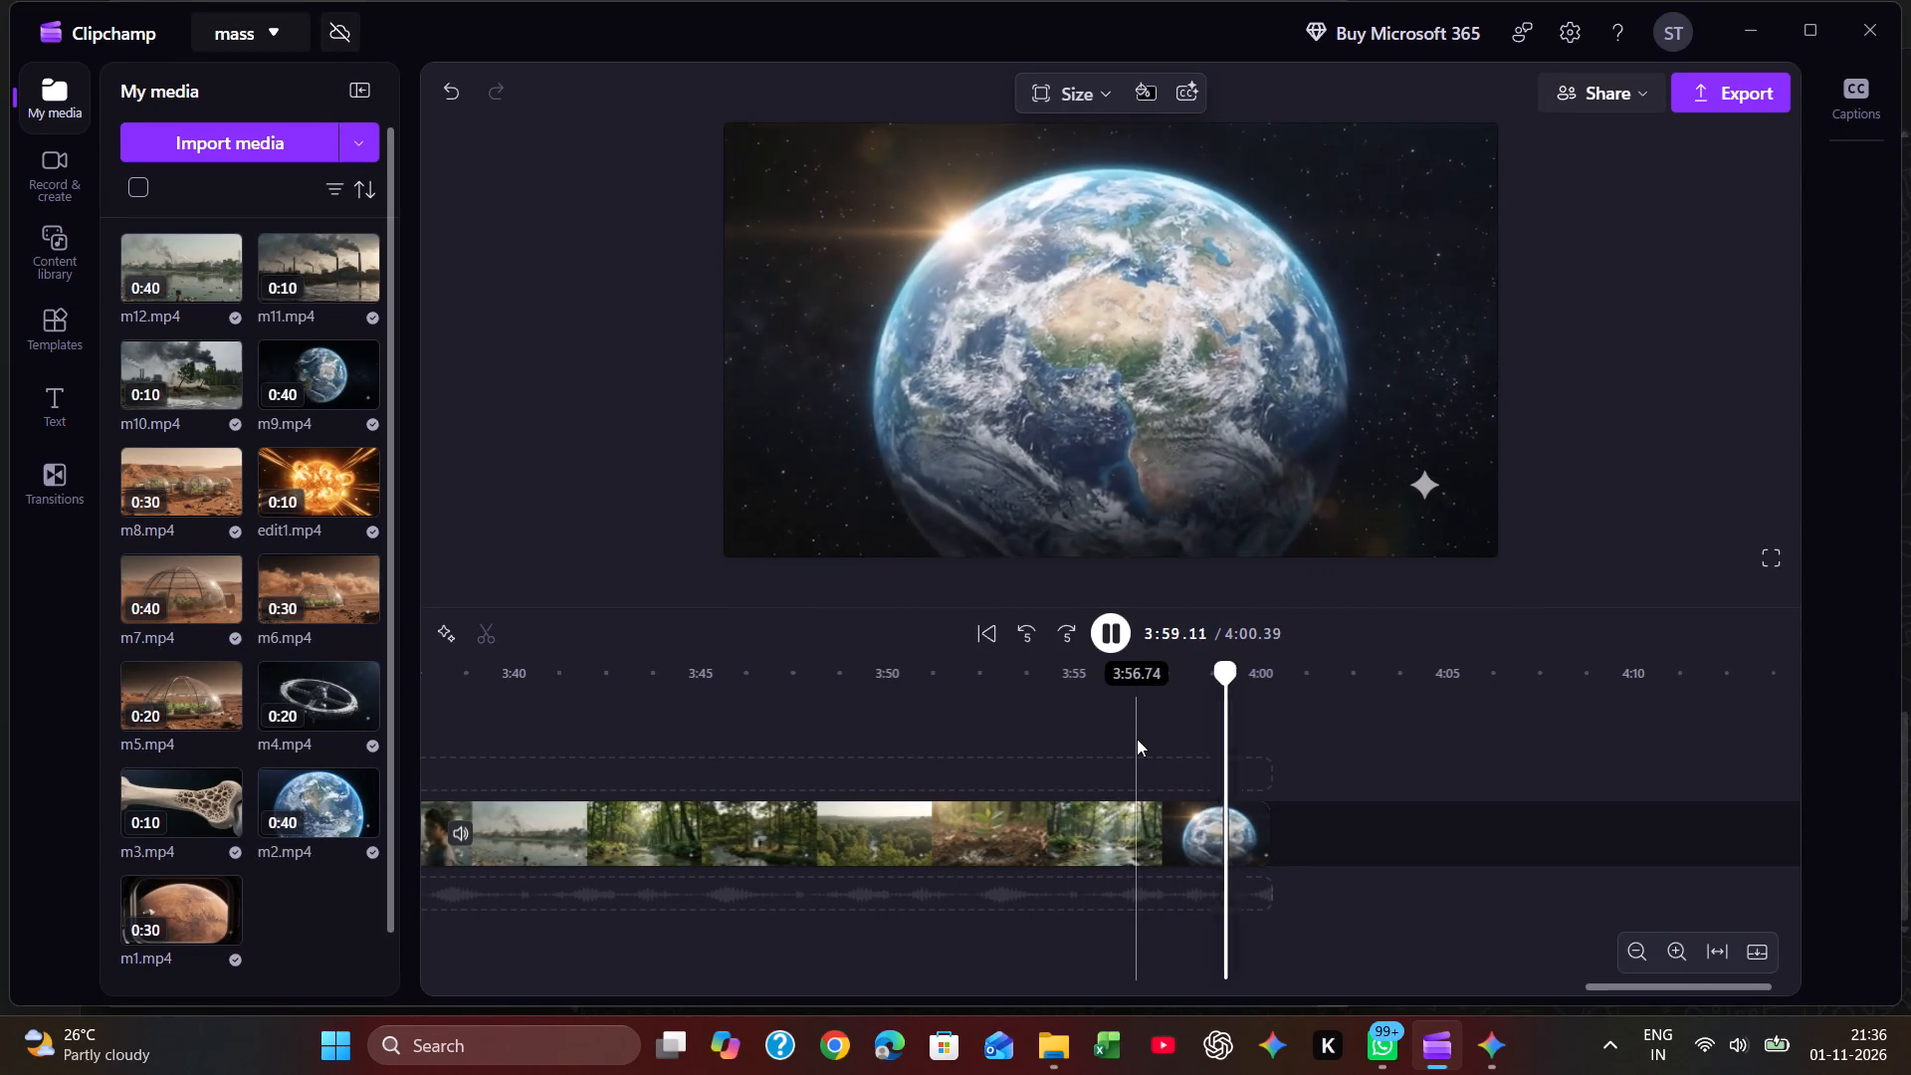
{"action": "left_click", "coordinate": [1137, 739]}
{"action": "left_click", "coordinate": [1124, 736]}
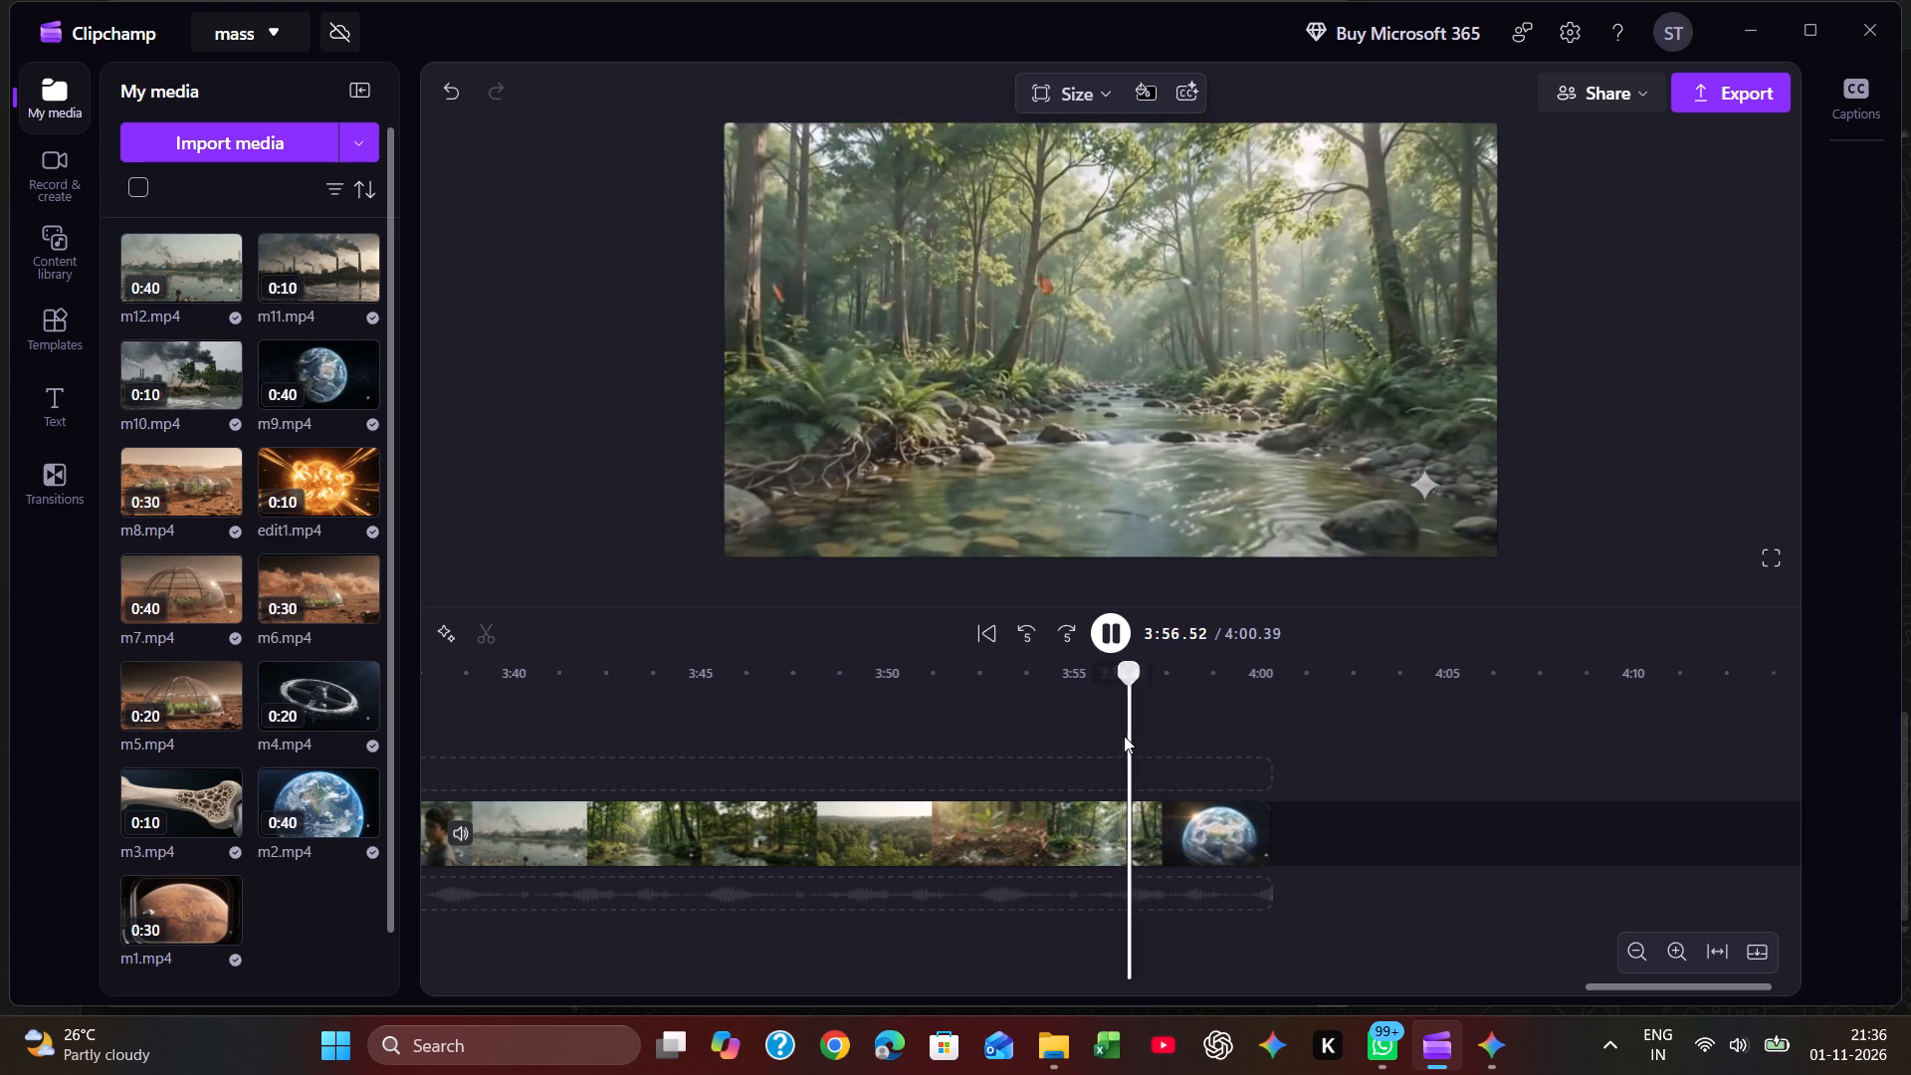
{"action": "key", "text": "space"}
{"action": "left_click", "coordinate": [1124, 736]}
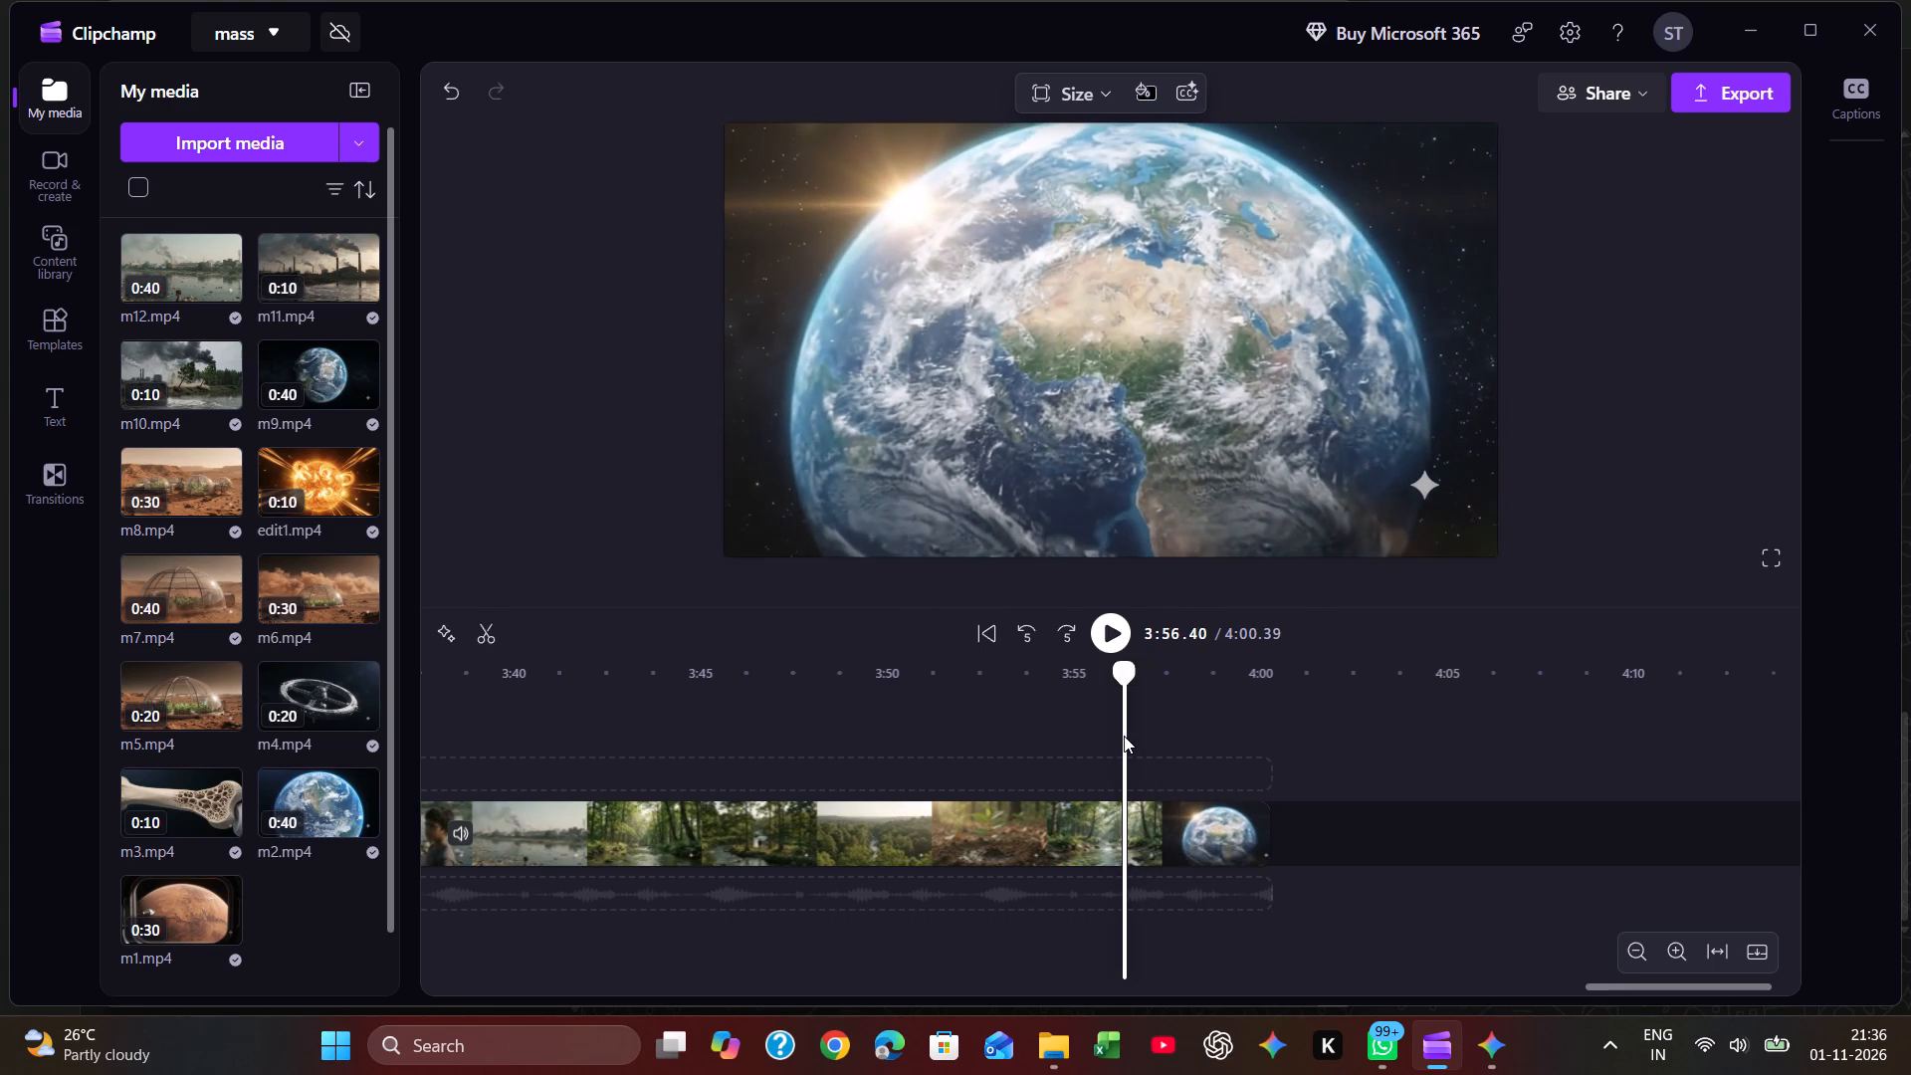
{"action": "left_click", "coordinate": [494, 617]}
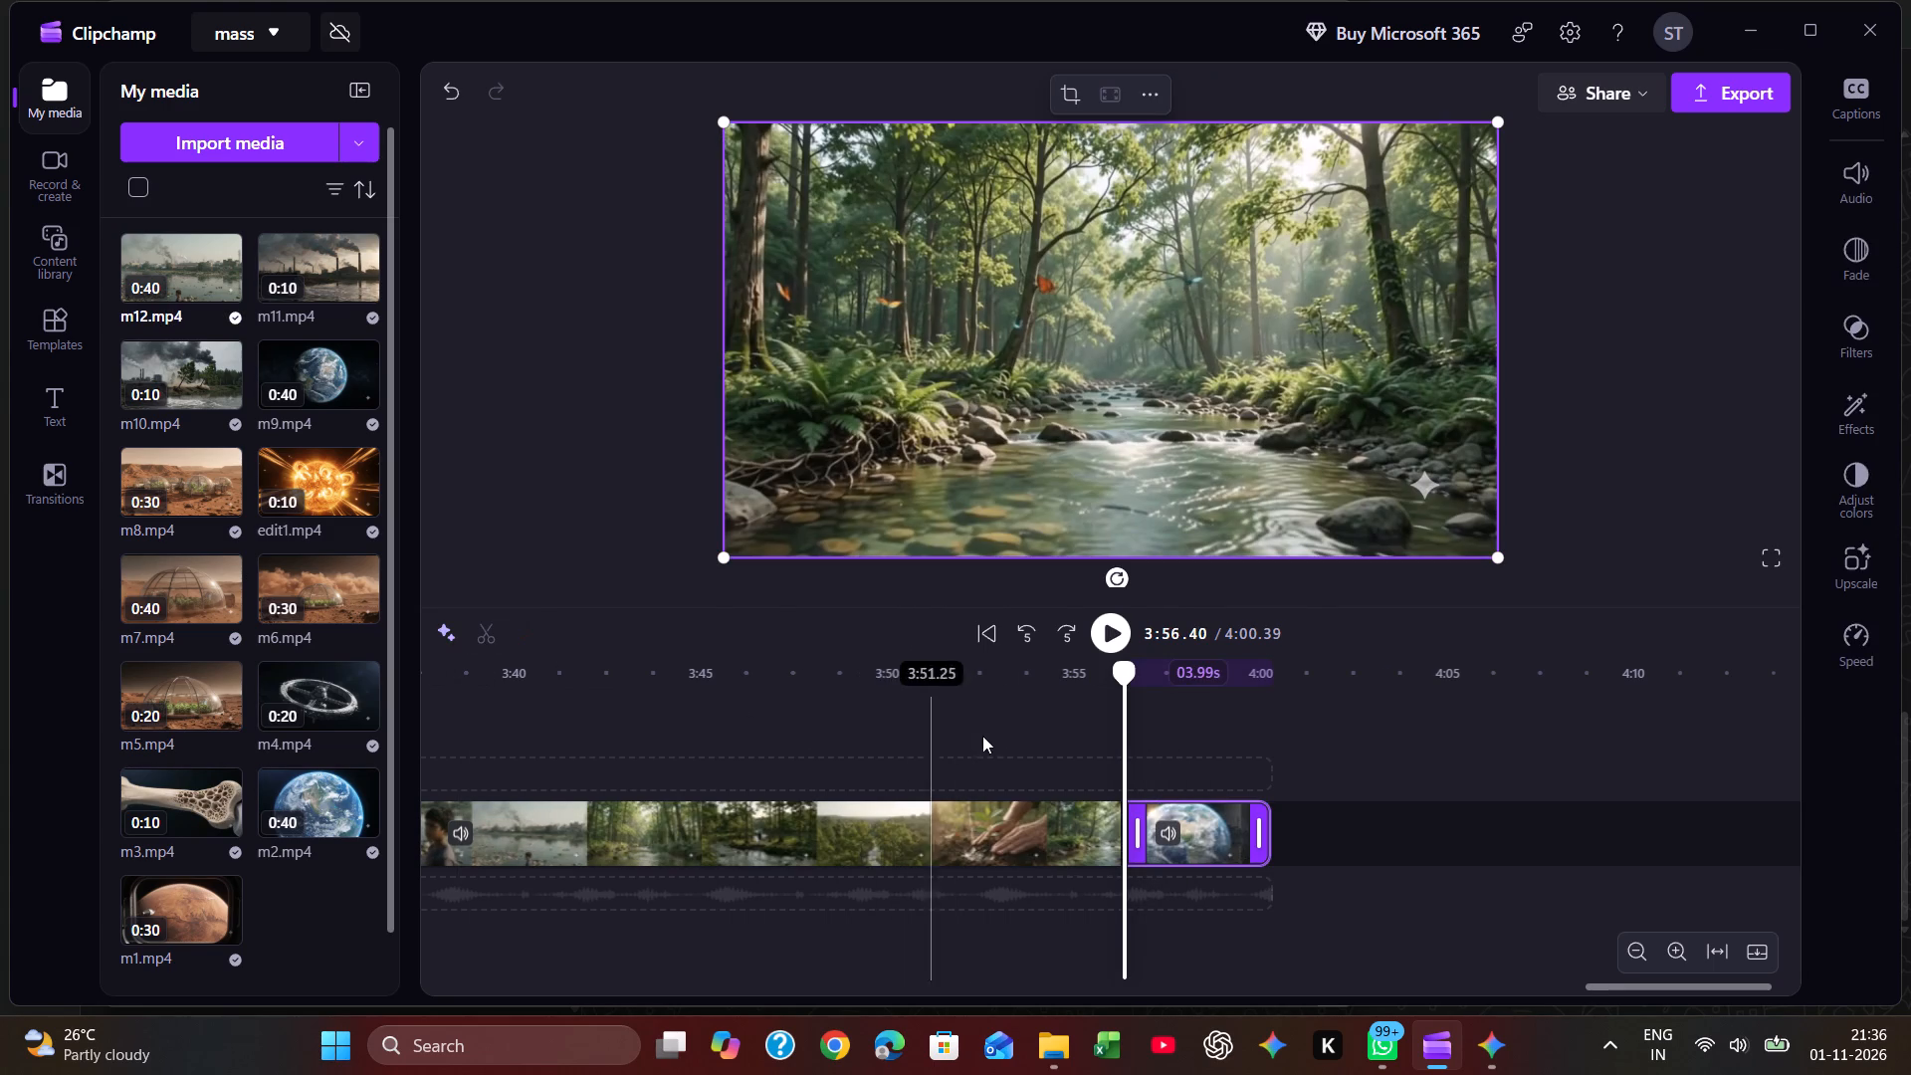
Replay the forest stream shot near the end of m12 and split the clip at 3:53.86.
{"action": "left_click", "coordinate": [907, 719]}
{"action": "key", "text": "space"}
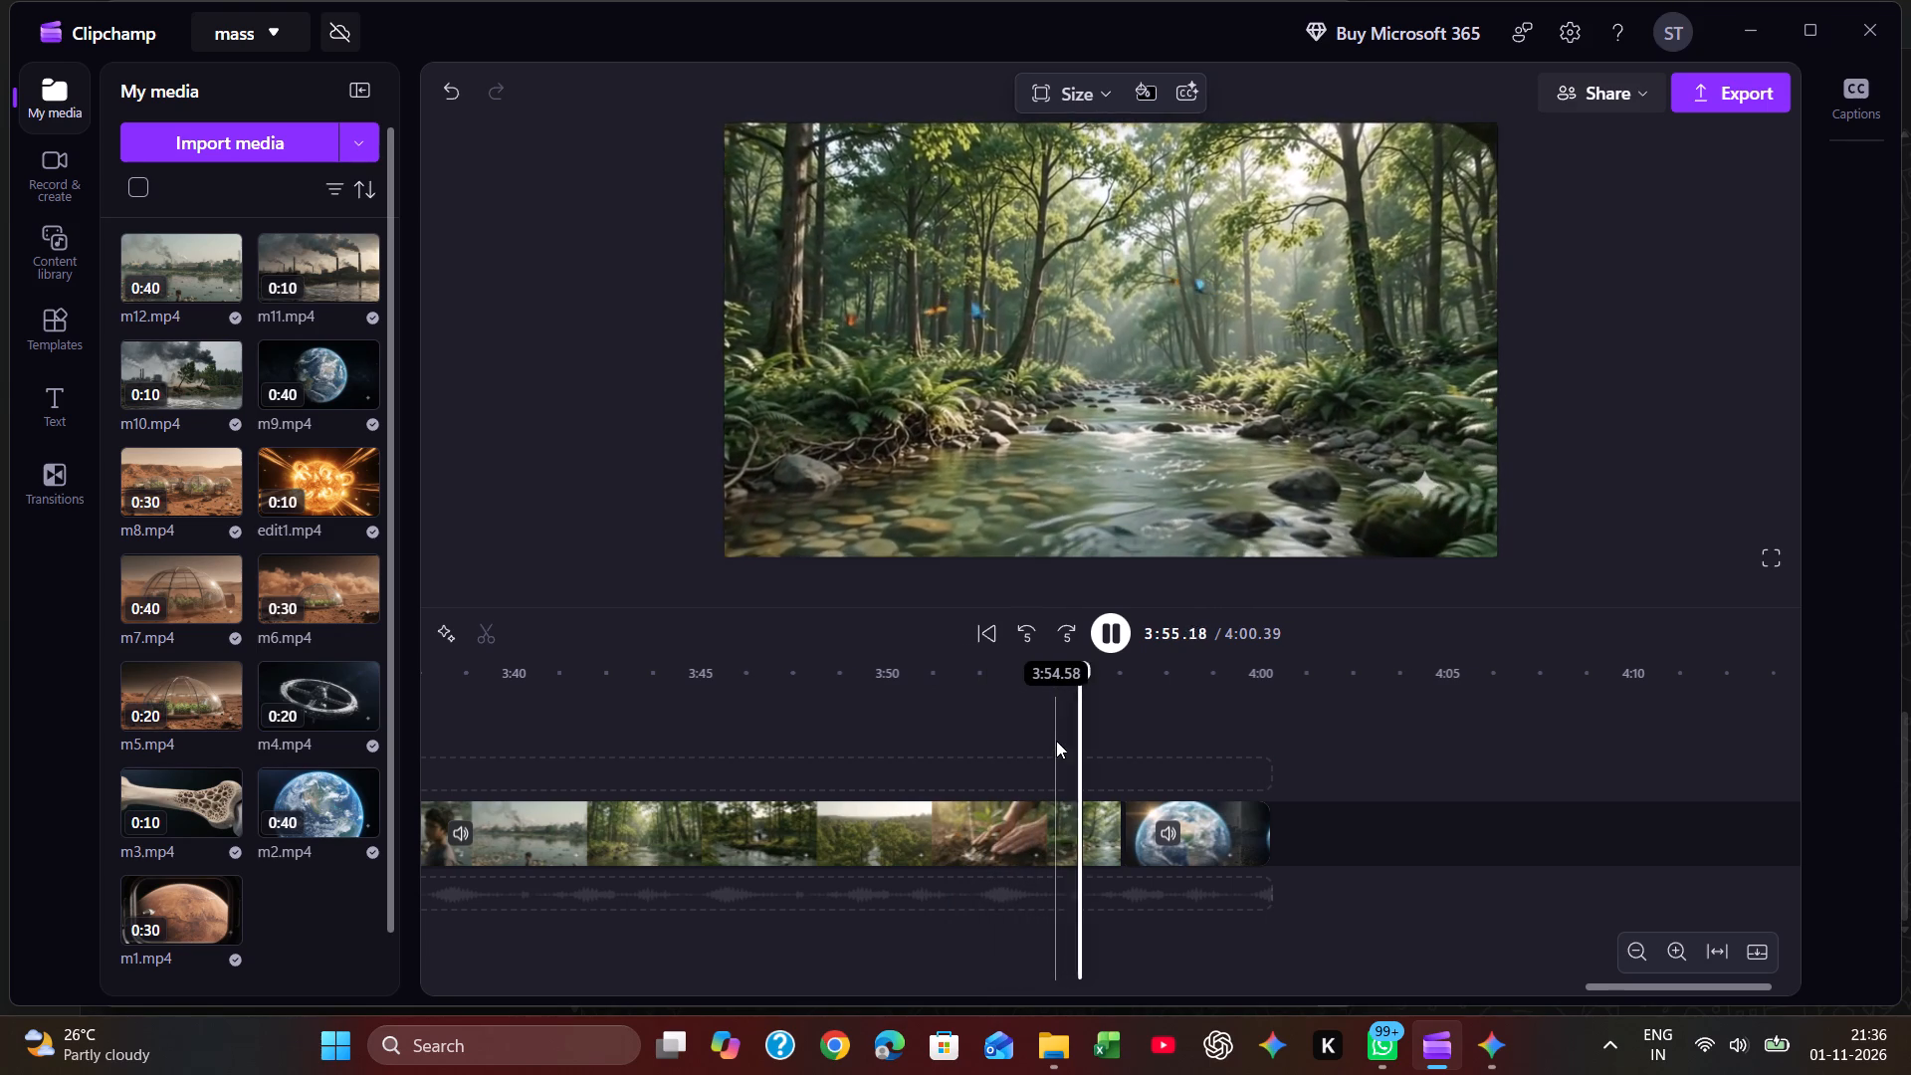
{"action": "left_click", "coordinate": [1050, 734]}
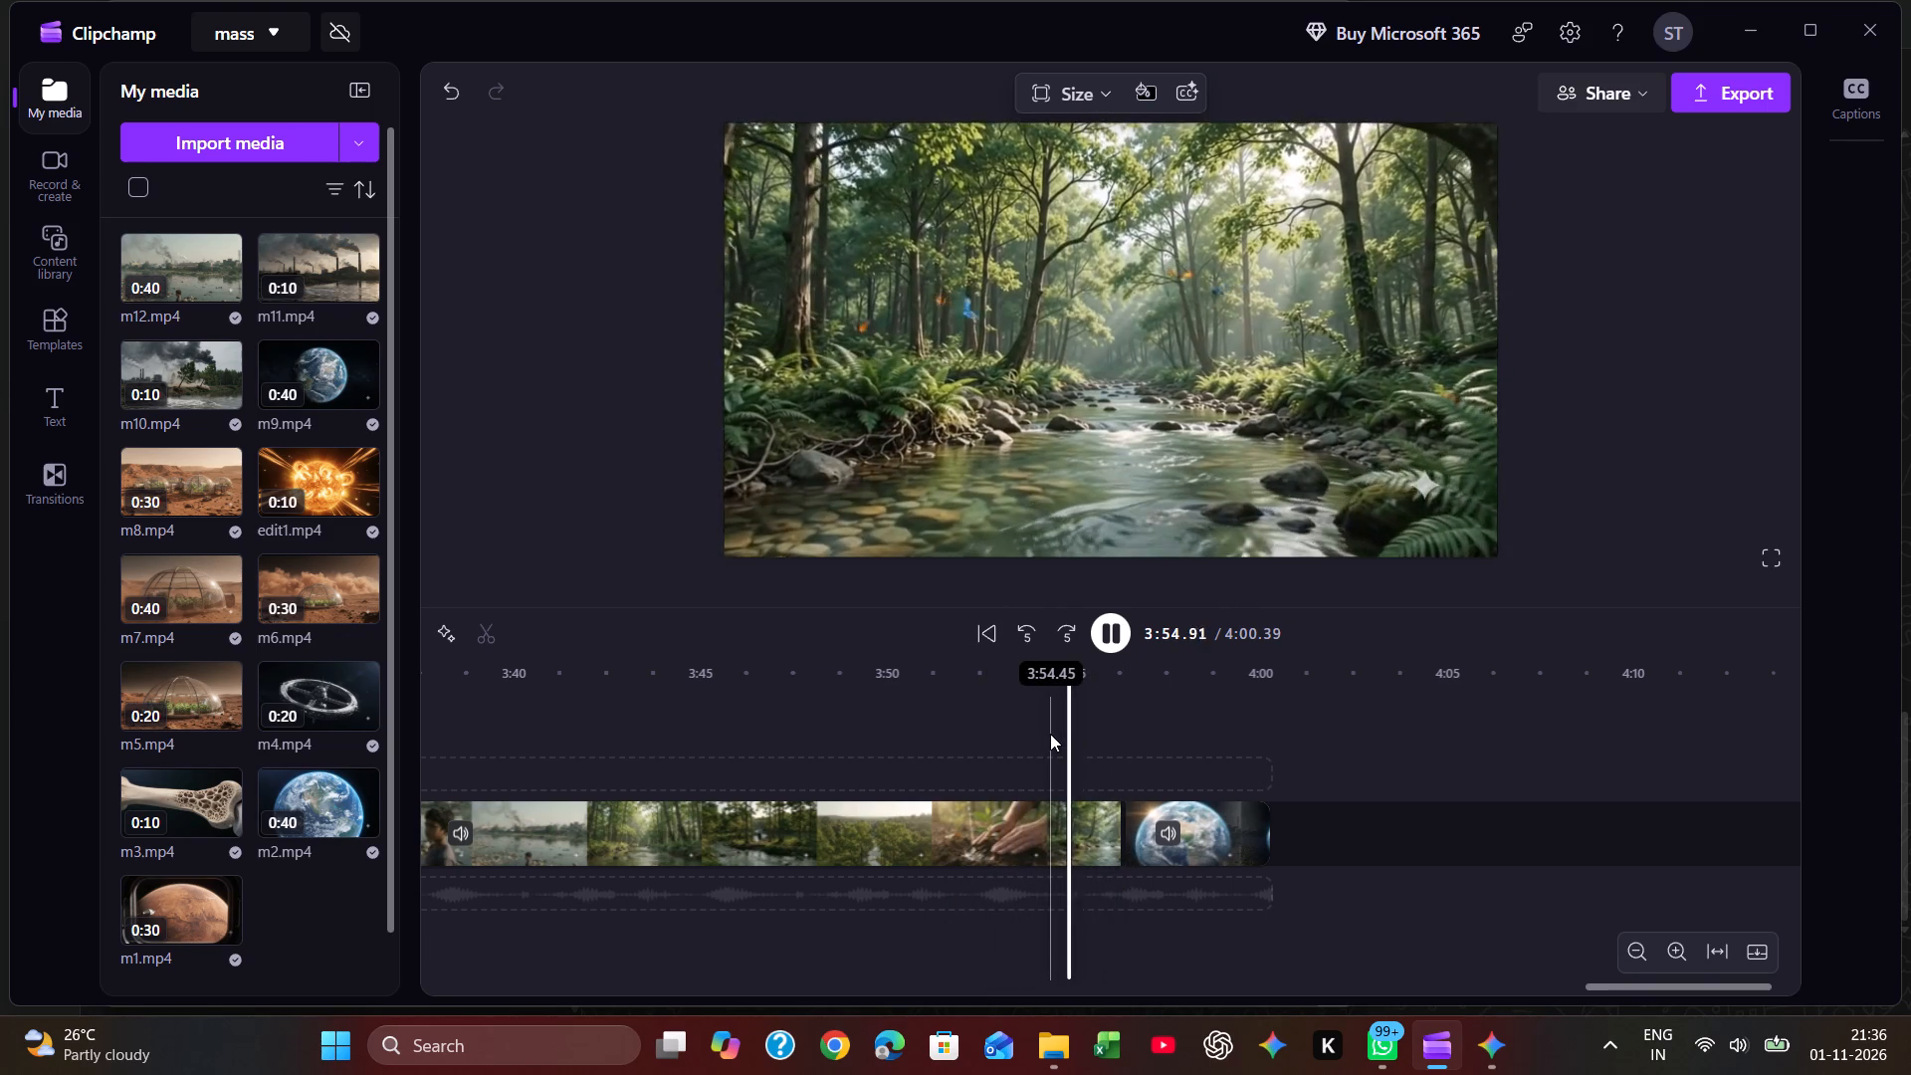
{"action": "left_click", "coordinate": [1036, 725]}
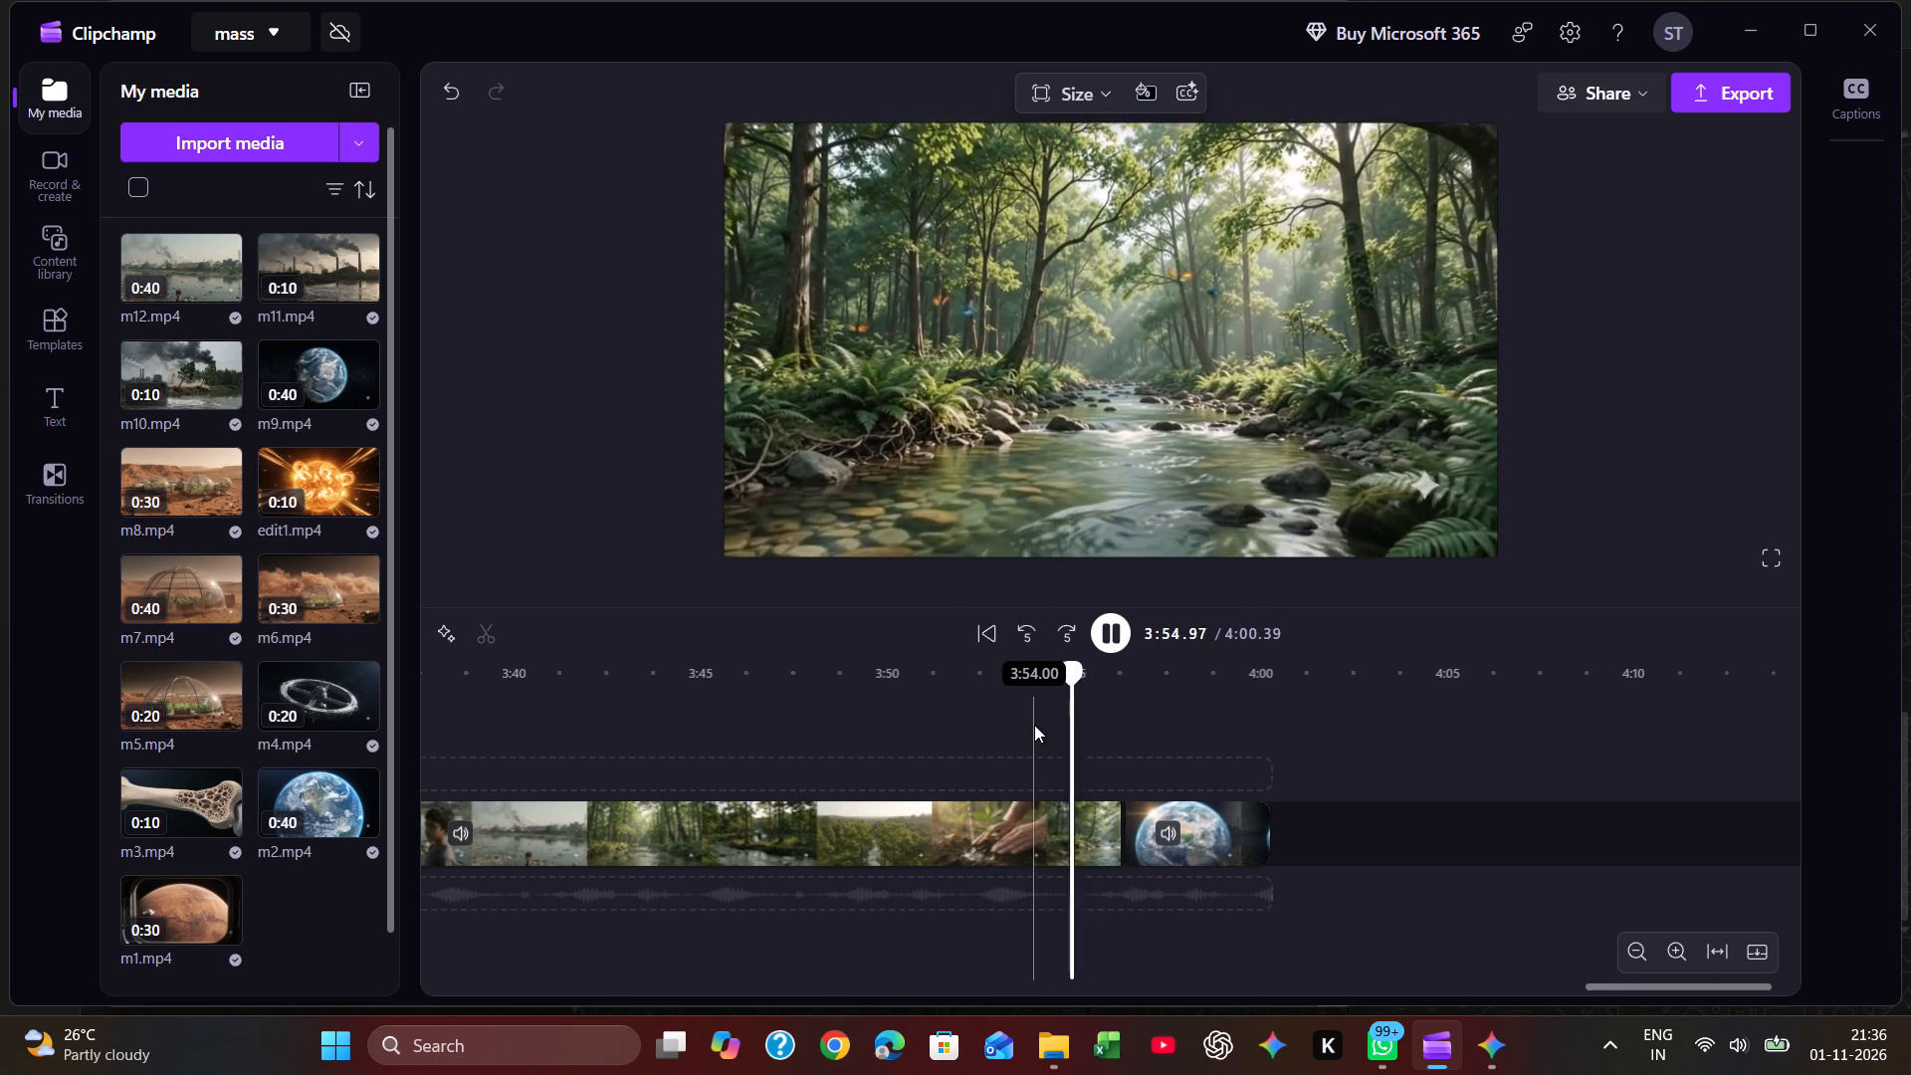
{"action": "left_click", "coordinate": [1029, 722]}
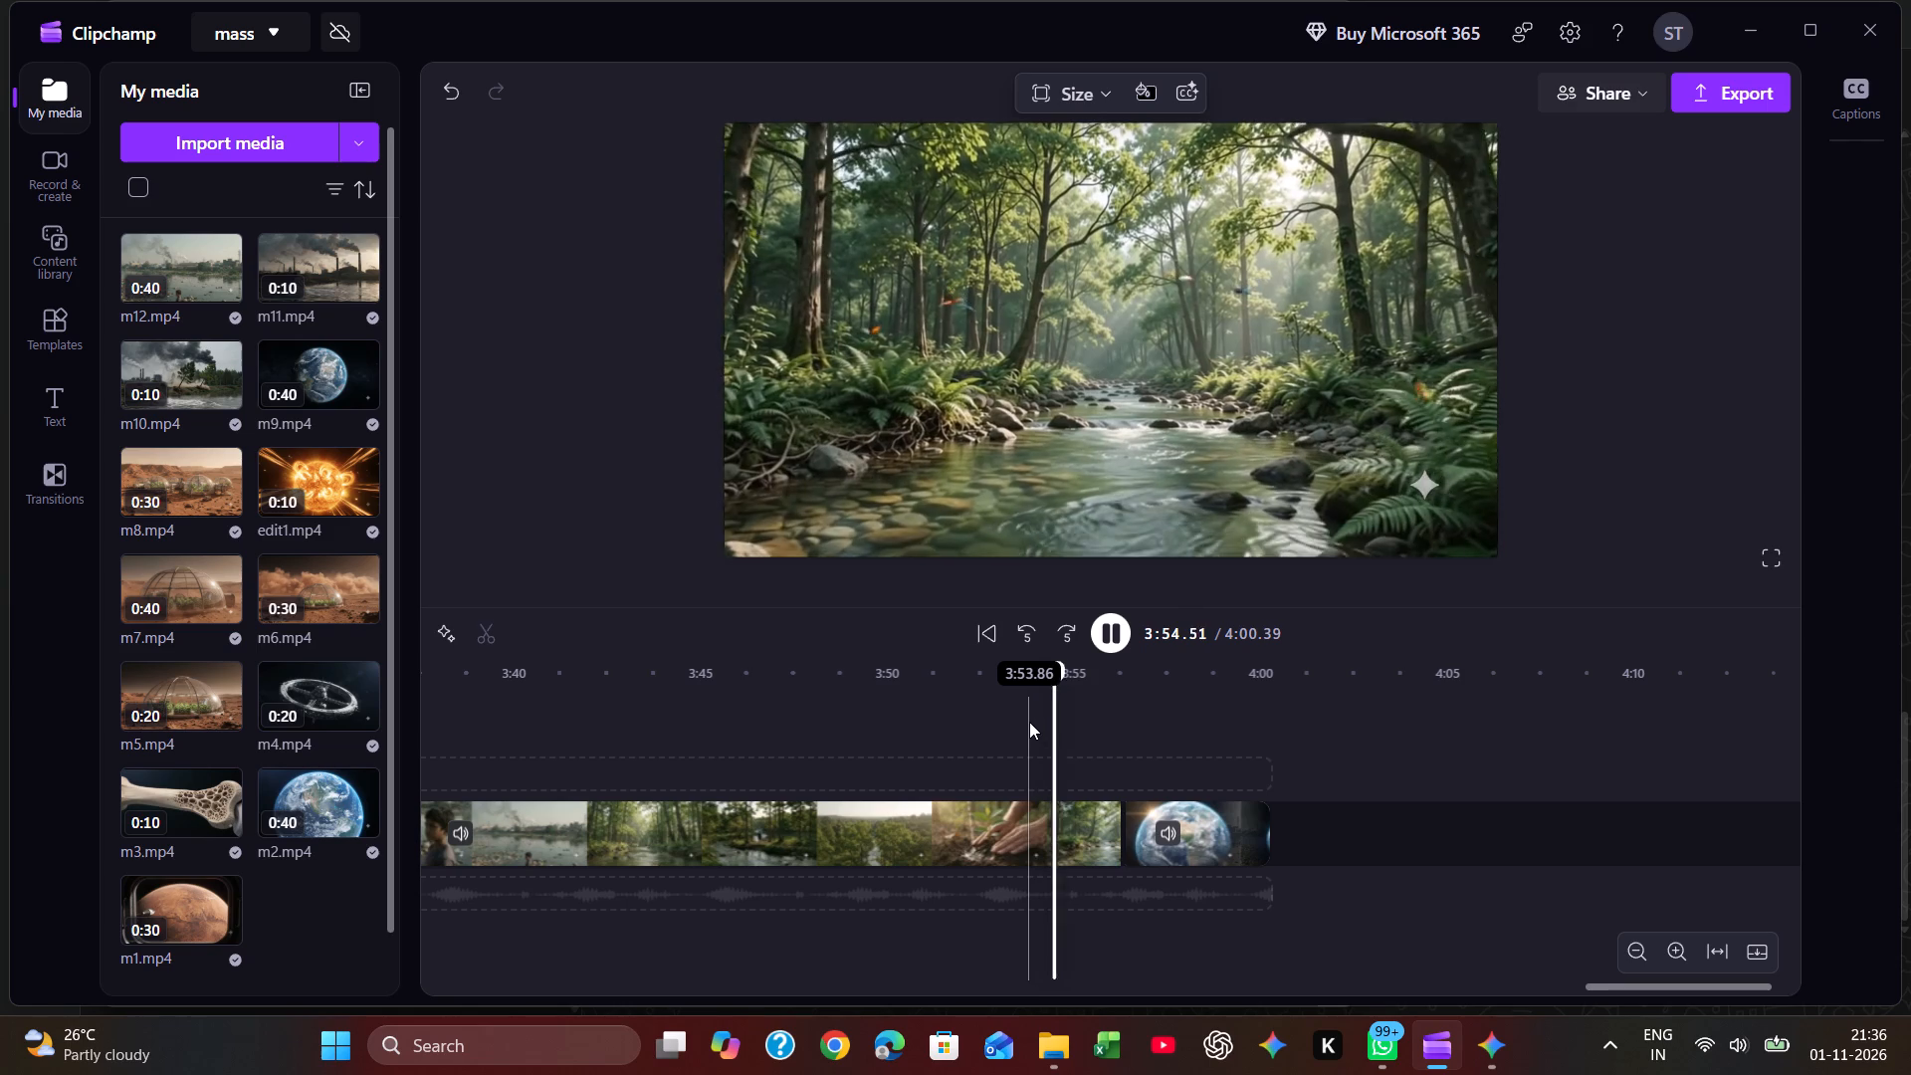
{"action": "key", "text": "space"}
{"action": "left_click", "coordinate": [1029, 722]}
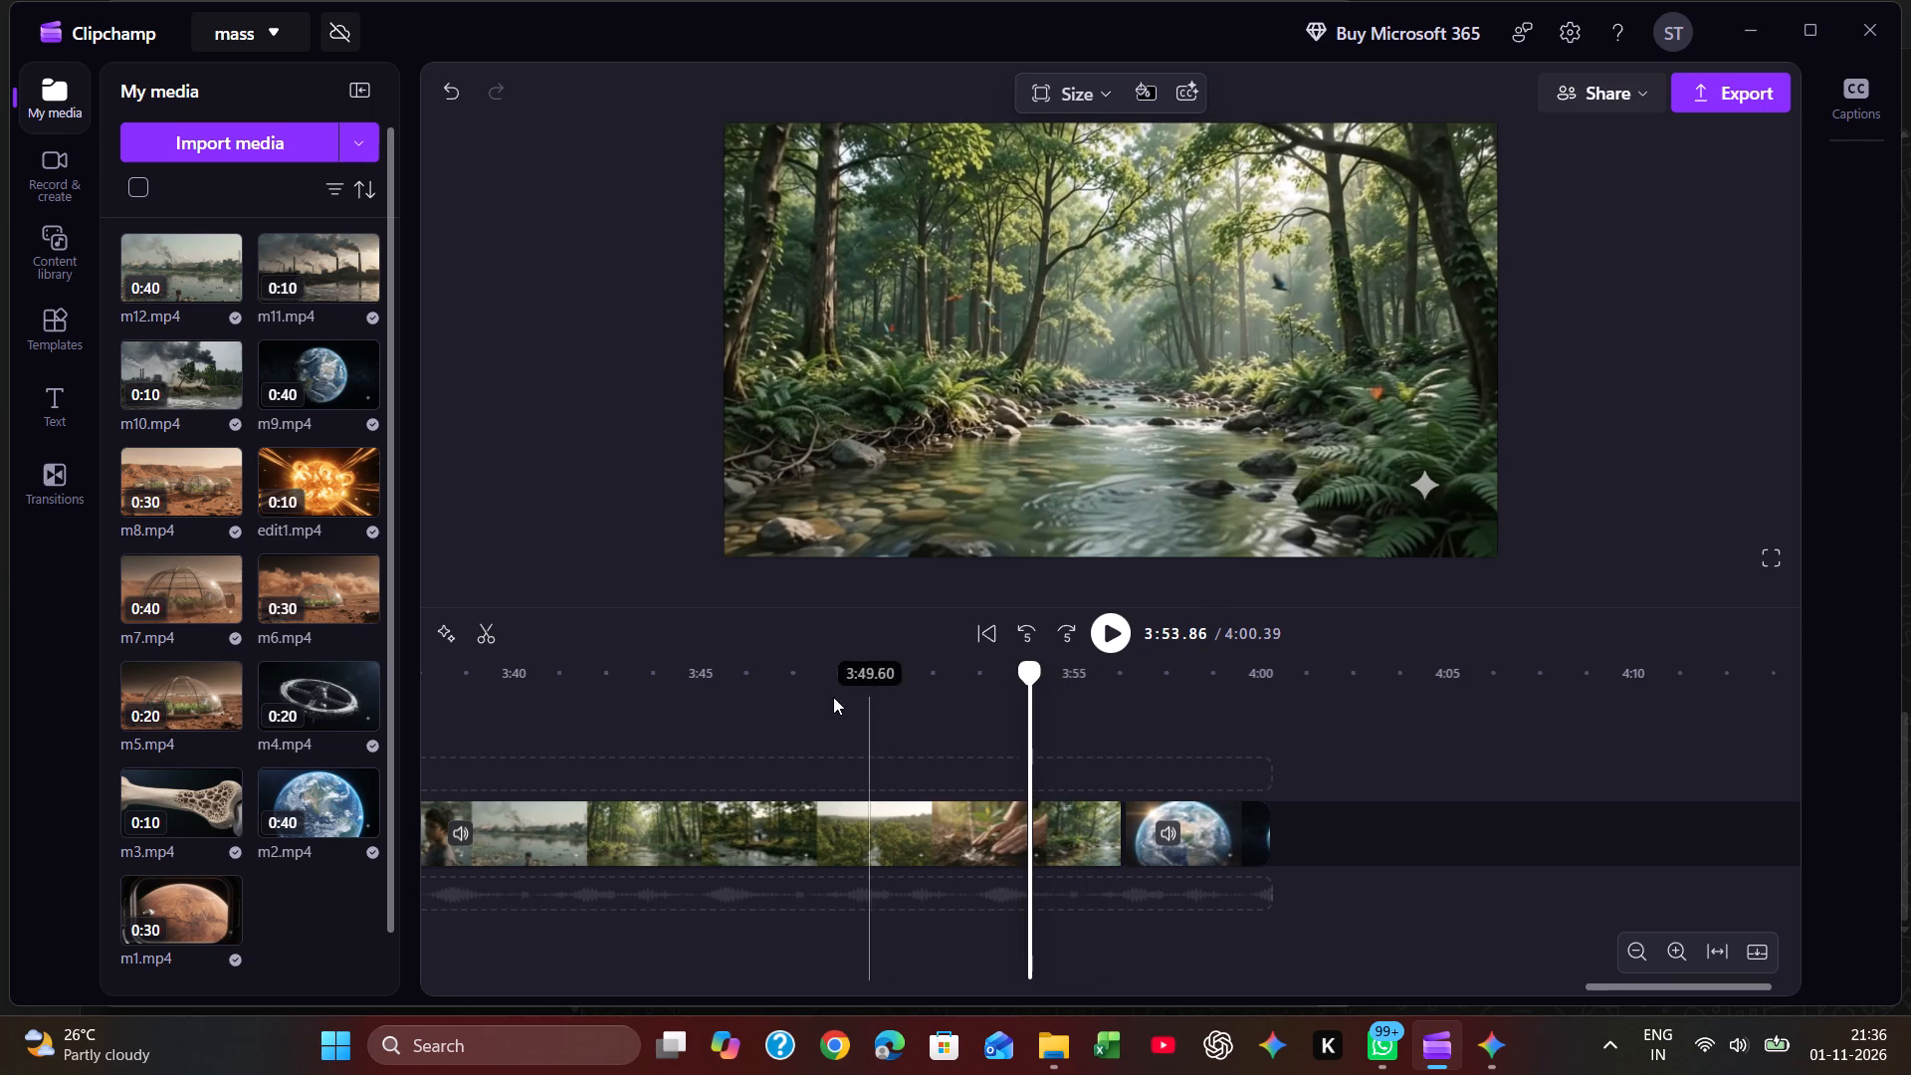
{"action": "left_click", "coordinate": [496, 626]}
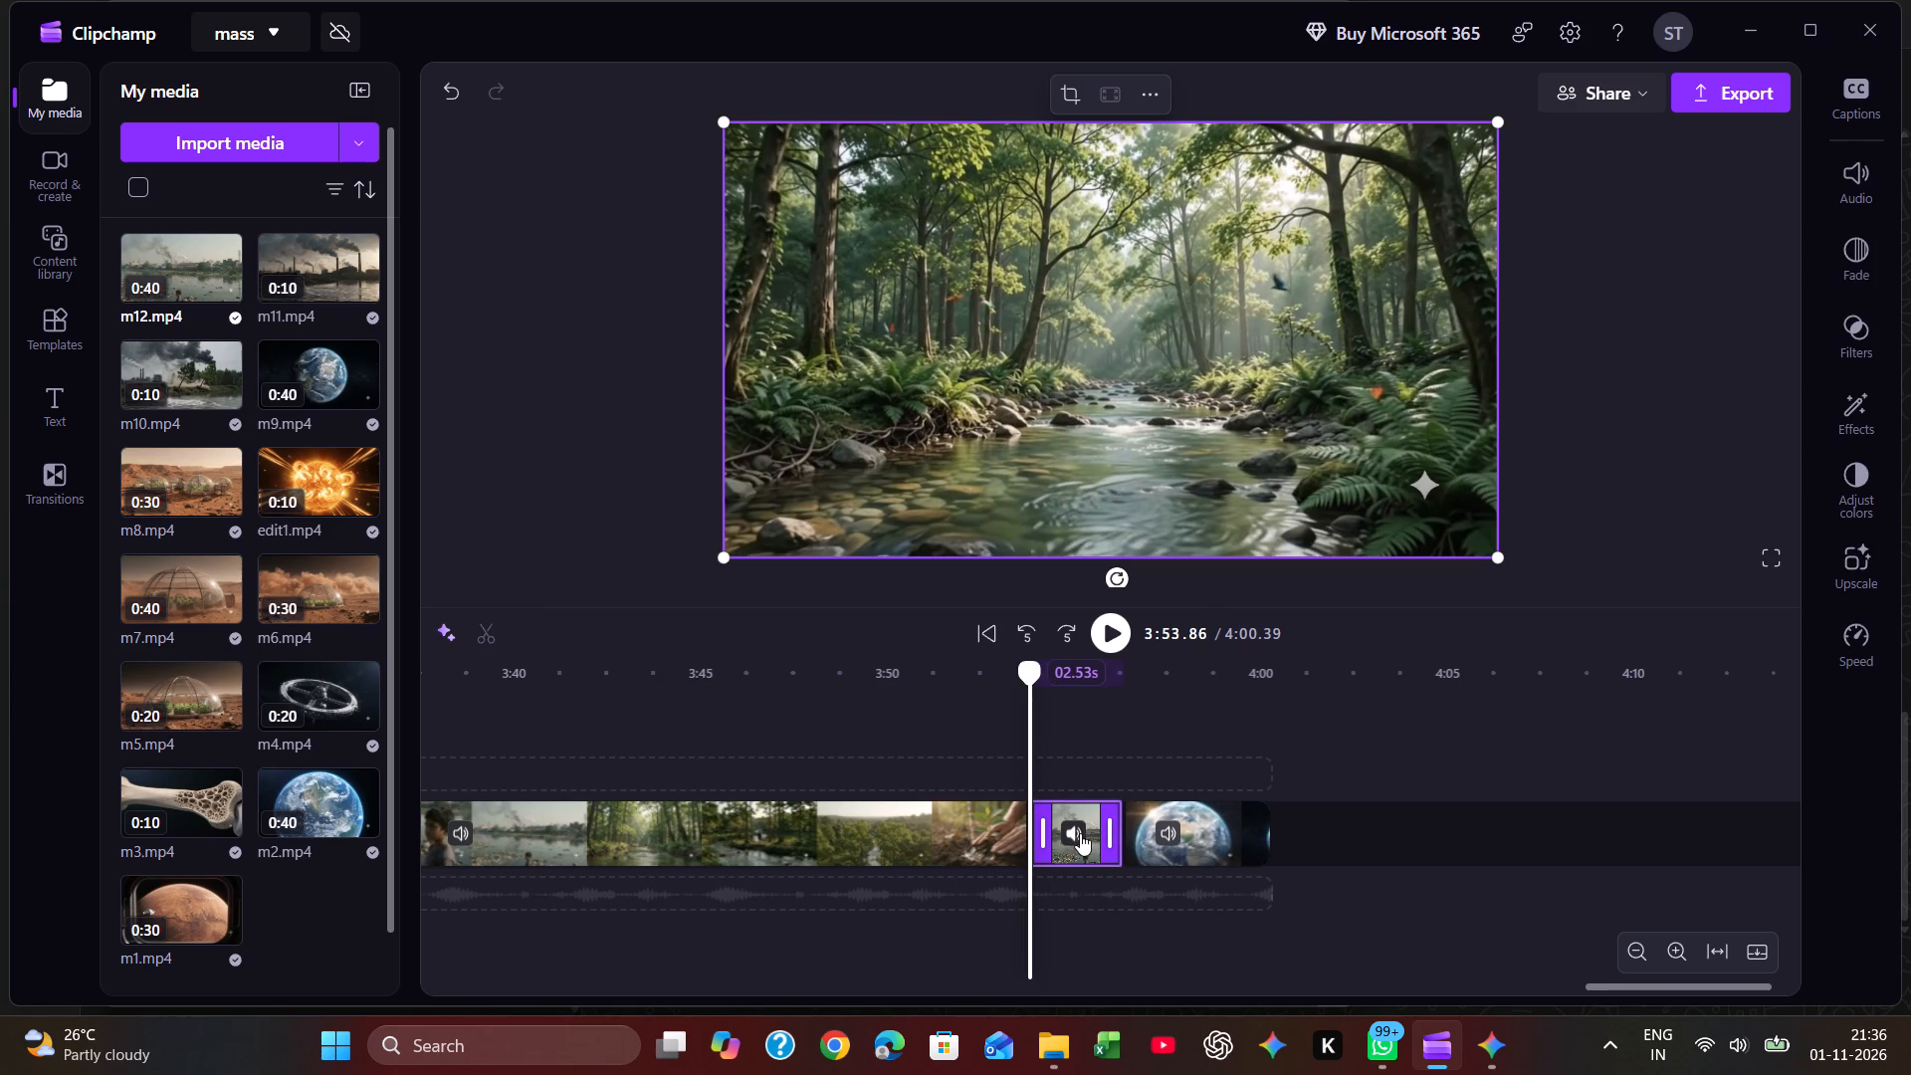
Delete the short forest stream piece between the two m12 splits, close the gap and play the join from about 3:51.
{"action": "right_click", "coordinate": [1078, 846]}
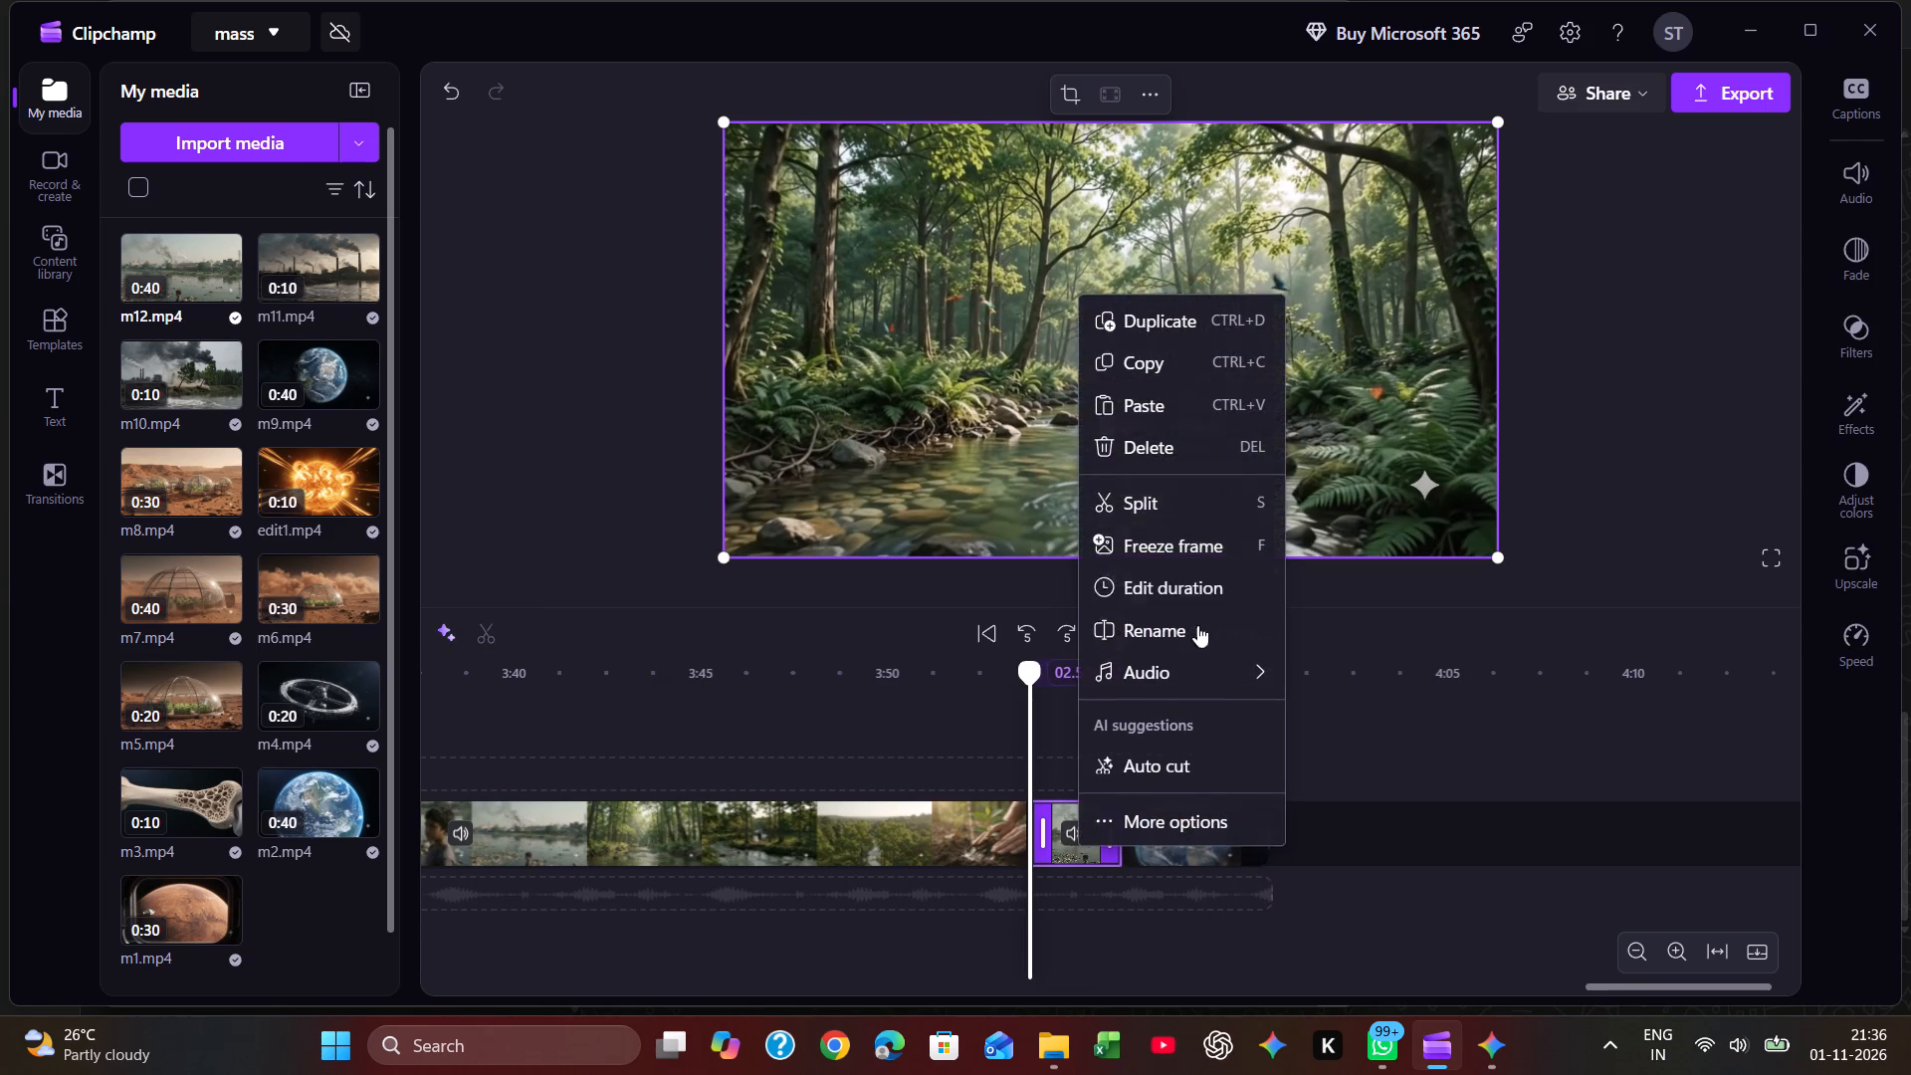
{"action": "left_click", "coordinate": [1158, 452]}
{"action": "left_click", "coordinate": [1081, 833]}
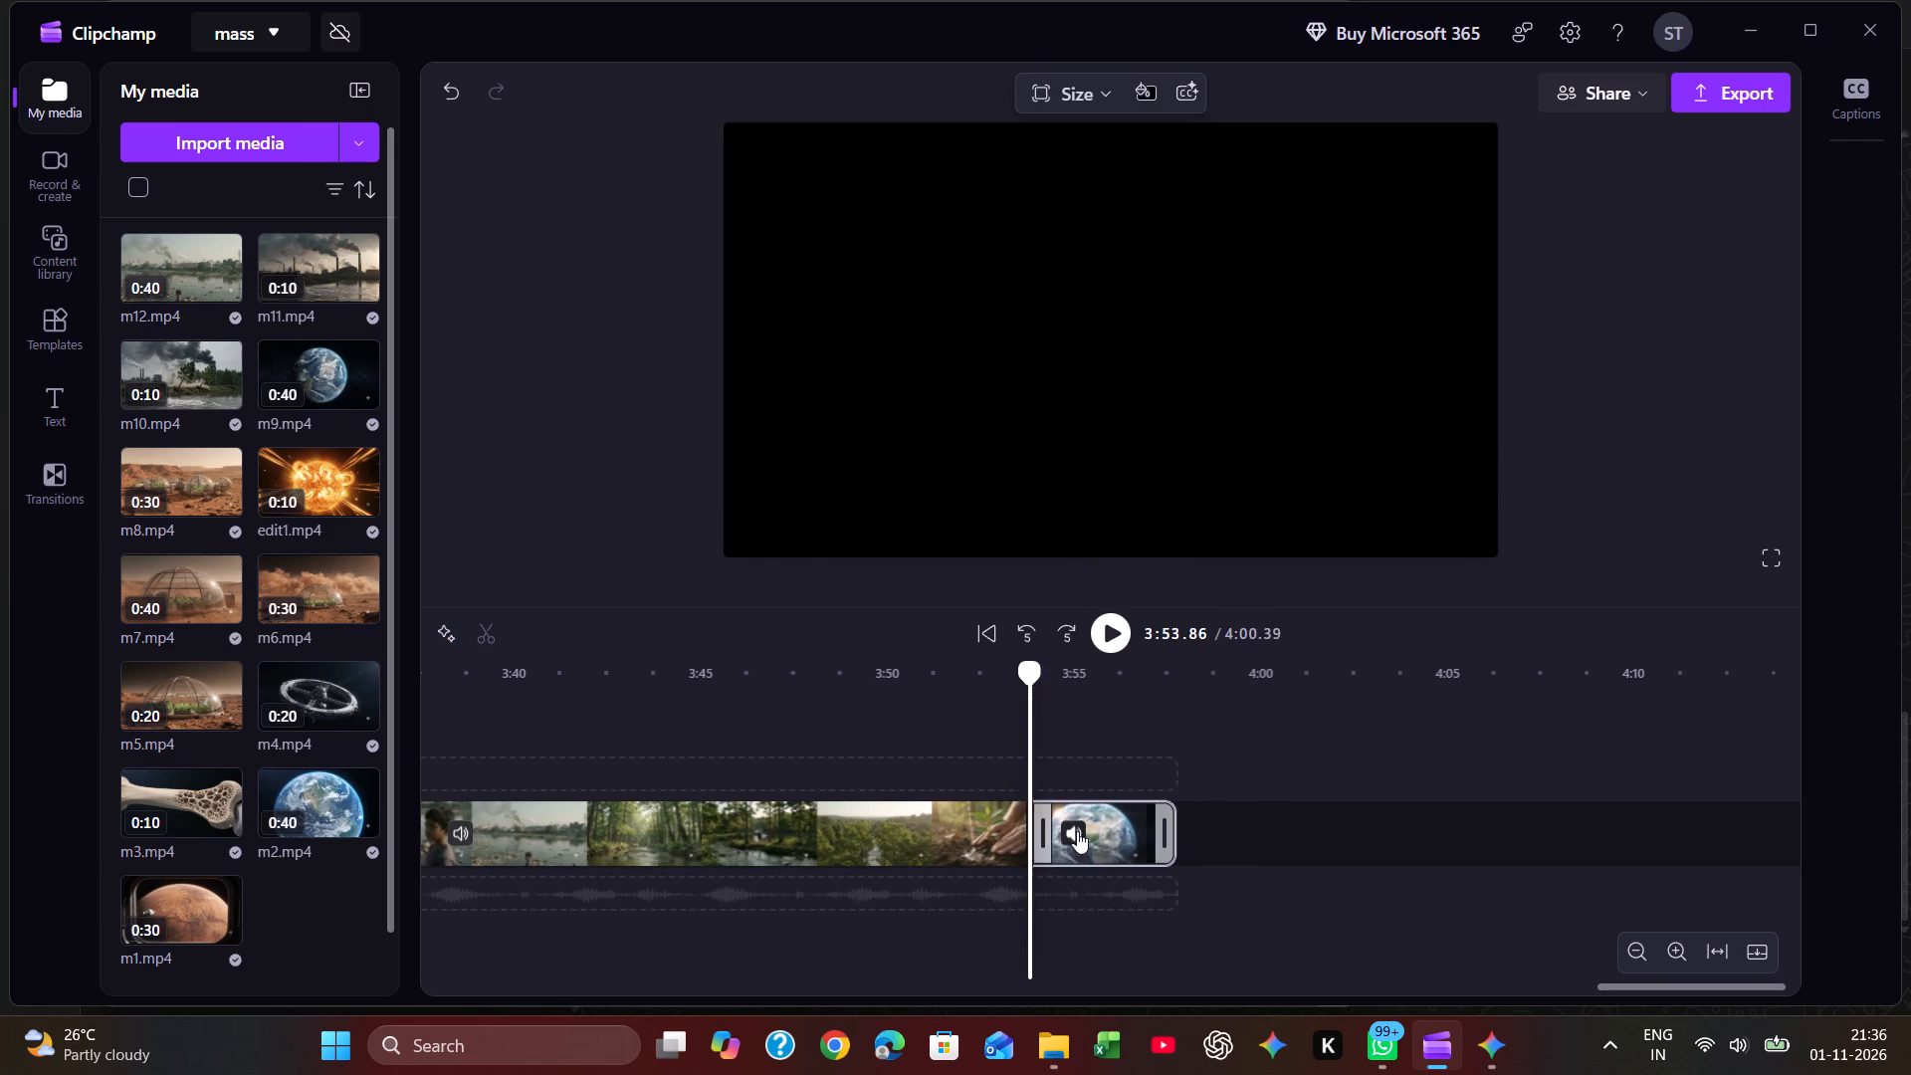
{"action": "left_click", "coordinate": [919, 733]}
{"action": "key", "text": "space"}
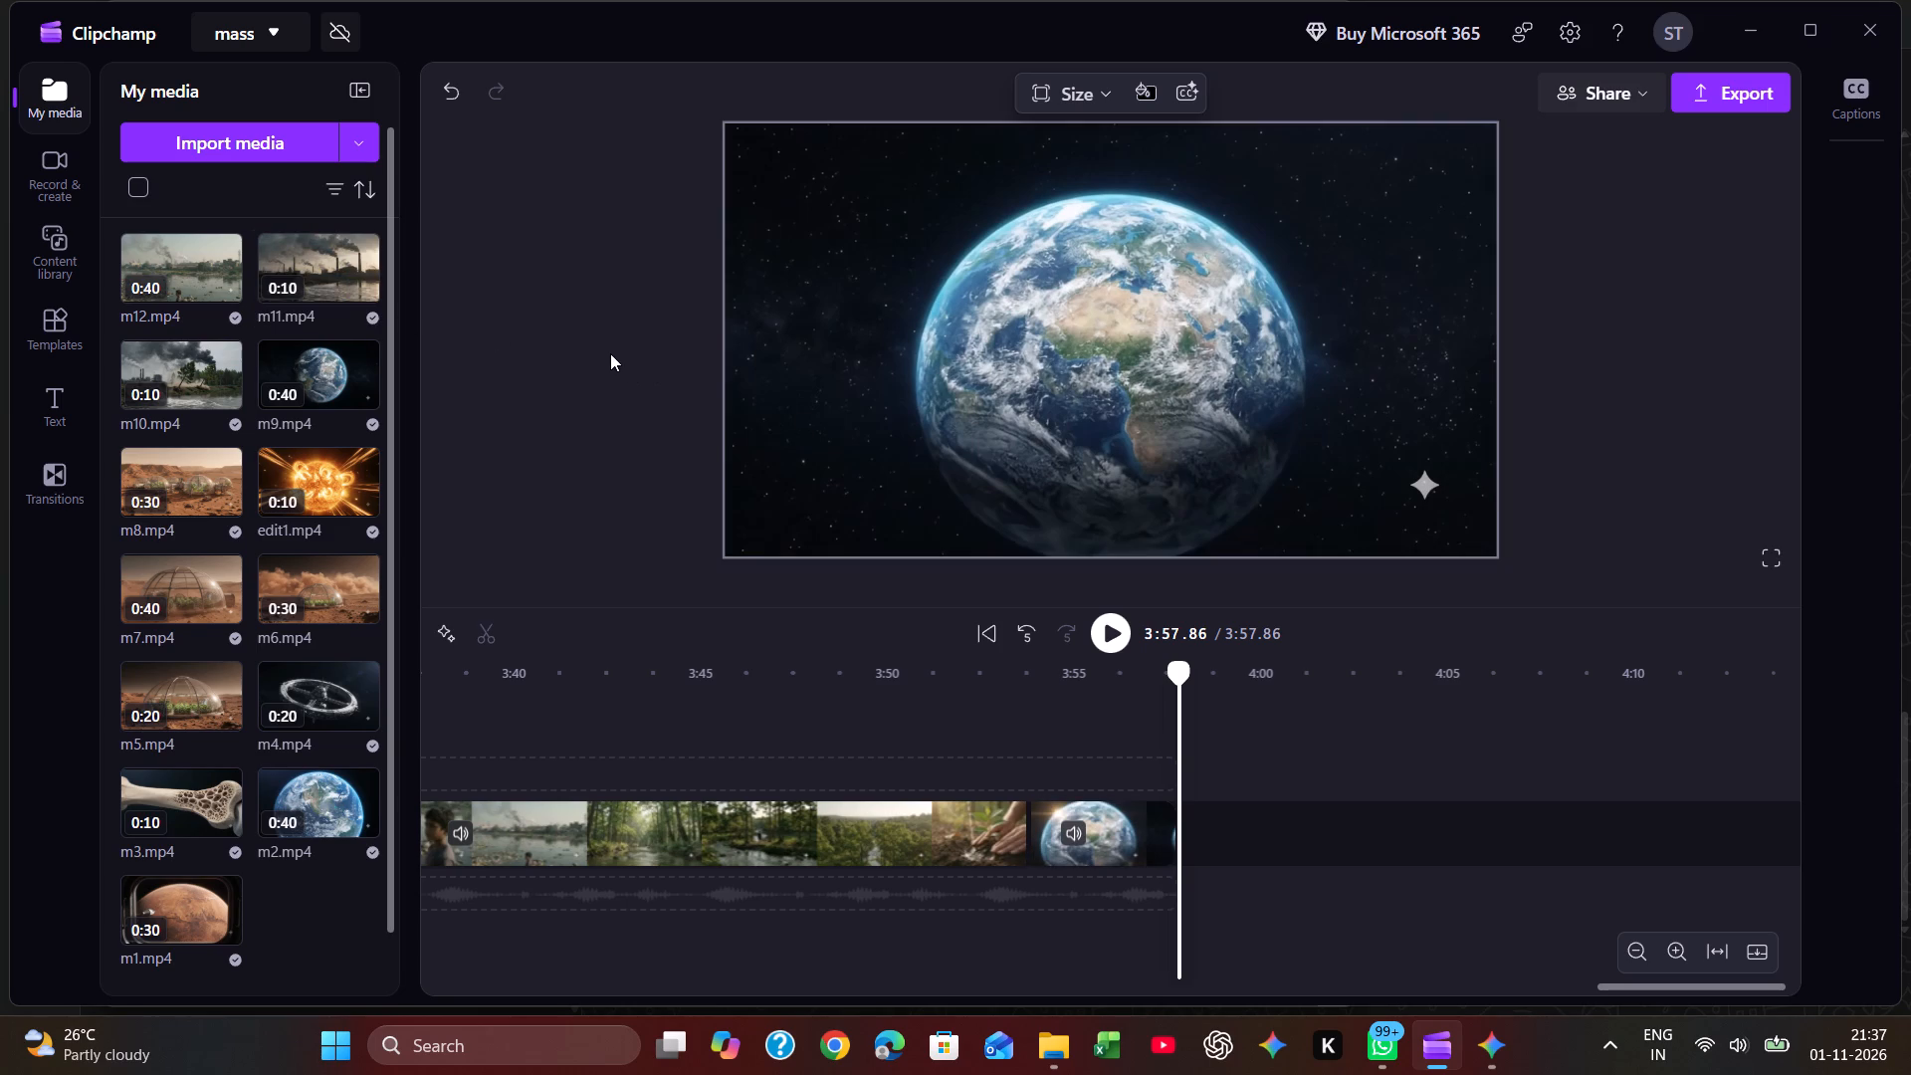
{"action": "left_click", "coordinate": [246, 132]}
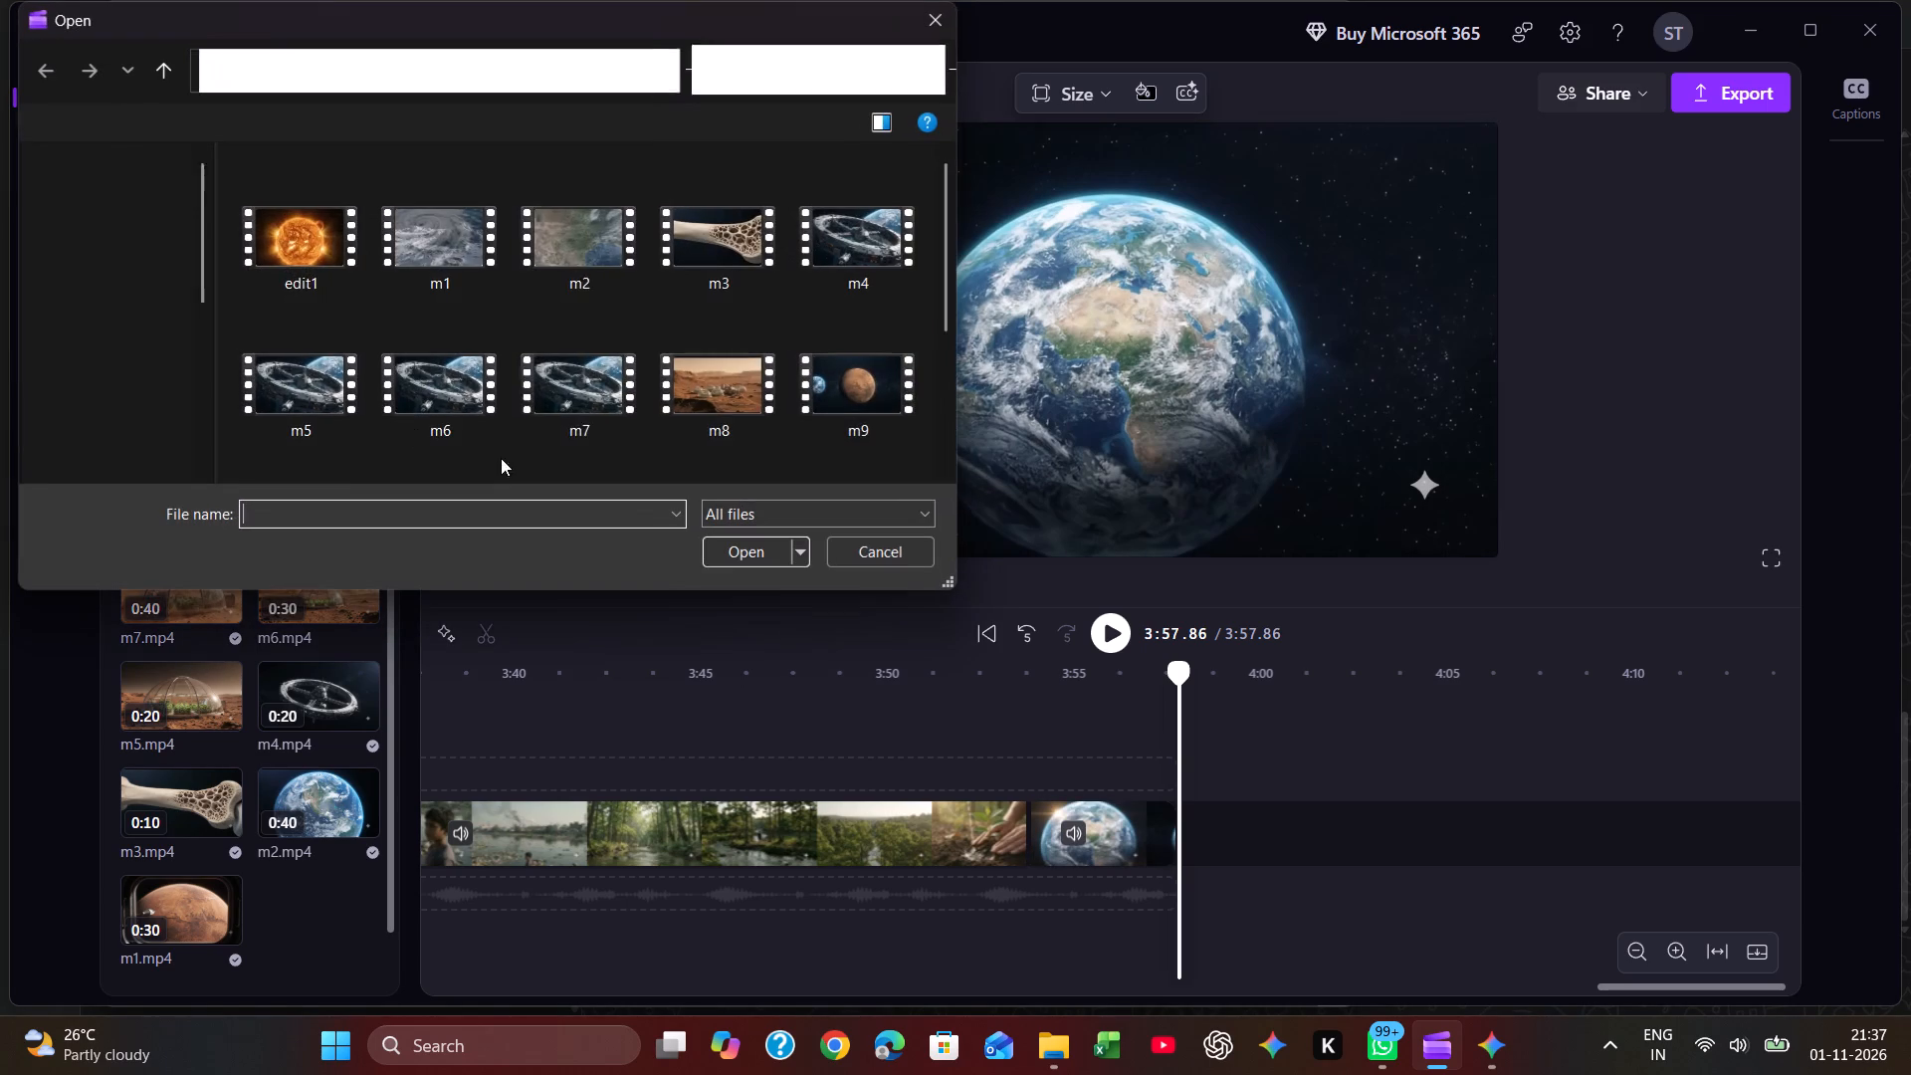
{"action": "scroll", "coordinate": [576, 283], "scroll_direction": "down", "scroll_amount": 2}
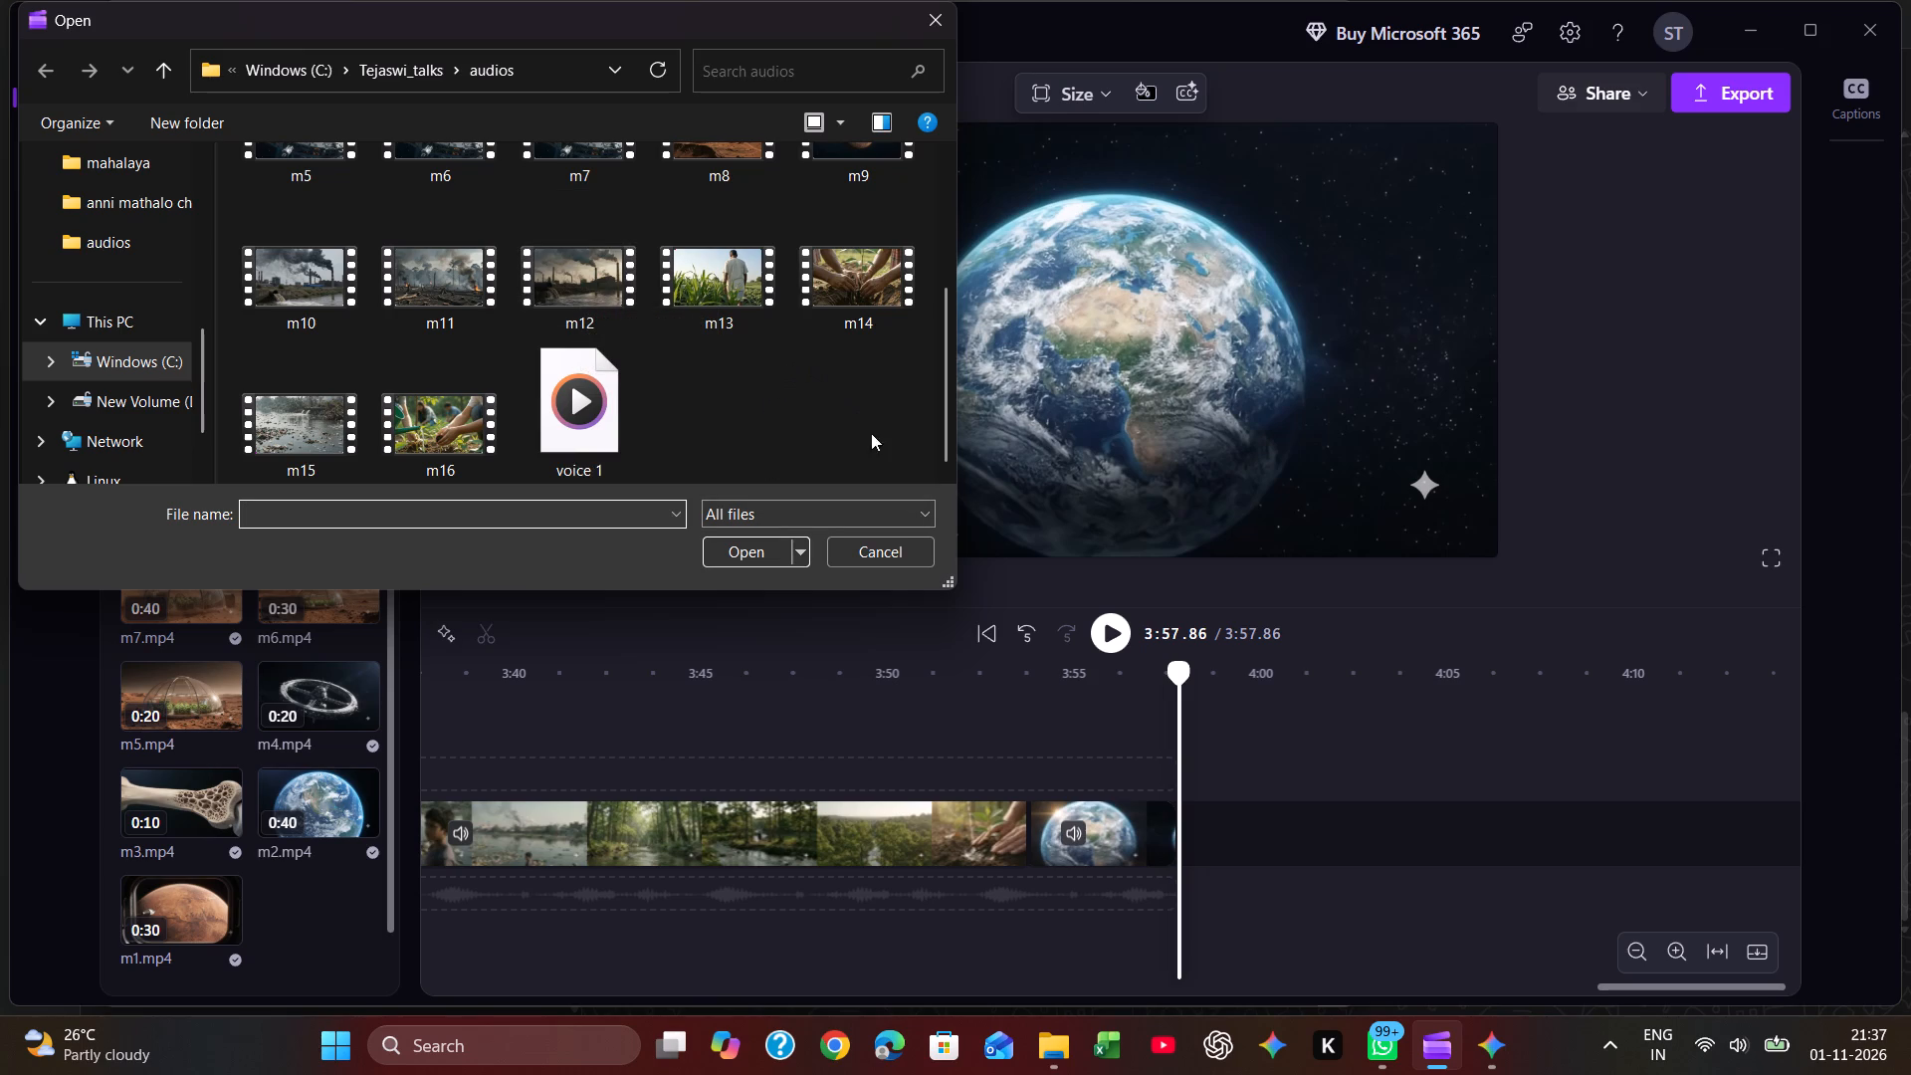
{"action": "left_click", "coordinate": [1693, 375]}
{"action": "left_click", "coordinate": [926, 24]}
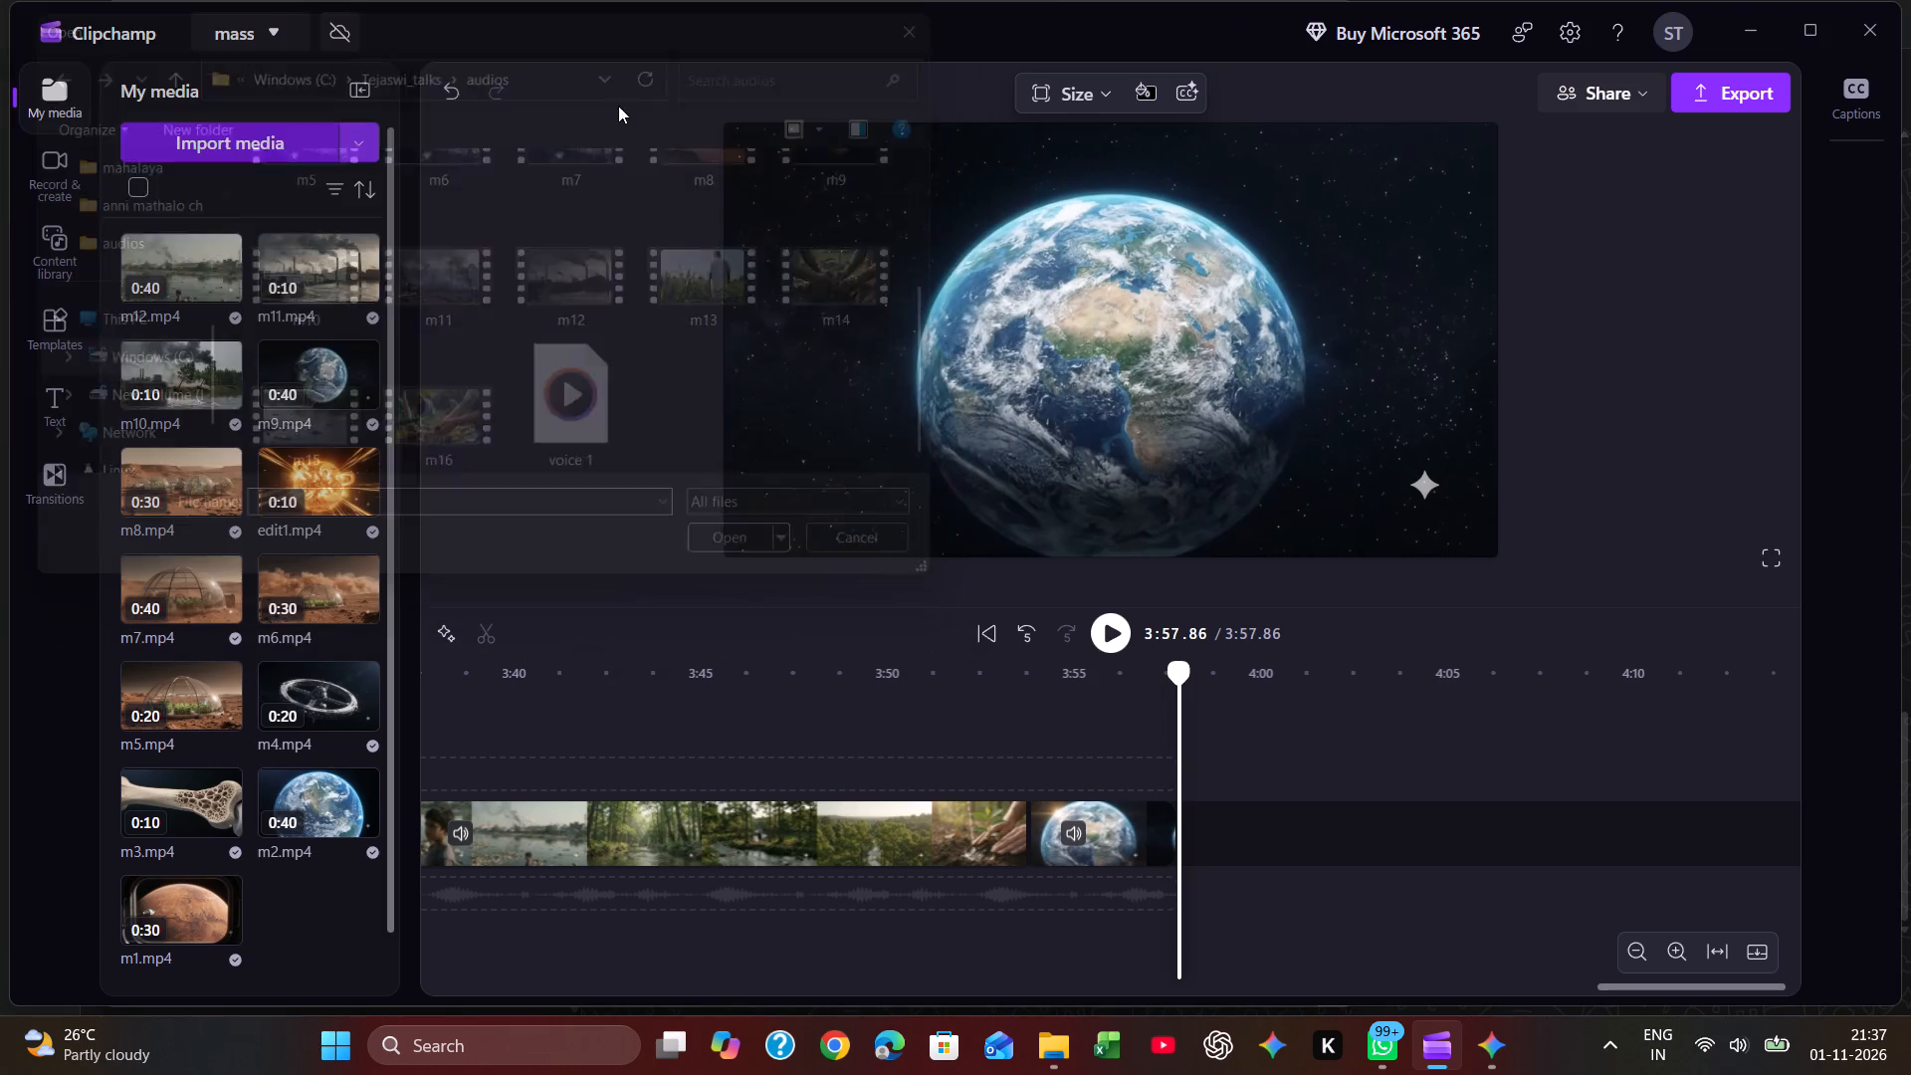
Import m13 from the audios folder, add it after m12 and play the join from about 3:56.5.
{"action": "left_click", "coordinate": [249, 131]}
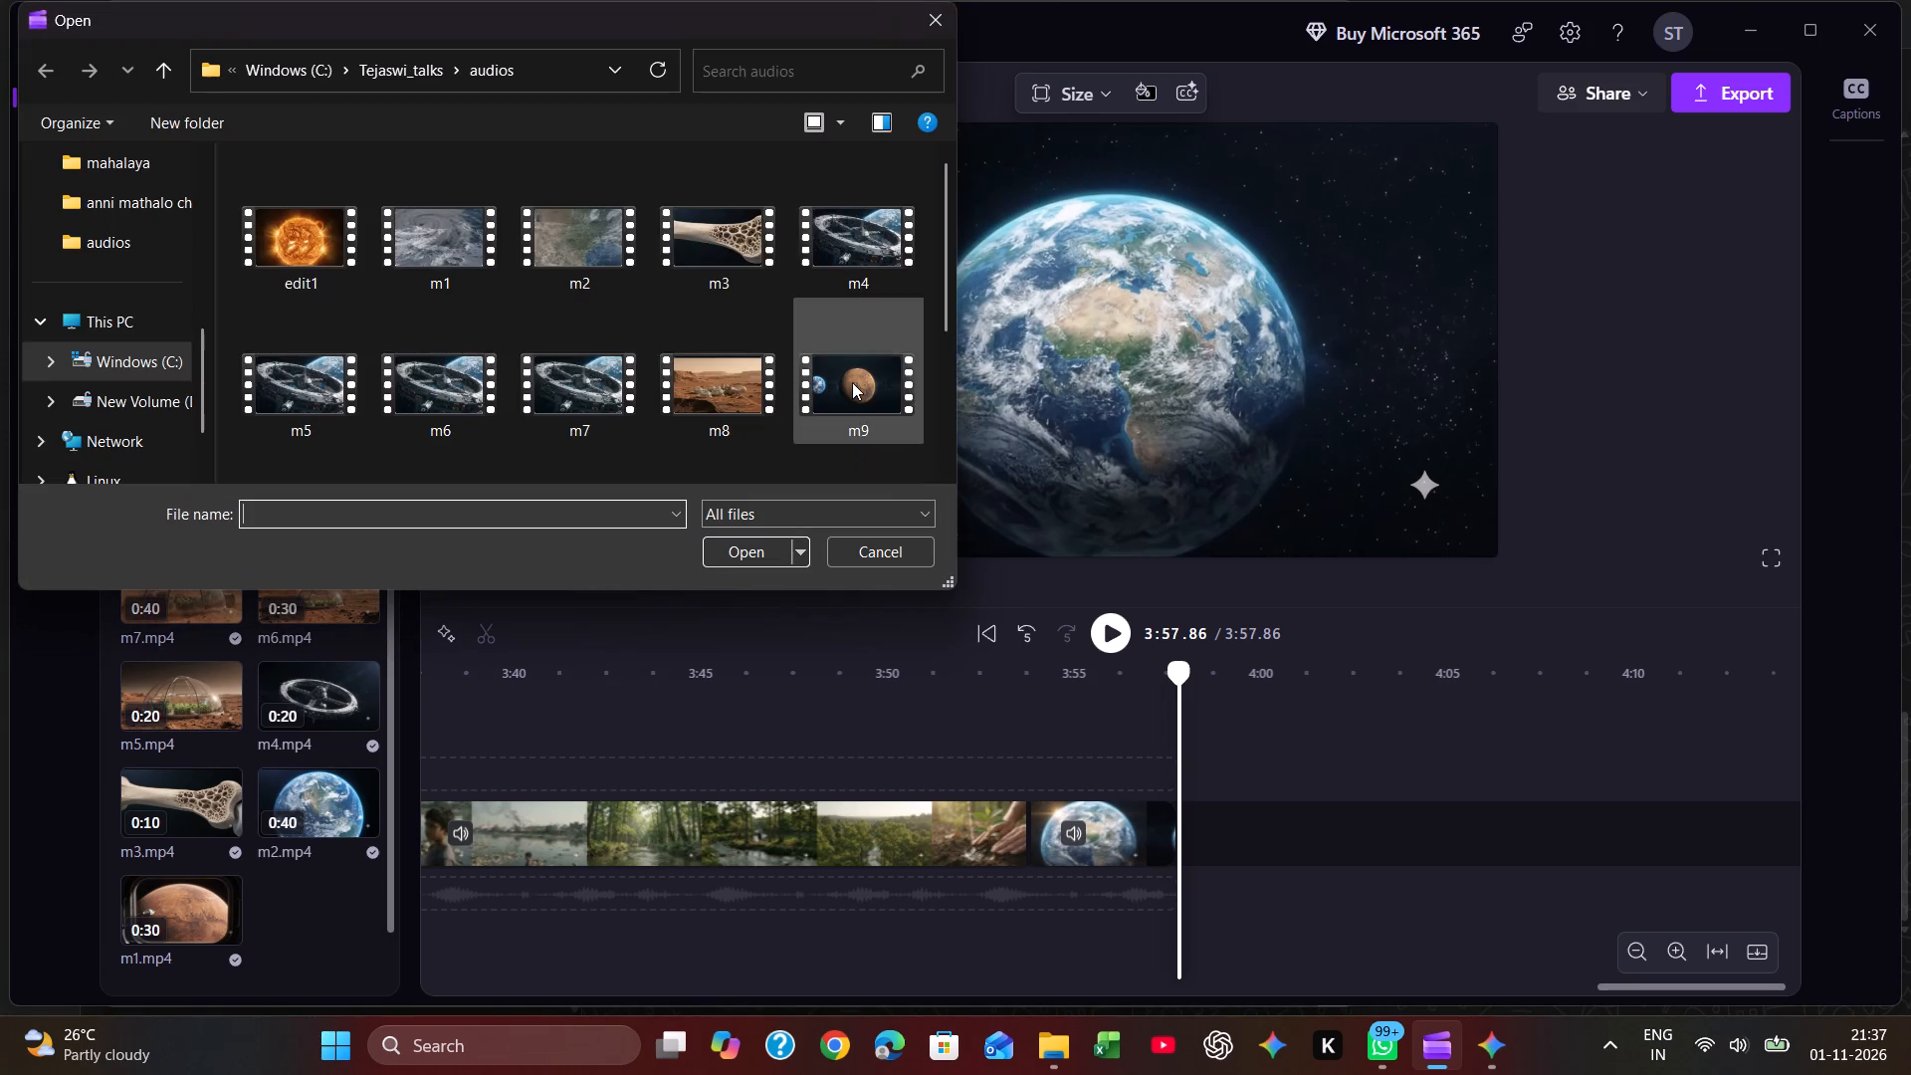
{"action": "scroll", "coordinate": [771, 339], "scroll_direction": "down", "scroll_amount": 3}
{"action": "double_click", "coordinate": [721, 275]}
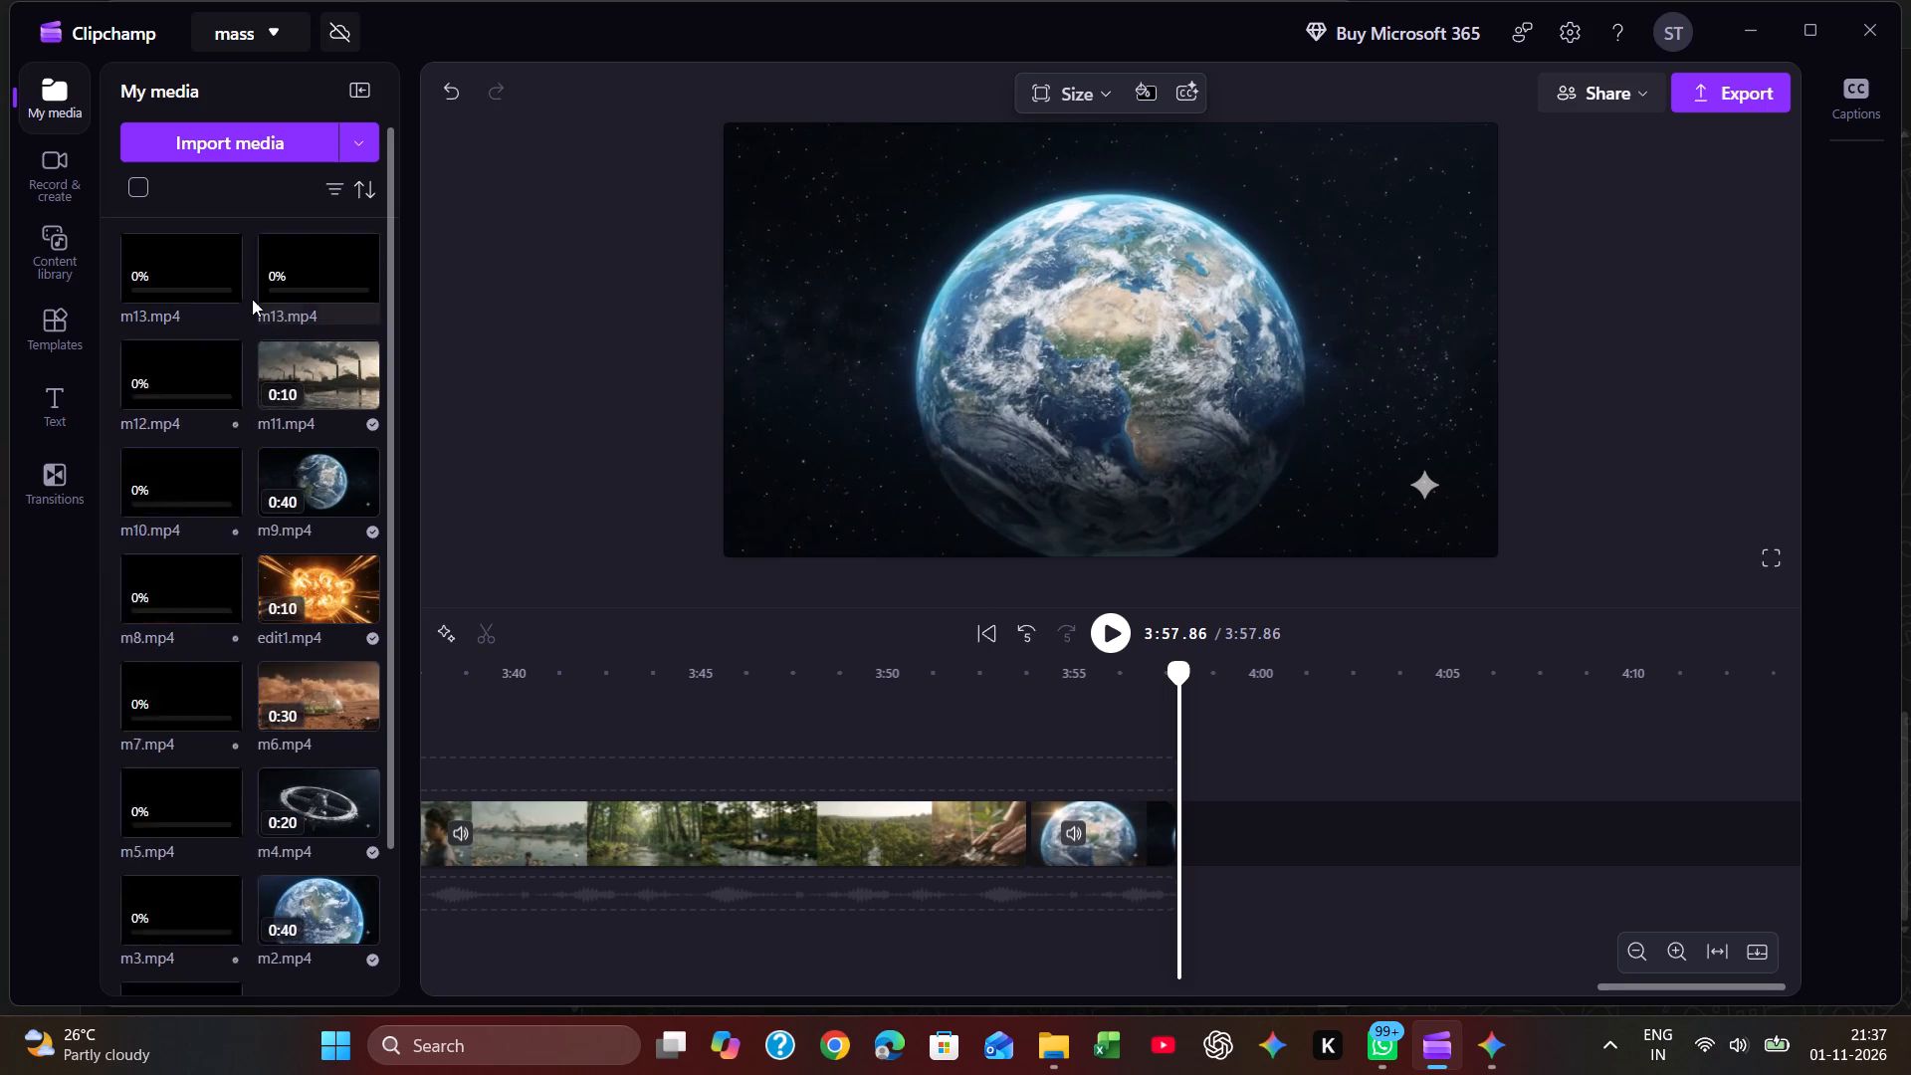
{"action": "left_click", "coordinate": [229, 278]}
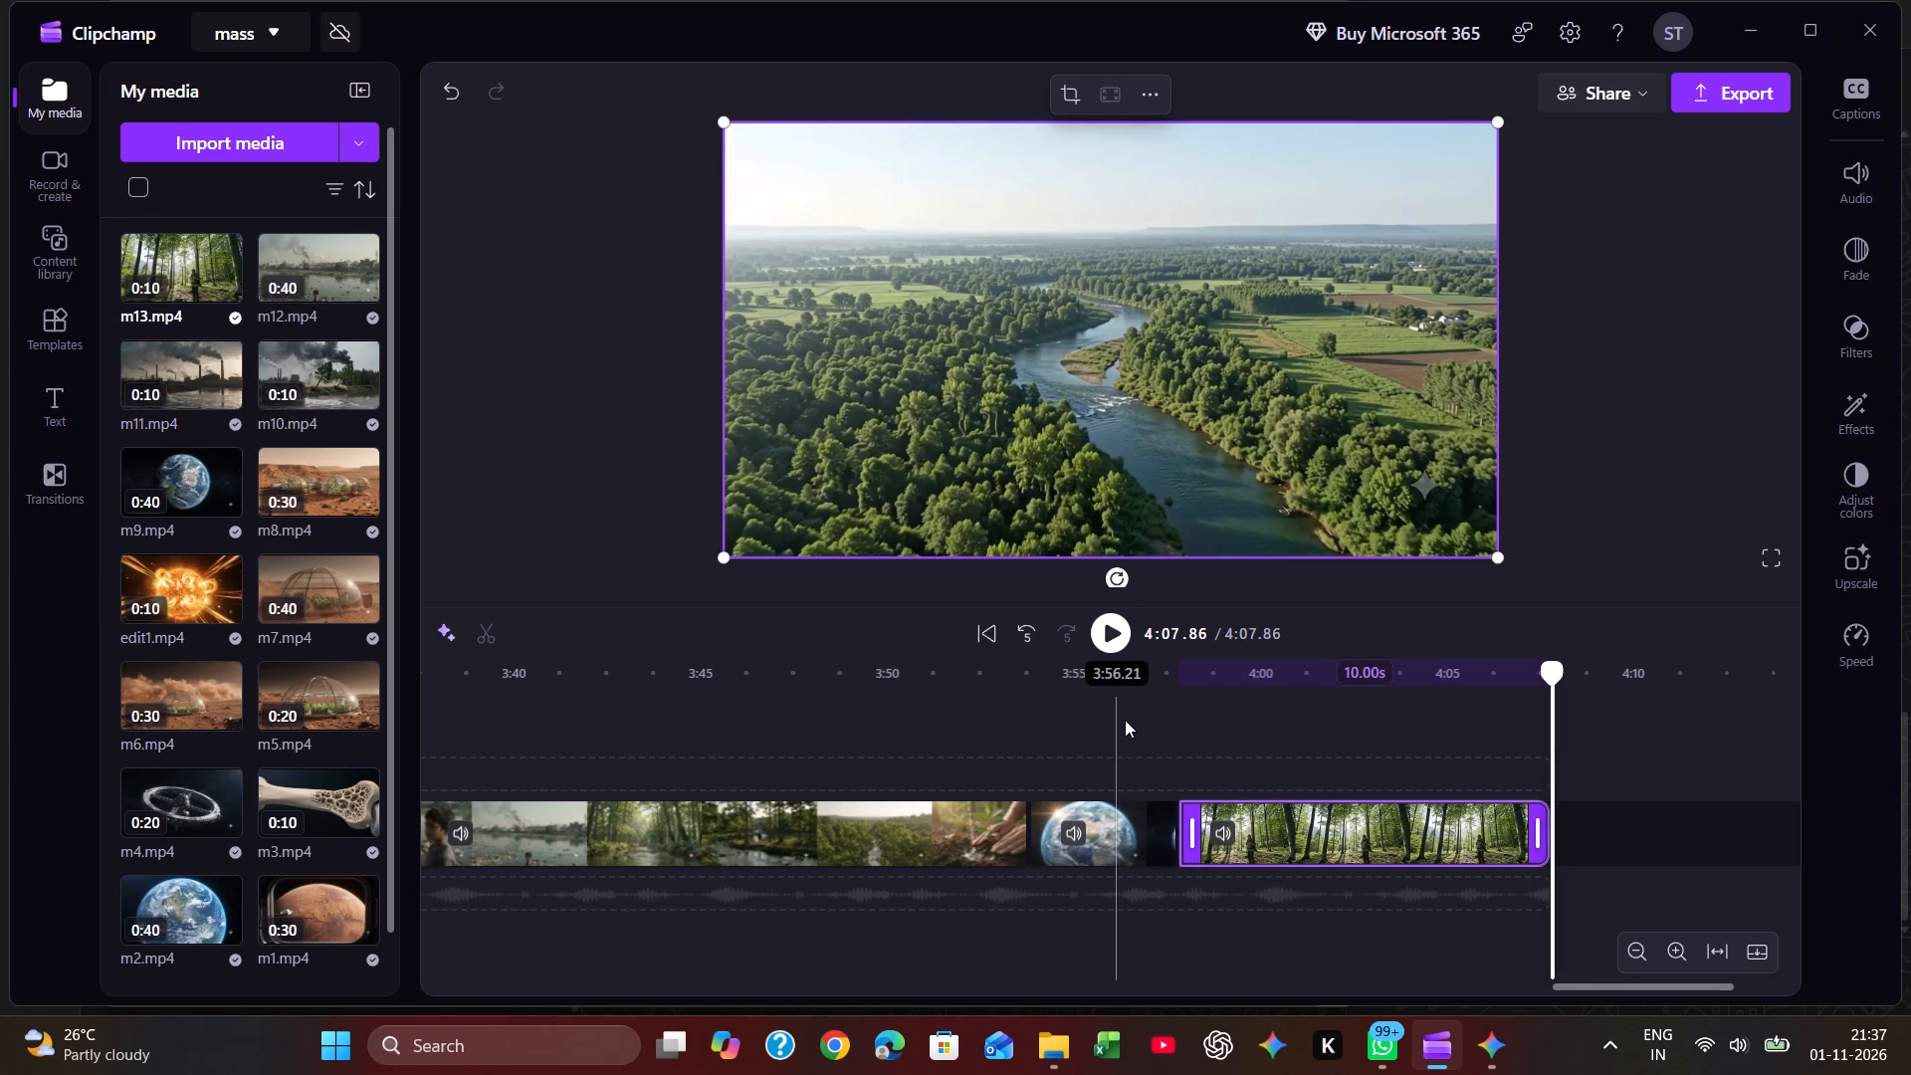
{"action": "left_click", "coordinate": [1131, 717]}
{"action": "key", "text": "space"}
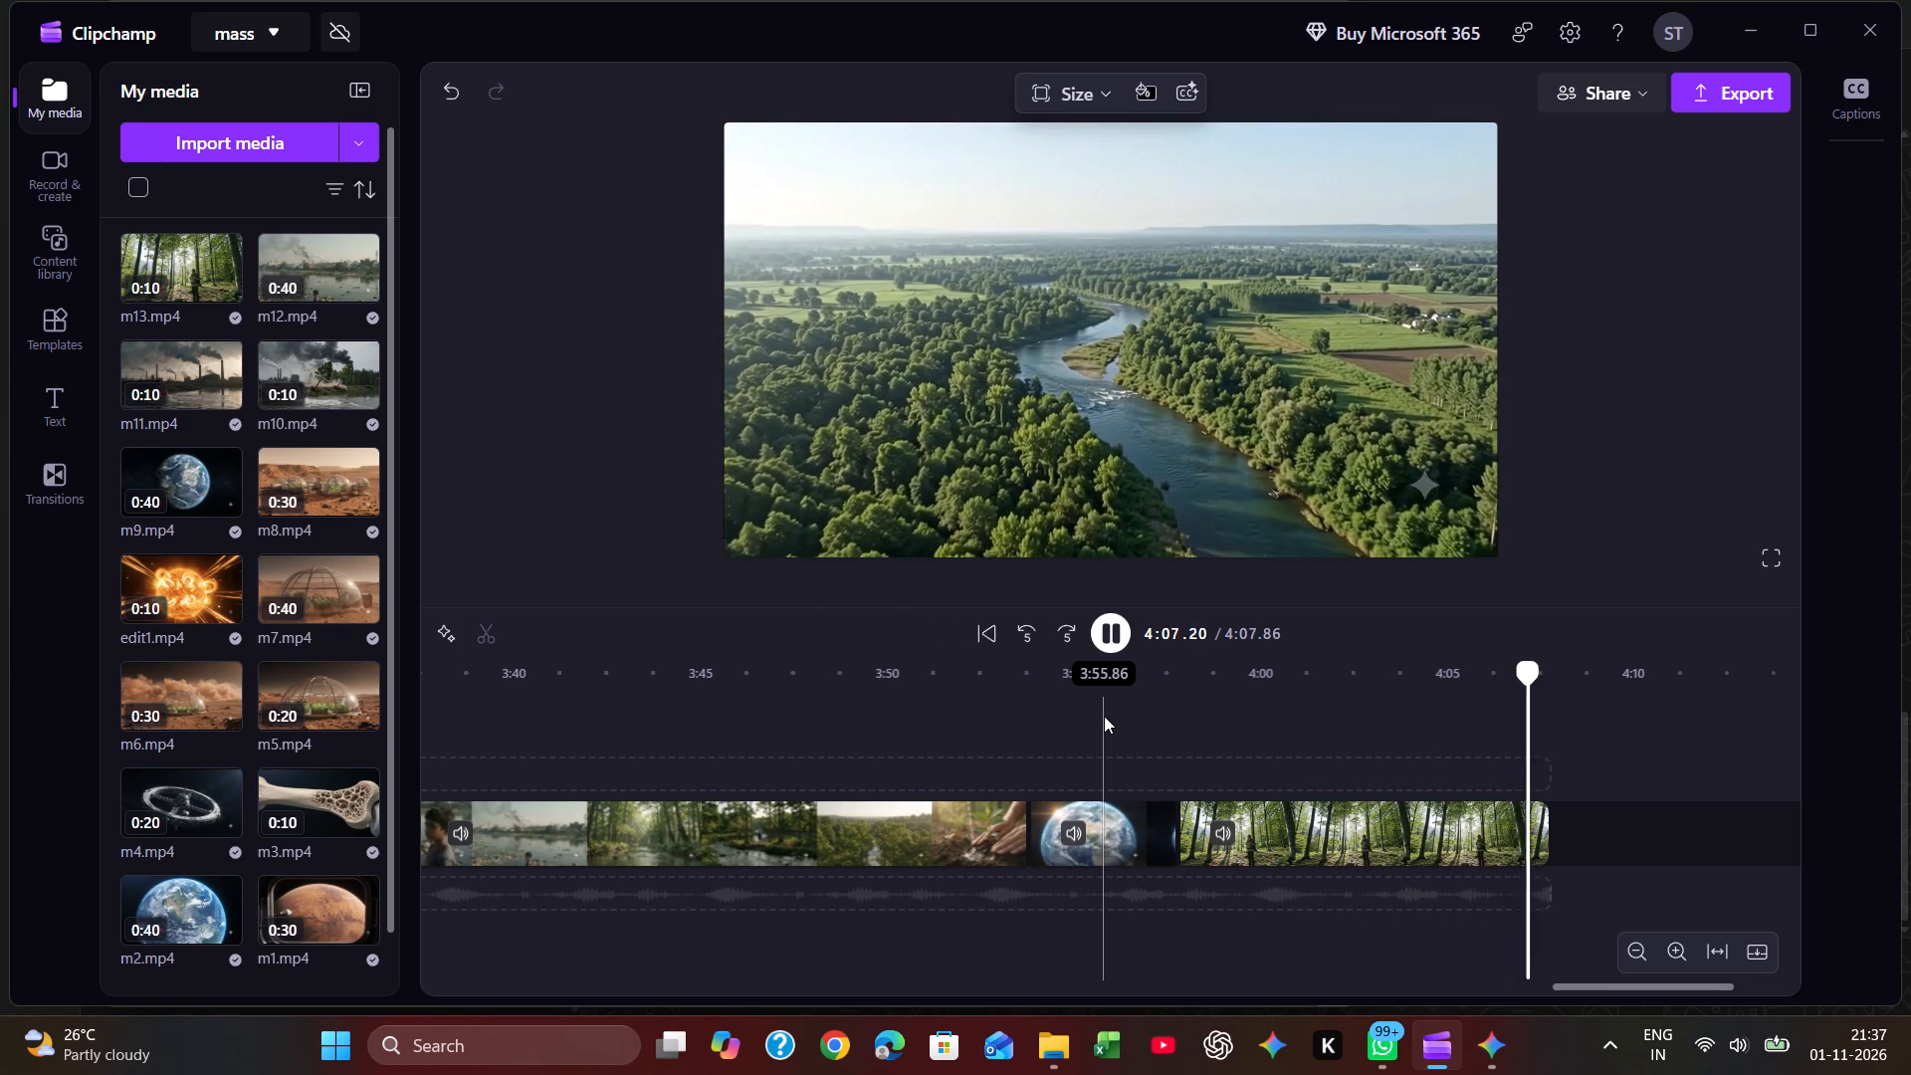
{"action": "key", "text": "space"}
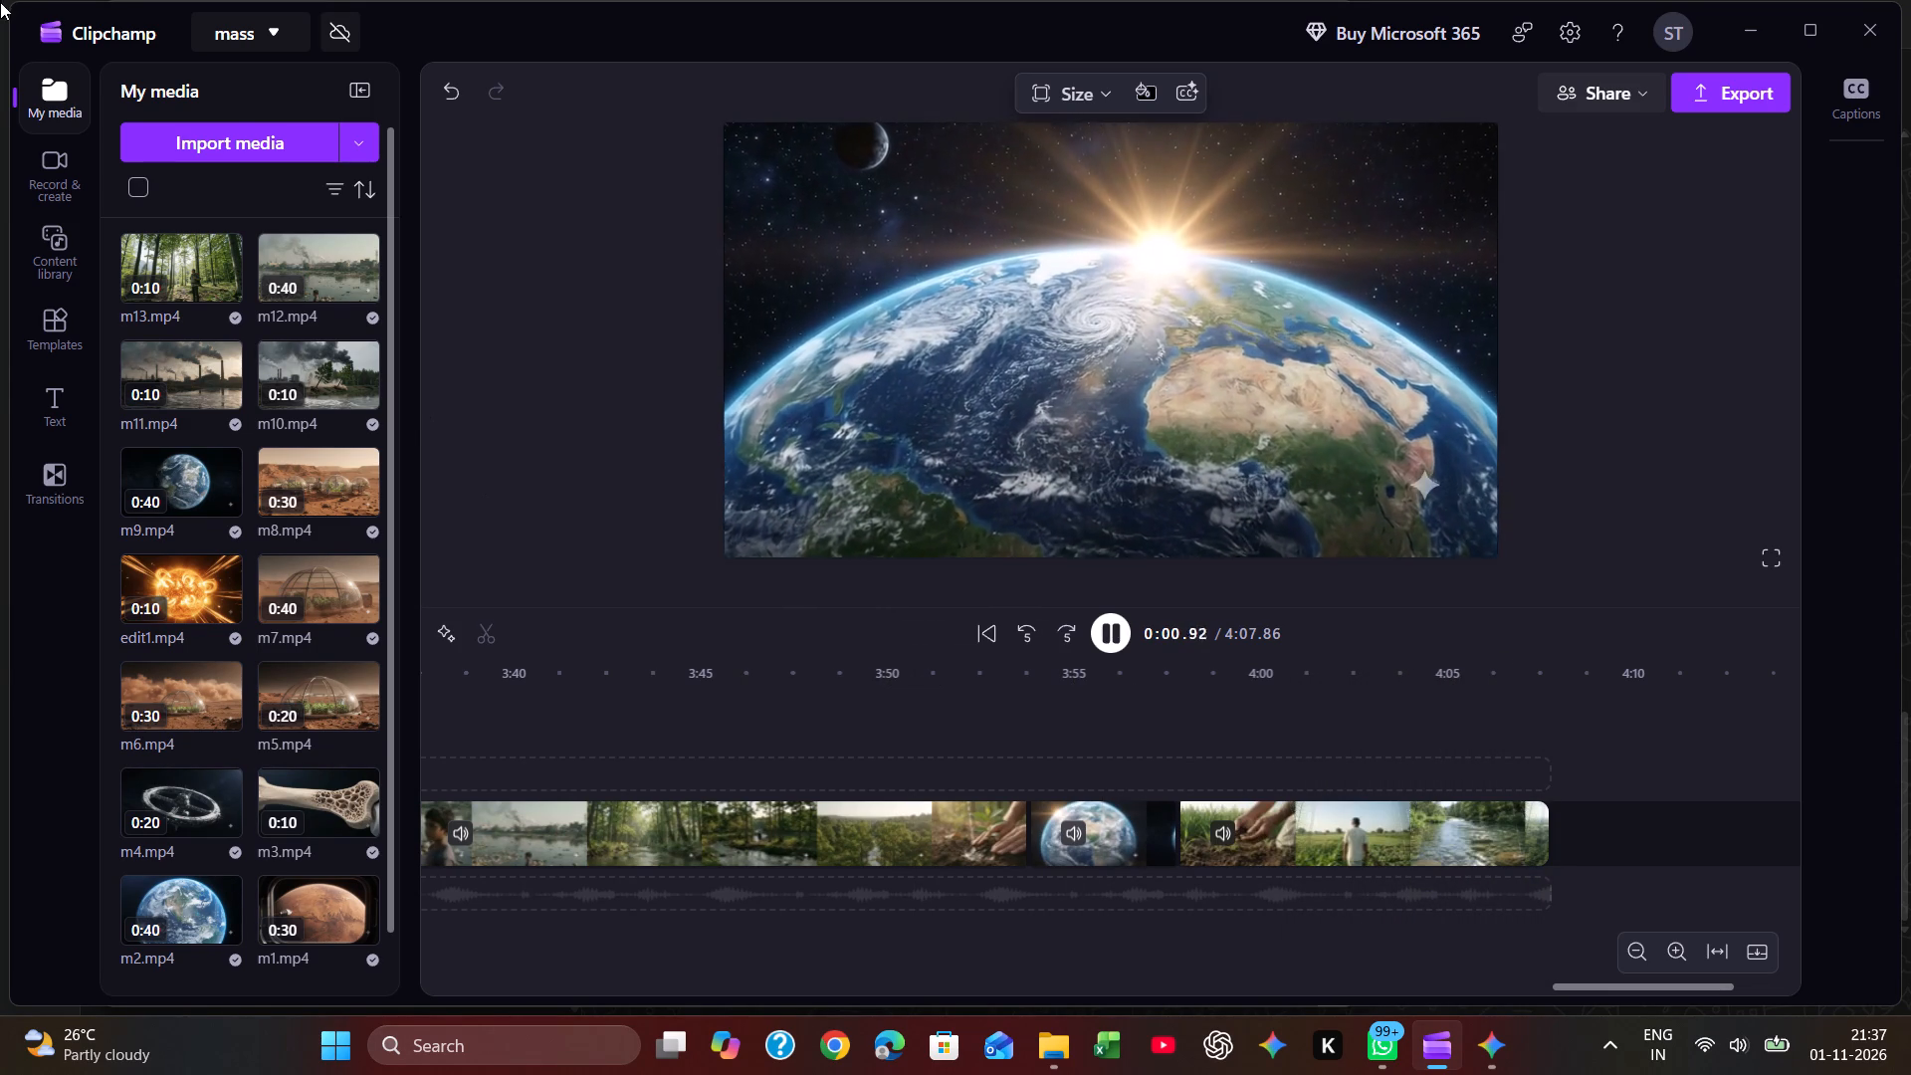
Import m14 from the audios folder and add it to the timeline.
{"action": "left_click", "coordinate": [251, 153]}
{"action": "scroll", "coordinate": [621, 419], "scroll_direction": "down", "scroll_amount": 2}
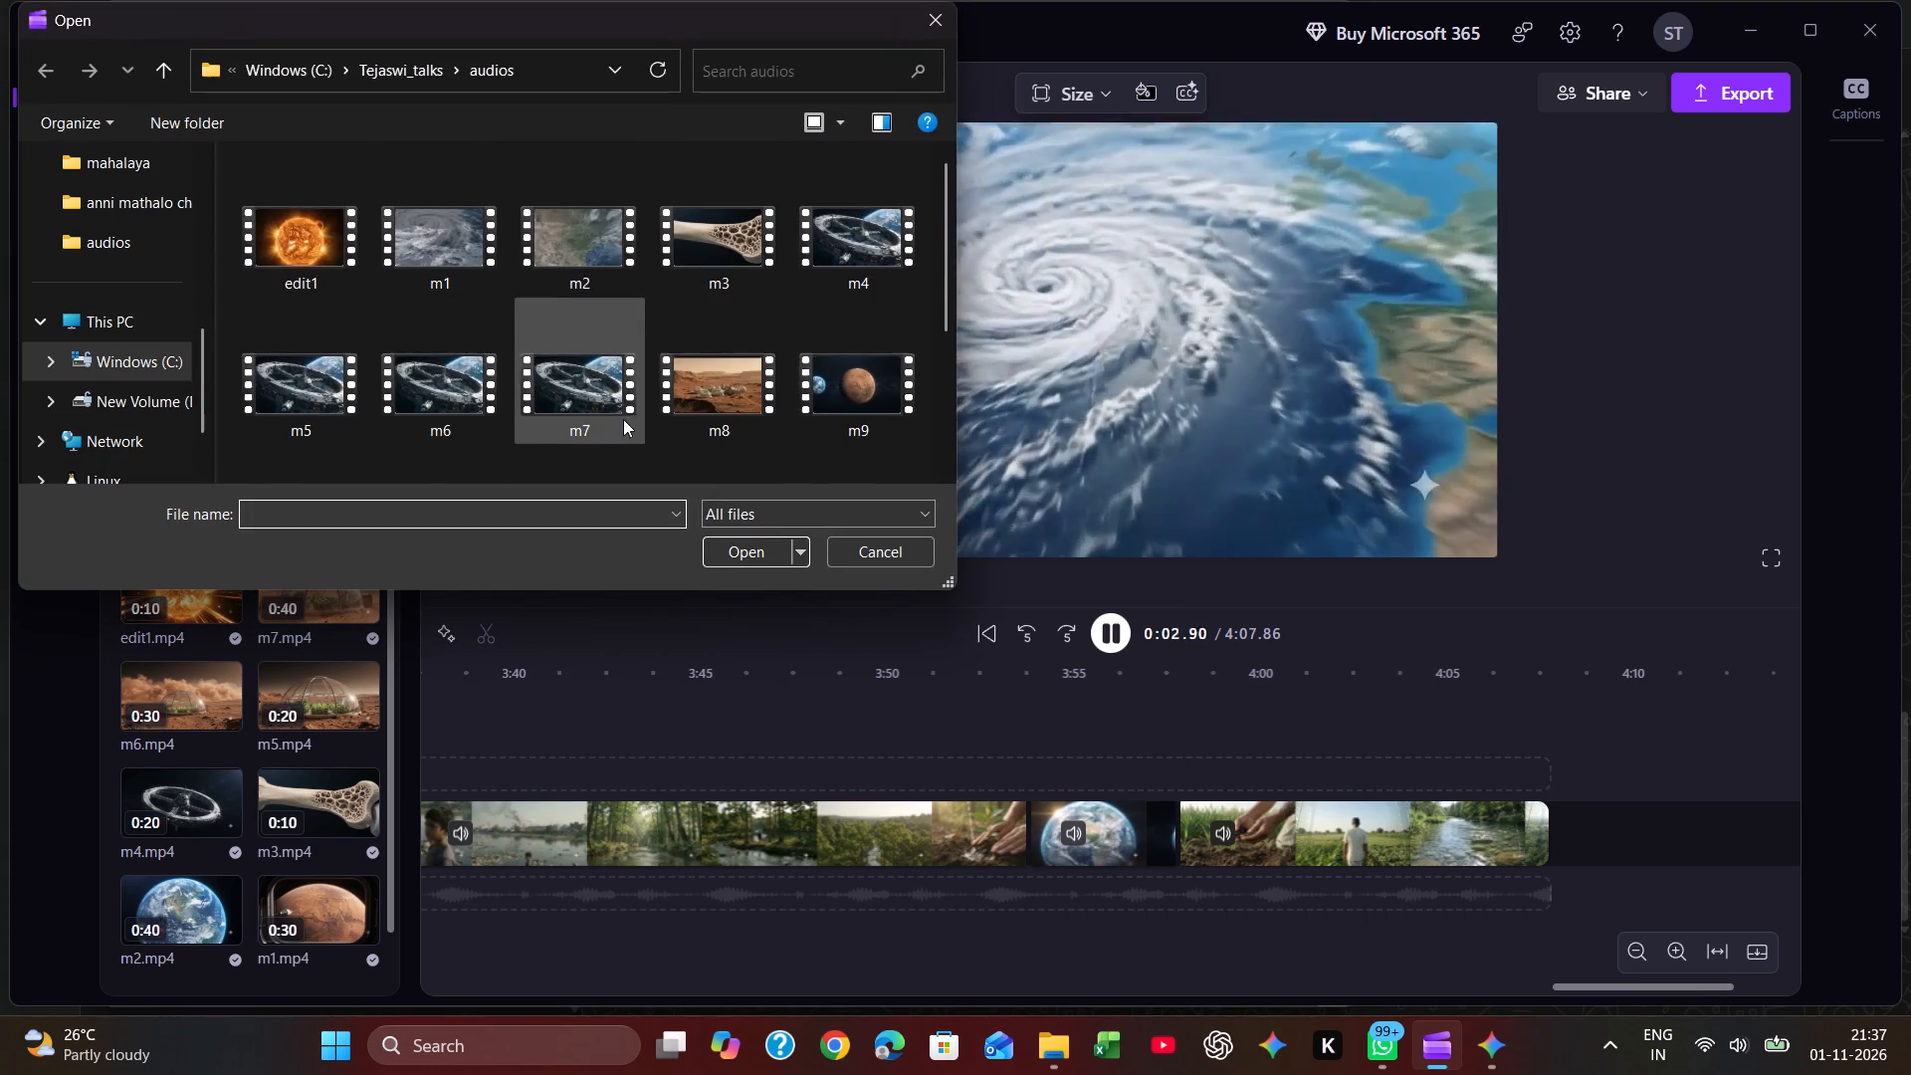
{"action": "scroll", "coordinate": [623, 419], "scroll_direction": "down", "scroll_amount": 3}
{"action": "double_click", "coordinate": [863, 278]}
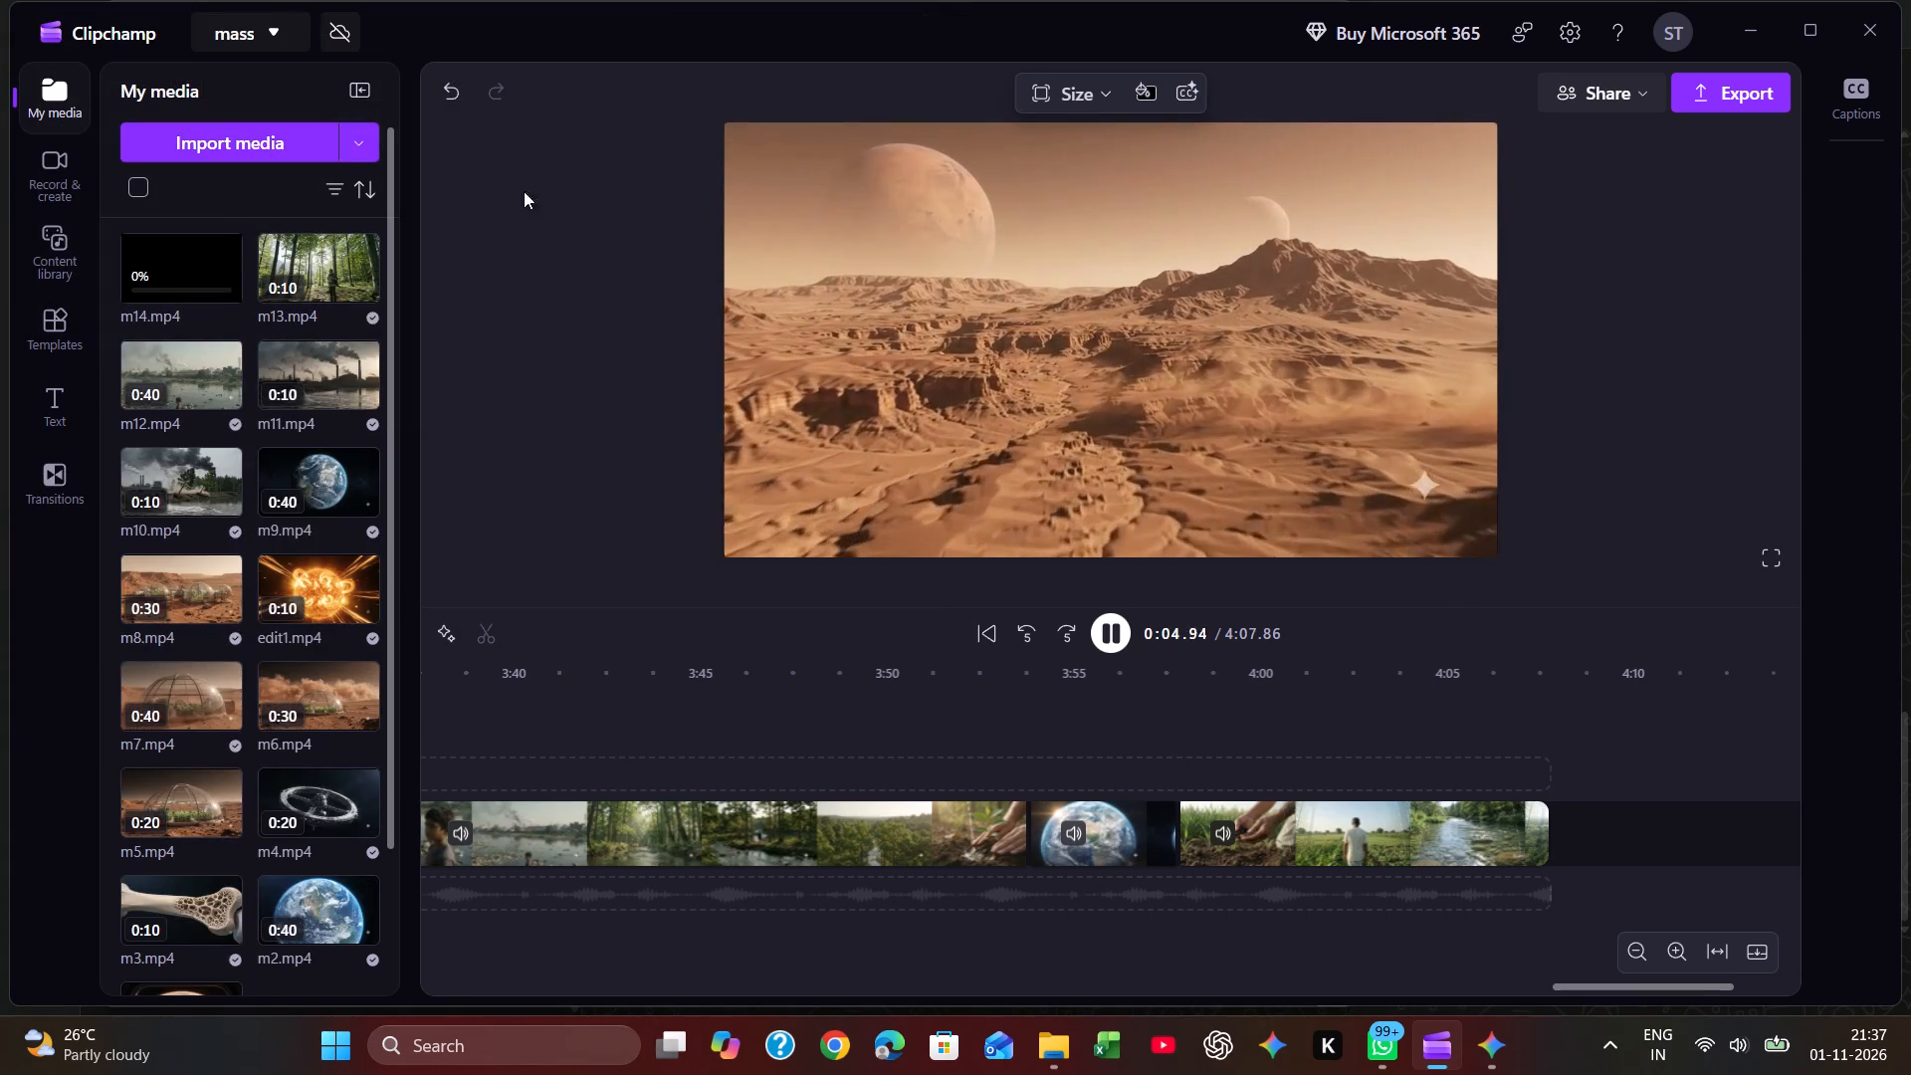
{"action": "left_click", "coordinate": [225, 281]}
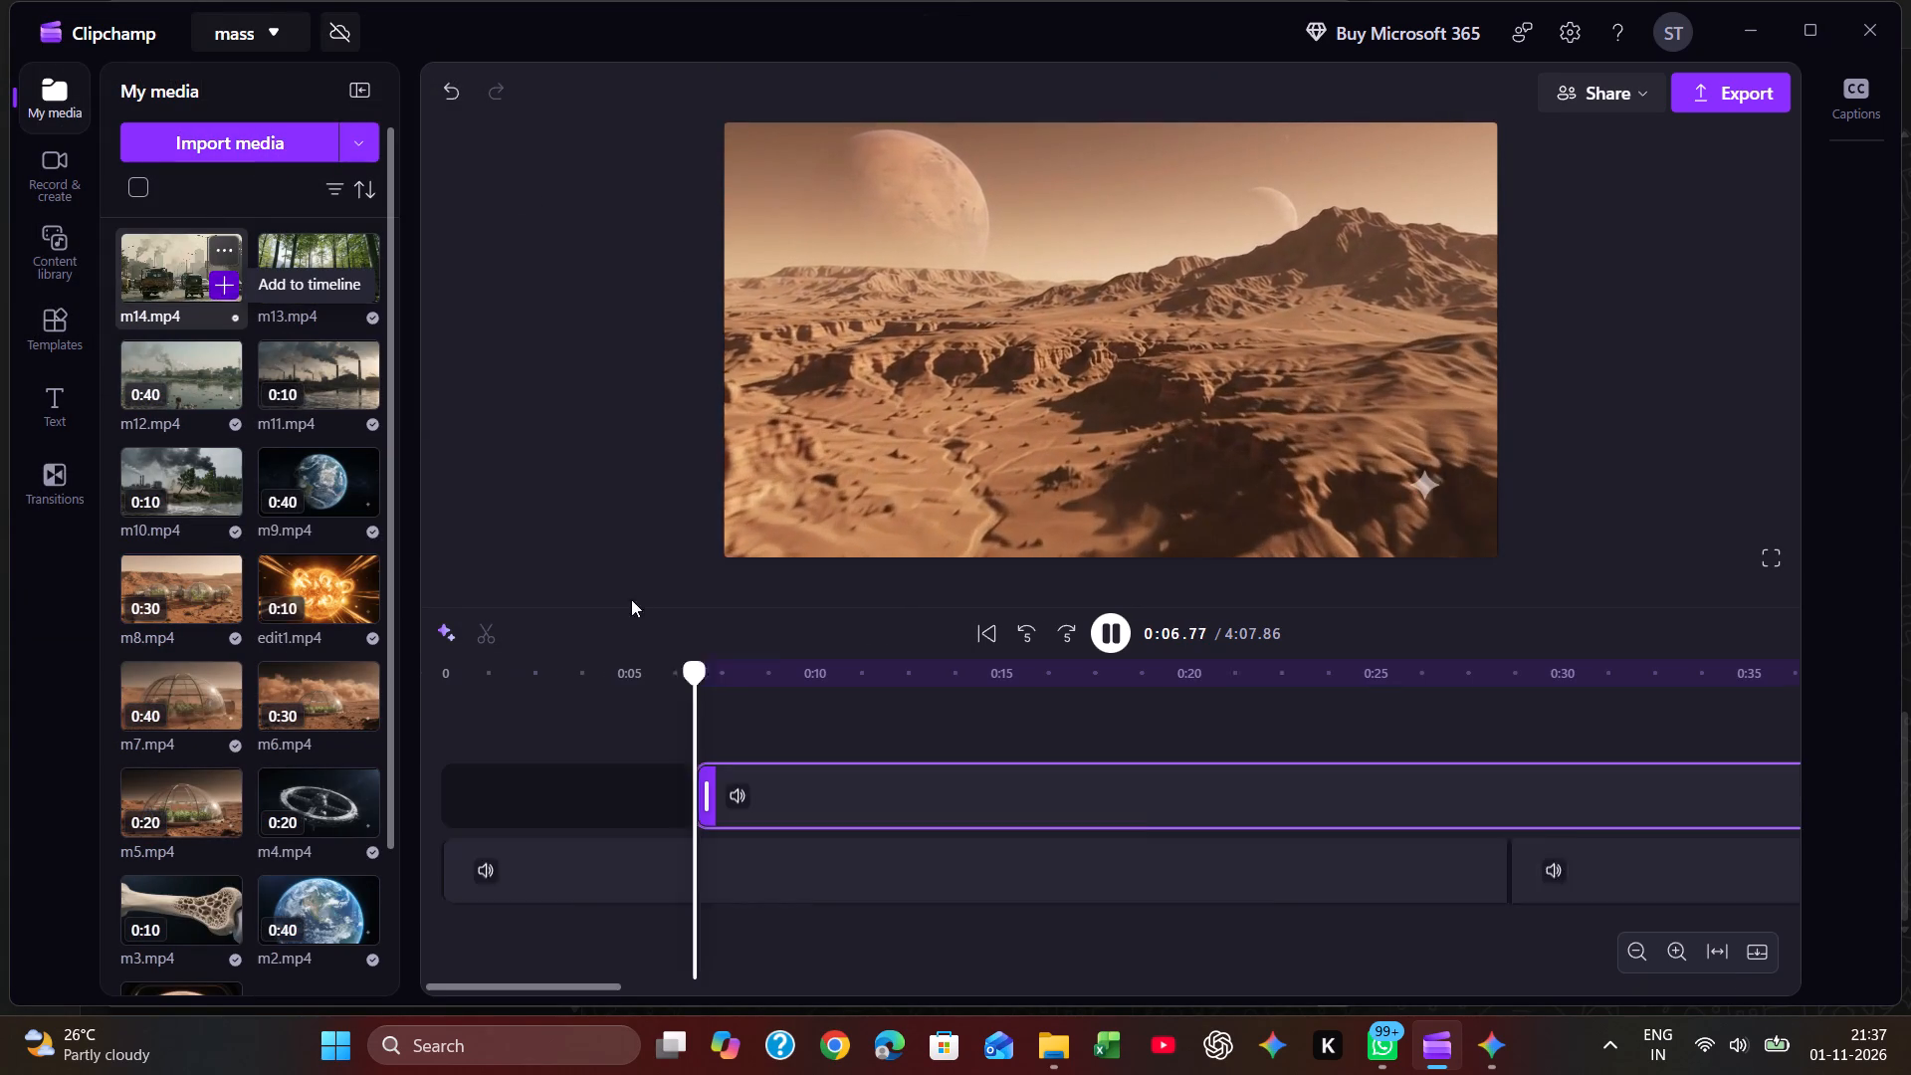
Move m14 to the end of the main video track directly after m13 and play the join from 4:06.58.
{"action": "left_click_drag", "start_coordinate": [1387, 795], "coordinate": [1753, 886]}
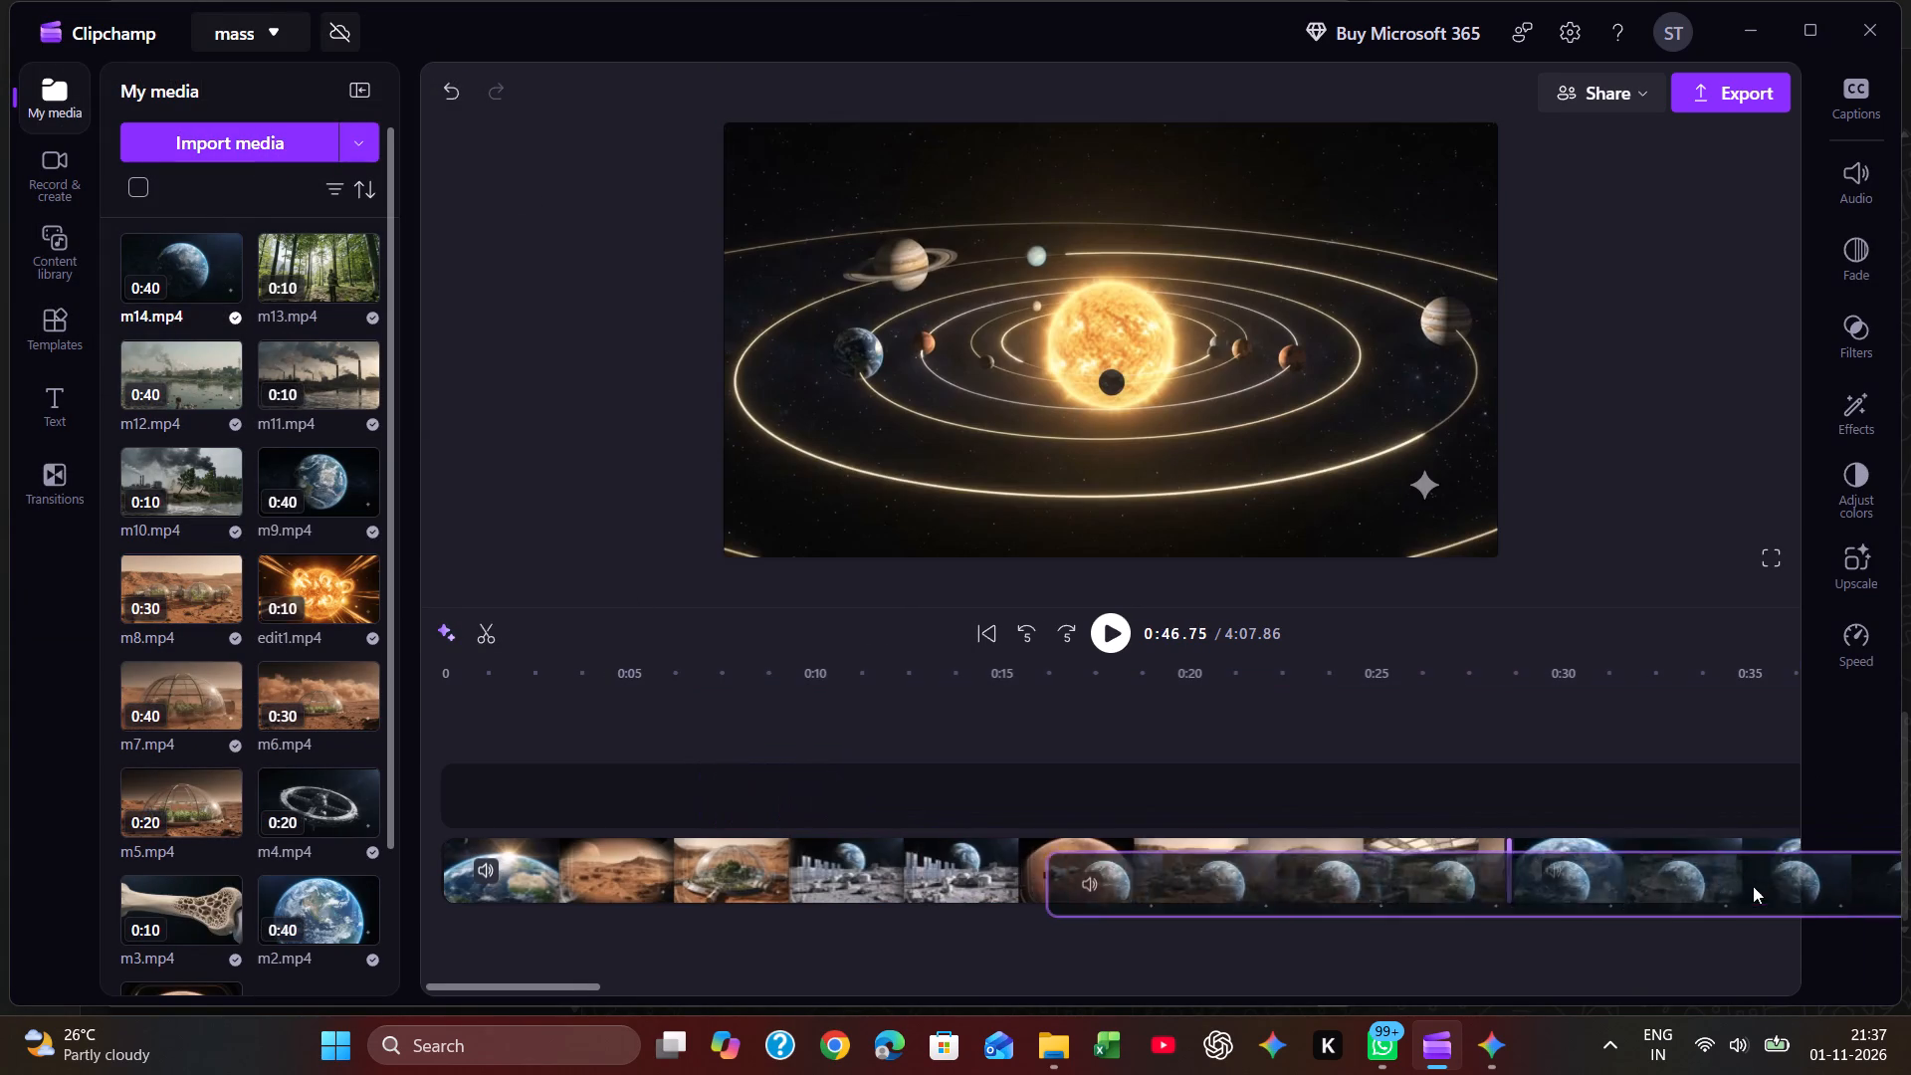
{"action": "left_click_drag", "start_coordinate": [1753, 886], "coordinate": [1888, 865]}
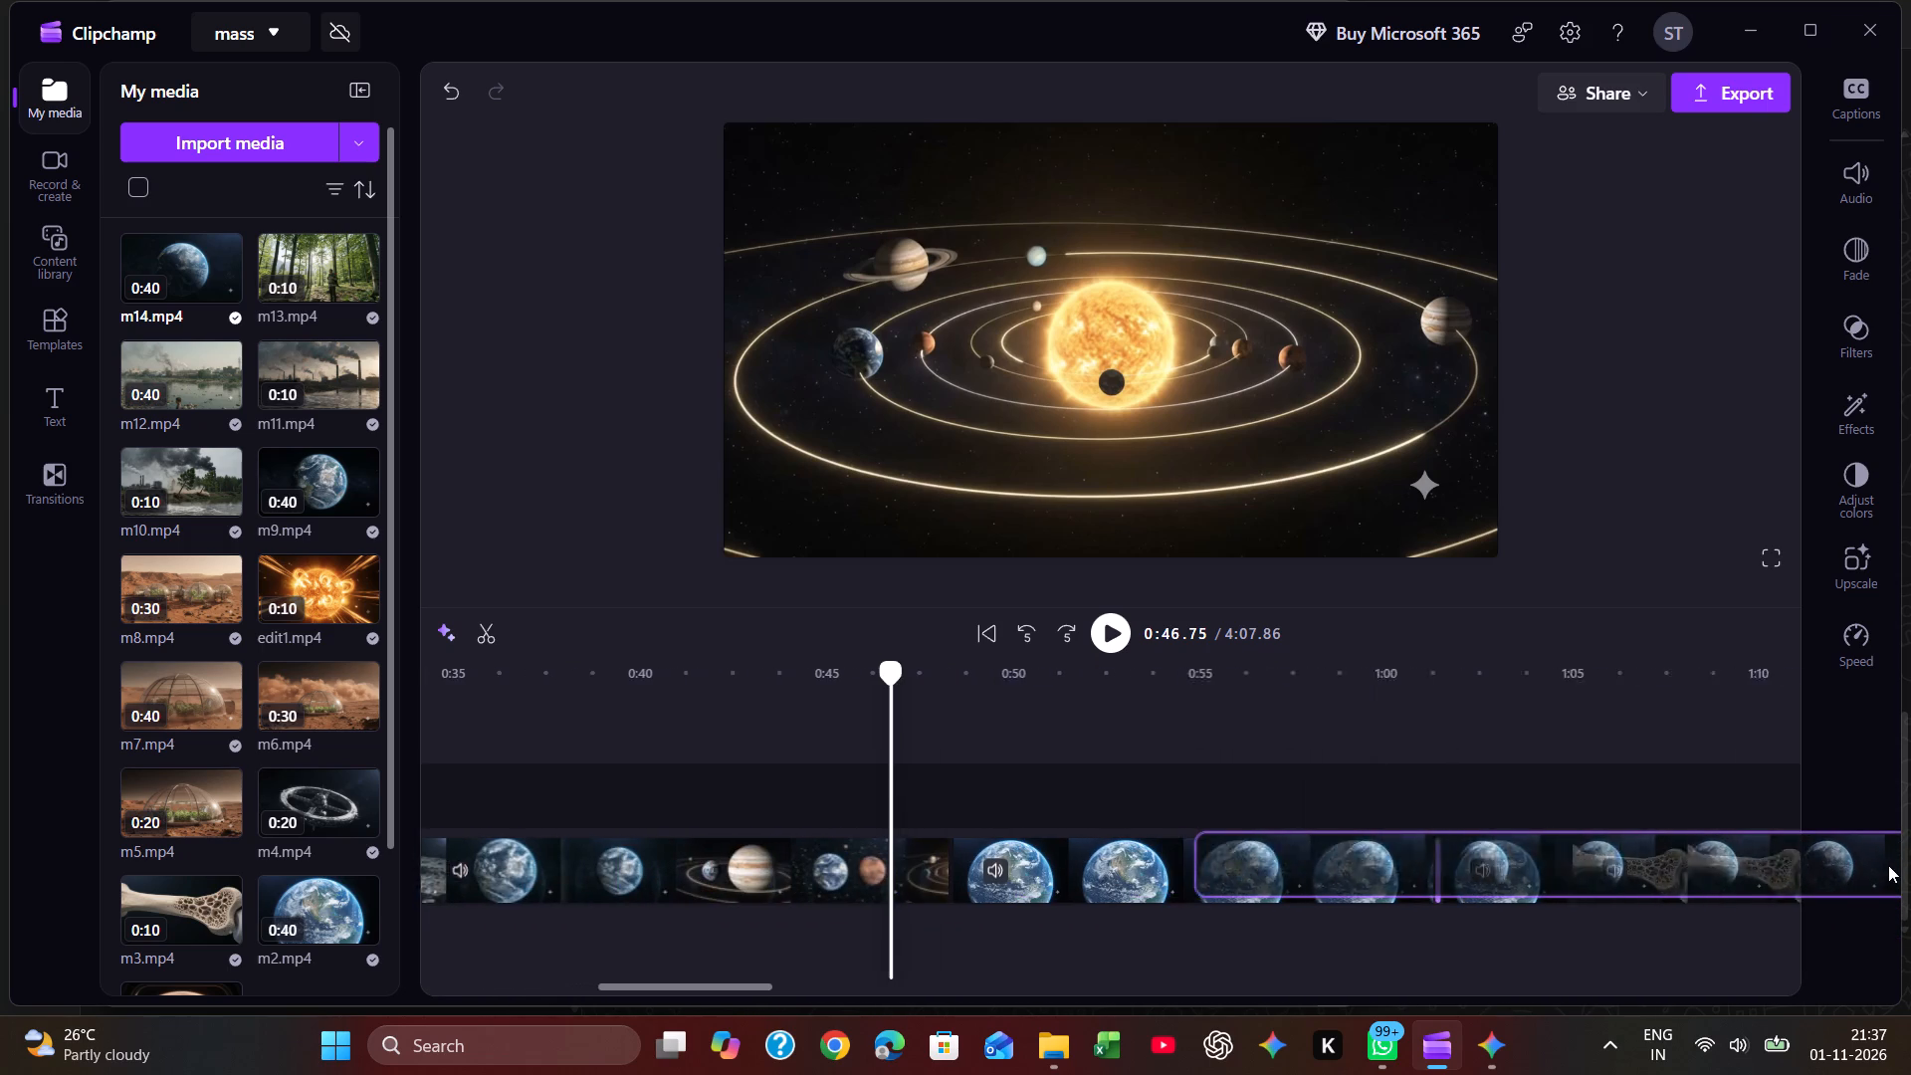
{"action": "left_click_drag", "start_coordinate": [1888, 865], "coordinate": [1910, 870]}
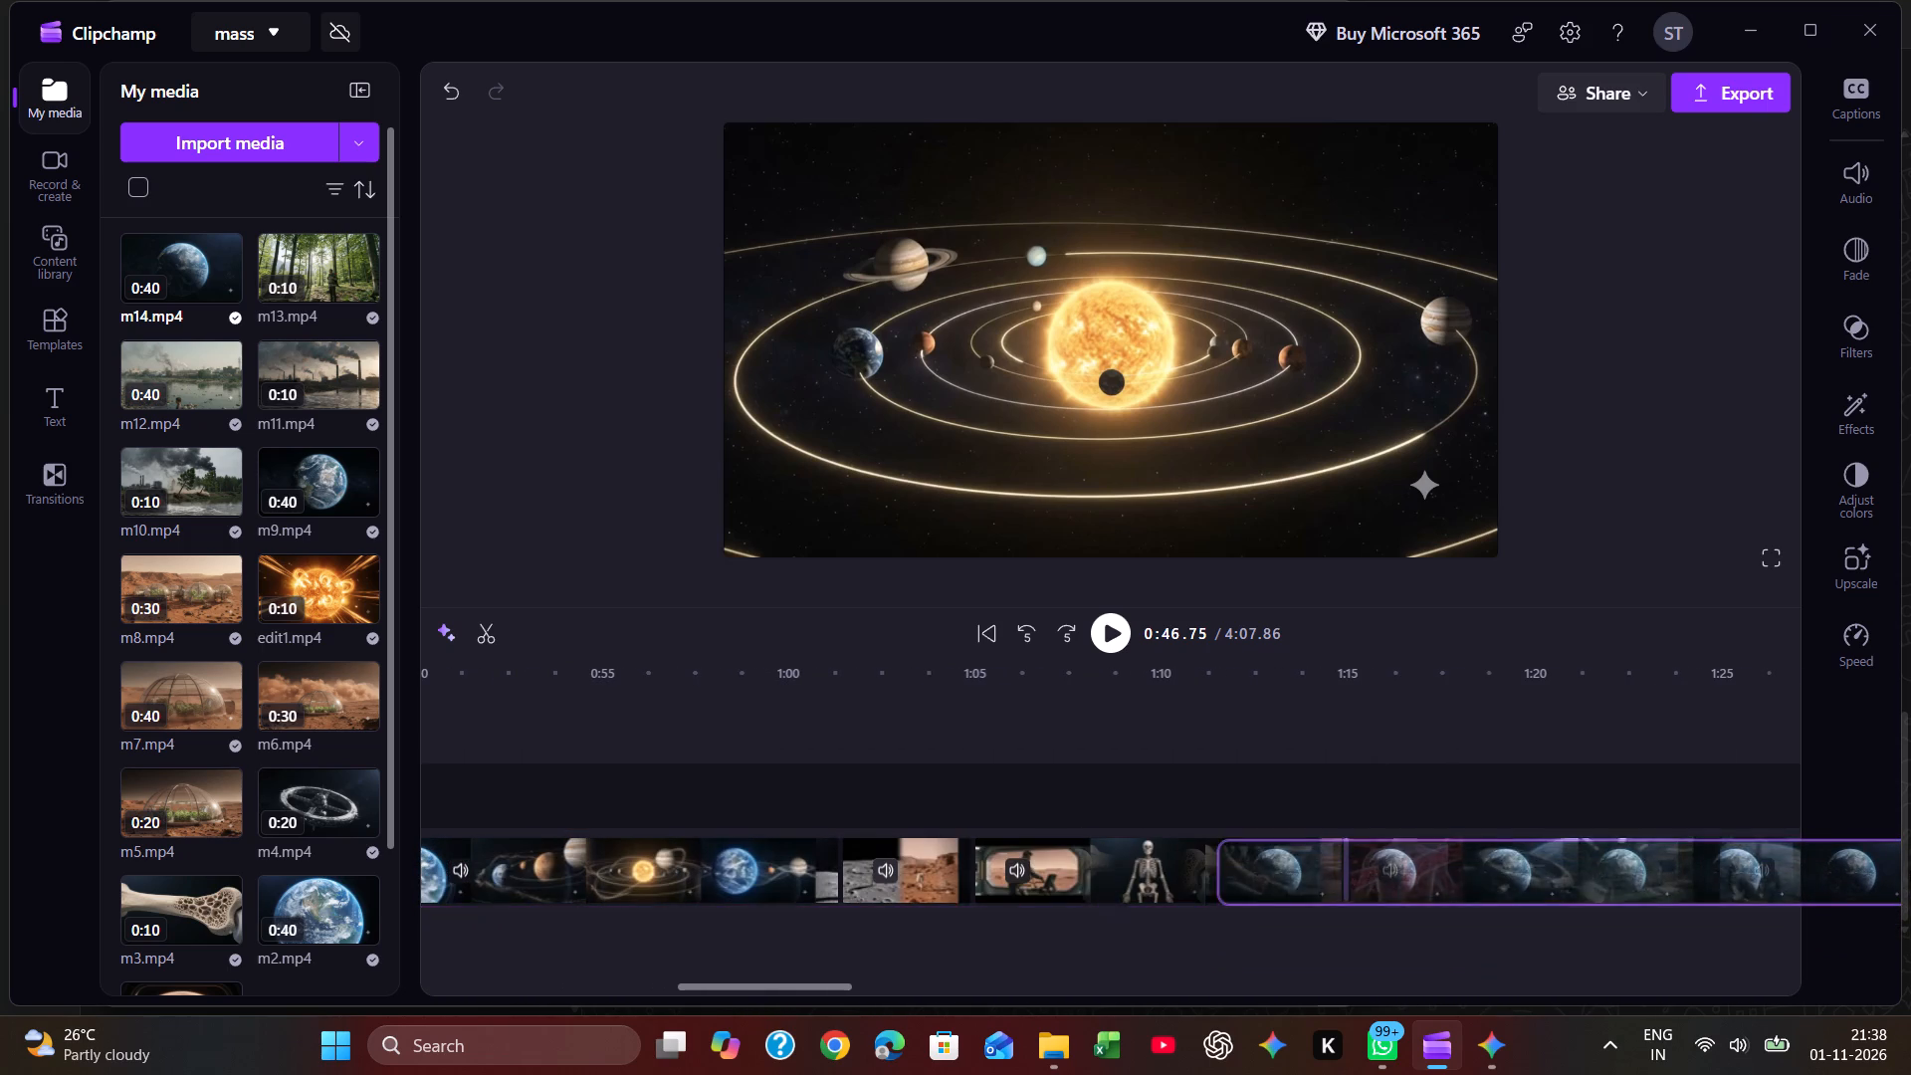
{"action": "left_click_drag", "start_coordinate": [1910, 870], "coordinate": [1865, 864]}
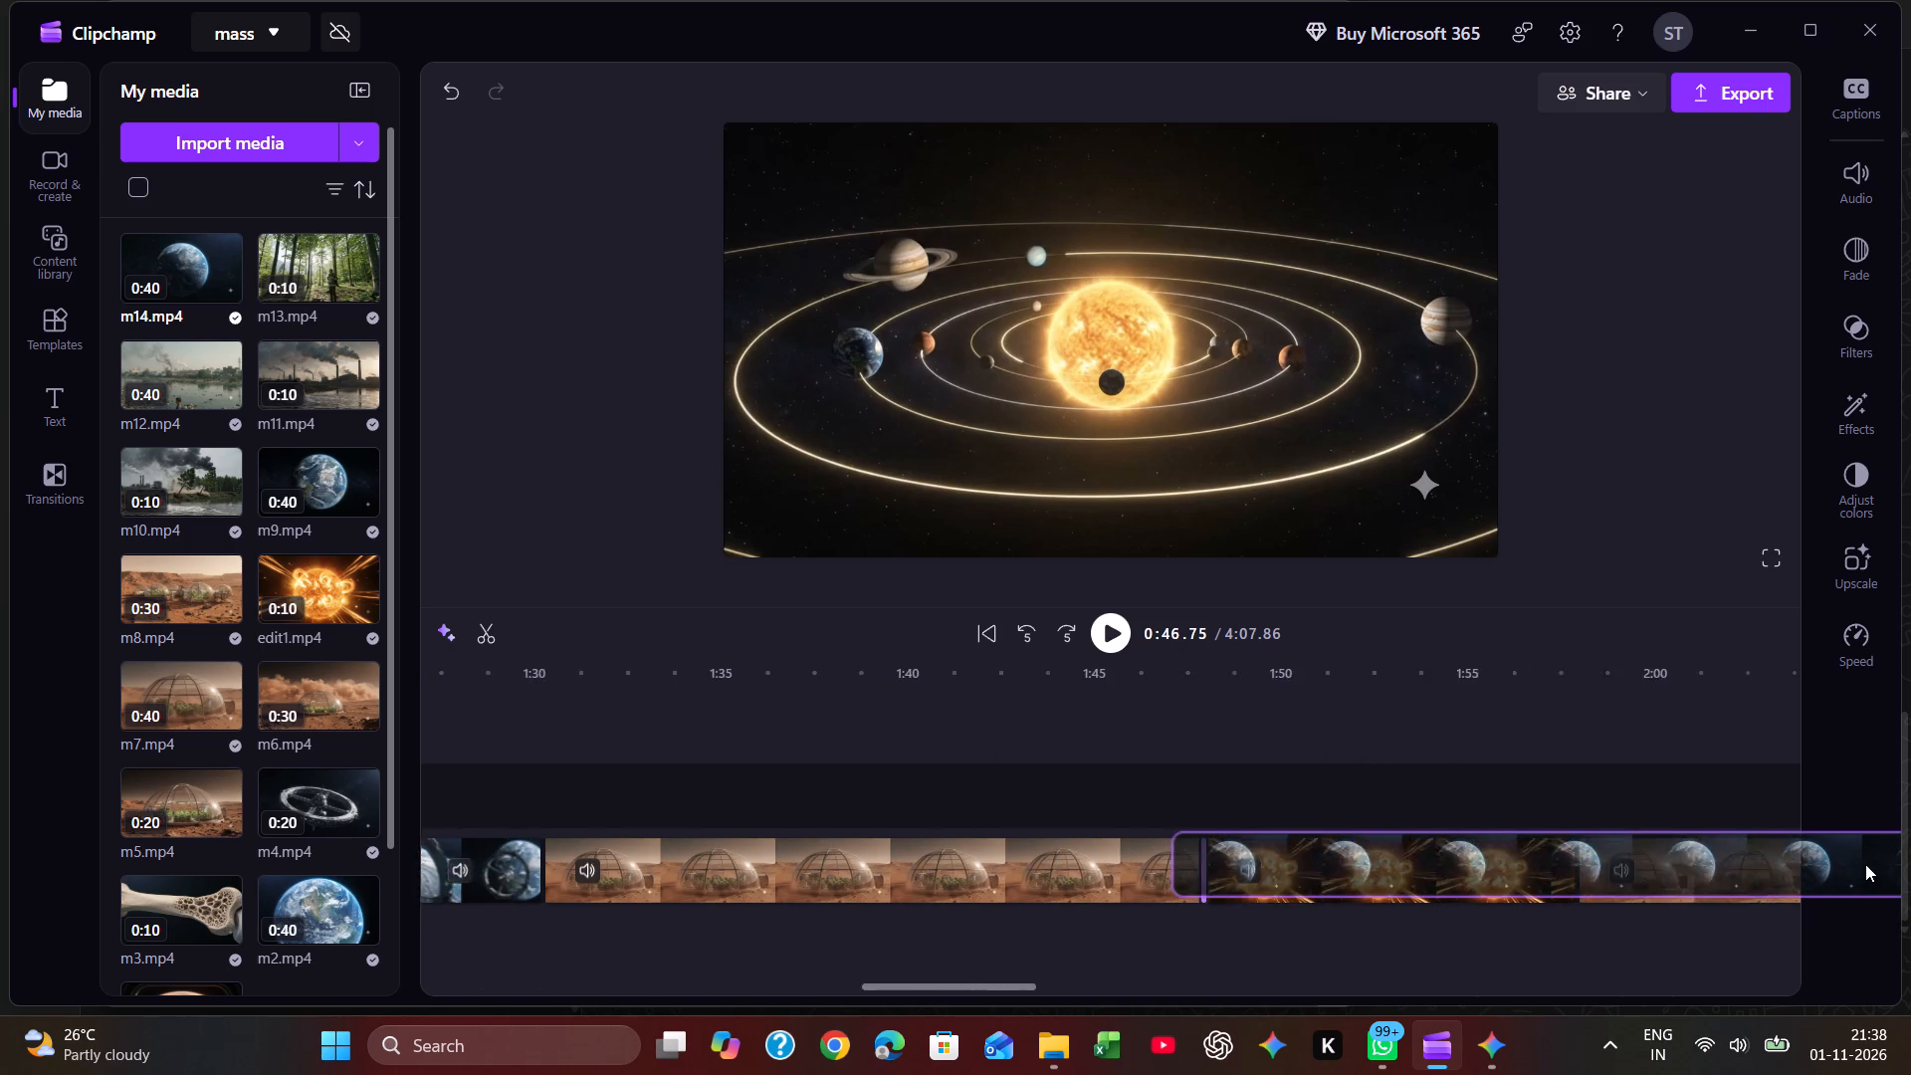
{"action": "left_click_drag", "start_coordinate": [1865, 864], "coordinate": [1868, 864]}
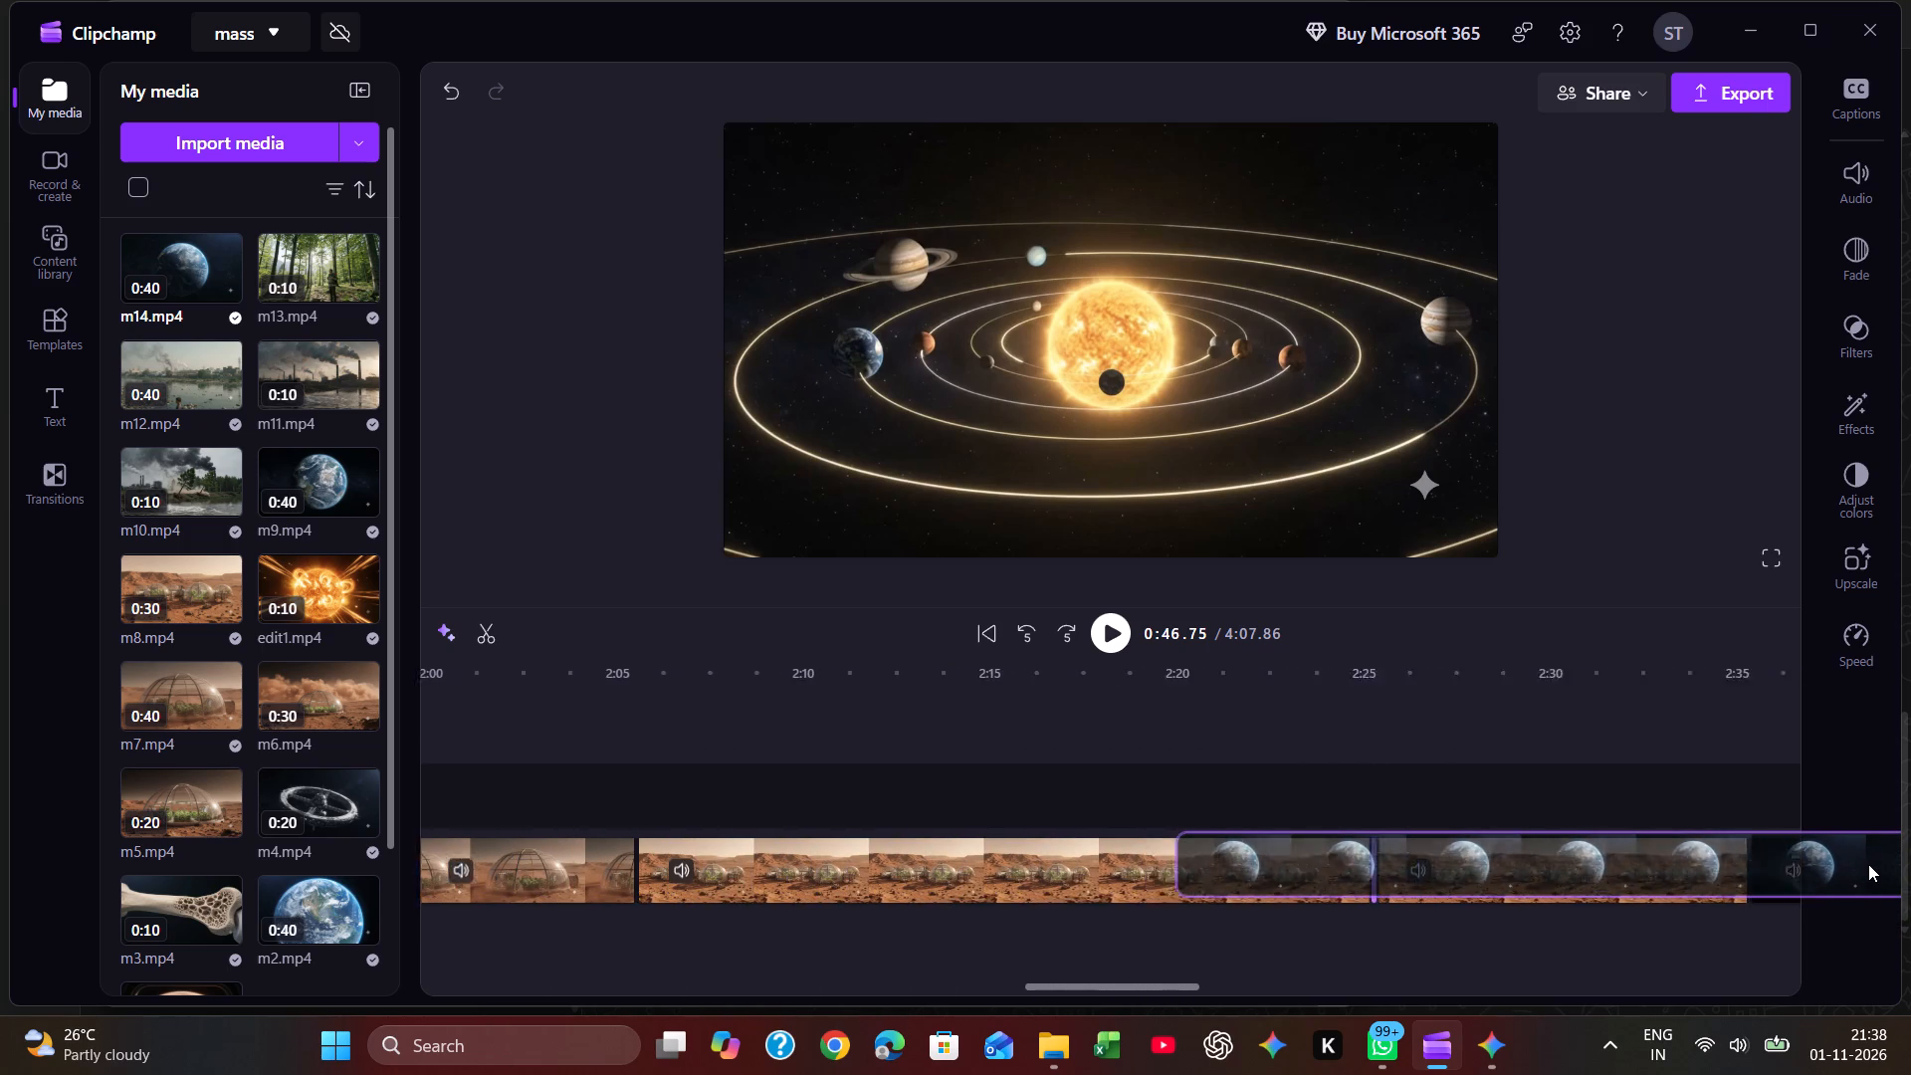
{"action": "left_click_drag", "start_coordinate": [1868, 864], "coordinate": [1872, 864]}
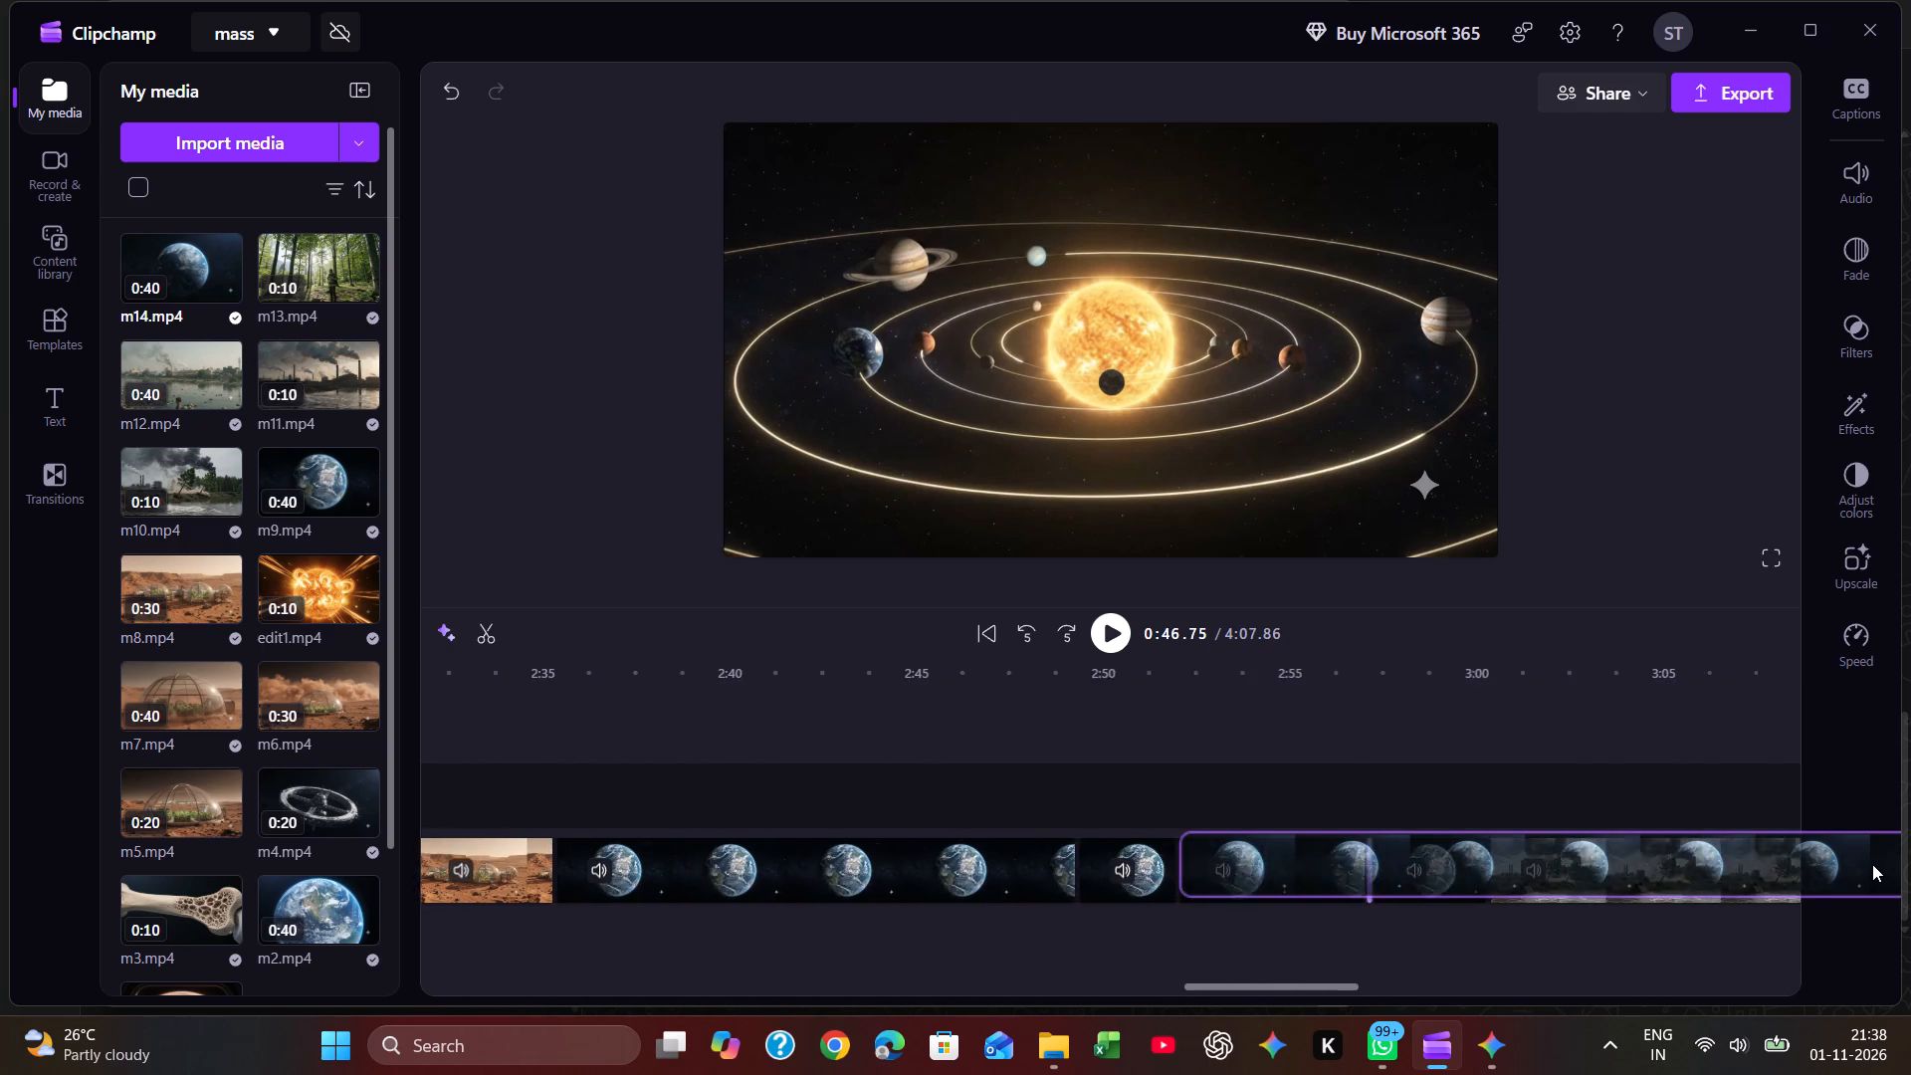
{"action": "left_click_drag", "start_coordinate": [1872, 864], "coordinate": [1892, 864]}
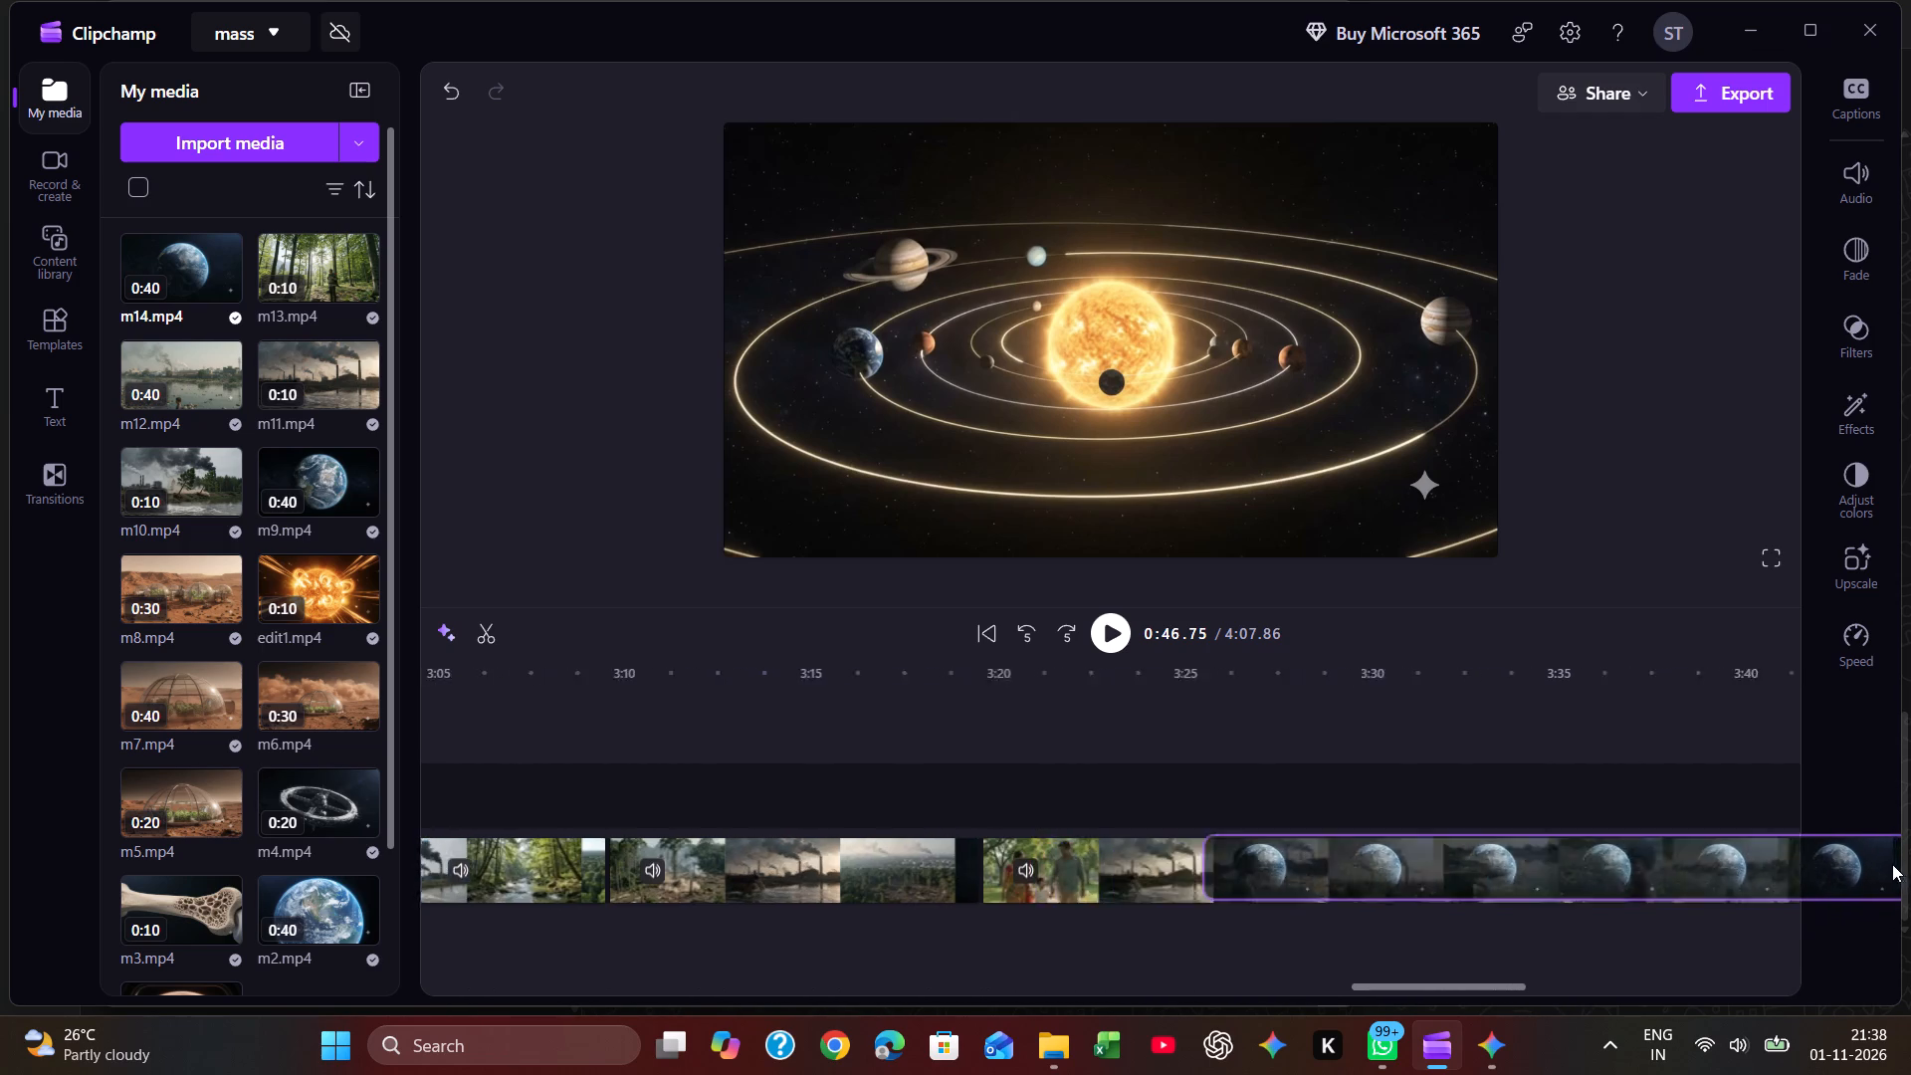
{"action": "left_click_drag", "start_coordinate": [1892, 864], "coordinate": [1874, 853]}
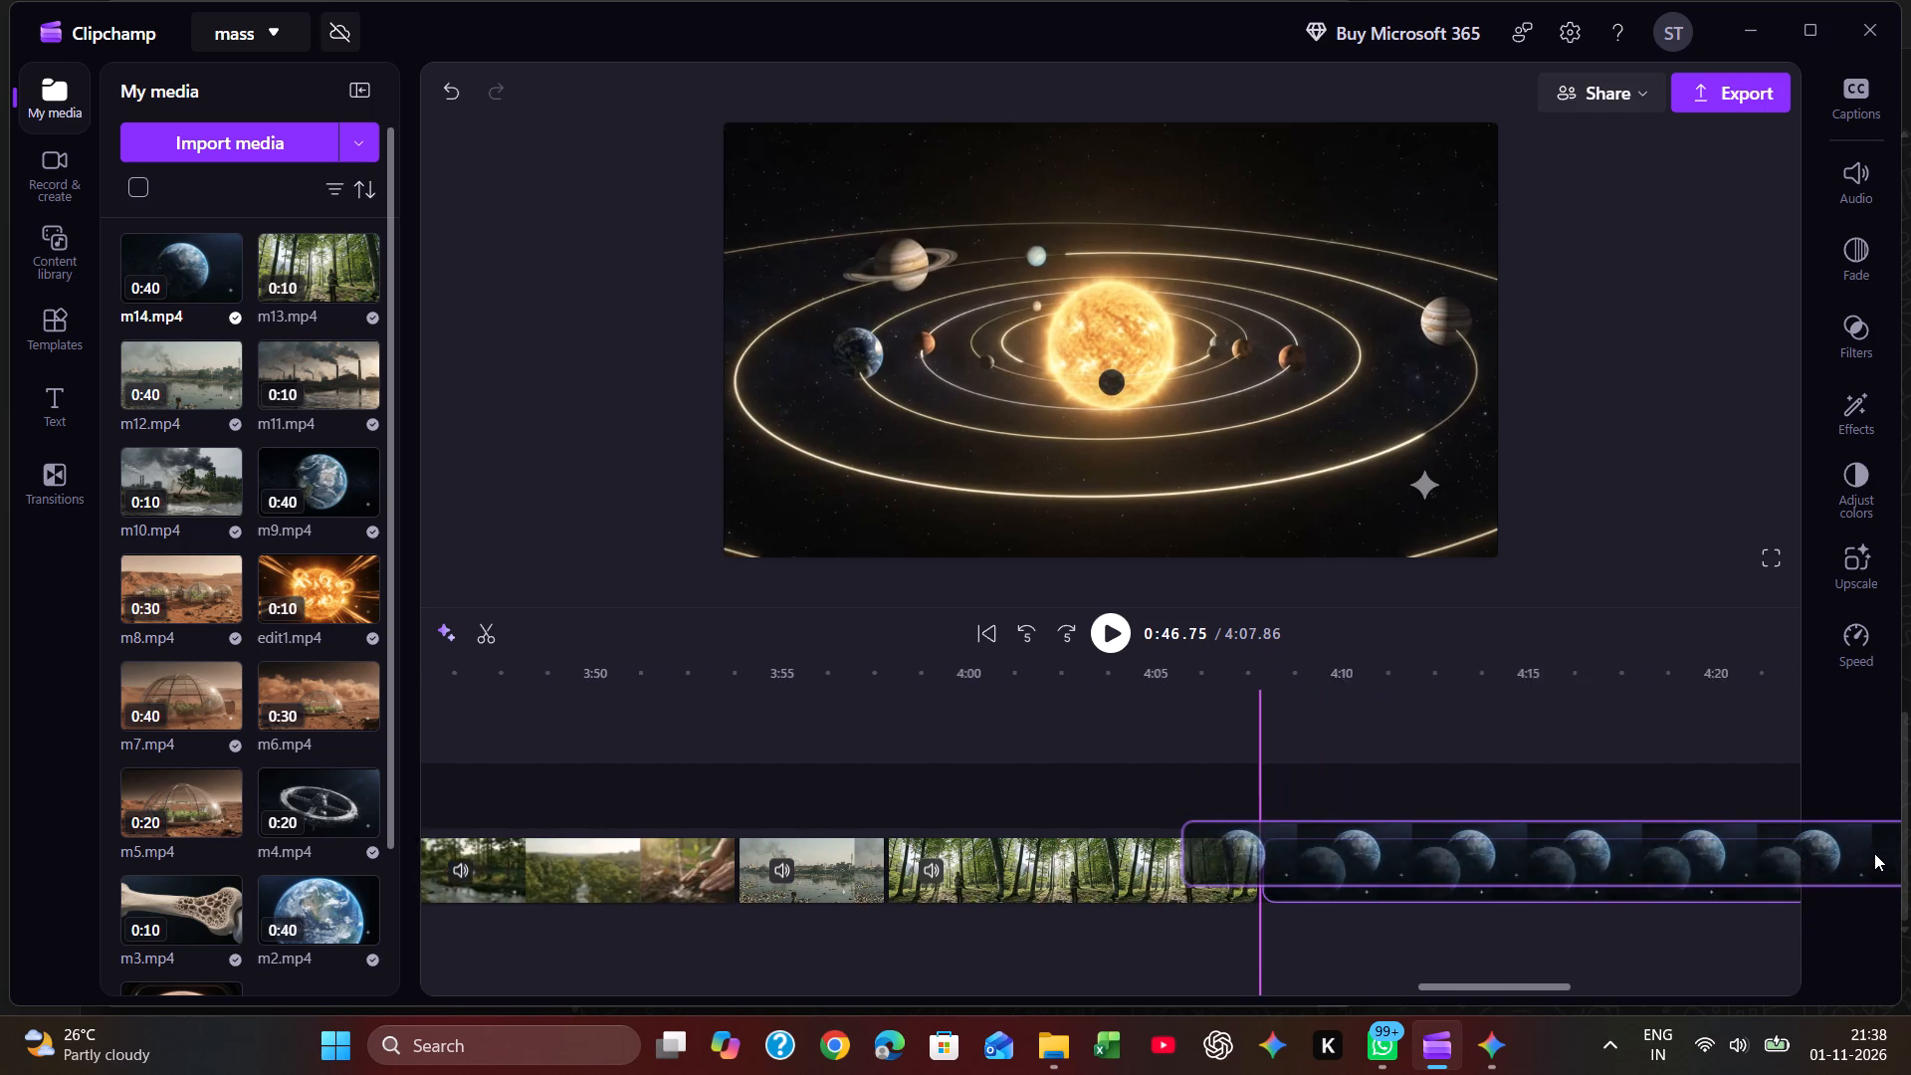
{"action": "left_click_drag", "start_coordinate": [1874, 853], "coordinate": [1395, 856]}
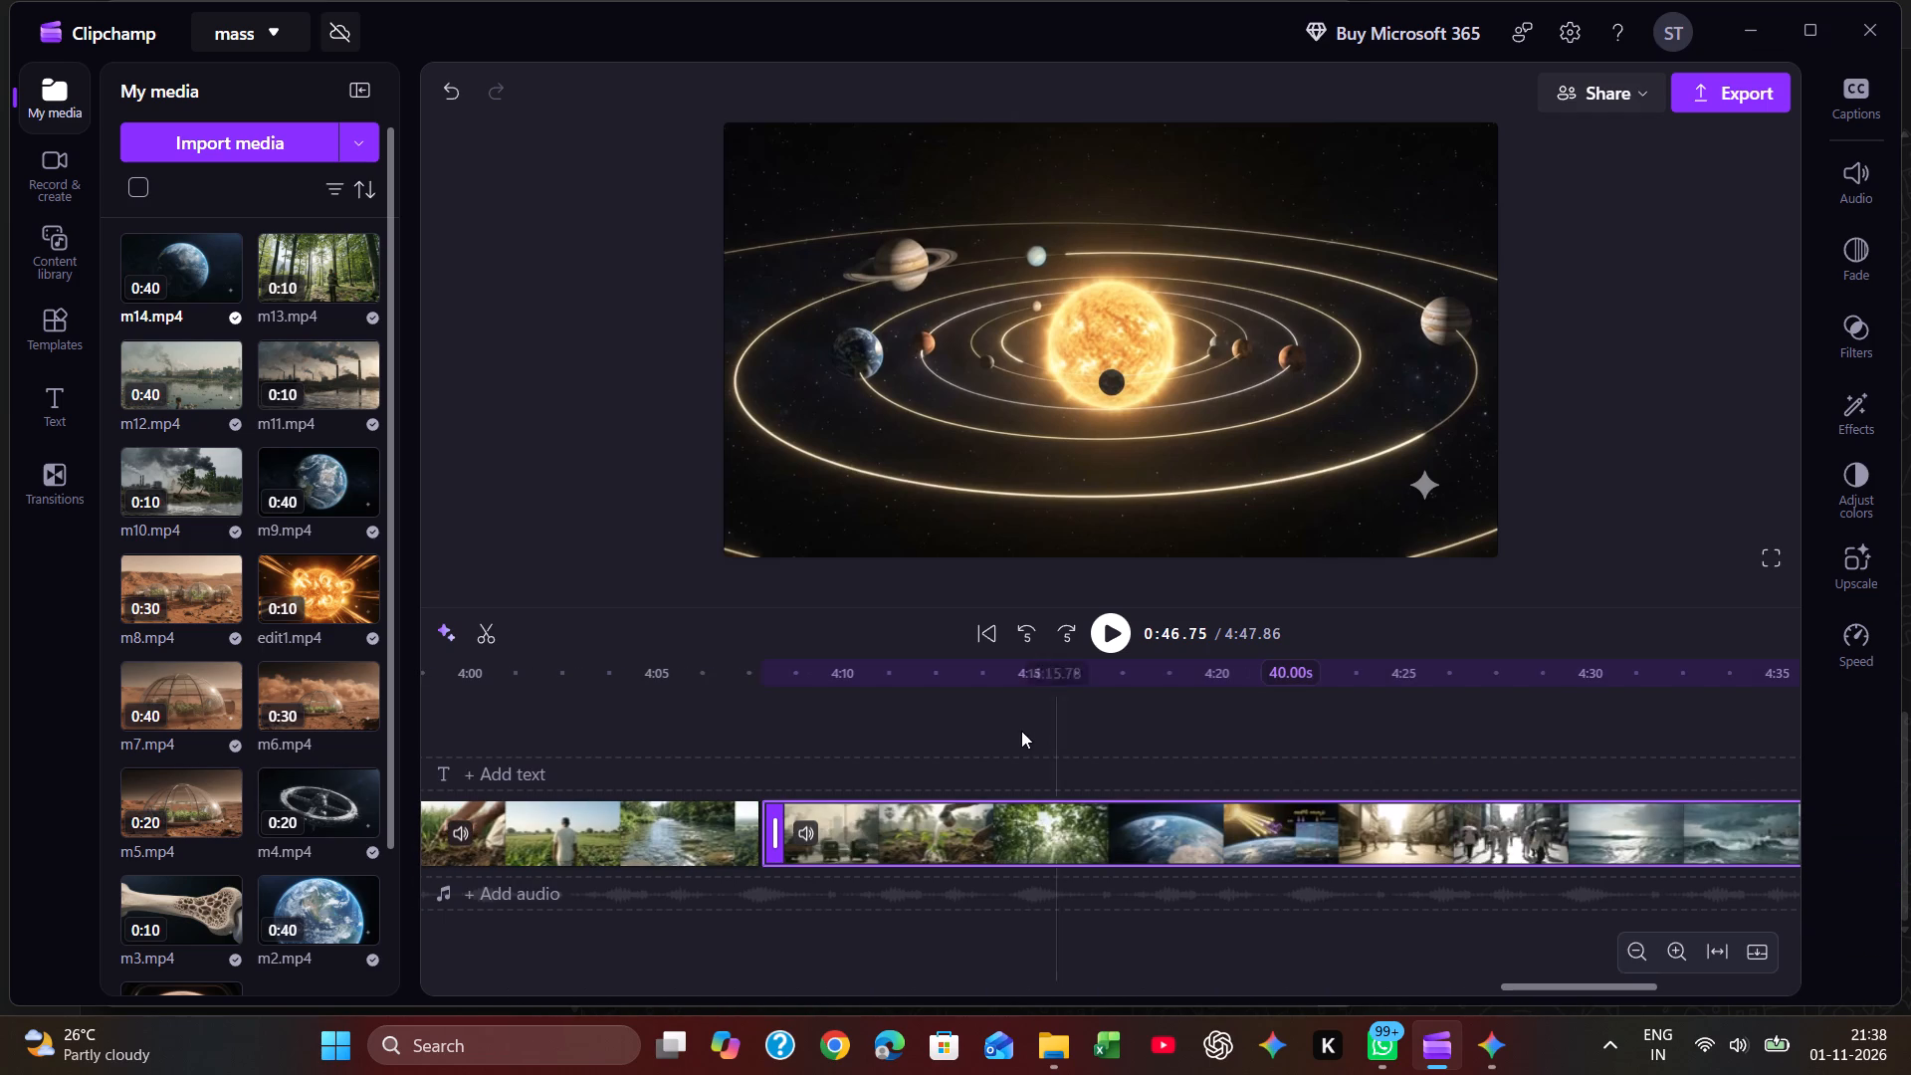
{"action": "left_click", "coordinate": [714, 726]}
{"action": "key", "text": "space"}
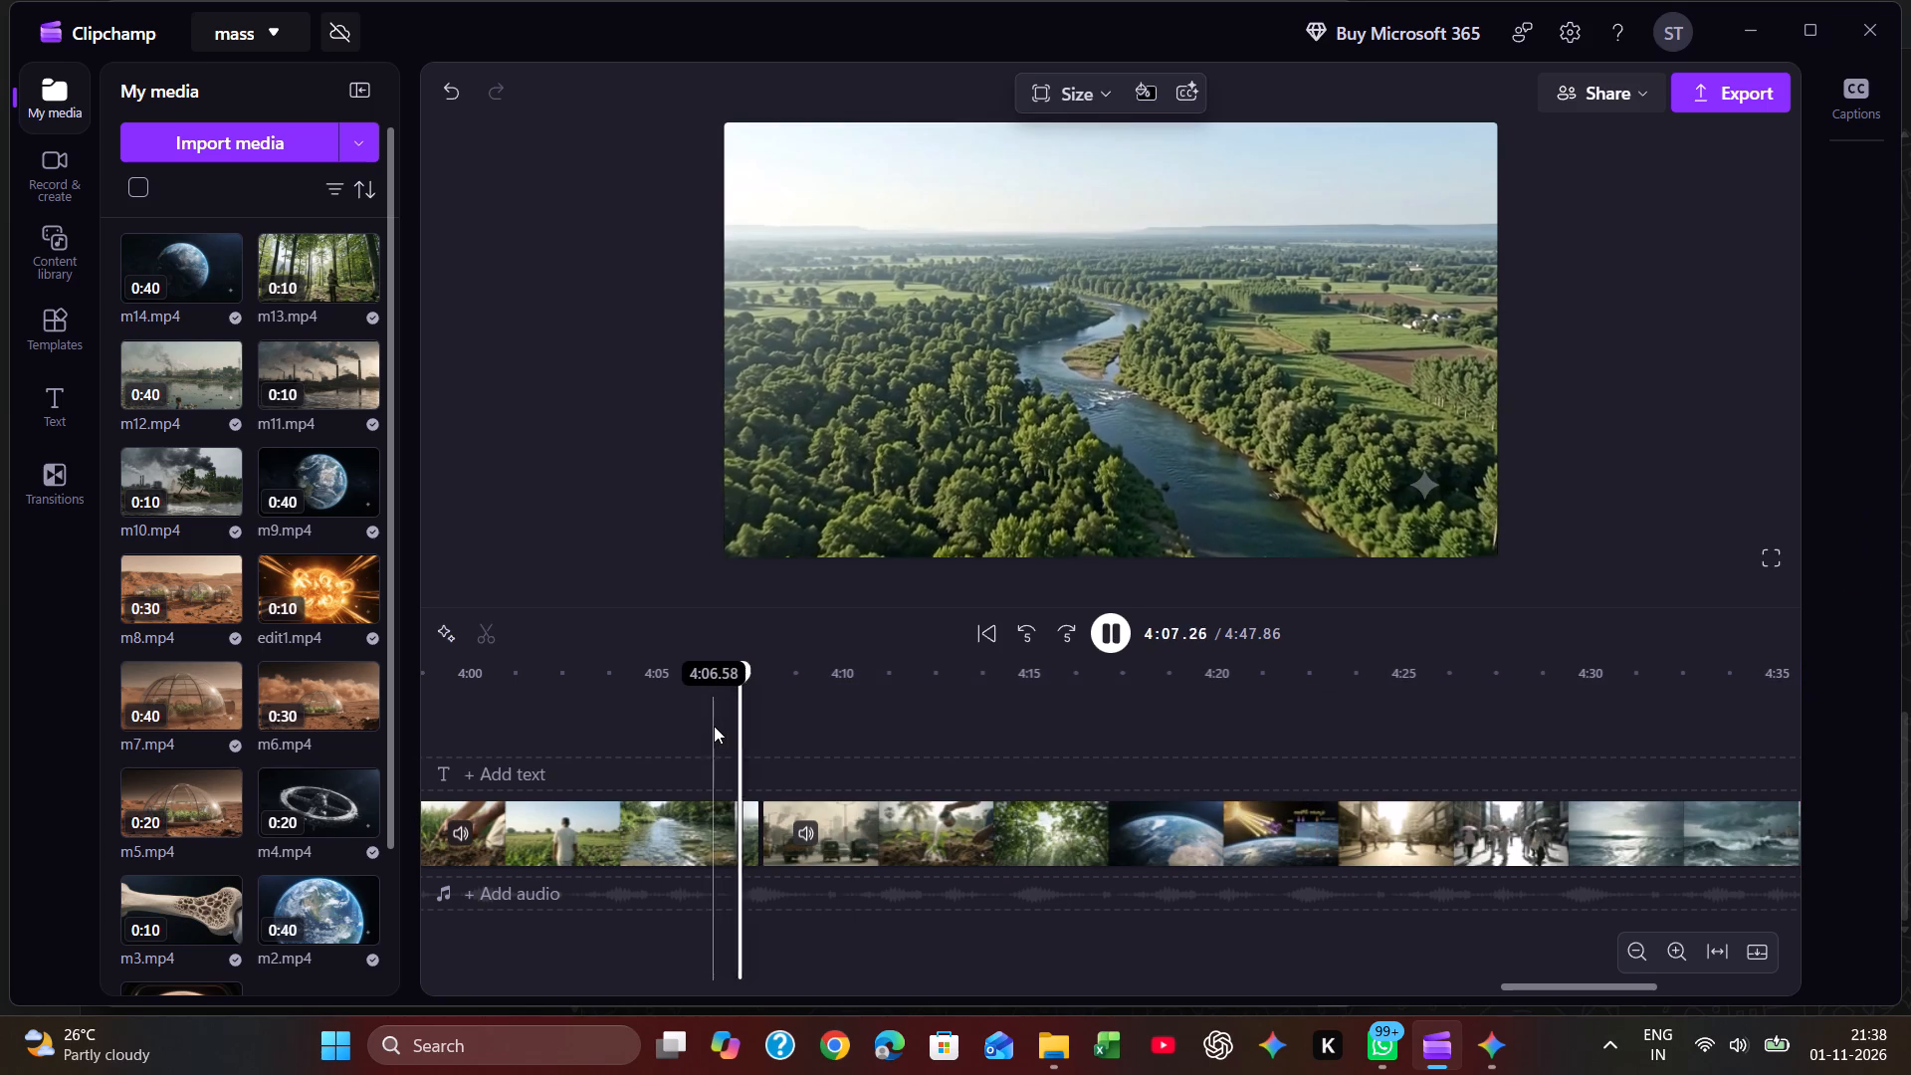
{"action": "key", "text": "space"}
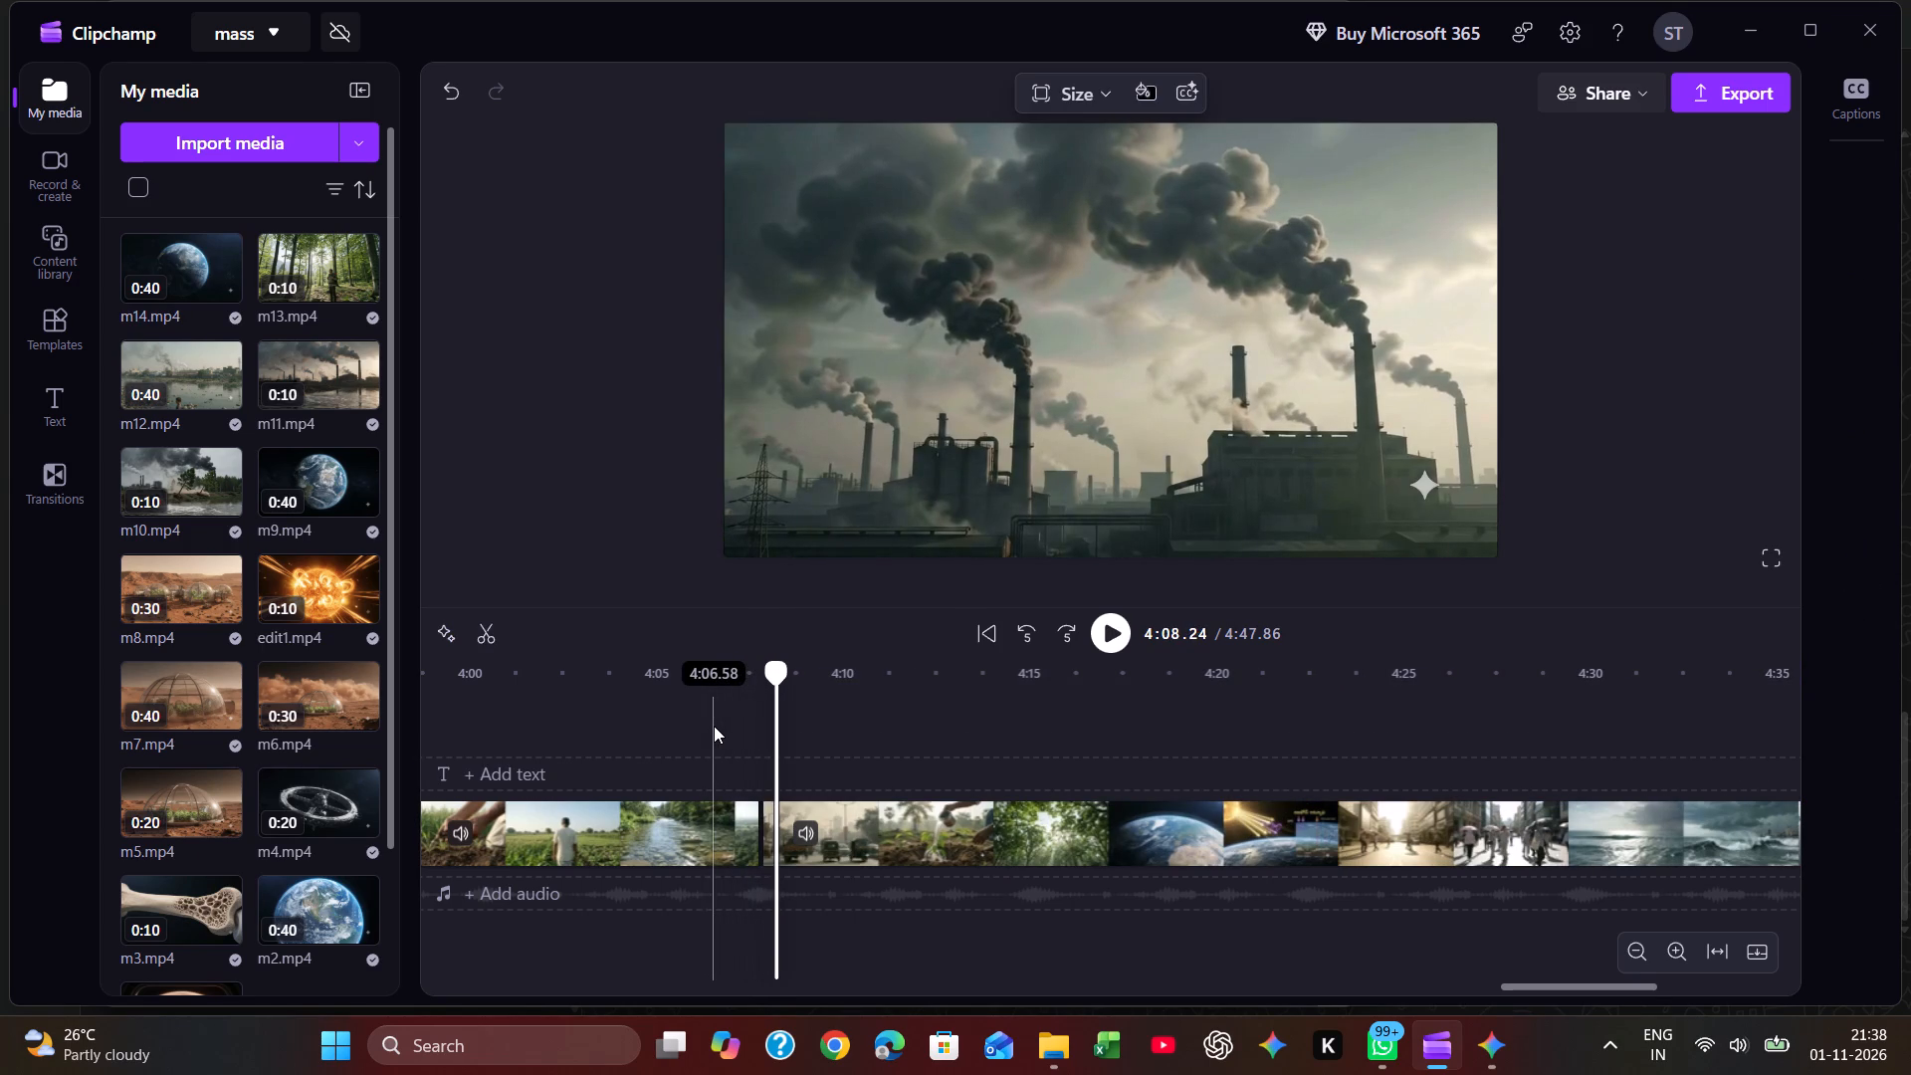
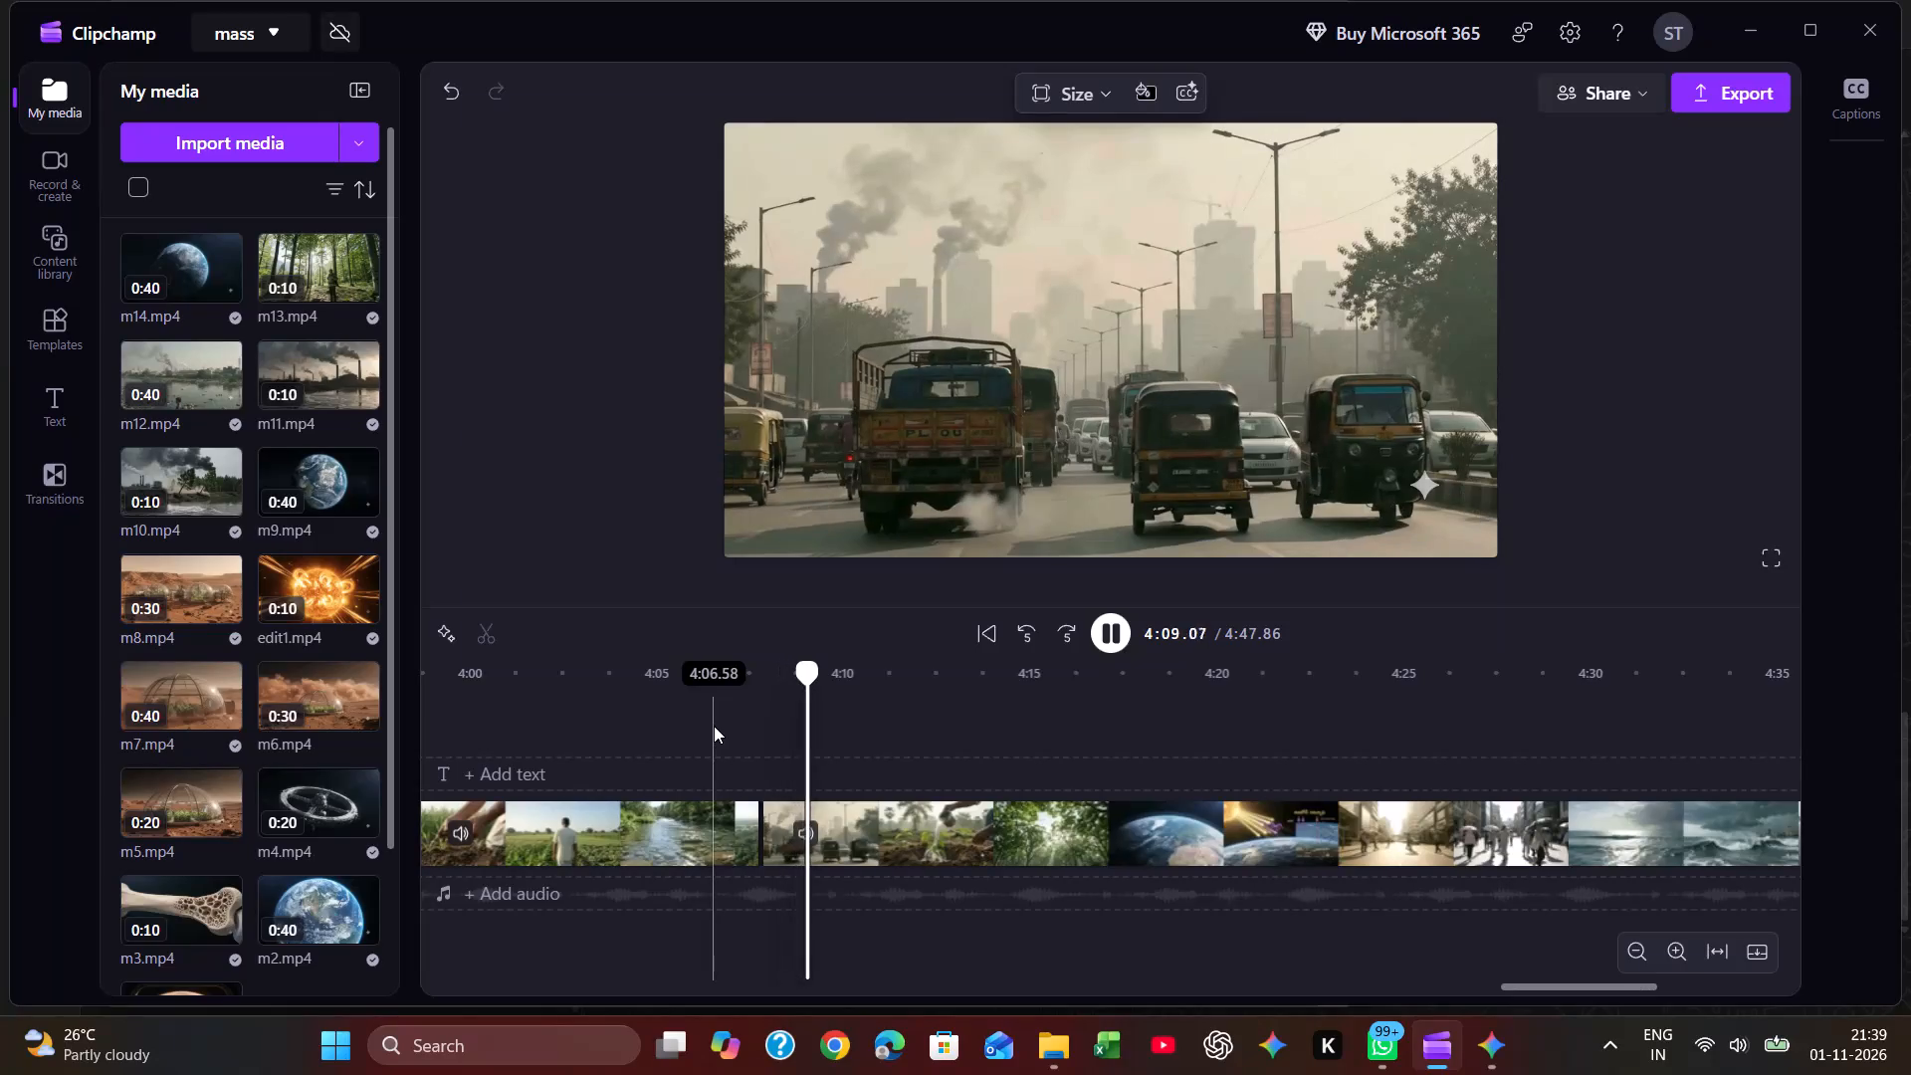
Play through the appended m14 clip, replaying the m13-to-m14 join from just before m14 and again from about 4:01.6.
{"action": "key", "text": "space"}
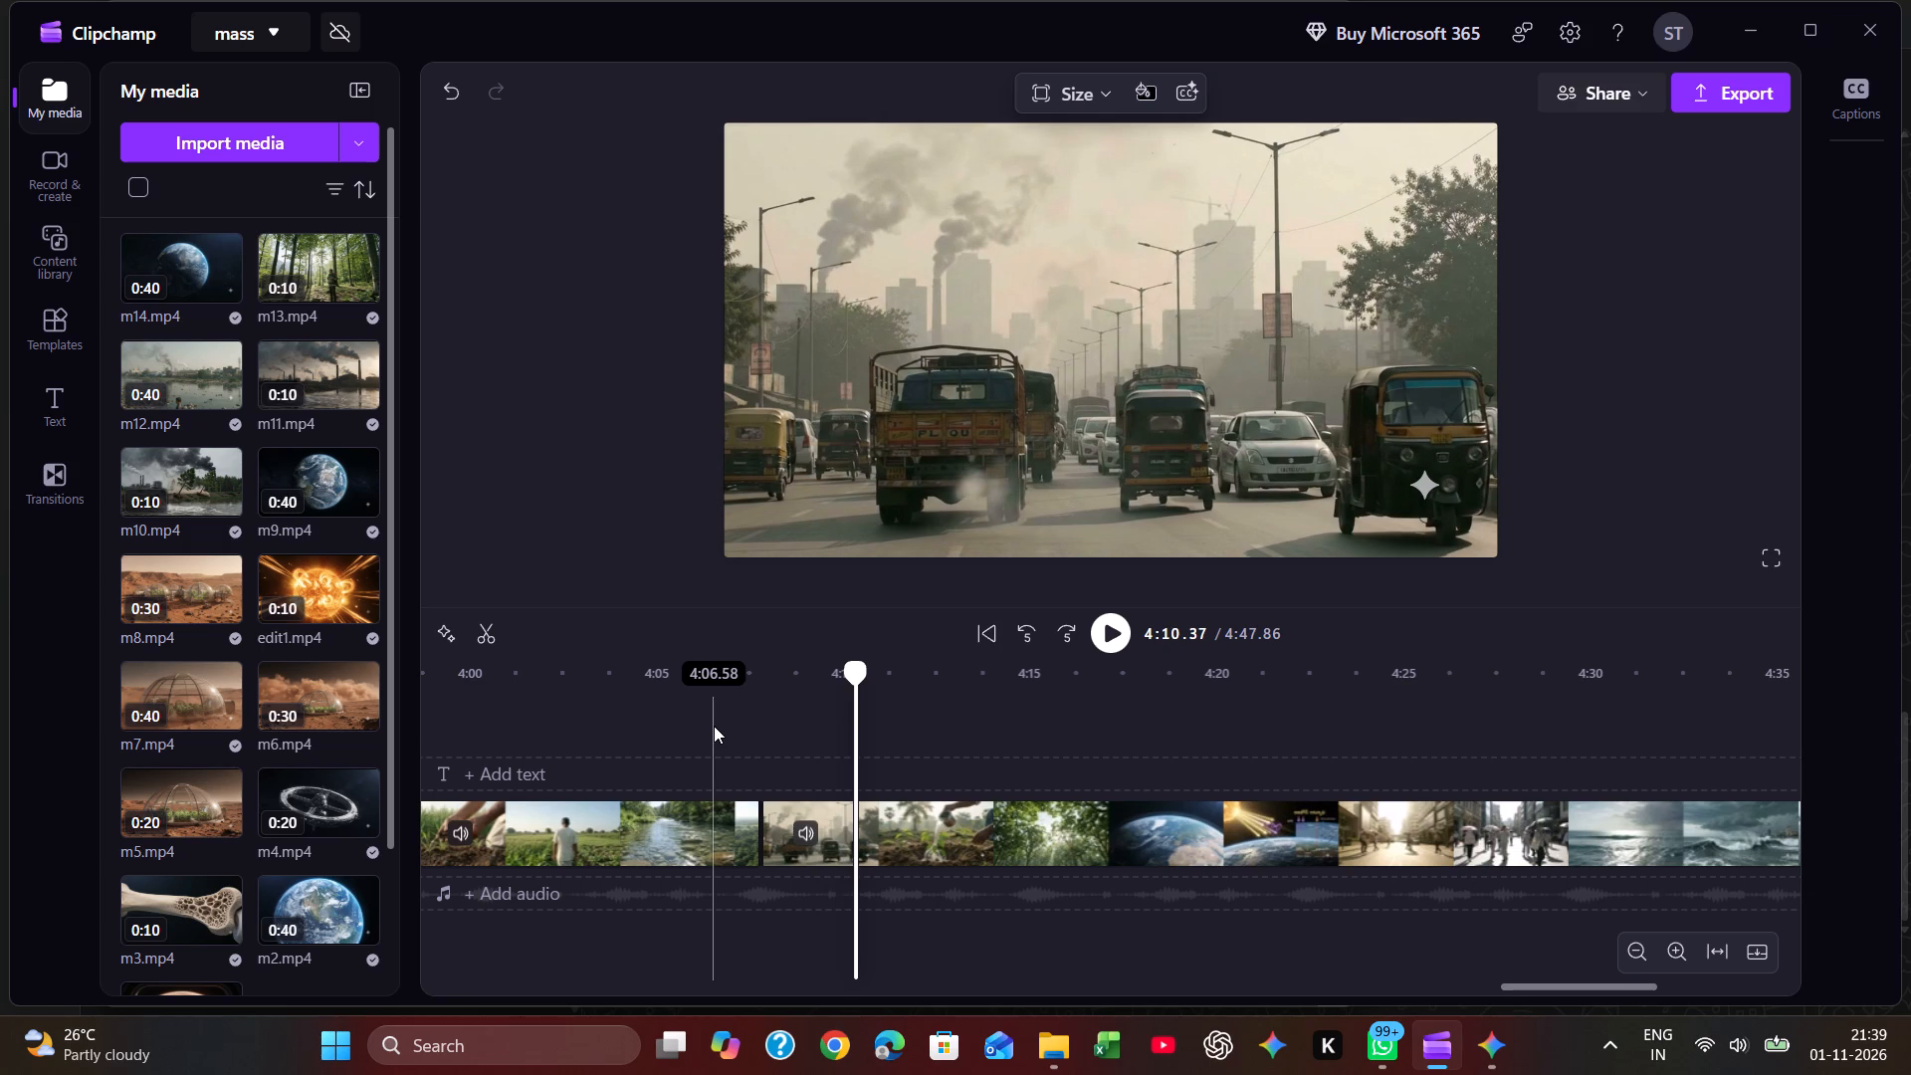
{"action": "key", "text": "space"}
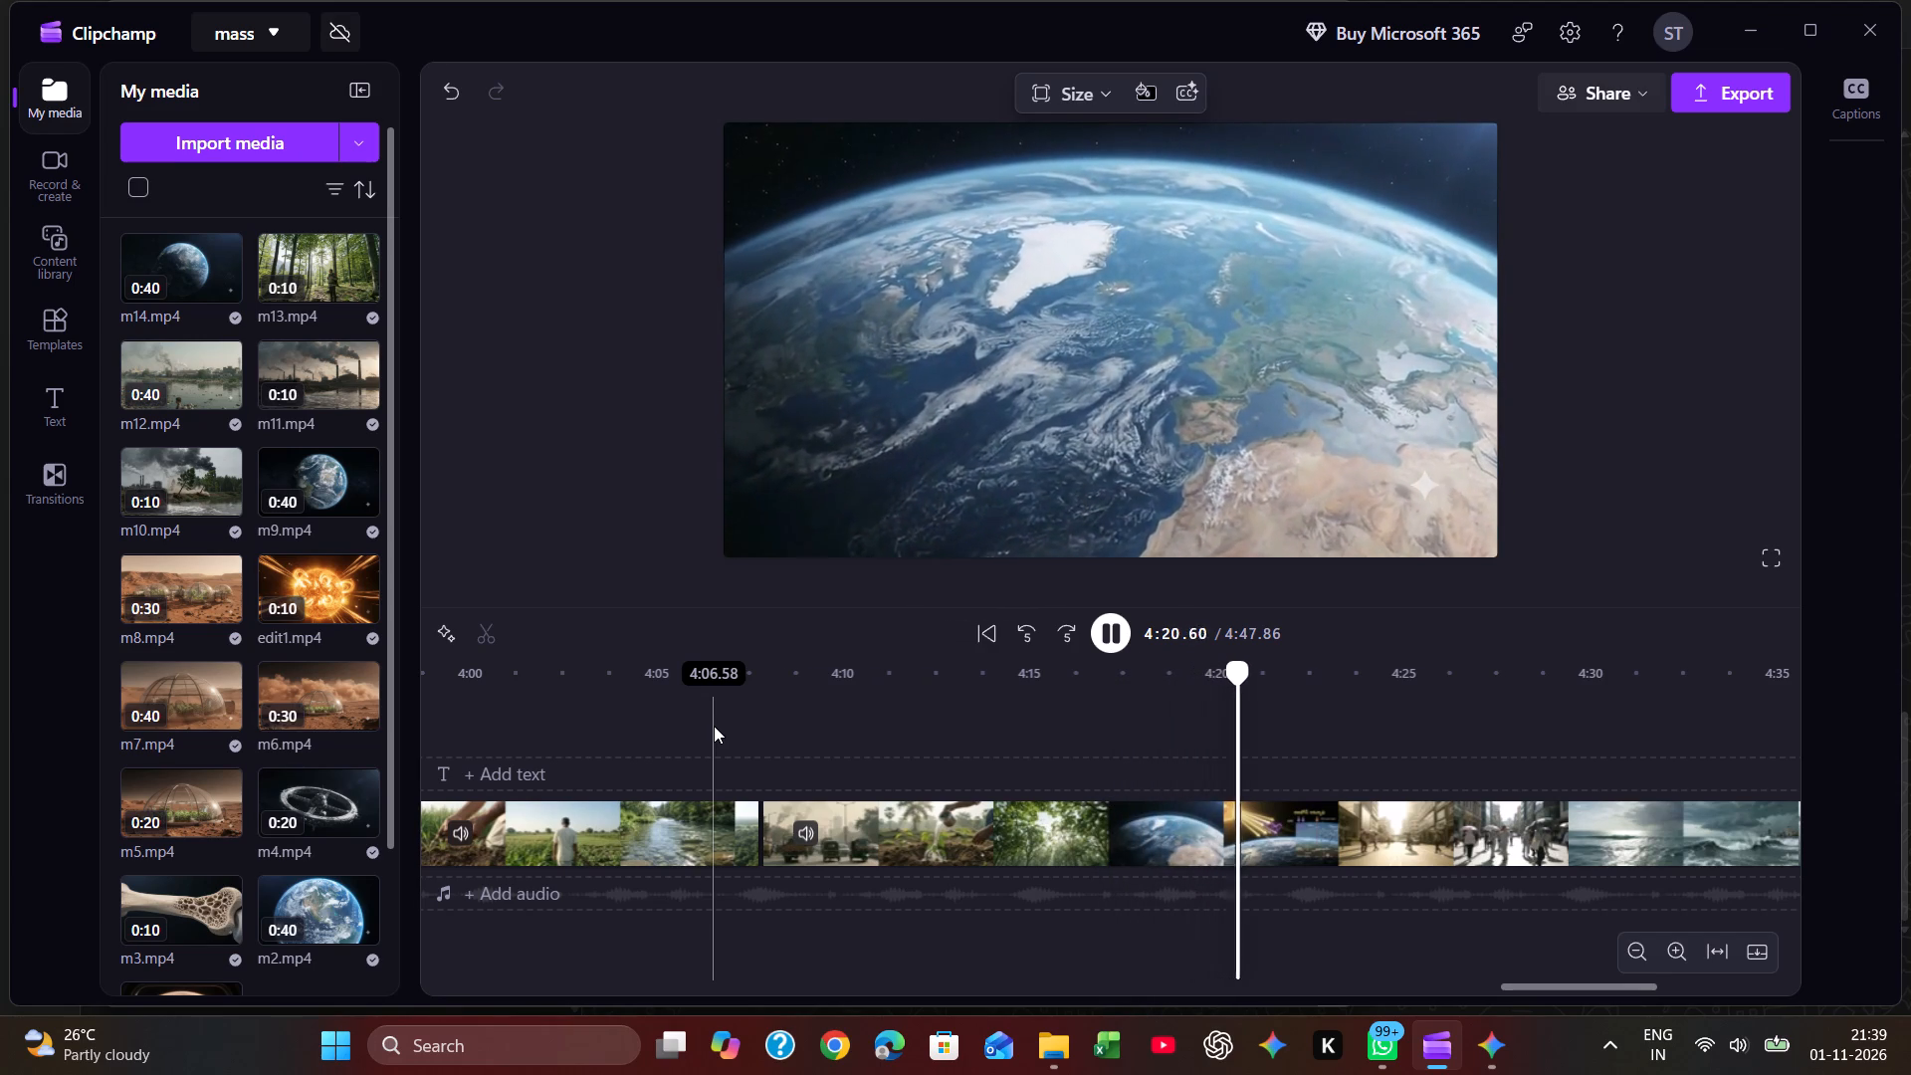
{"action": "left_click", "coordinate": [720, 744]}
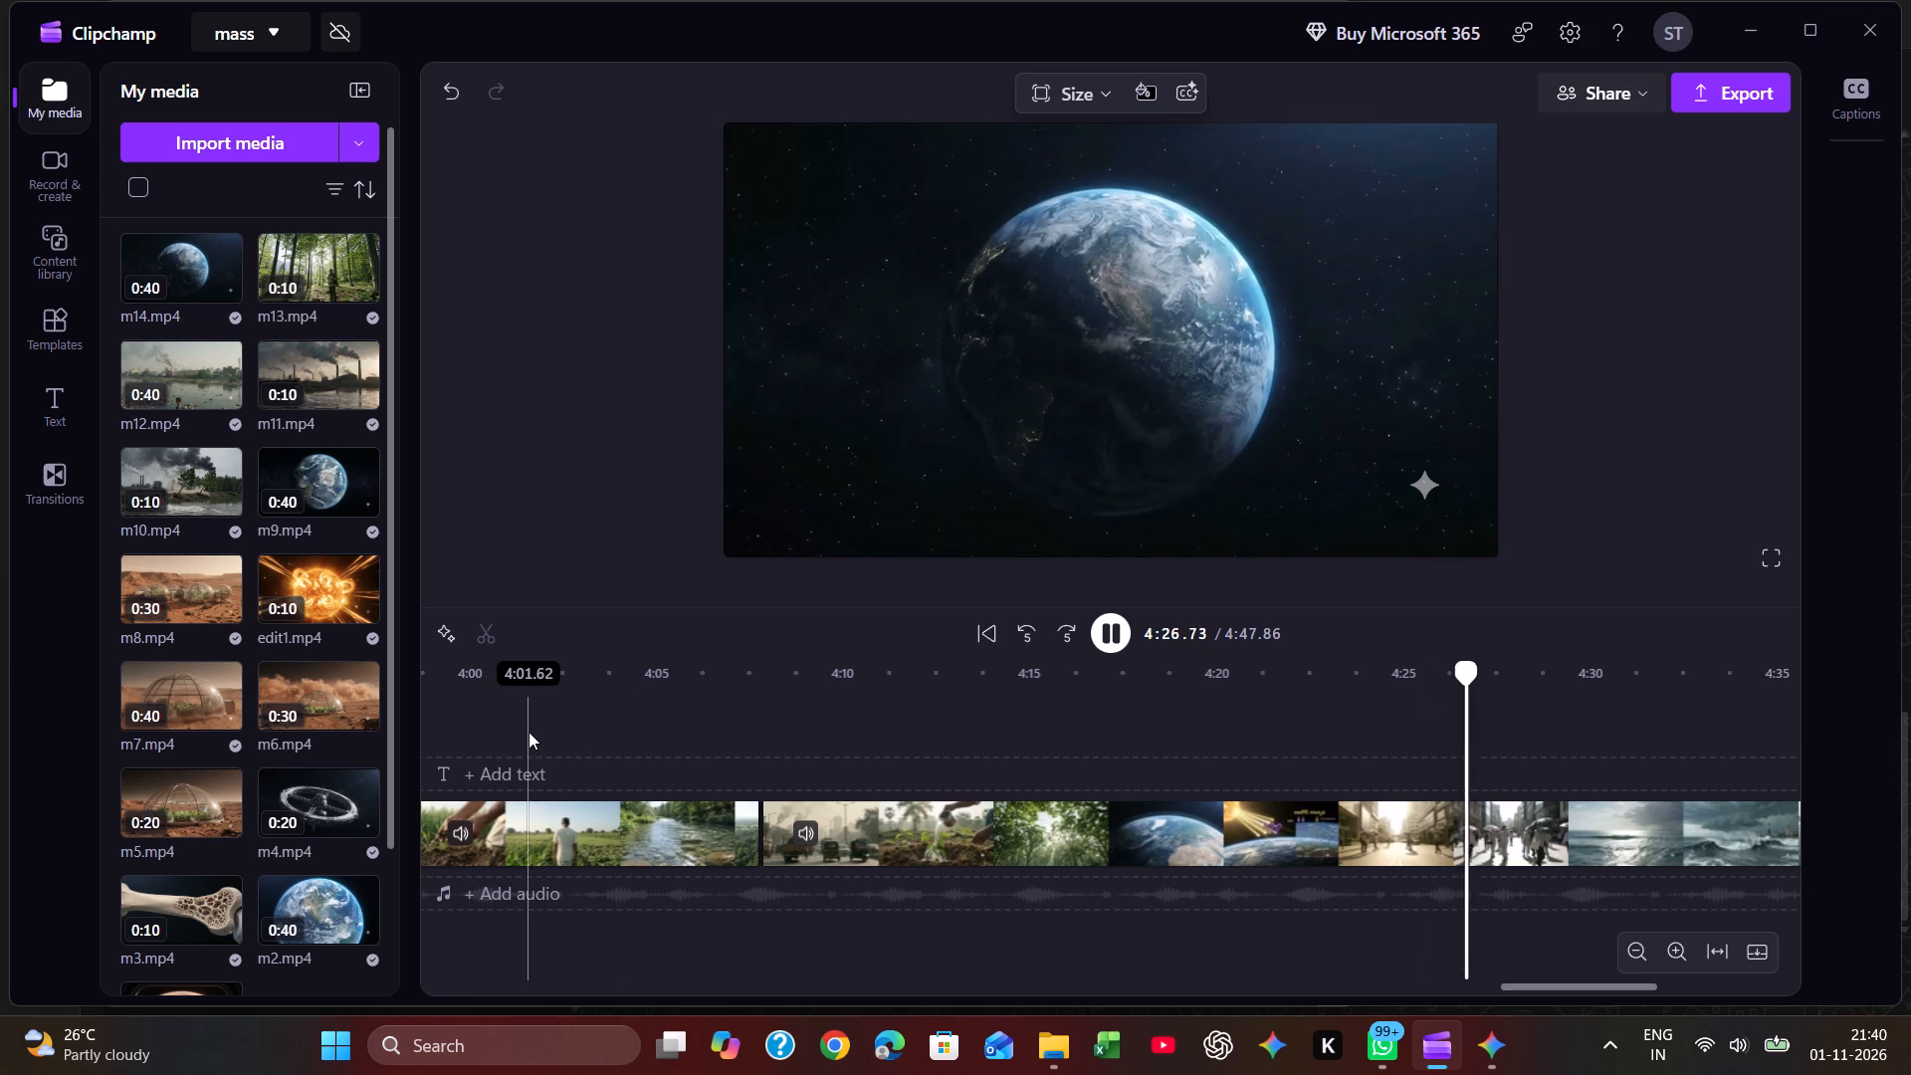
{"action": "left_click", "coordinate": [529, 732]}
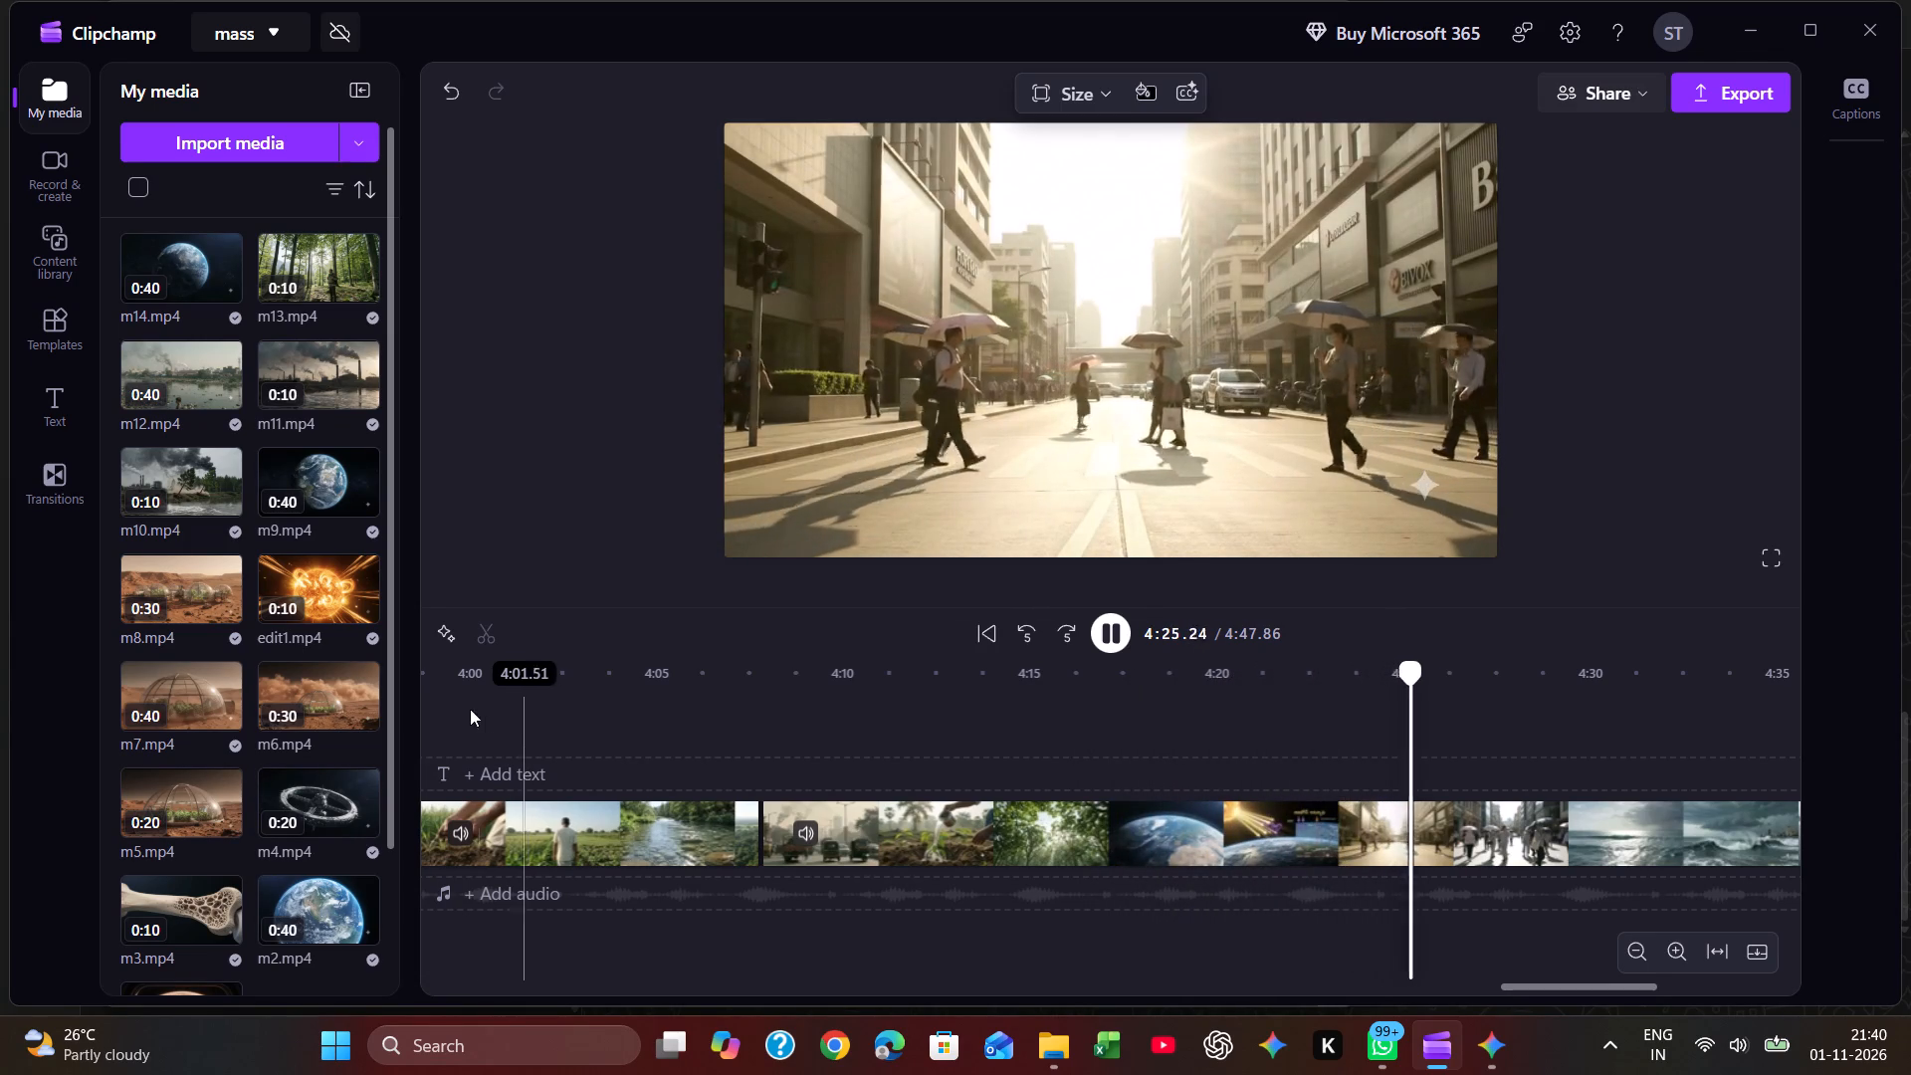
Review the sequence from the end of m12 through m13 into m14, playing from 3:54.42 and again from 3:52.74.
{"action": "scroll", "coordinate": [842, 987], "scroll_direction": "right", "scroll_amount": 1}
{"action": "left_click", "coordinate": [991, 751]}
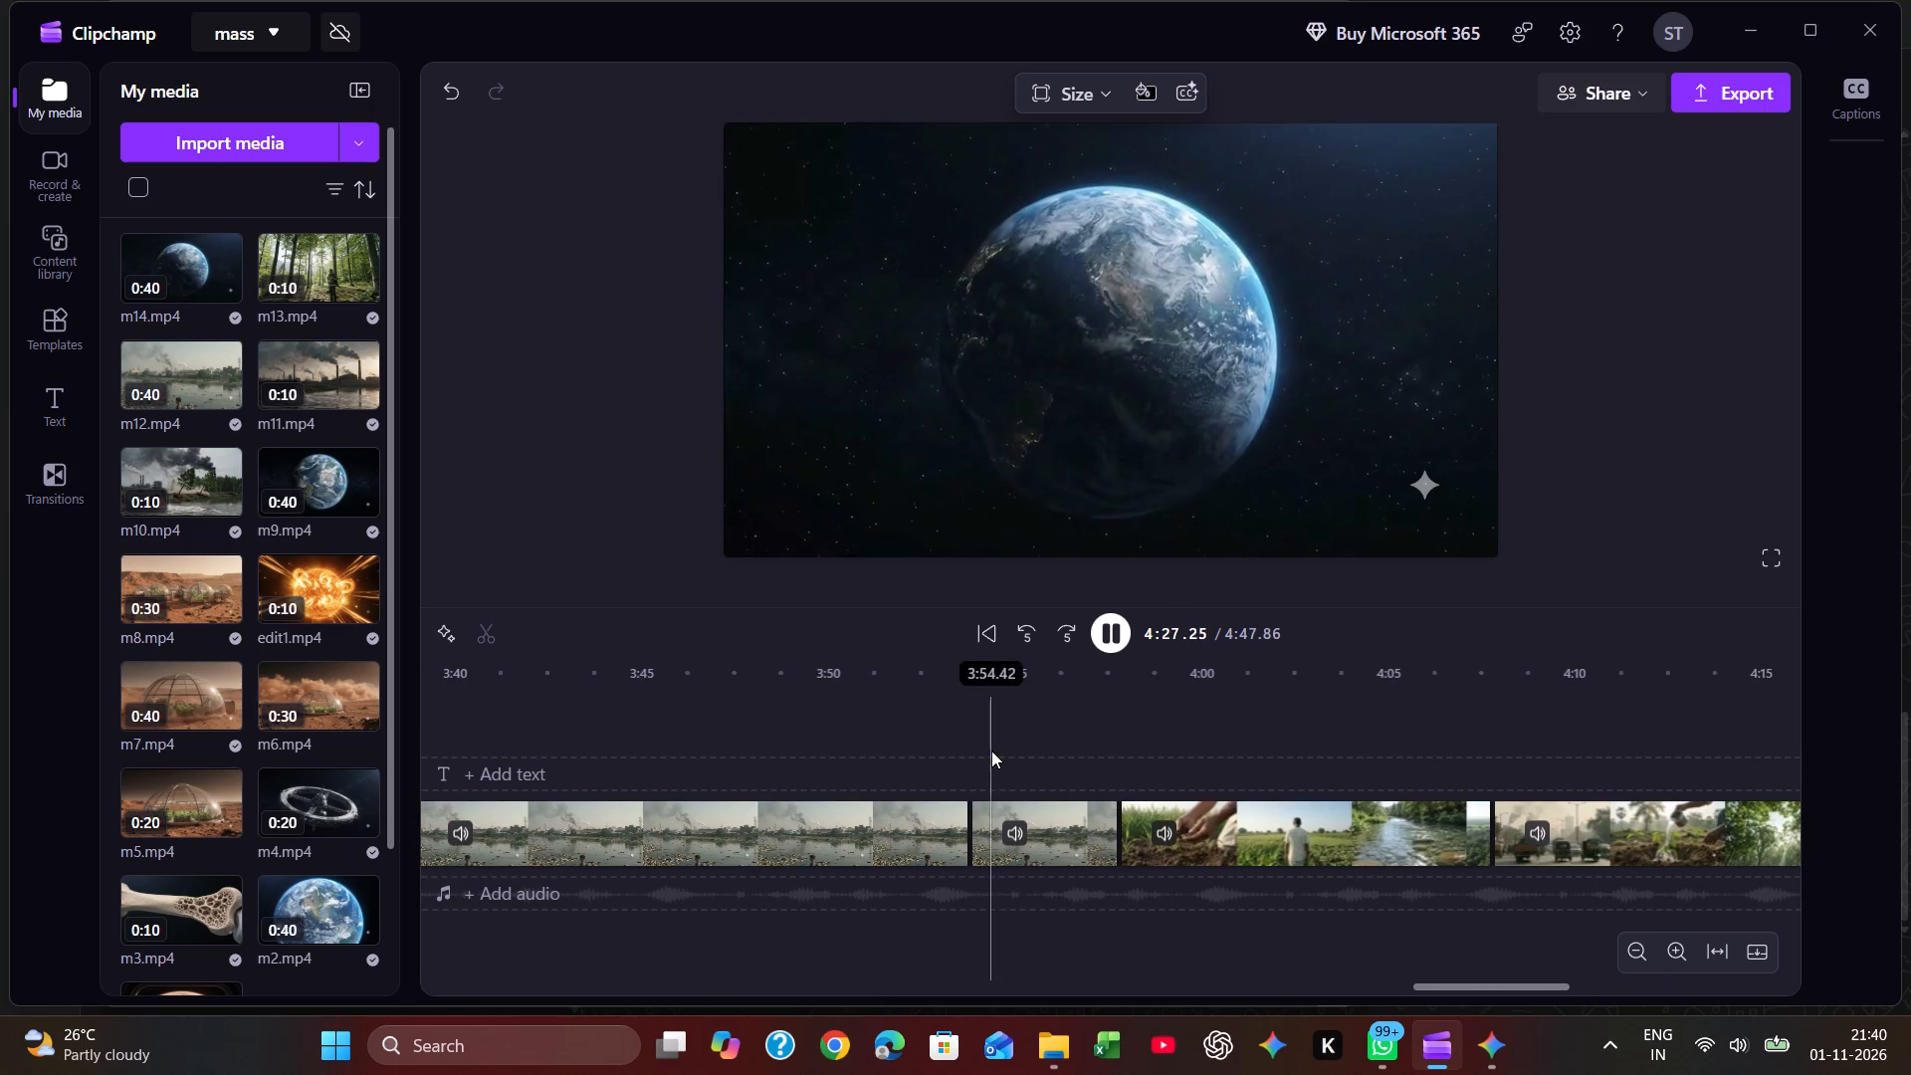
{"action": "key", "text": "space"}
{"action": "key", "text": "space"}
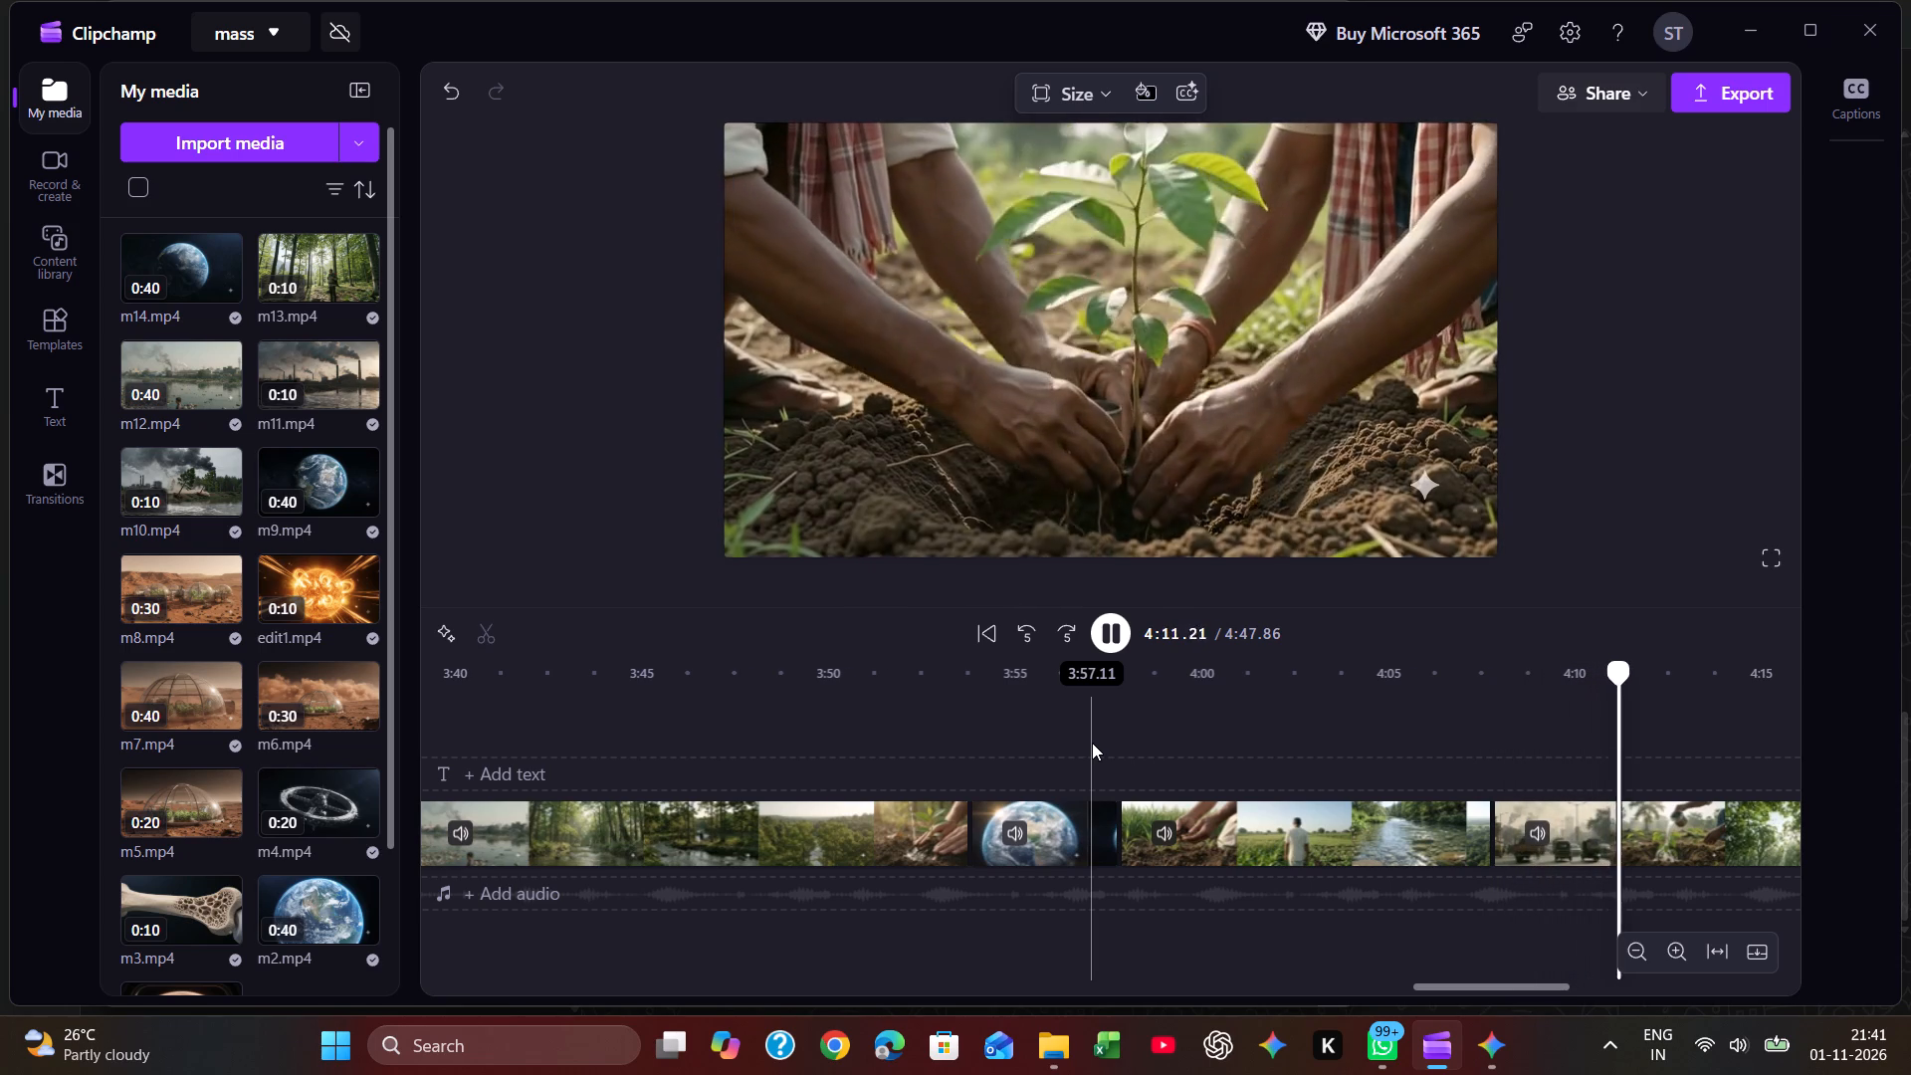
{"action": "key", "text": "space"}
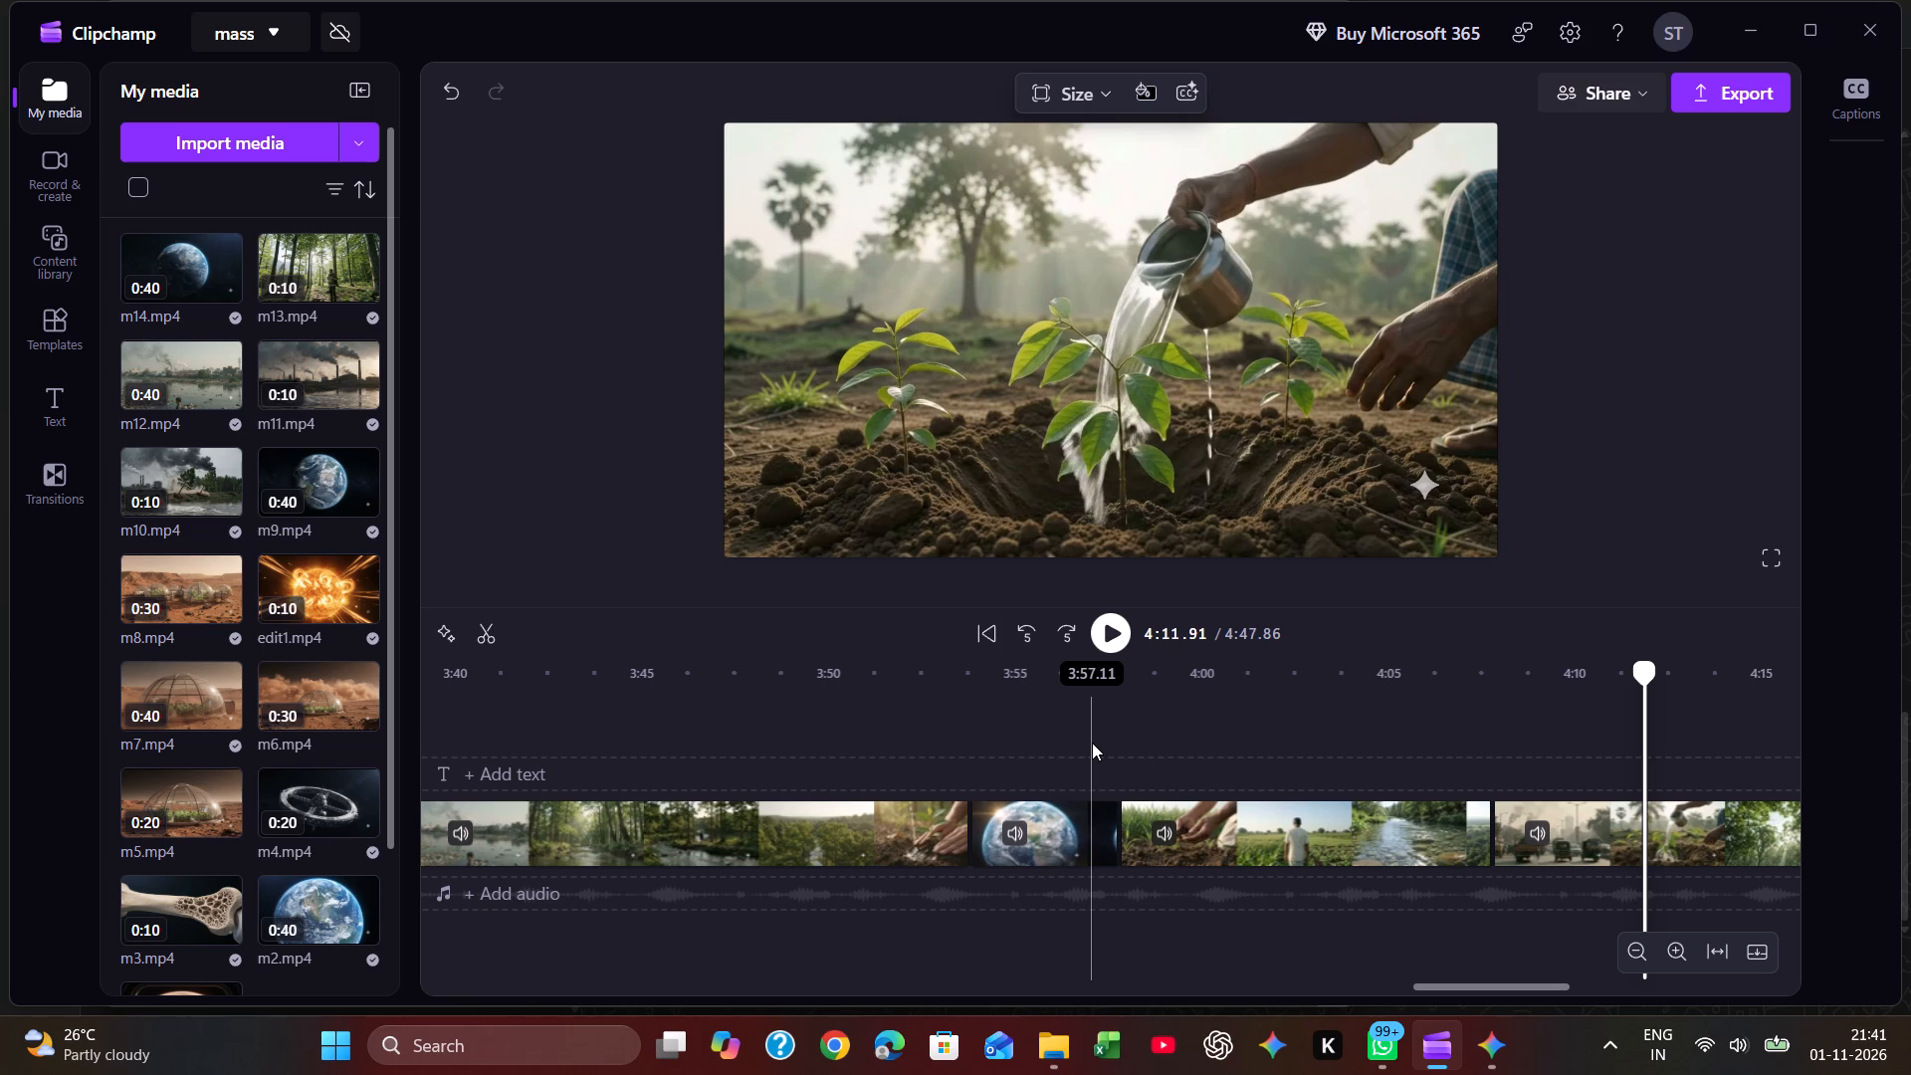
{"action": "left_click", "coordinate": [929, 715]}
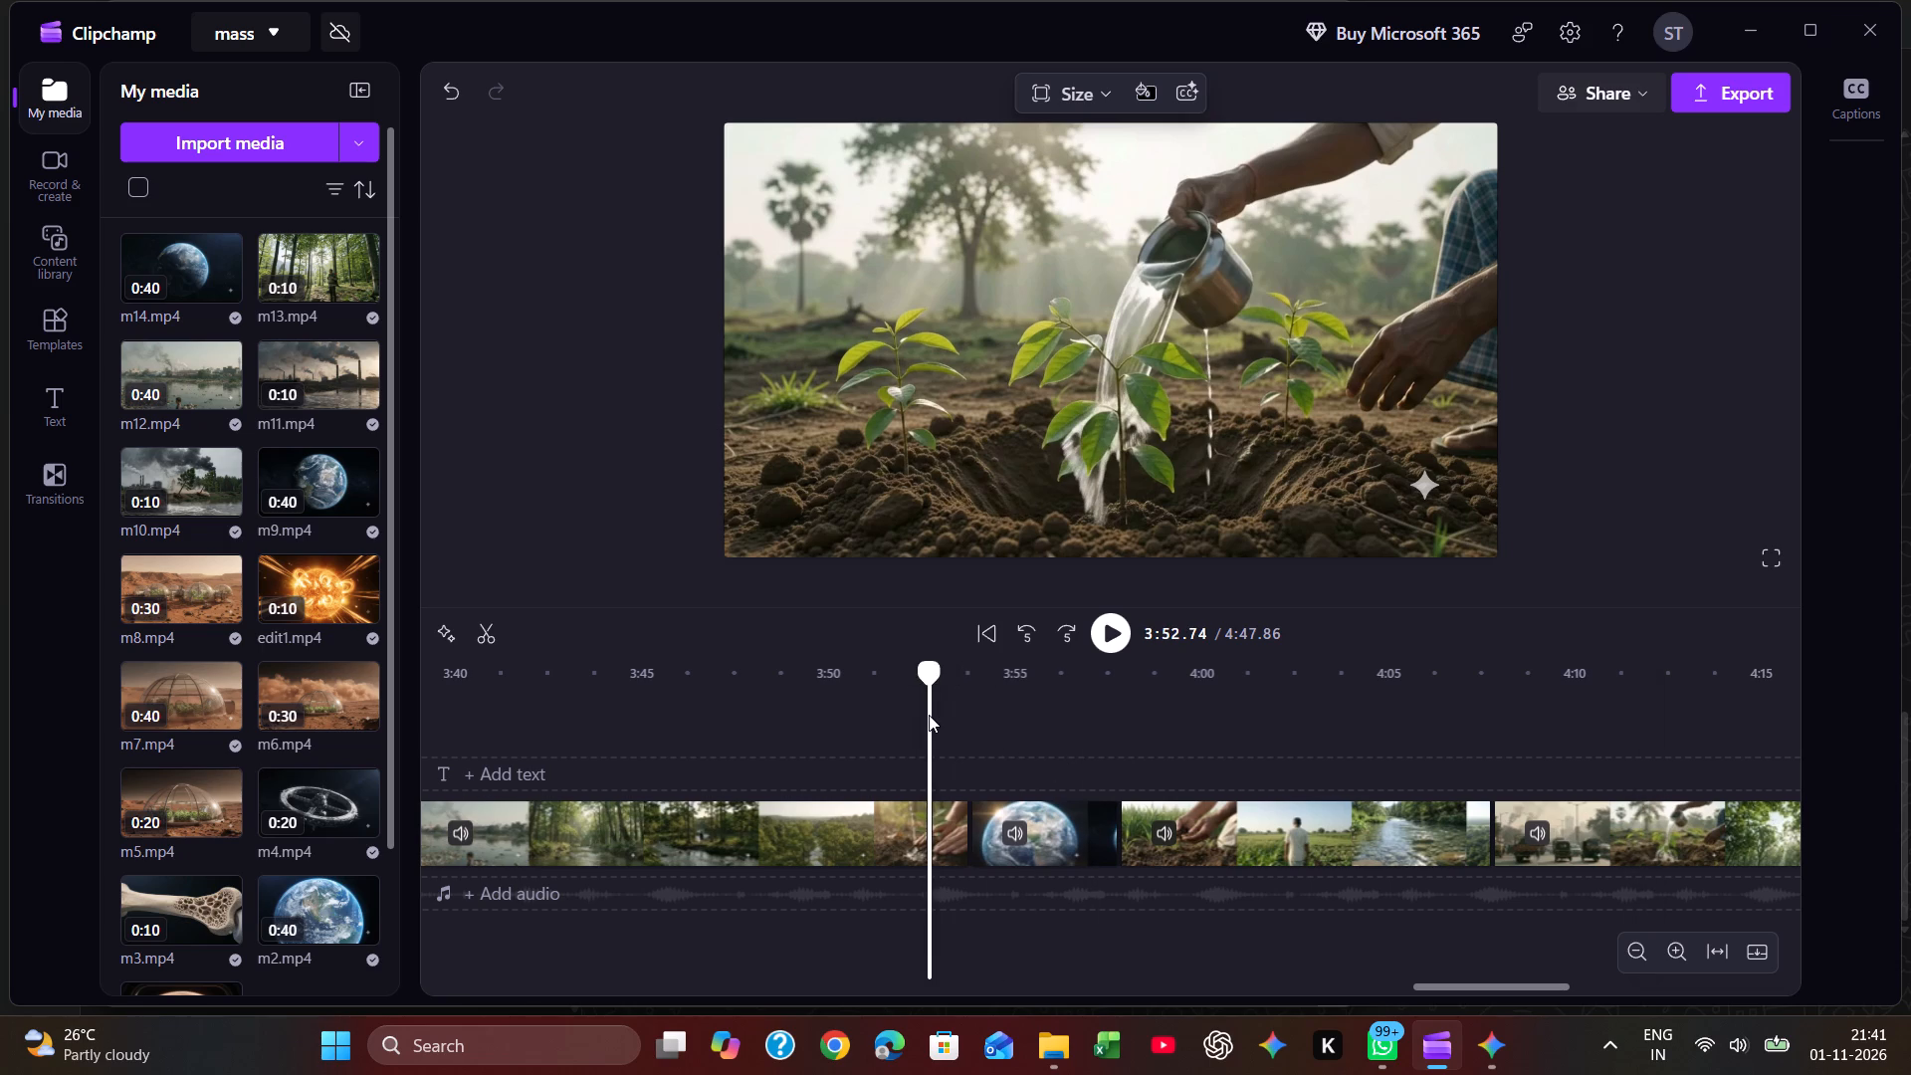
{"action": "key", "text": "space"}
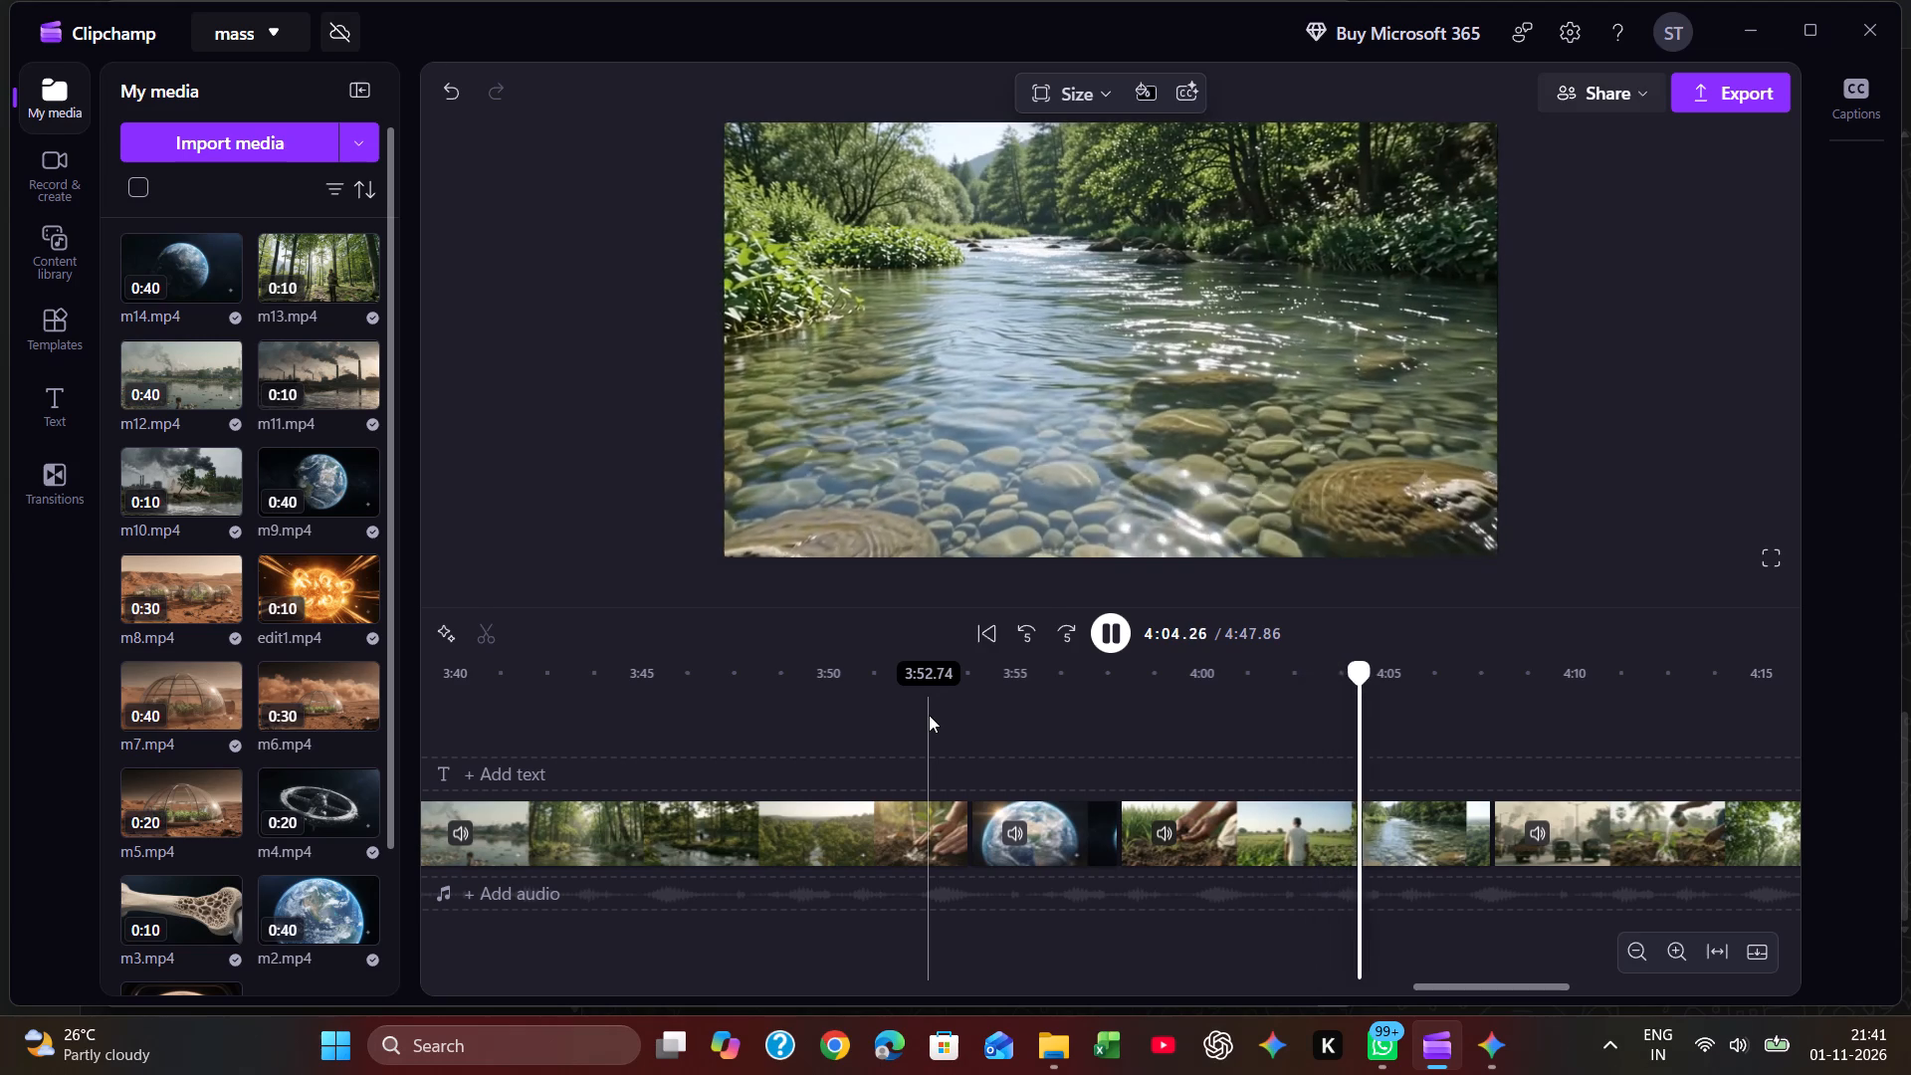
{"action": "key", "text": "space"}
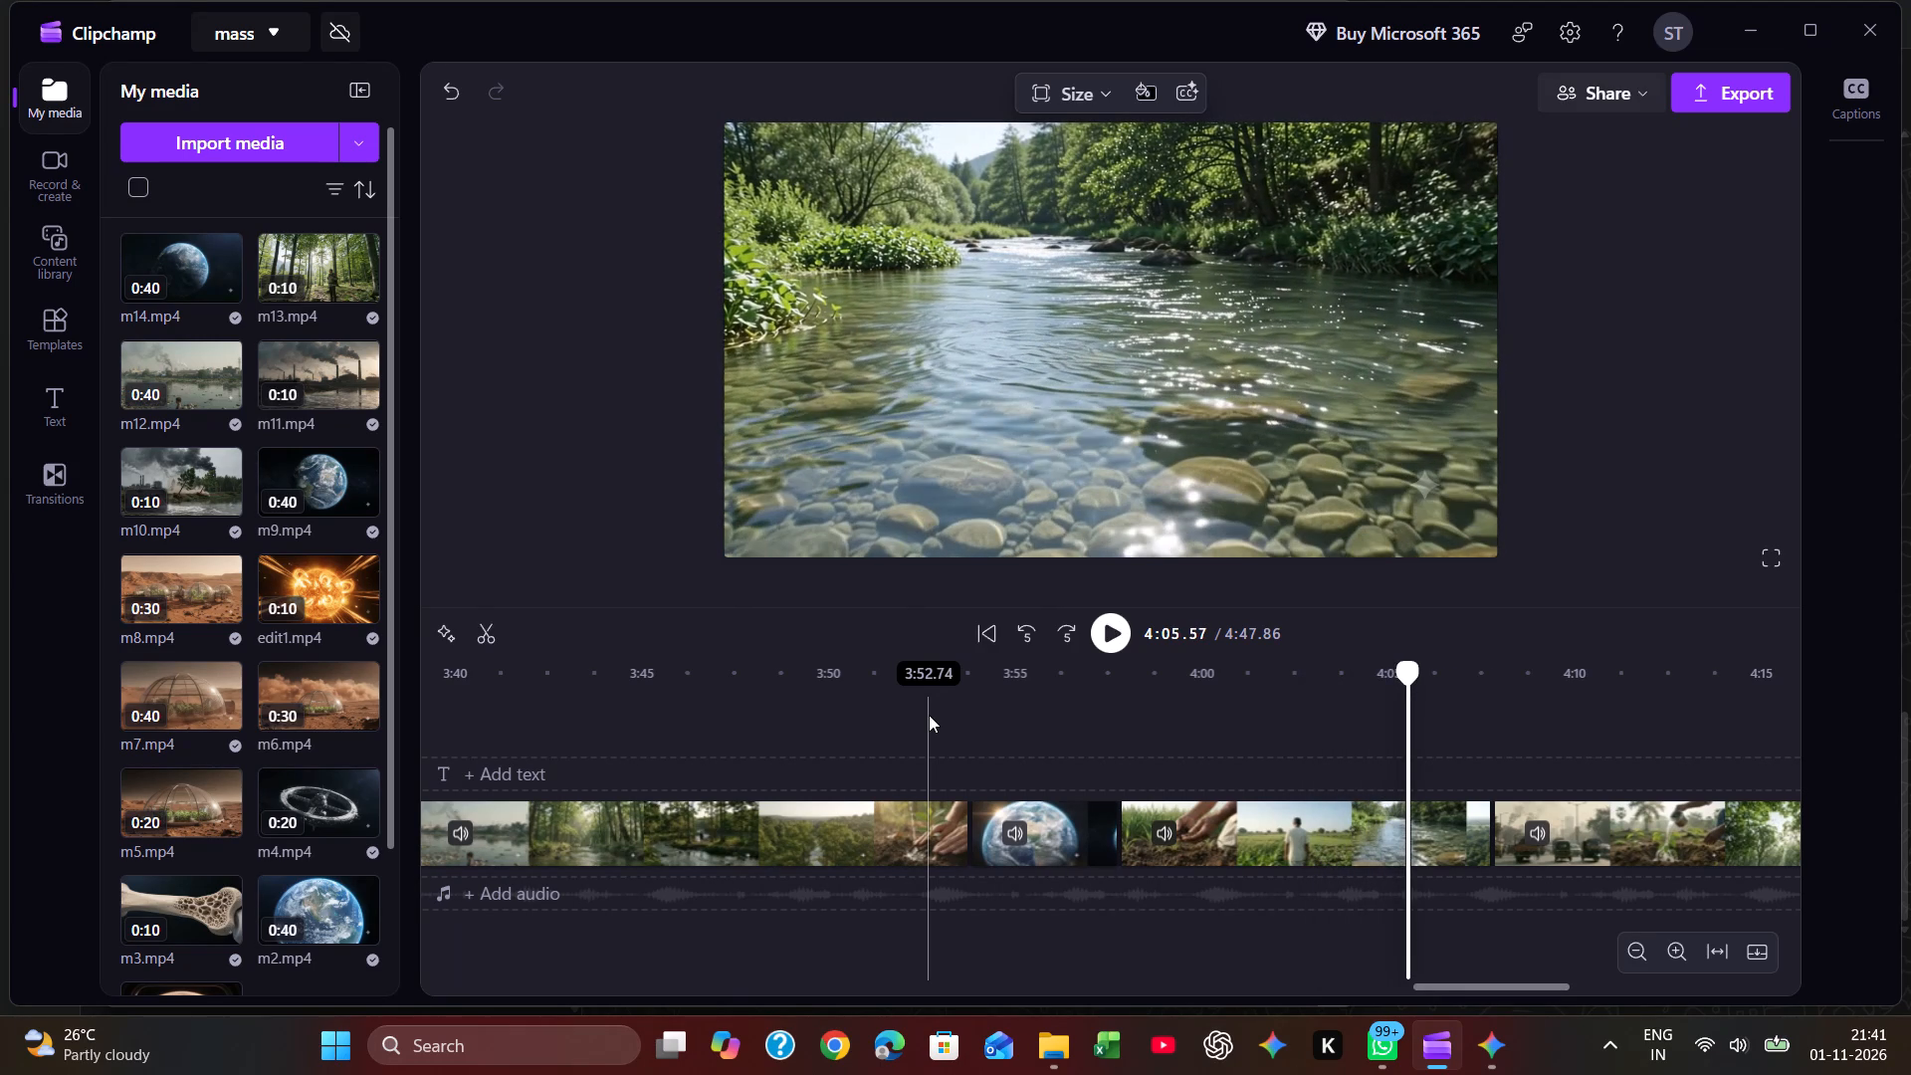
{"action": "key", "text": "space"}
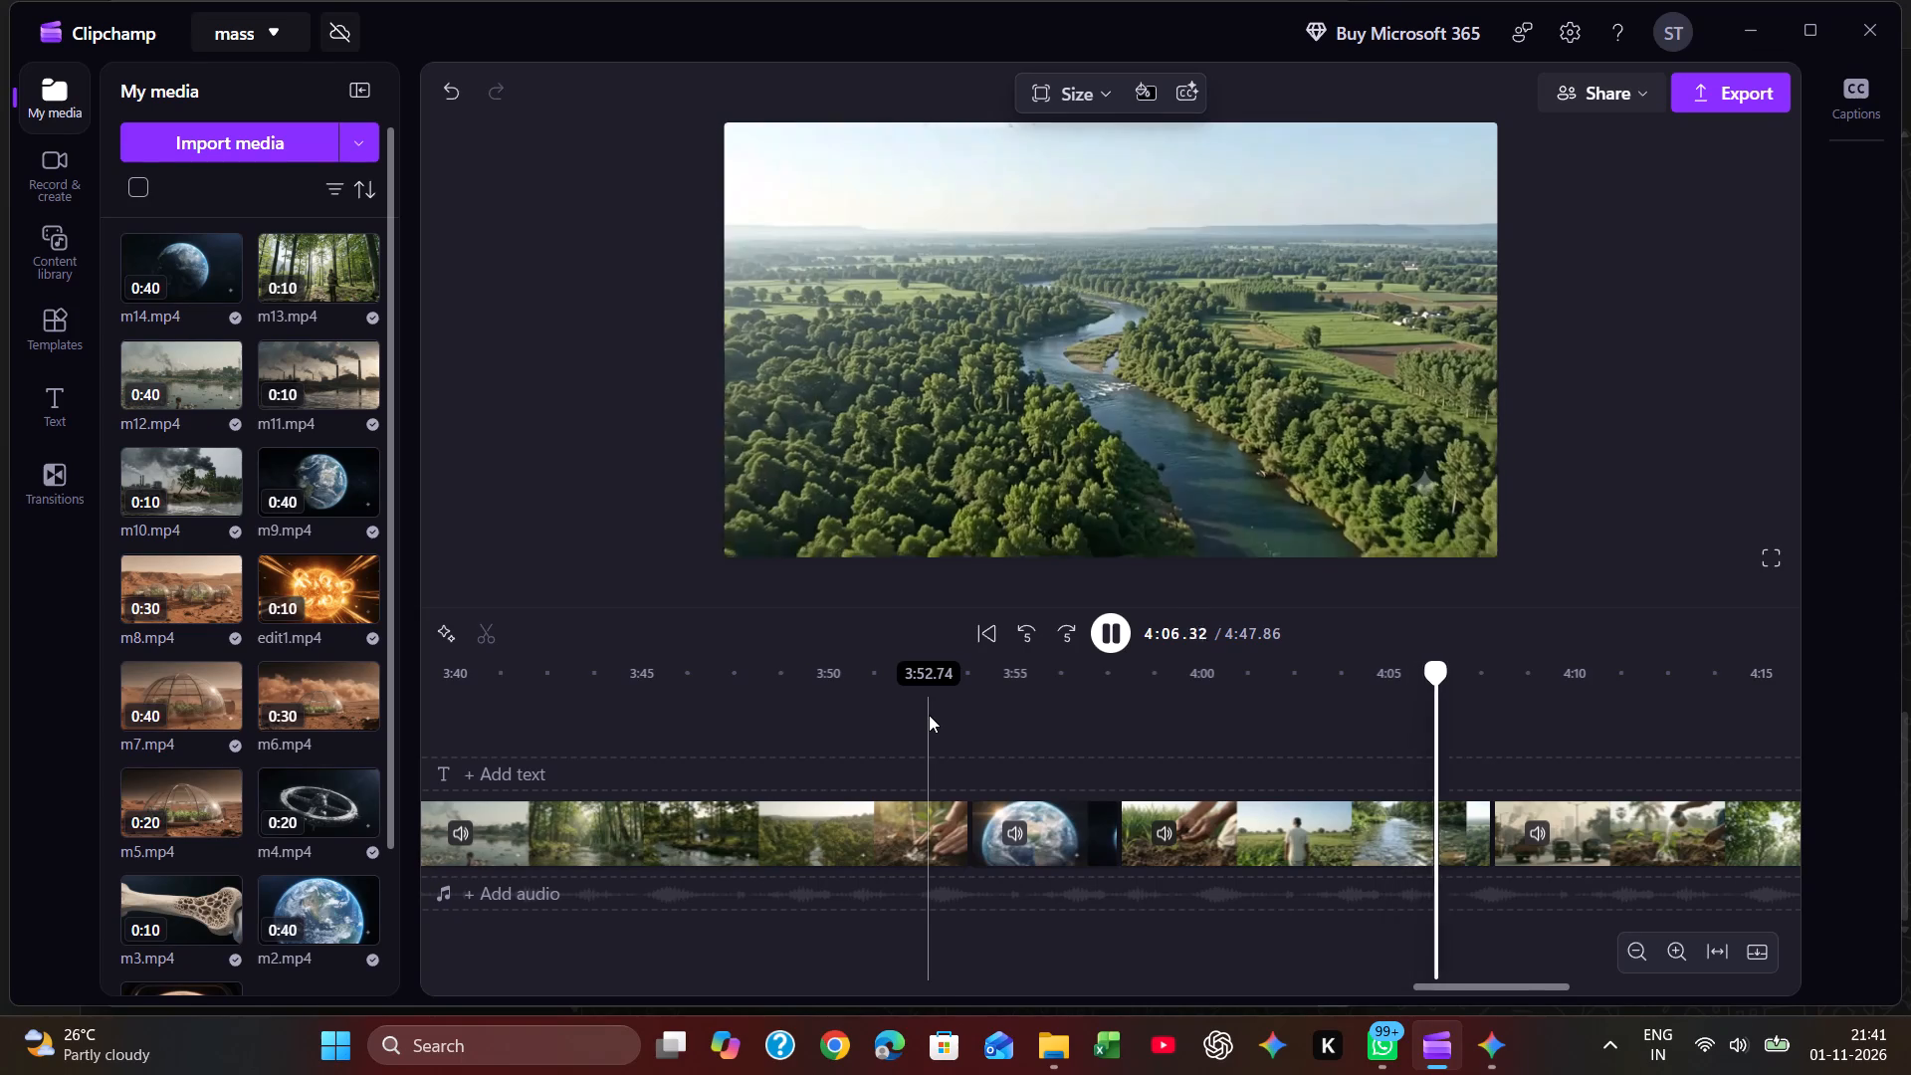
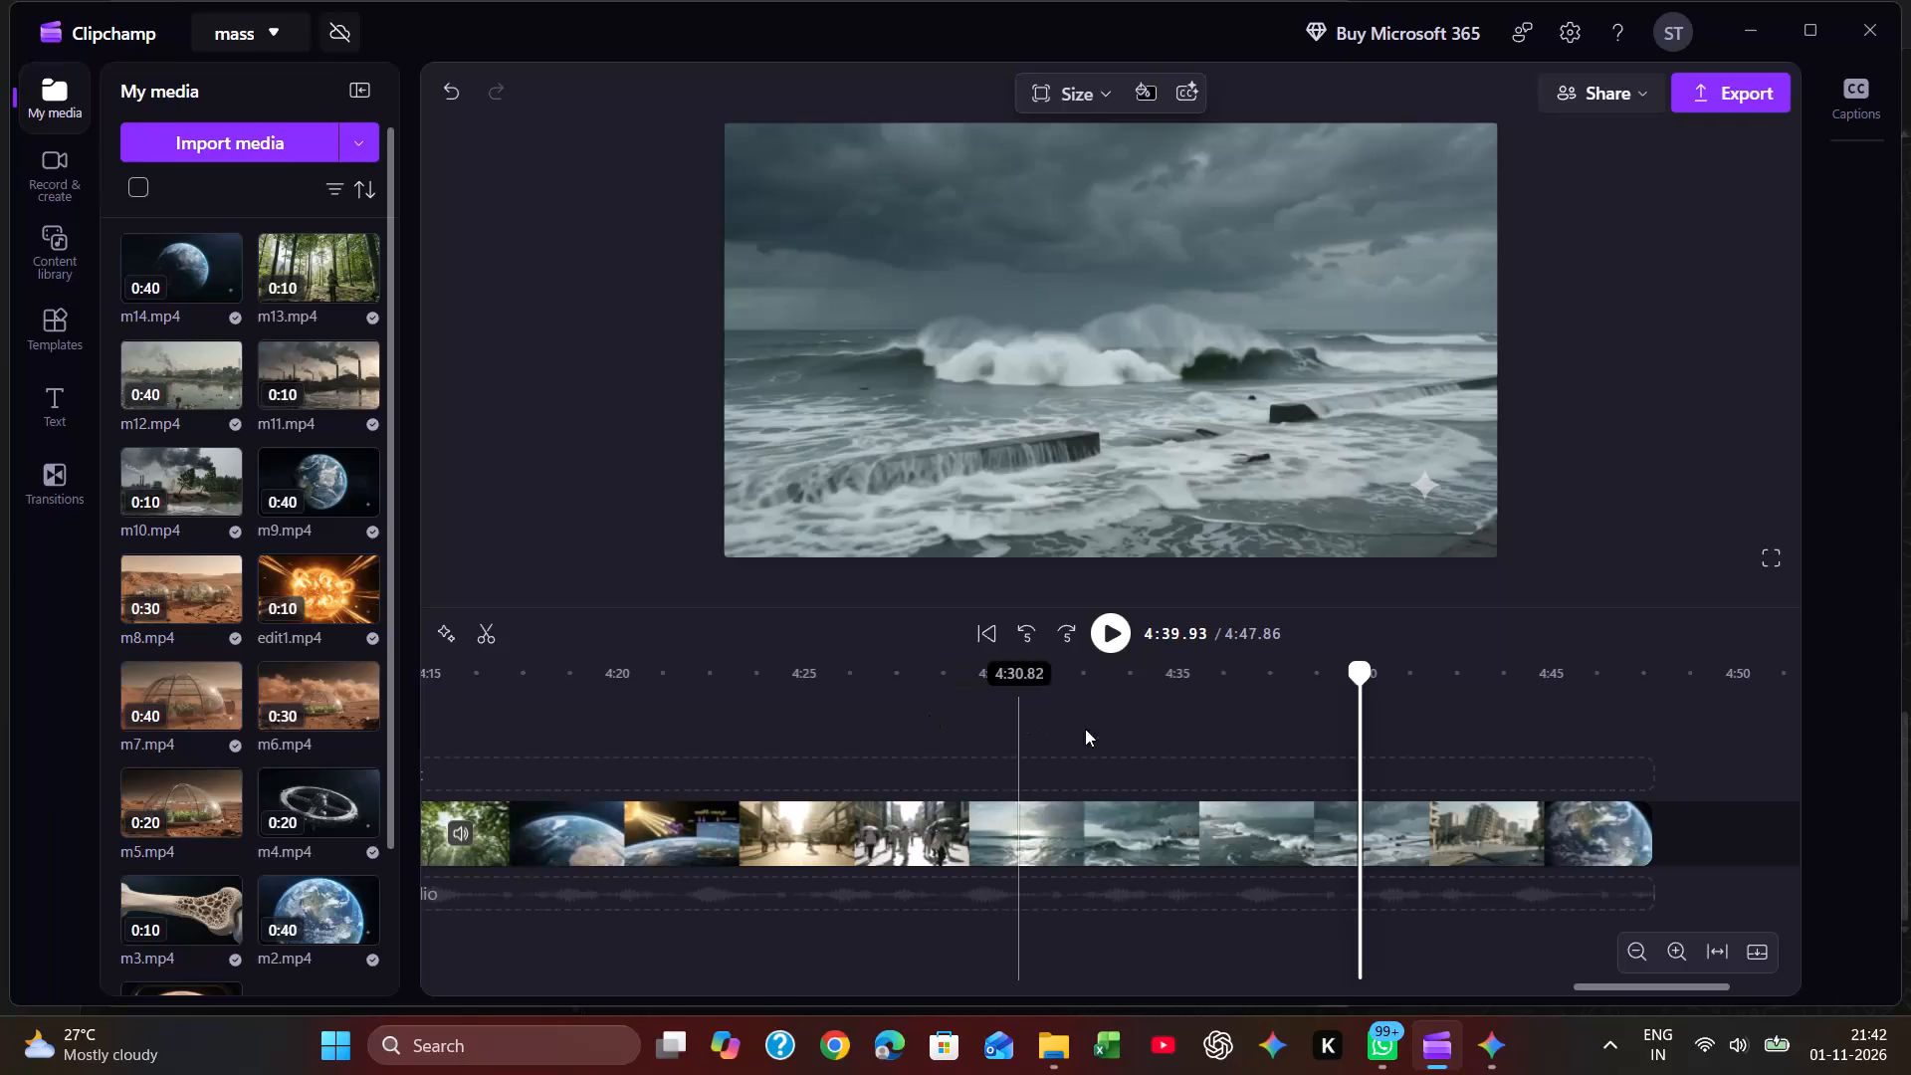
Locate the cut to the stormy seawall shot in m14 by replaying around 4:38, and split the clip at 4:38.05.
{"action": "left_click", "coordinate": [1299, 720]}
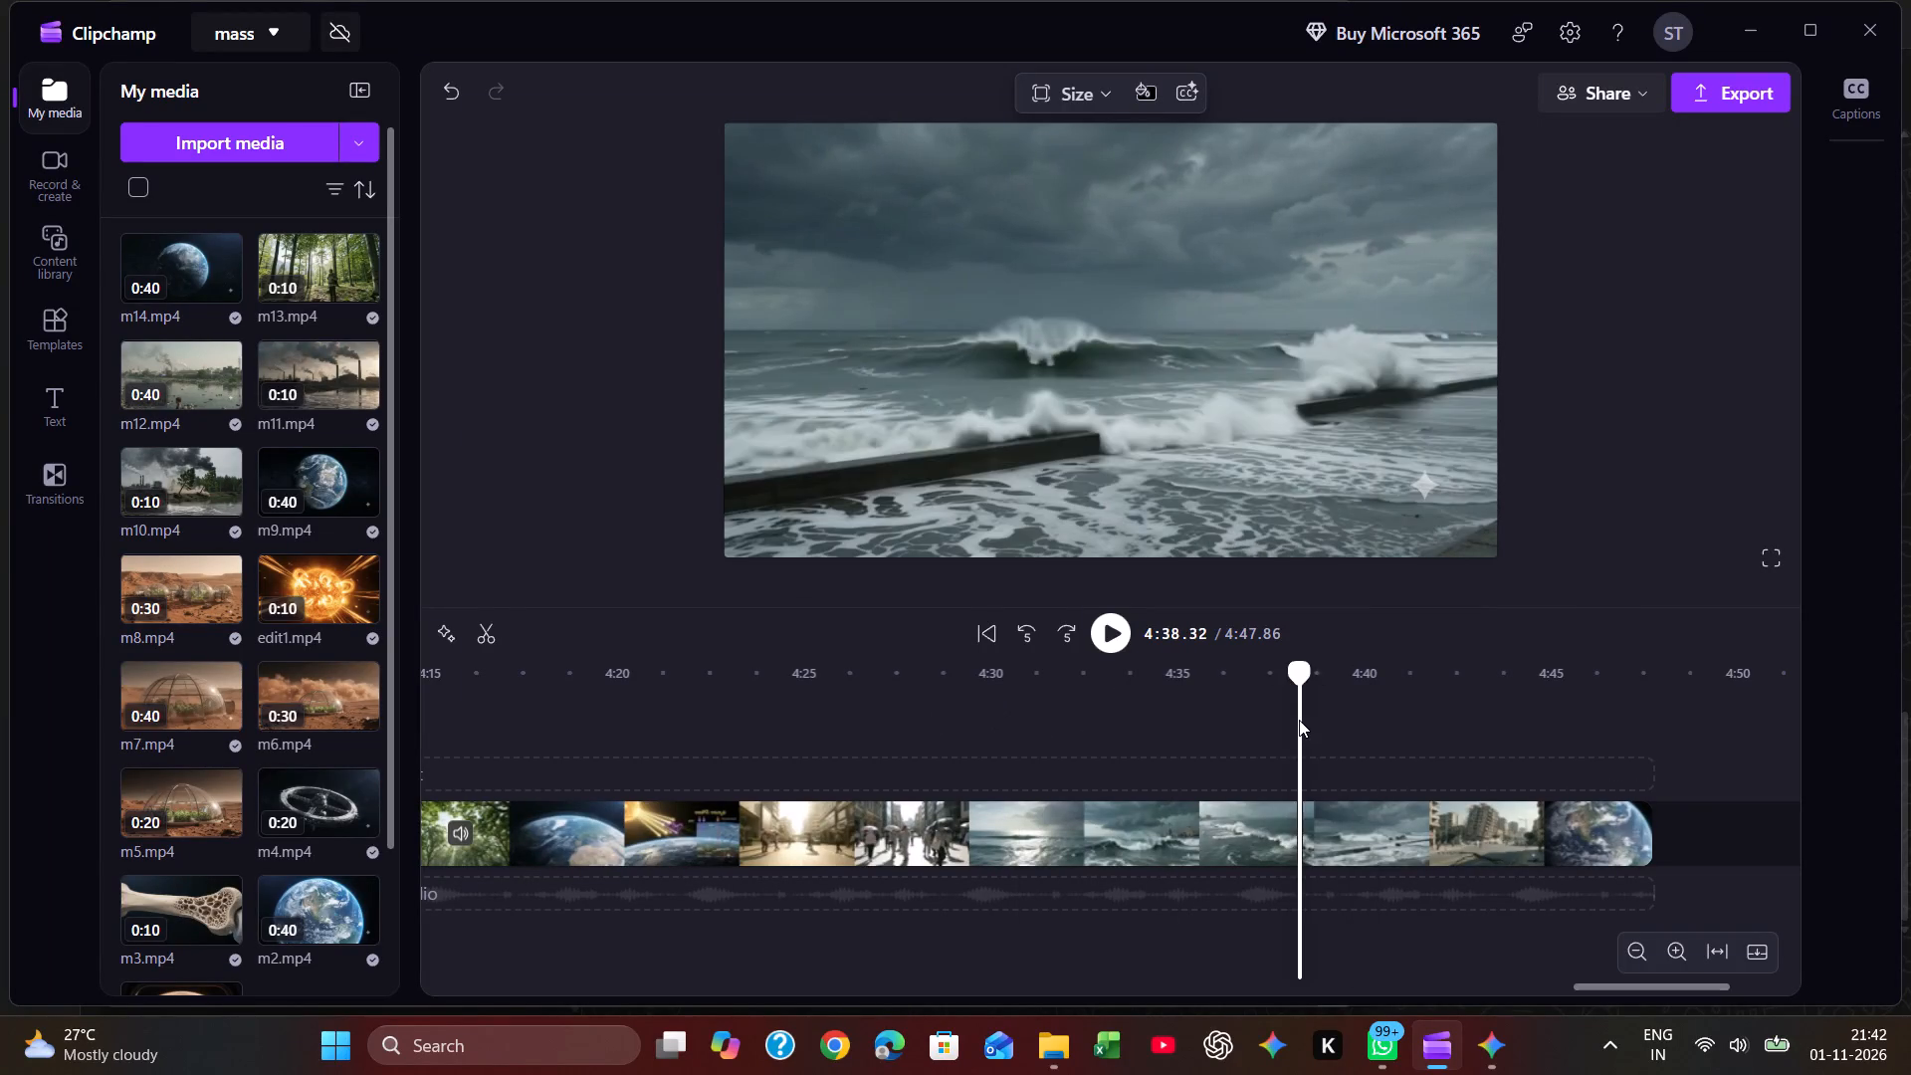
{"action": "key", "text": "space"}
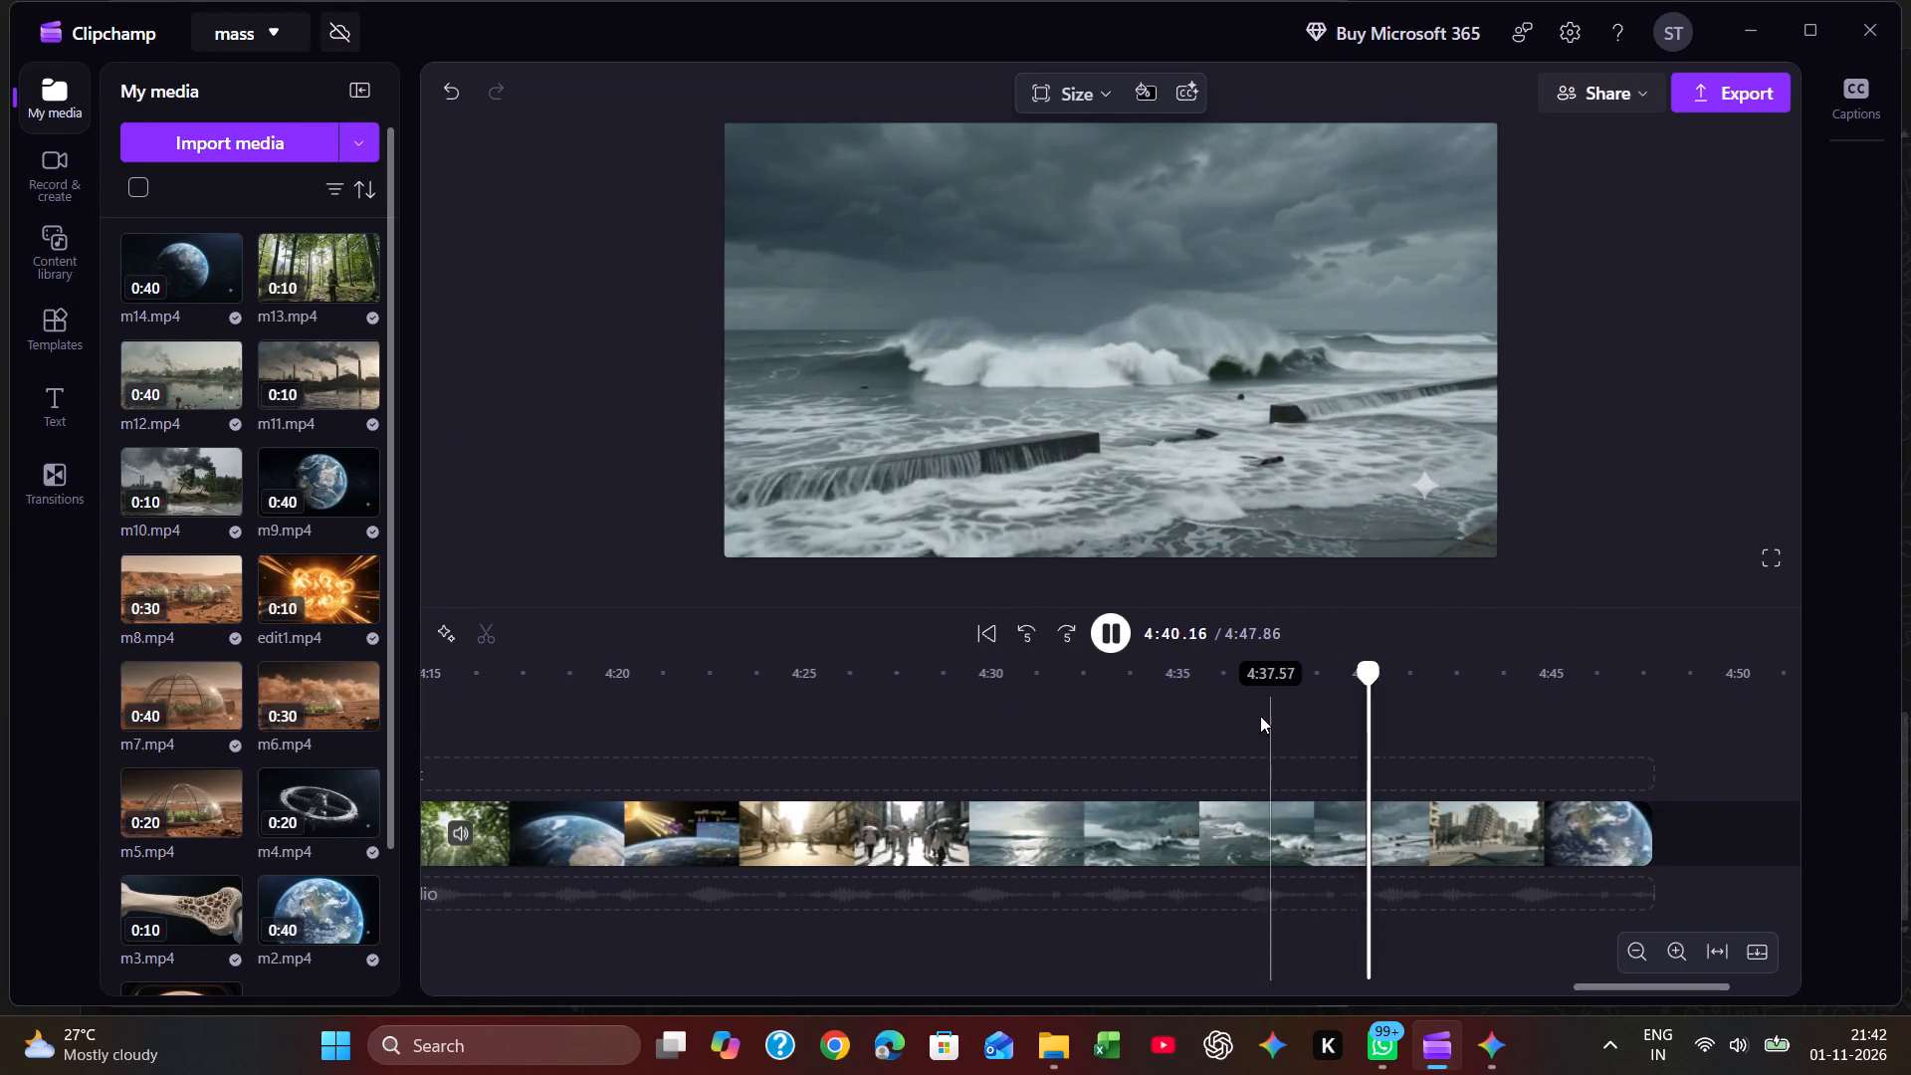
{"action": "left_click", "coordinate": [1260, 716]}
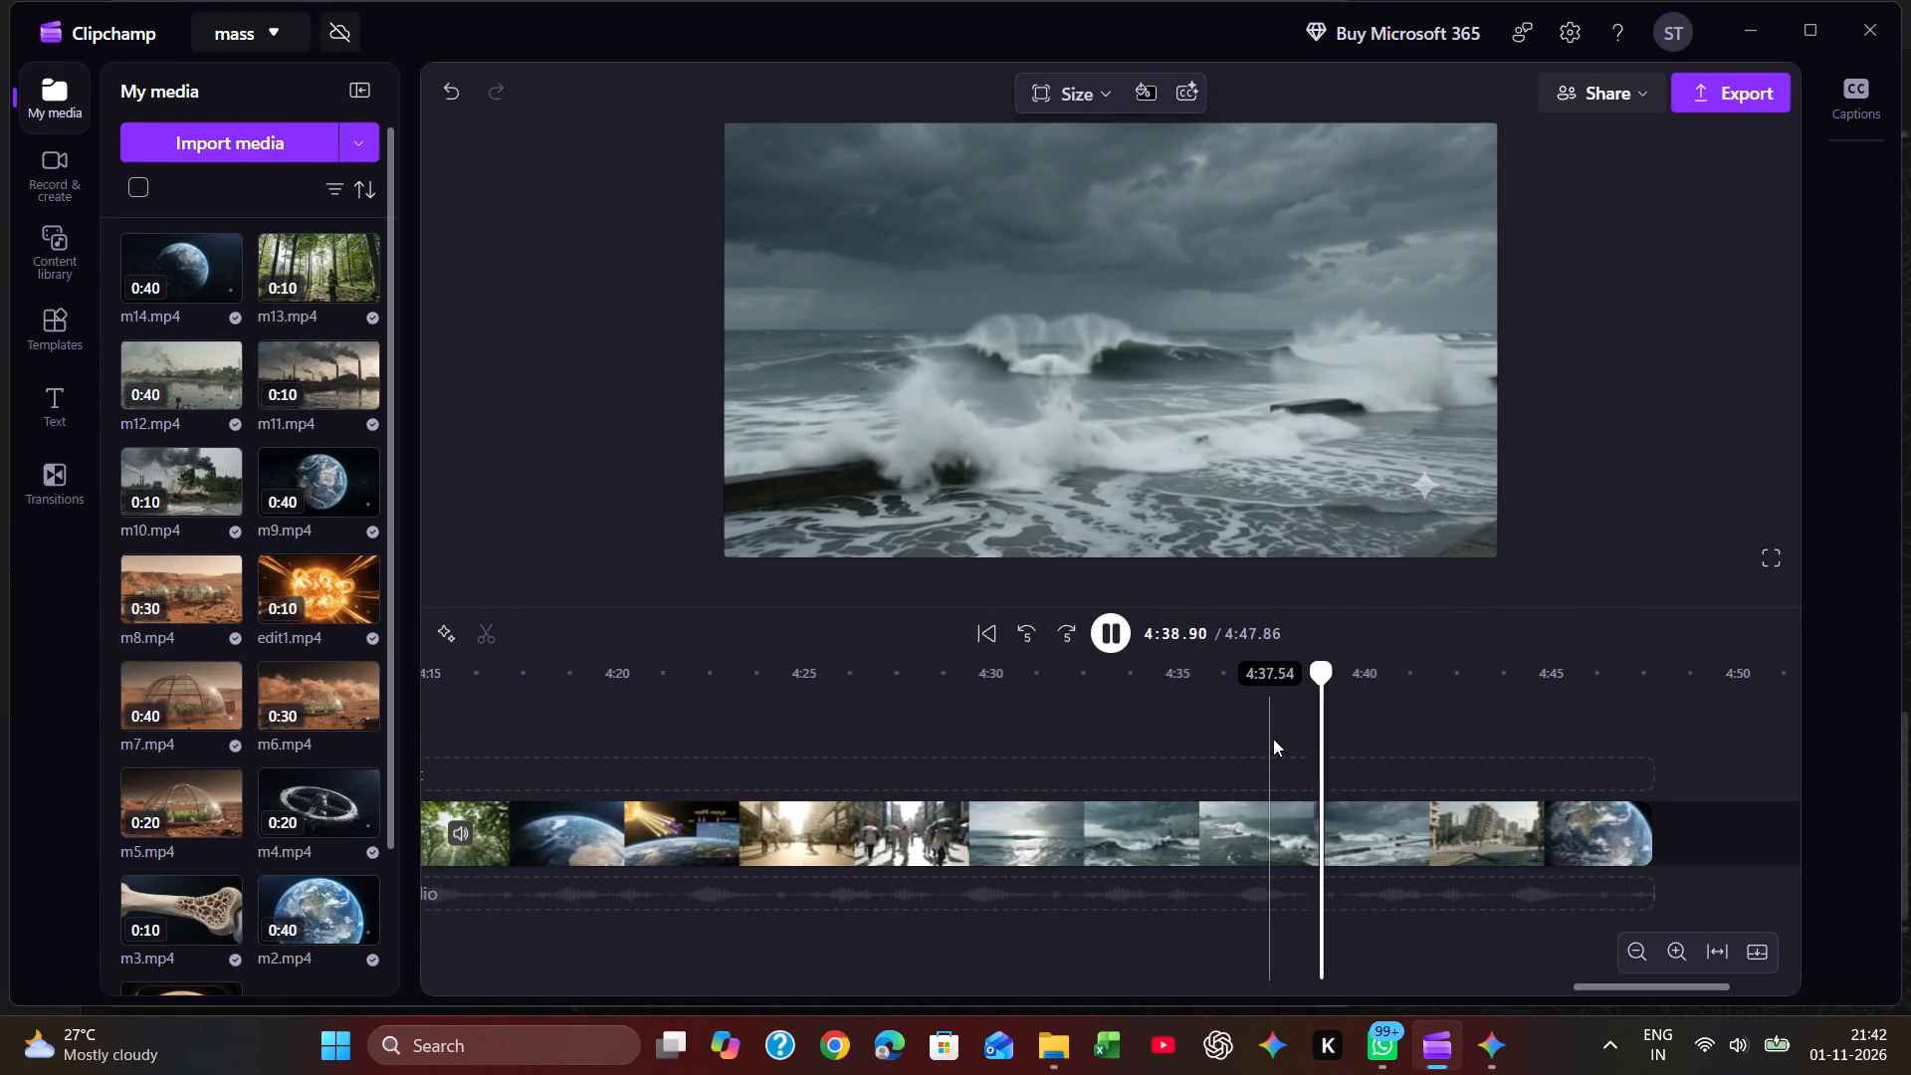
{"action": "left_click", "coordinate": [1278, 739]}
{"action": "left_click", "coordinate": [1287, 739]}
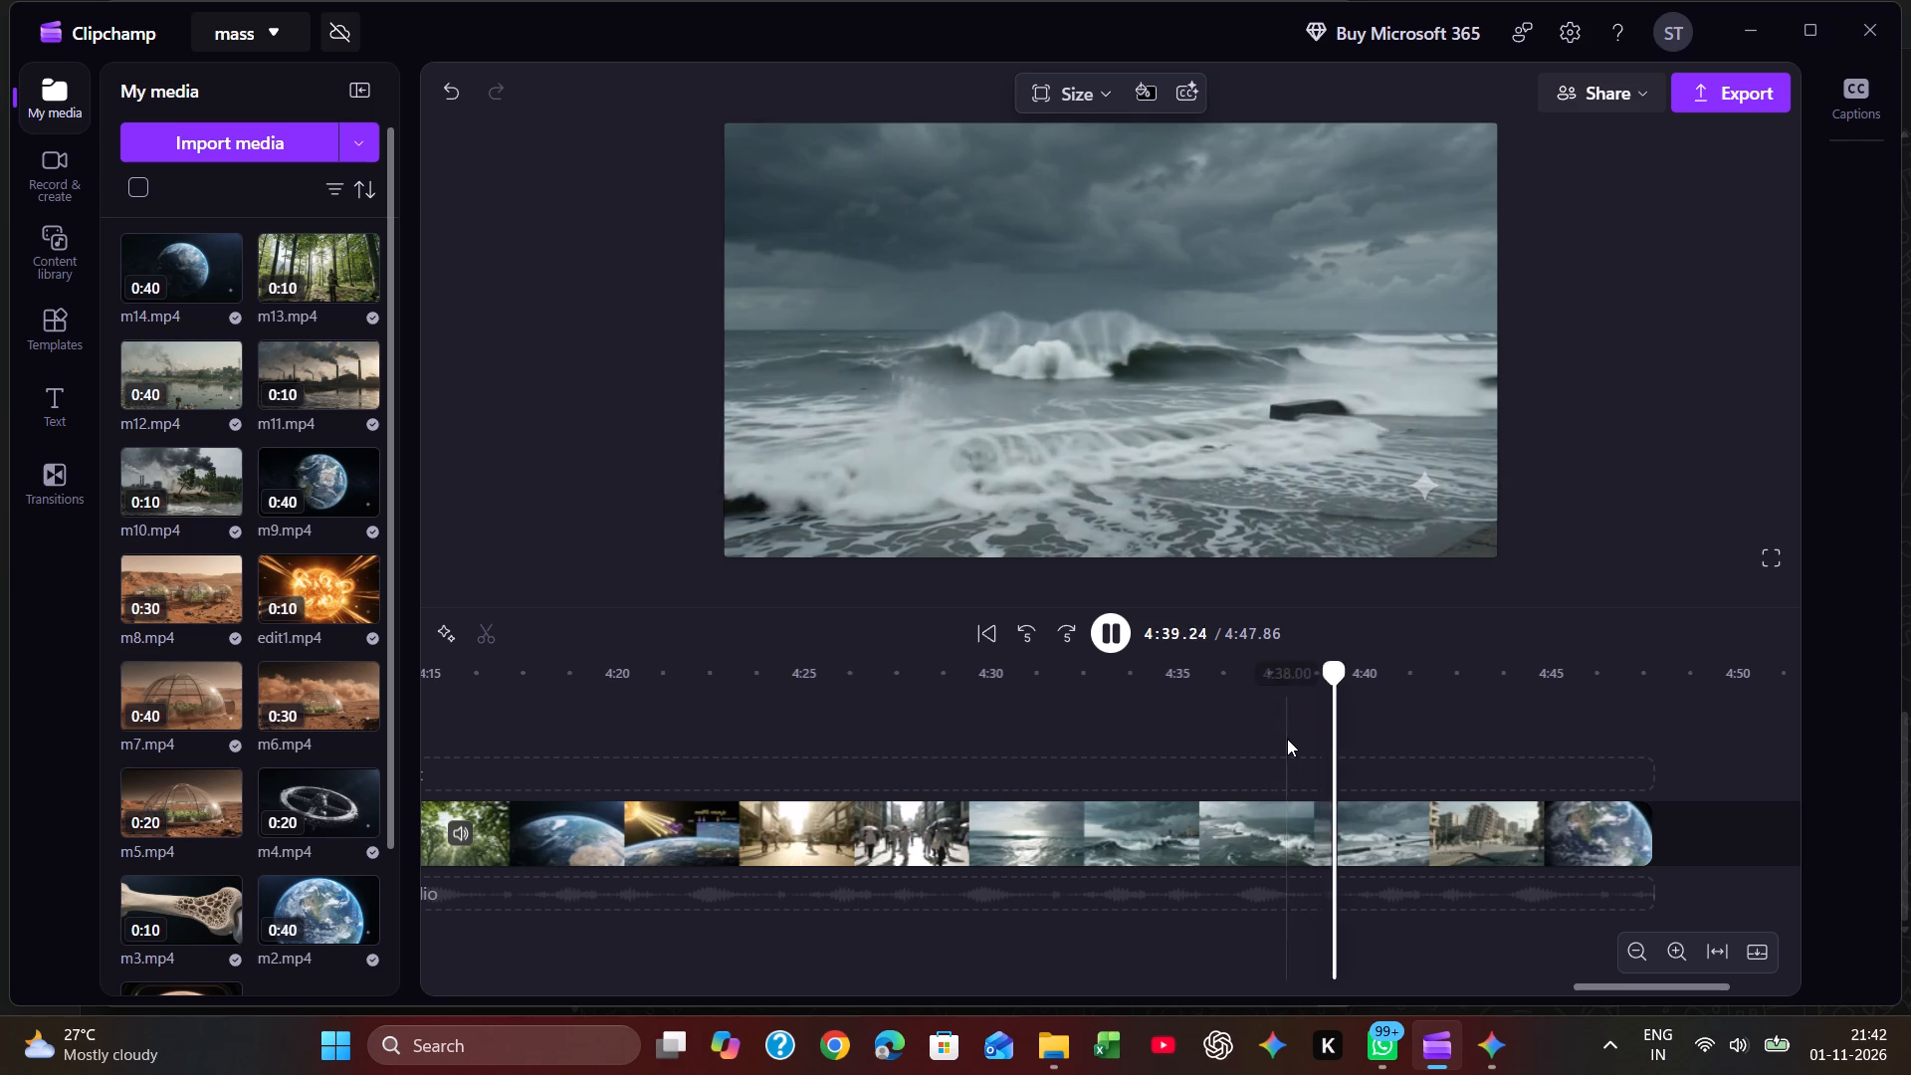
{"action": "left_click", "coordinate": [1287, 739]}
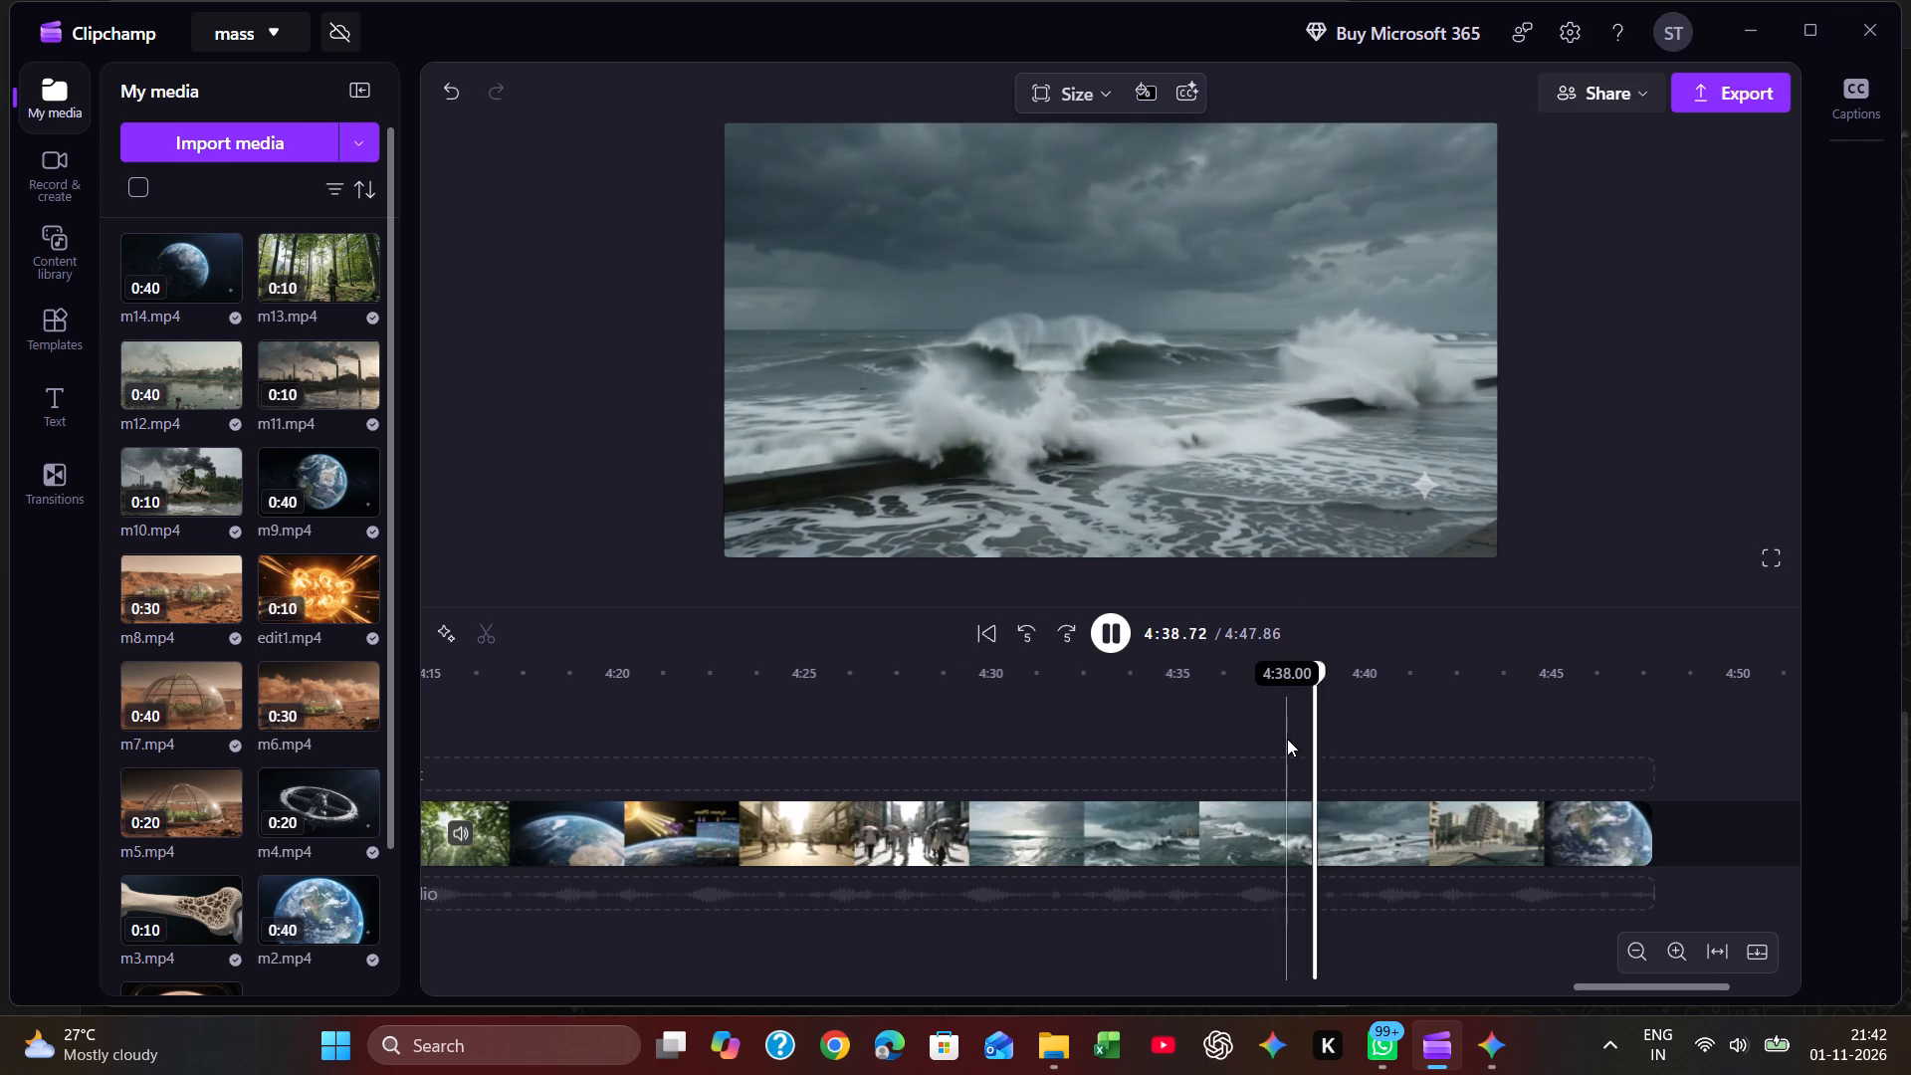
{"action": "left_click", "coordinate": [1292, 739]}
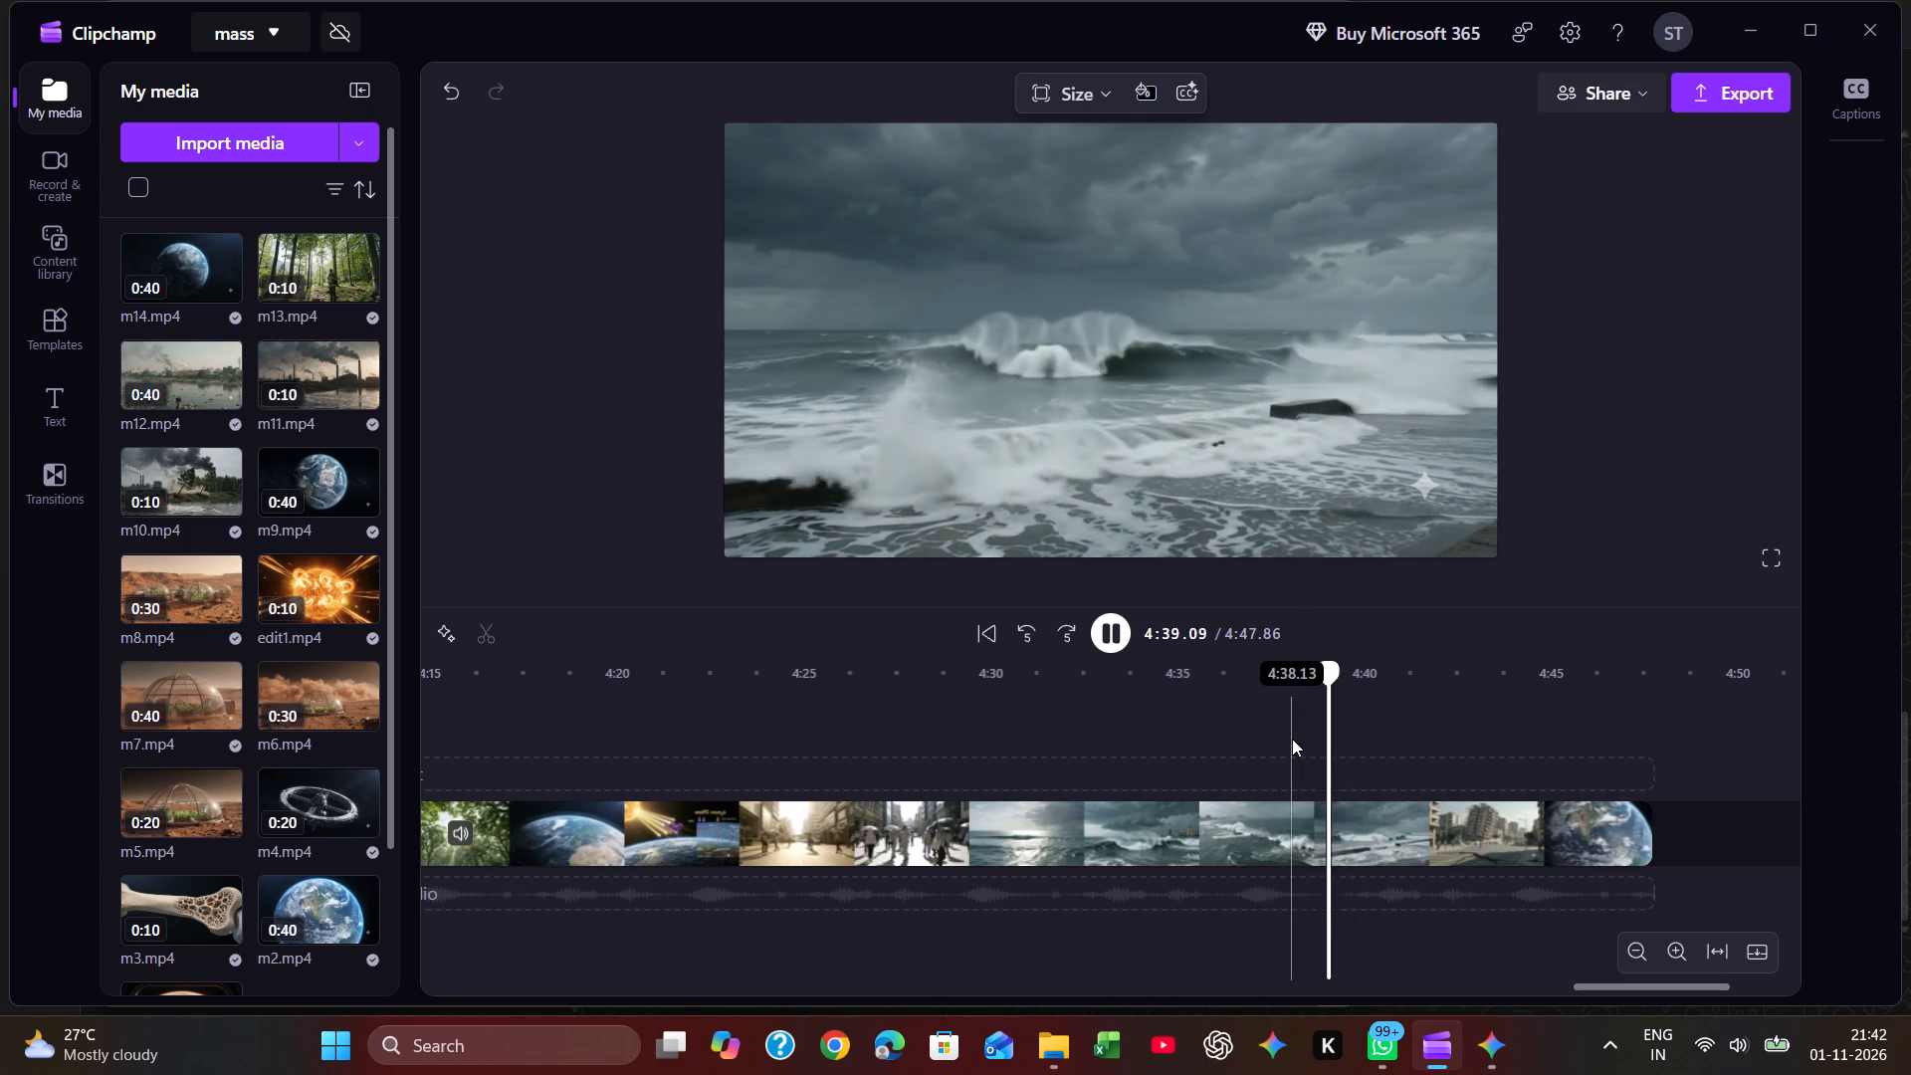
{"action": "left_click", "coordinate": [1289, 739]}
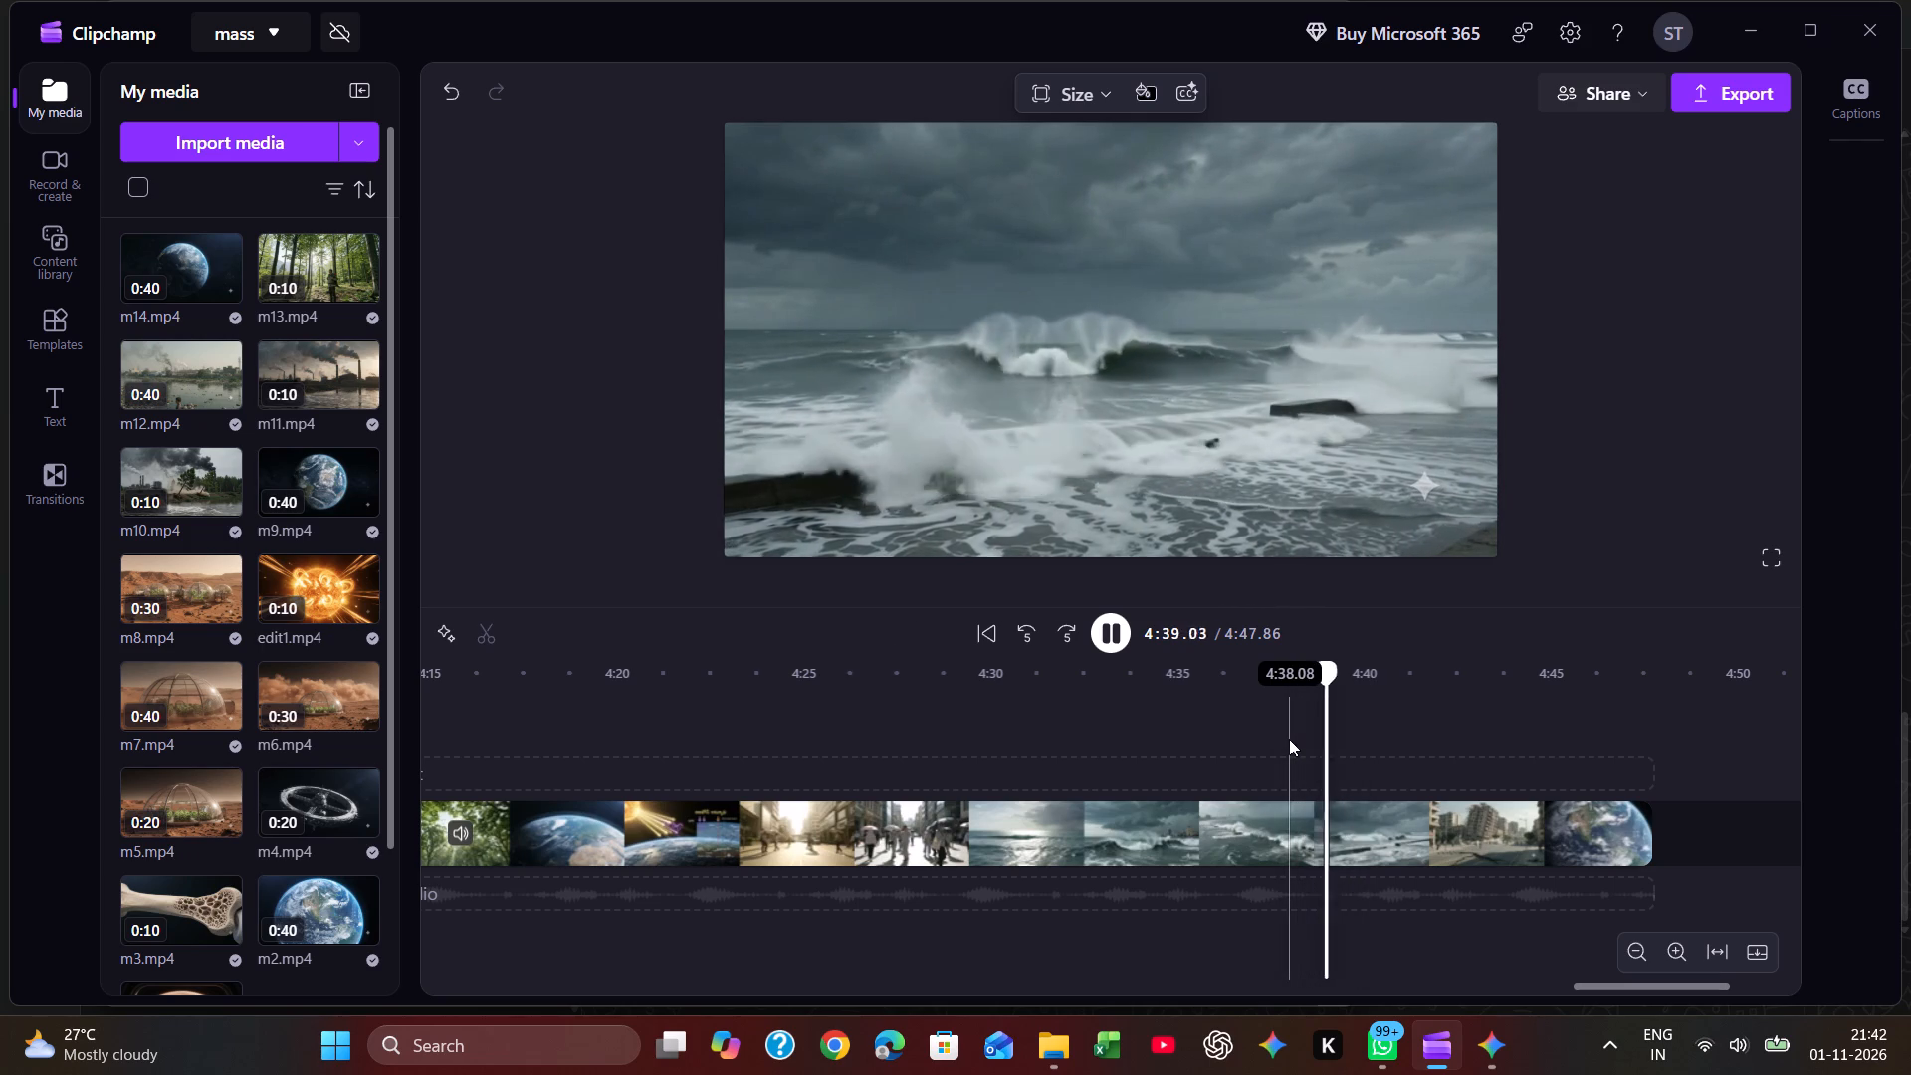
{"action": "key", "text": "space"}
{"action": "left_click", "coordinate": [1289, 739]}
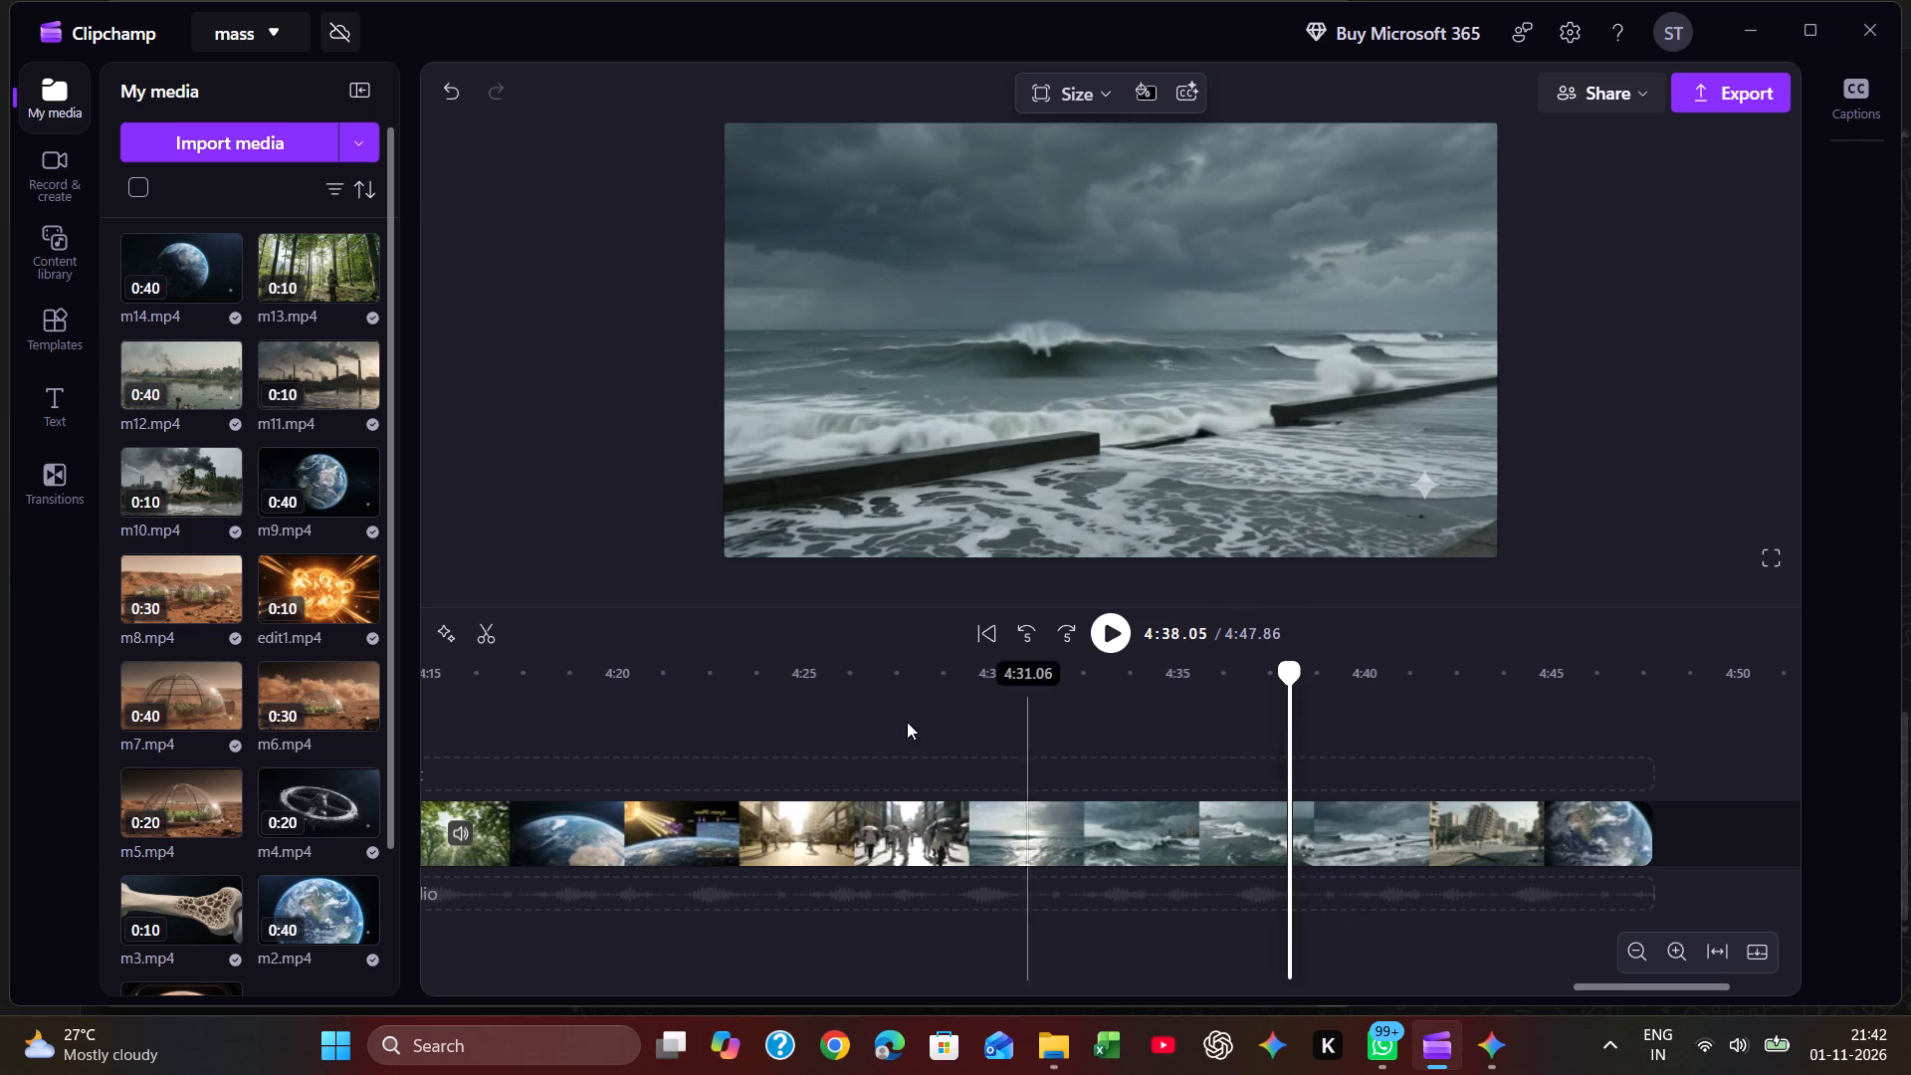
{"action": "left_click", "coordinate": [496, 629]}
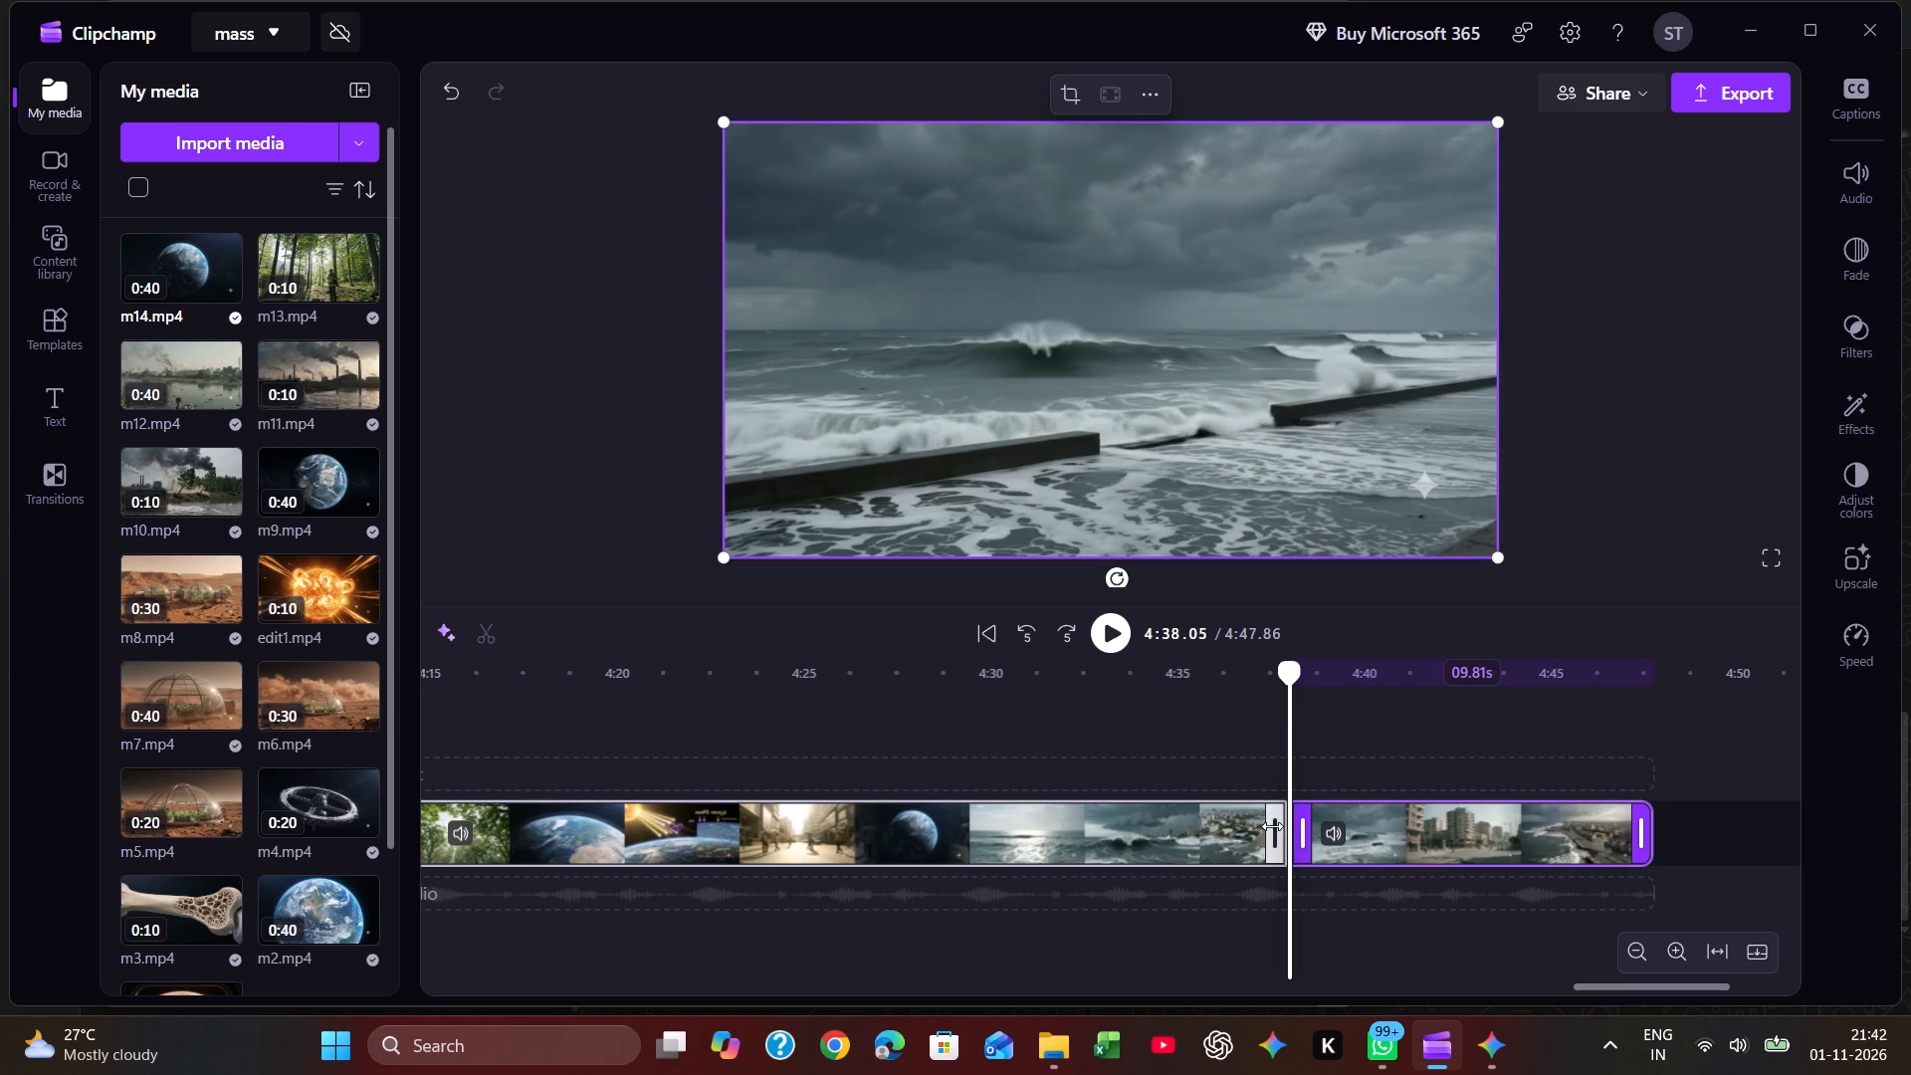
Trim the end of the first m14 part to a length of 29.84 s and move the second part against it.
{"action": "left_click_drag", "start_coordinate": [1282, 841], "coordinate": [1269, 842]}
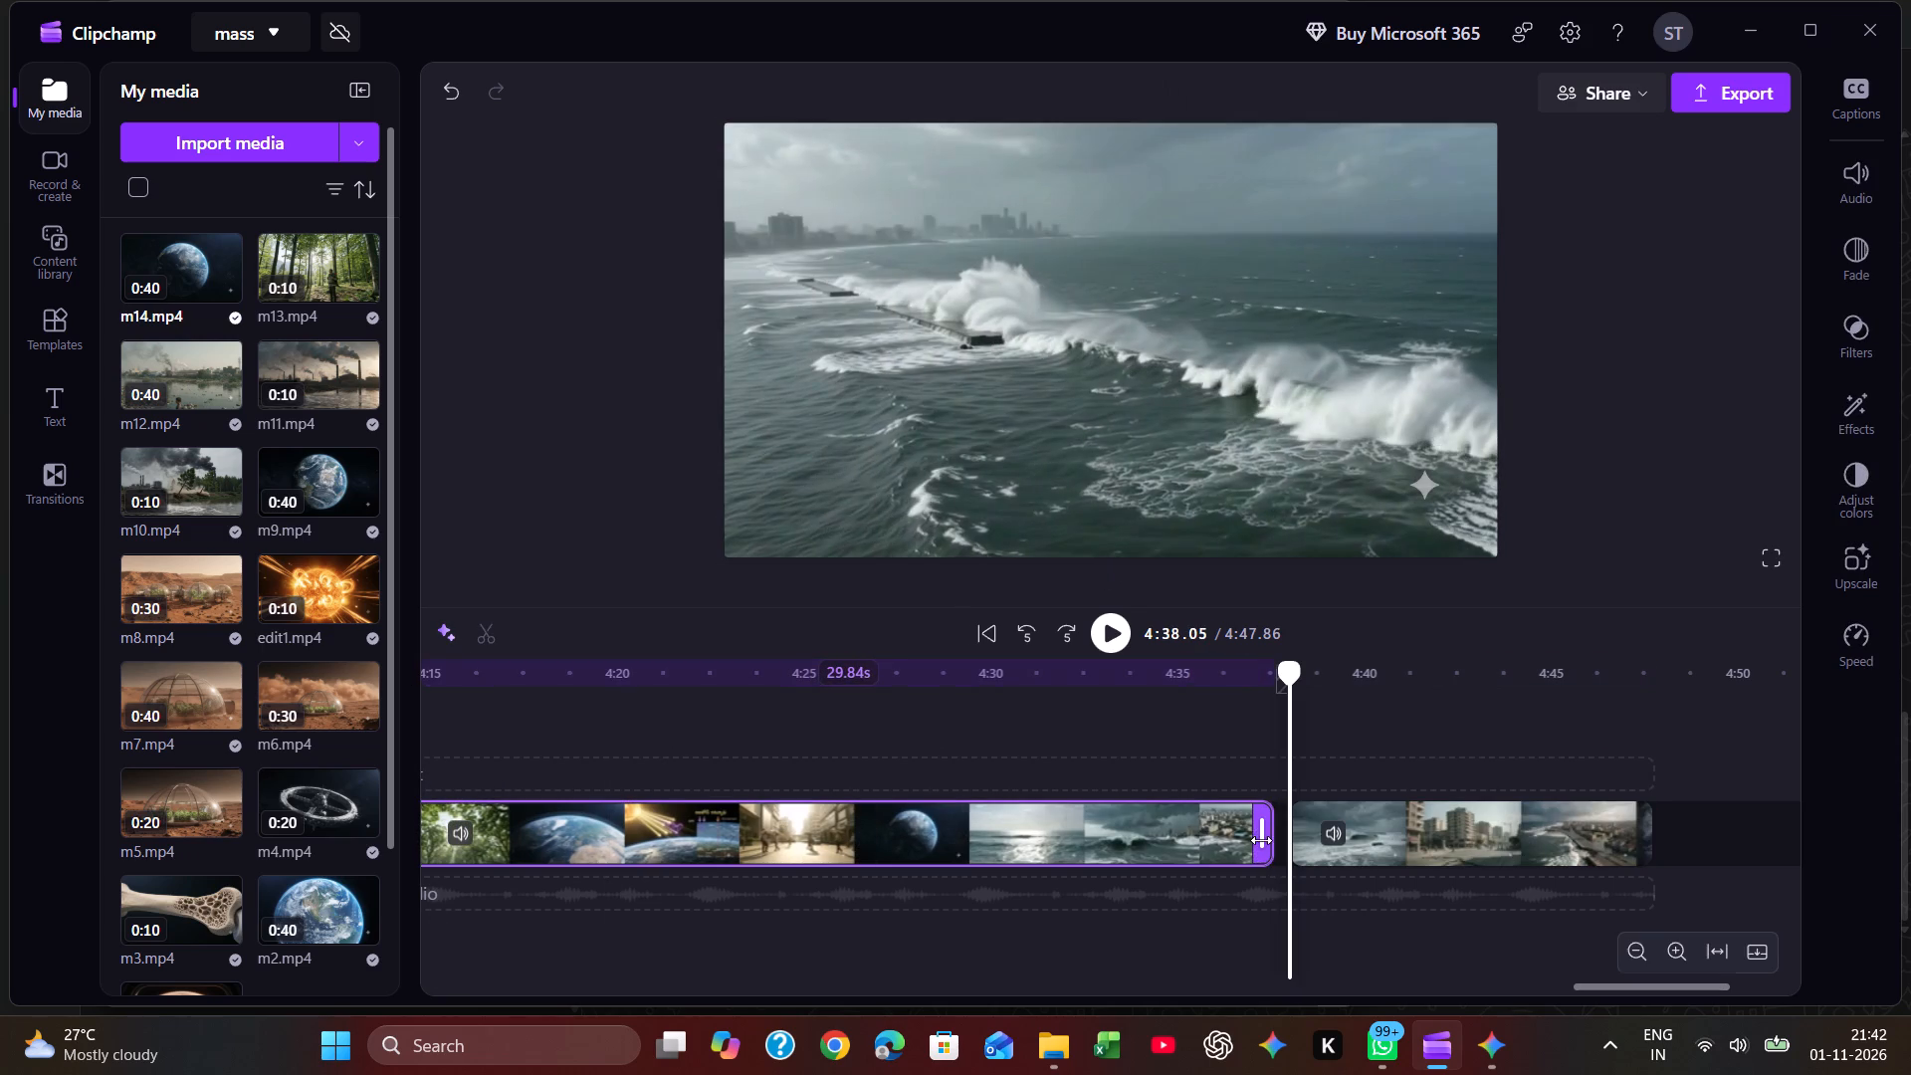
{"action": "left_click_drag", "start_coordinate": [1412, 838], "coordinate": [1392, 838]}
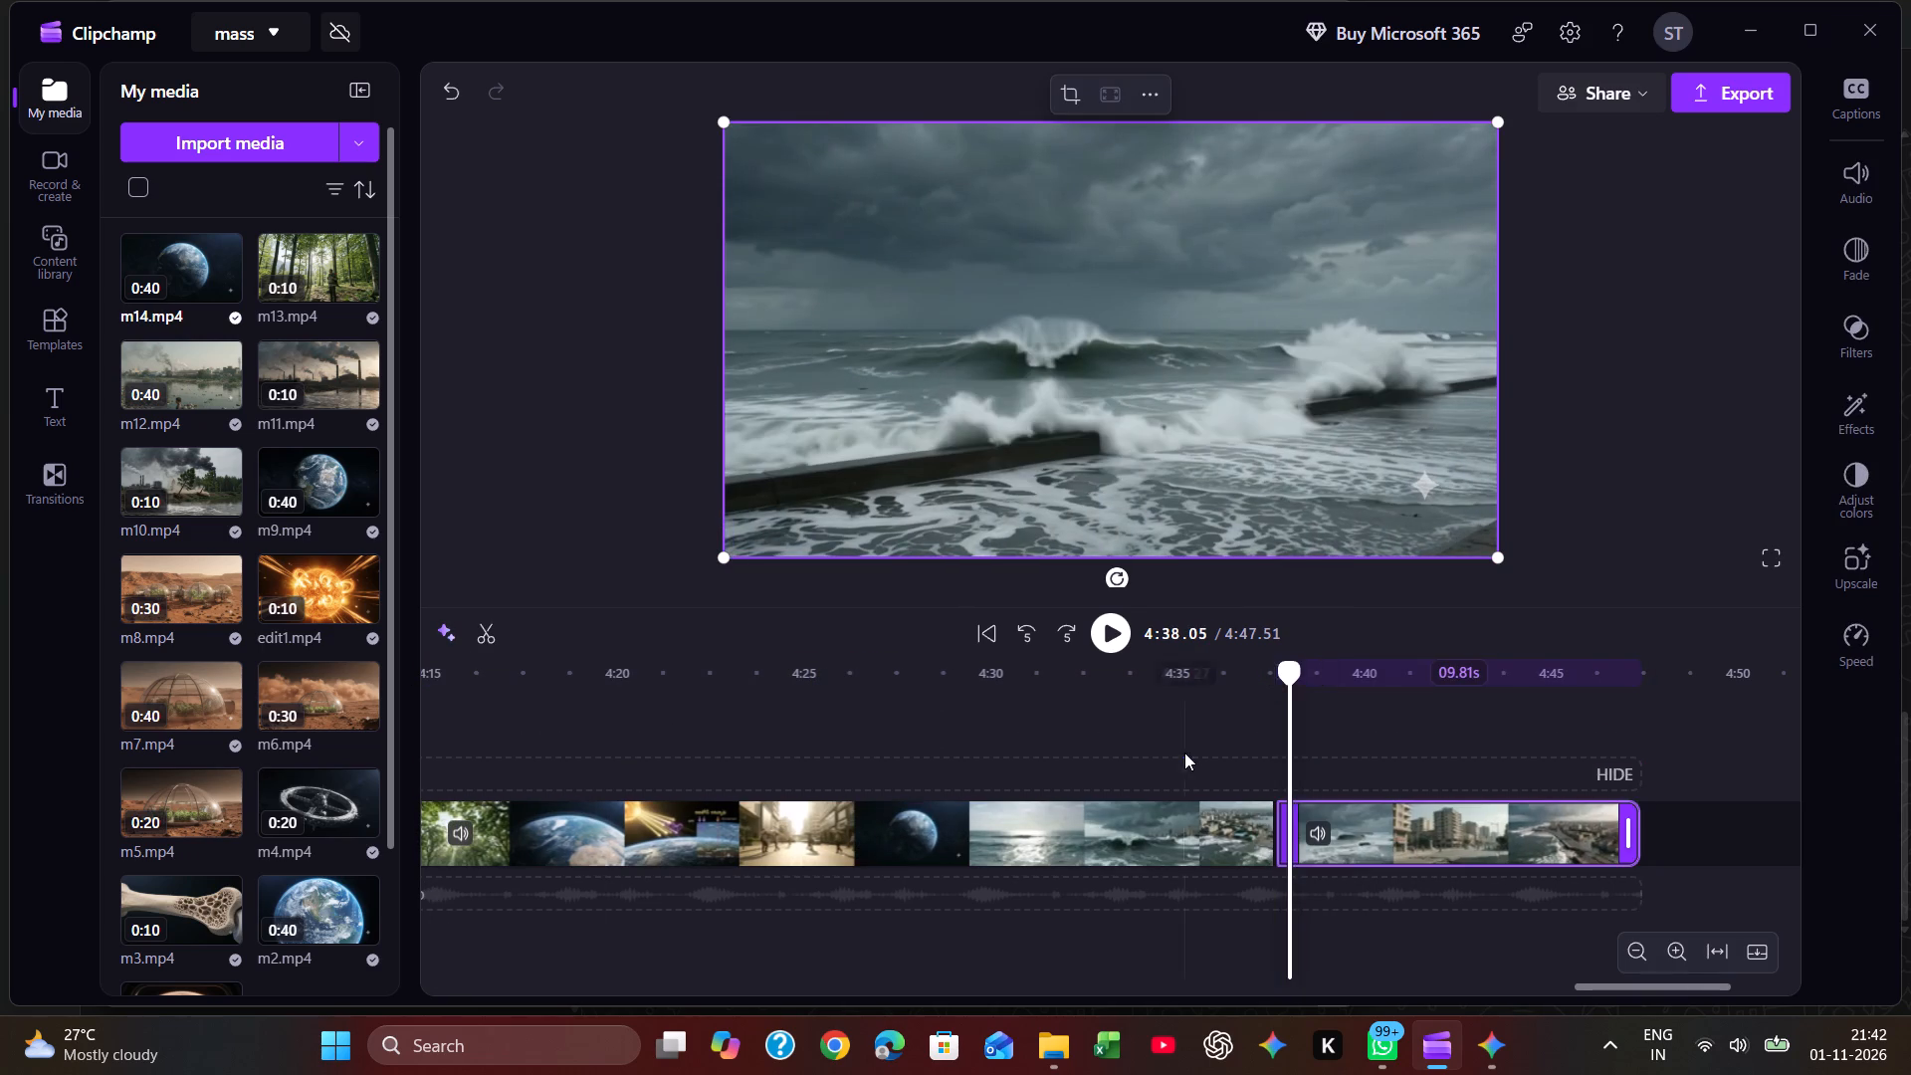
Replay the join between the two m14 parts, shorten the first part to end at 4:37.41, and close the gap.
{"action": "left_click", "coordinate": [1184, 752]}
{"action": "key", "text": "space"}
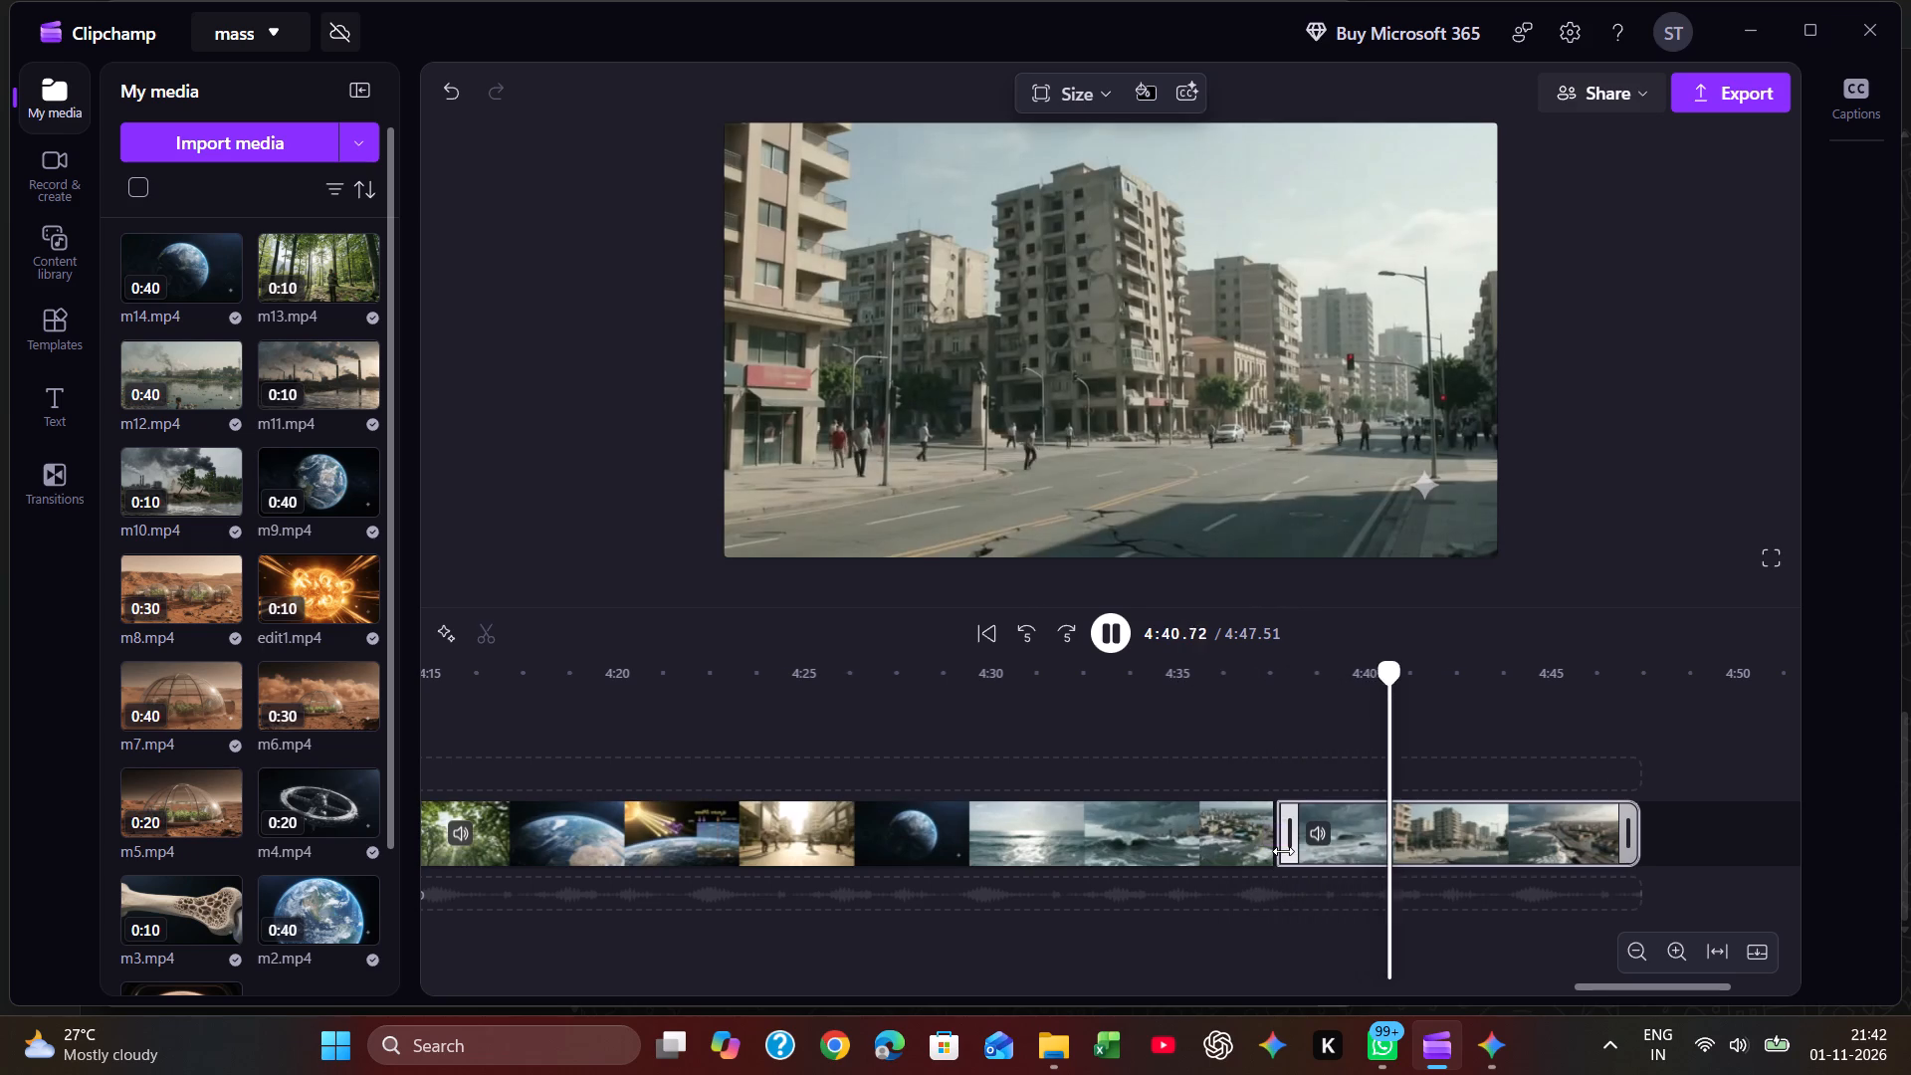
{"action": "left_click", "coordinate": [1224, 722]}
{"action": "key", "text": "space"}
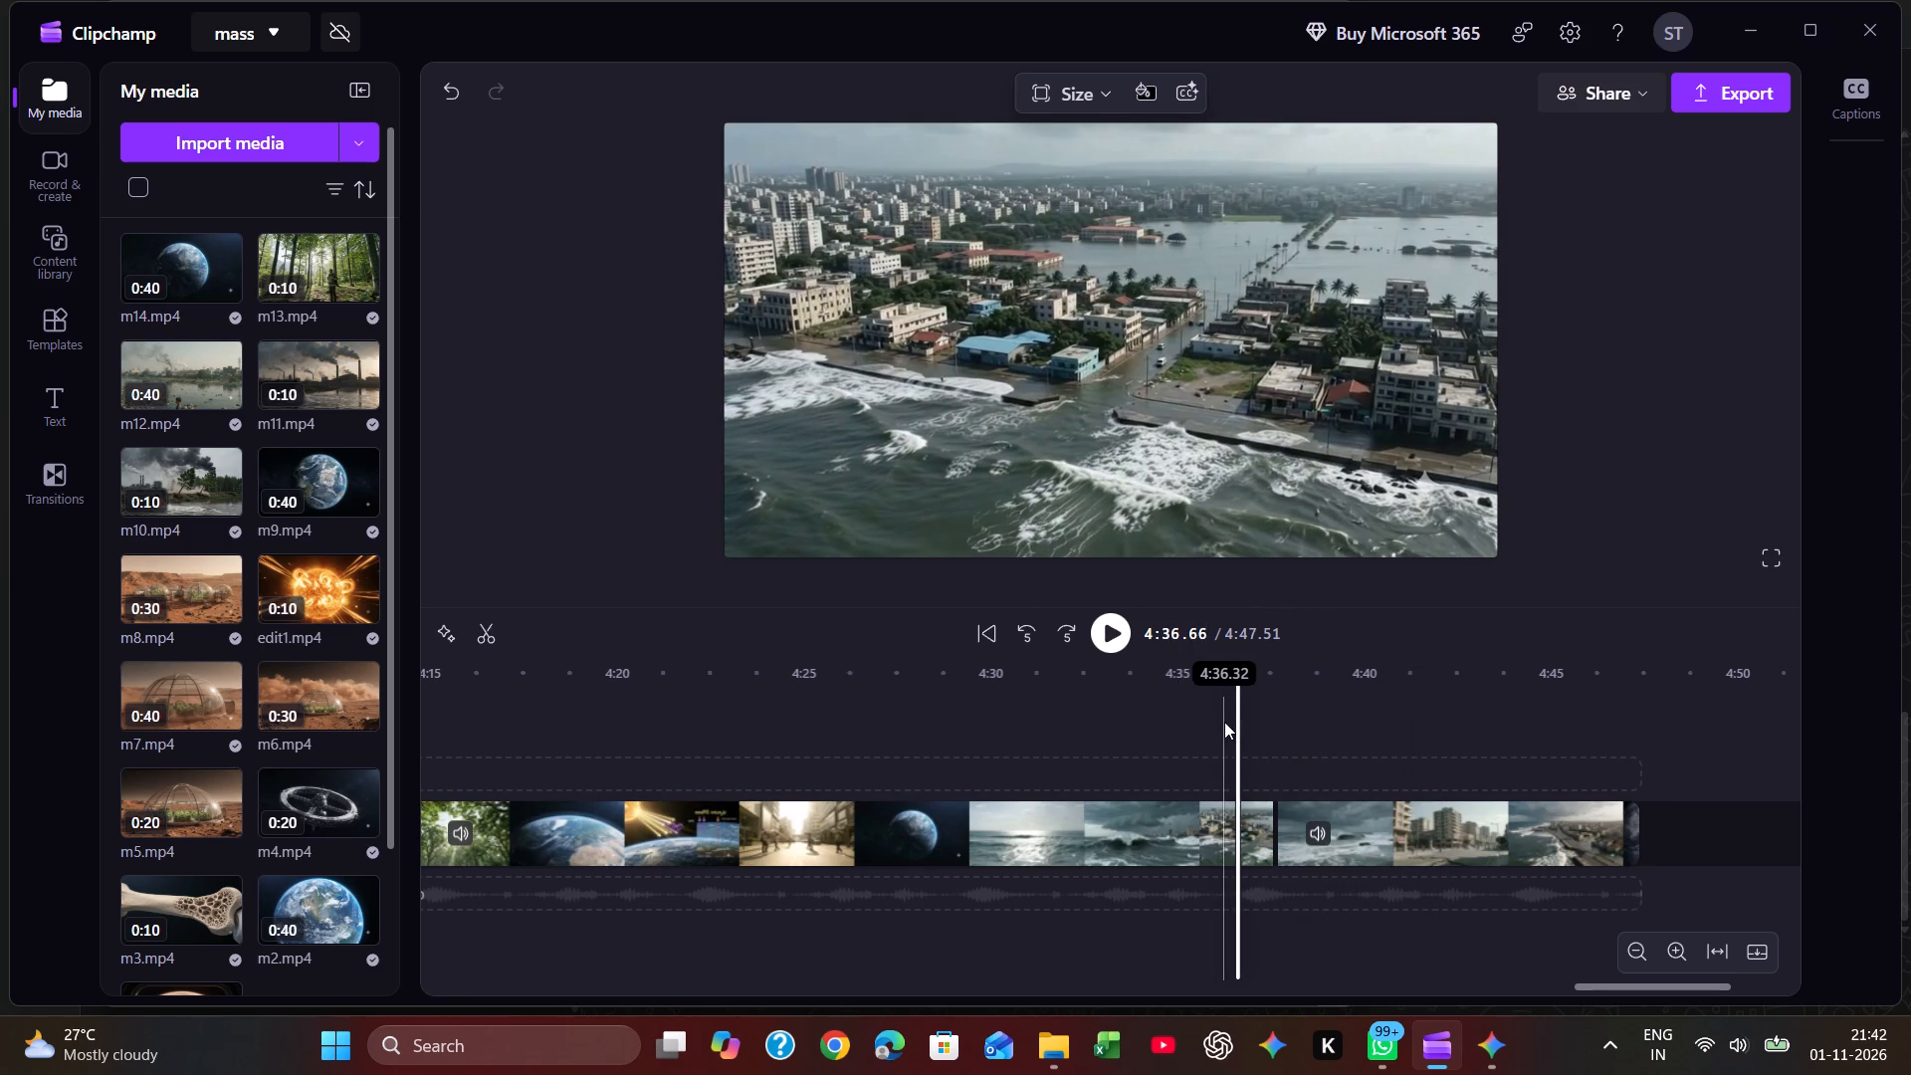
{"action": "key", "text": "space"}
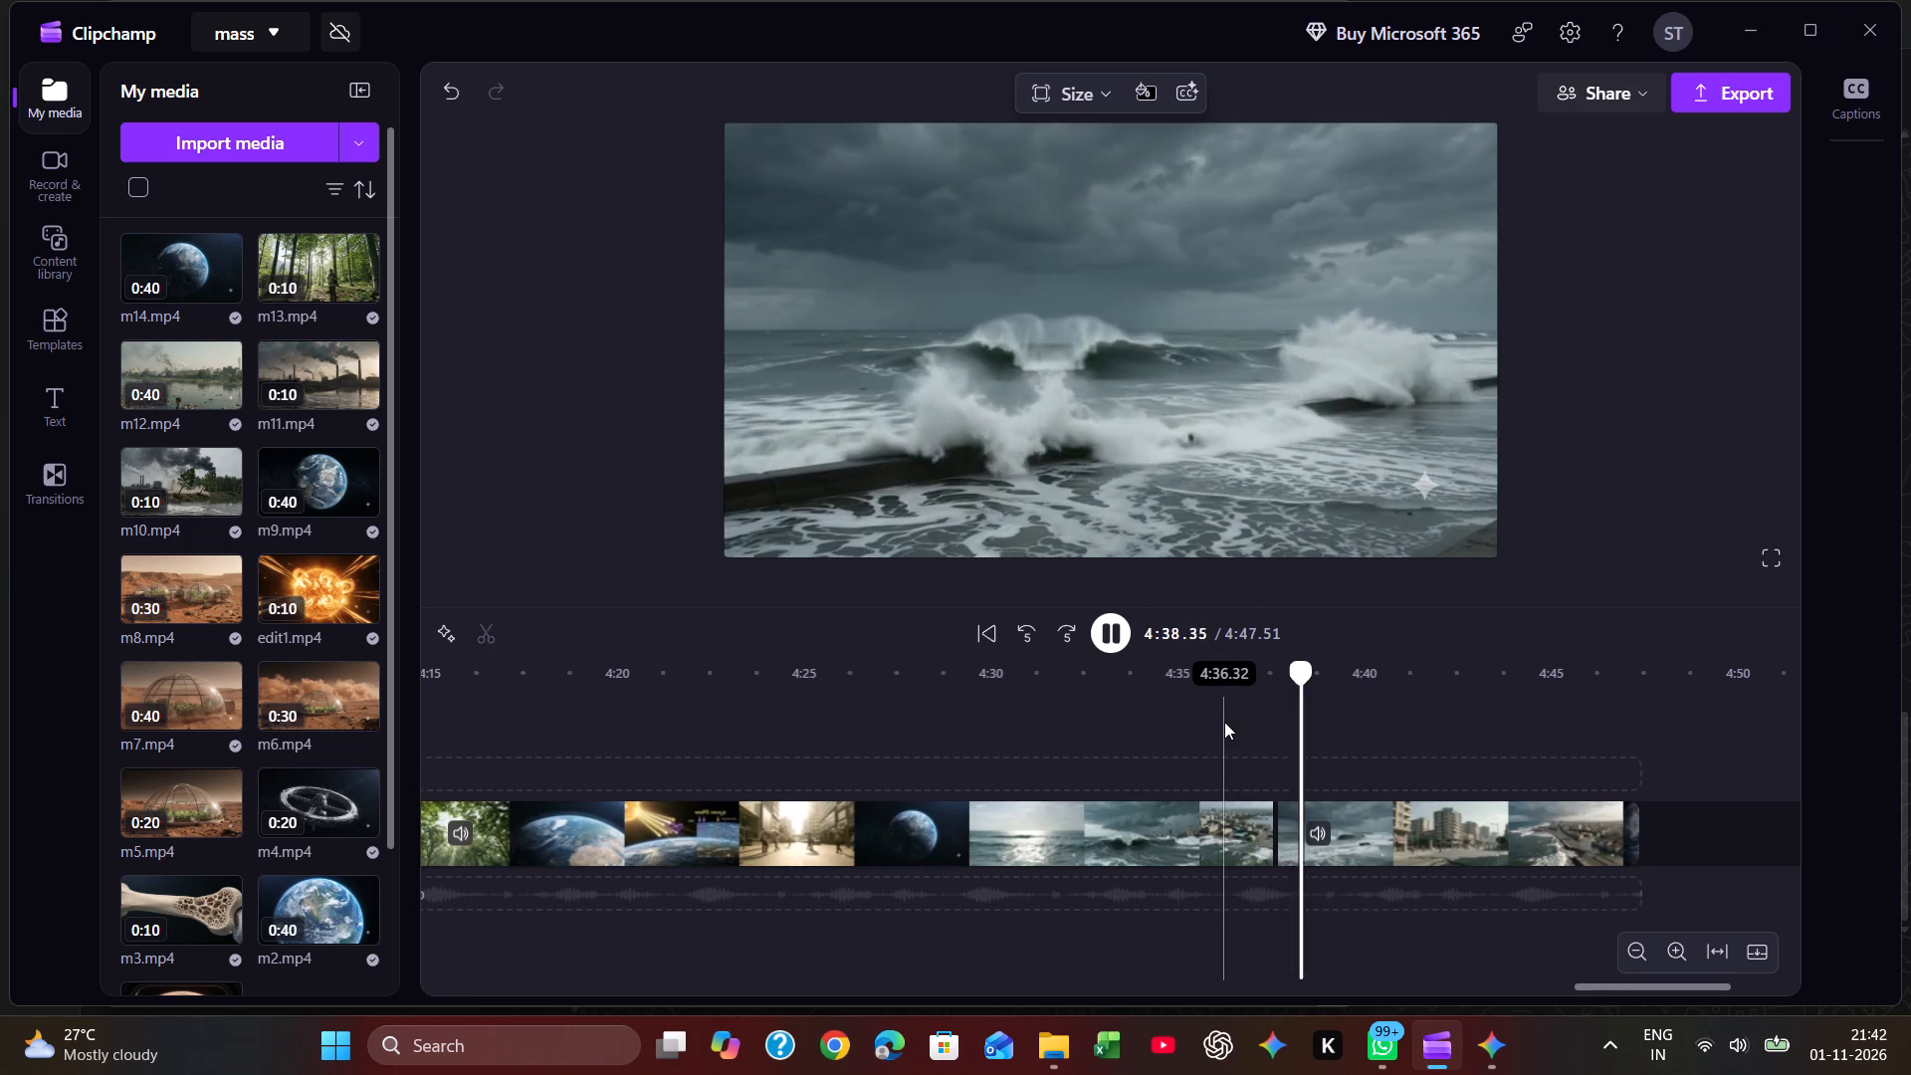
{"action": "left_click_drag", "start_coordinate": [1259, 846], "coordinate": [1254, 848]}
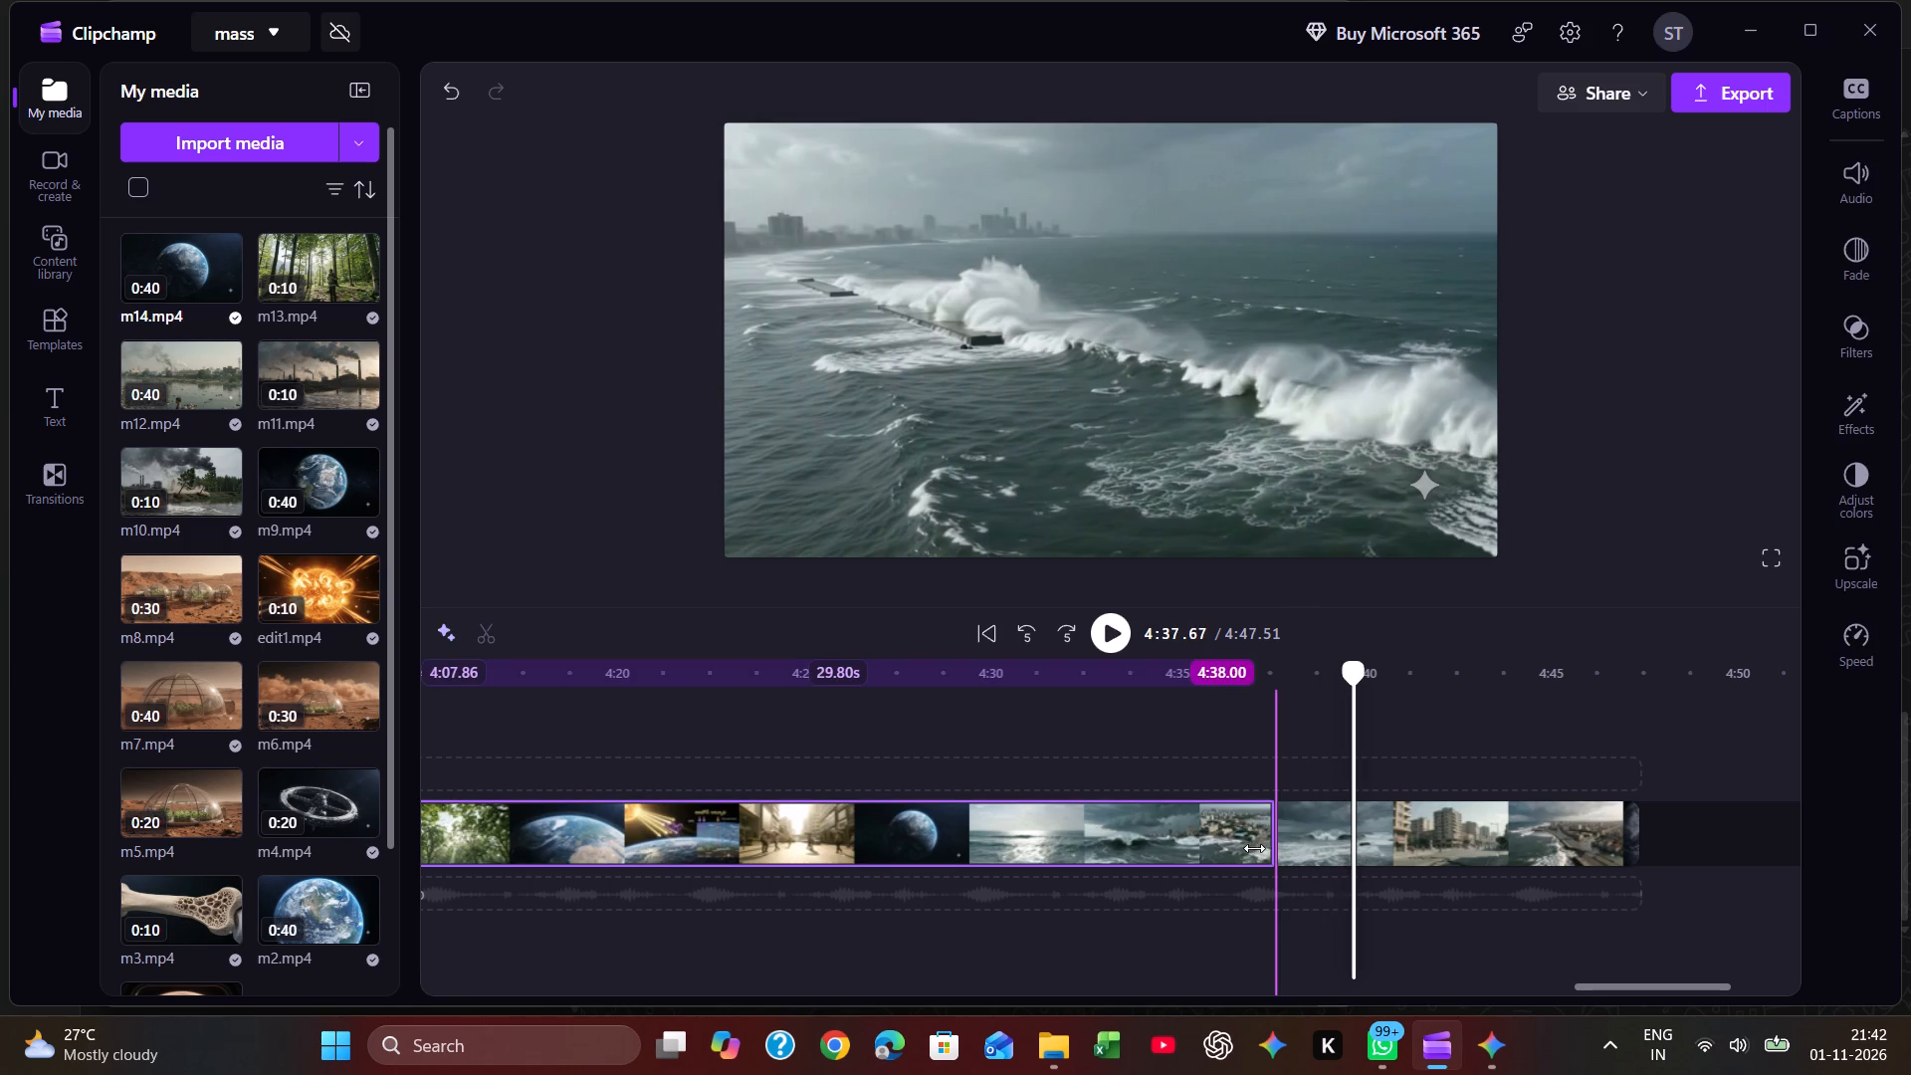
{"action": "left_click_drag", "start_coordinate": [1254, 848], "coordinate": [1248, 849]}
{"action": "left_click_drag", "start_coordinate": [1372, 838], "coordinate": [1360, 839]}
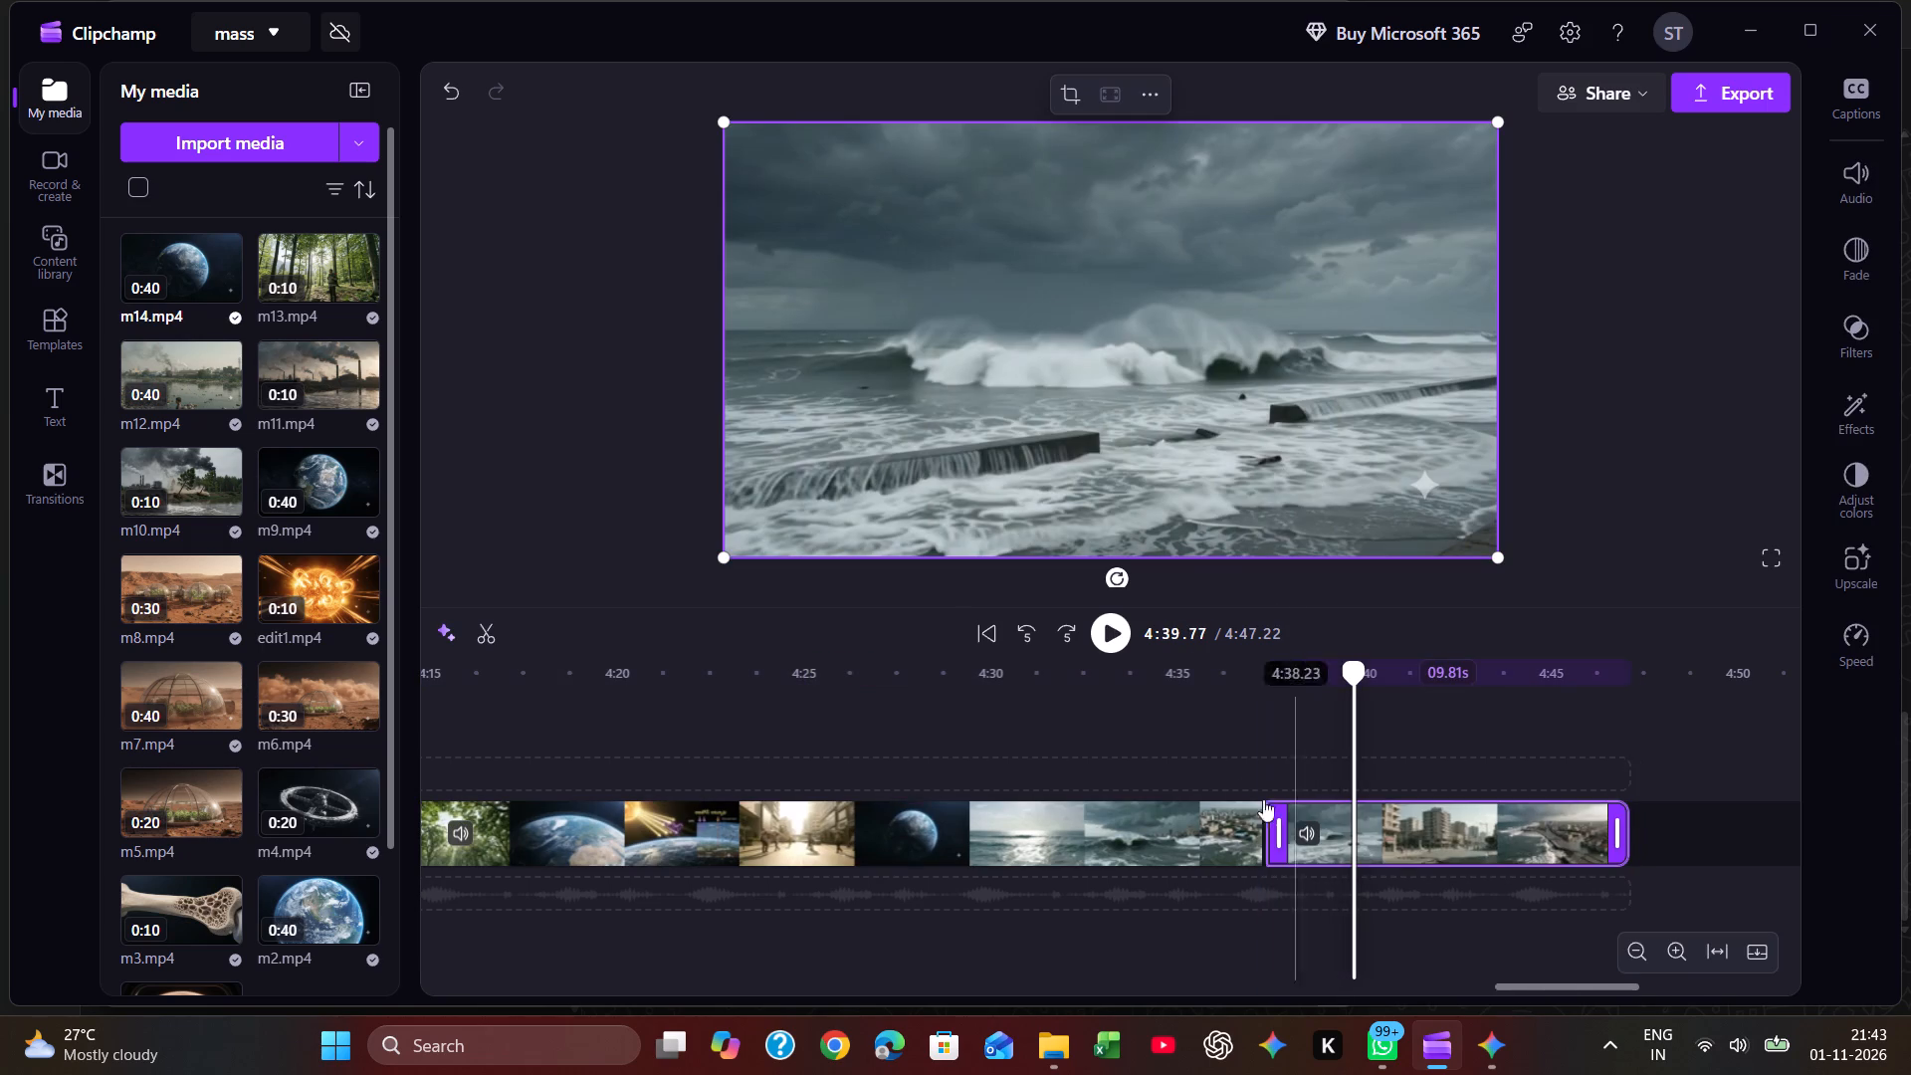
Recheck the join, extend the start of the second m14 part to make it 9.97 s long, and close the gap.
{"action": "left_click", "coordinate": [1220, 748]}
{"action": "key", "text": "space"}
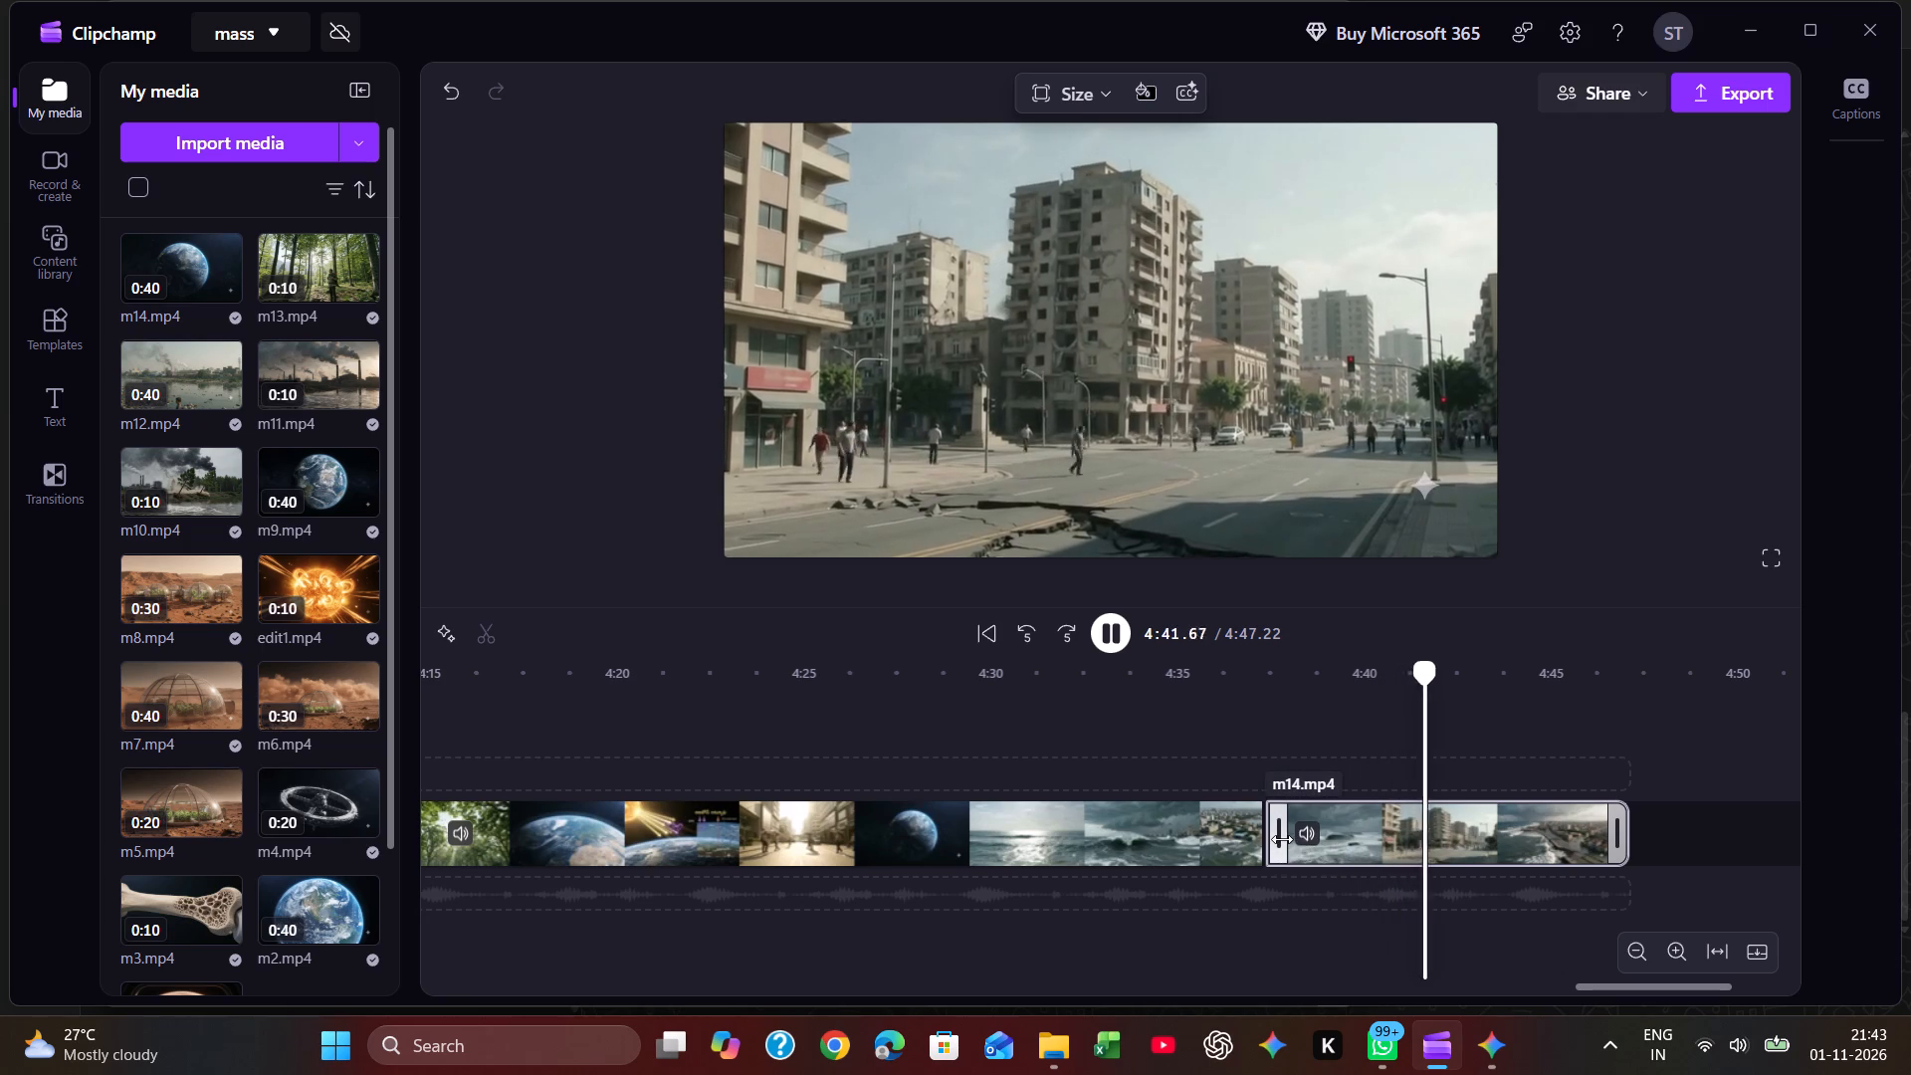
{"action": "left_click", "coordinate": [1282, 839]}
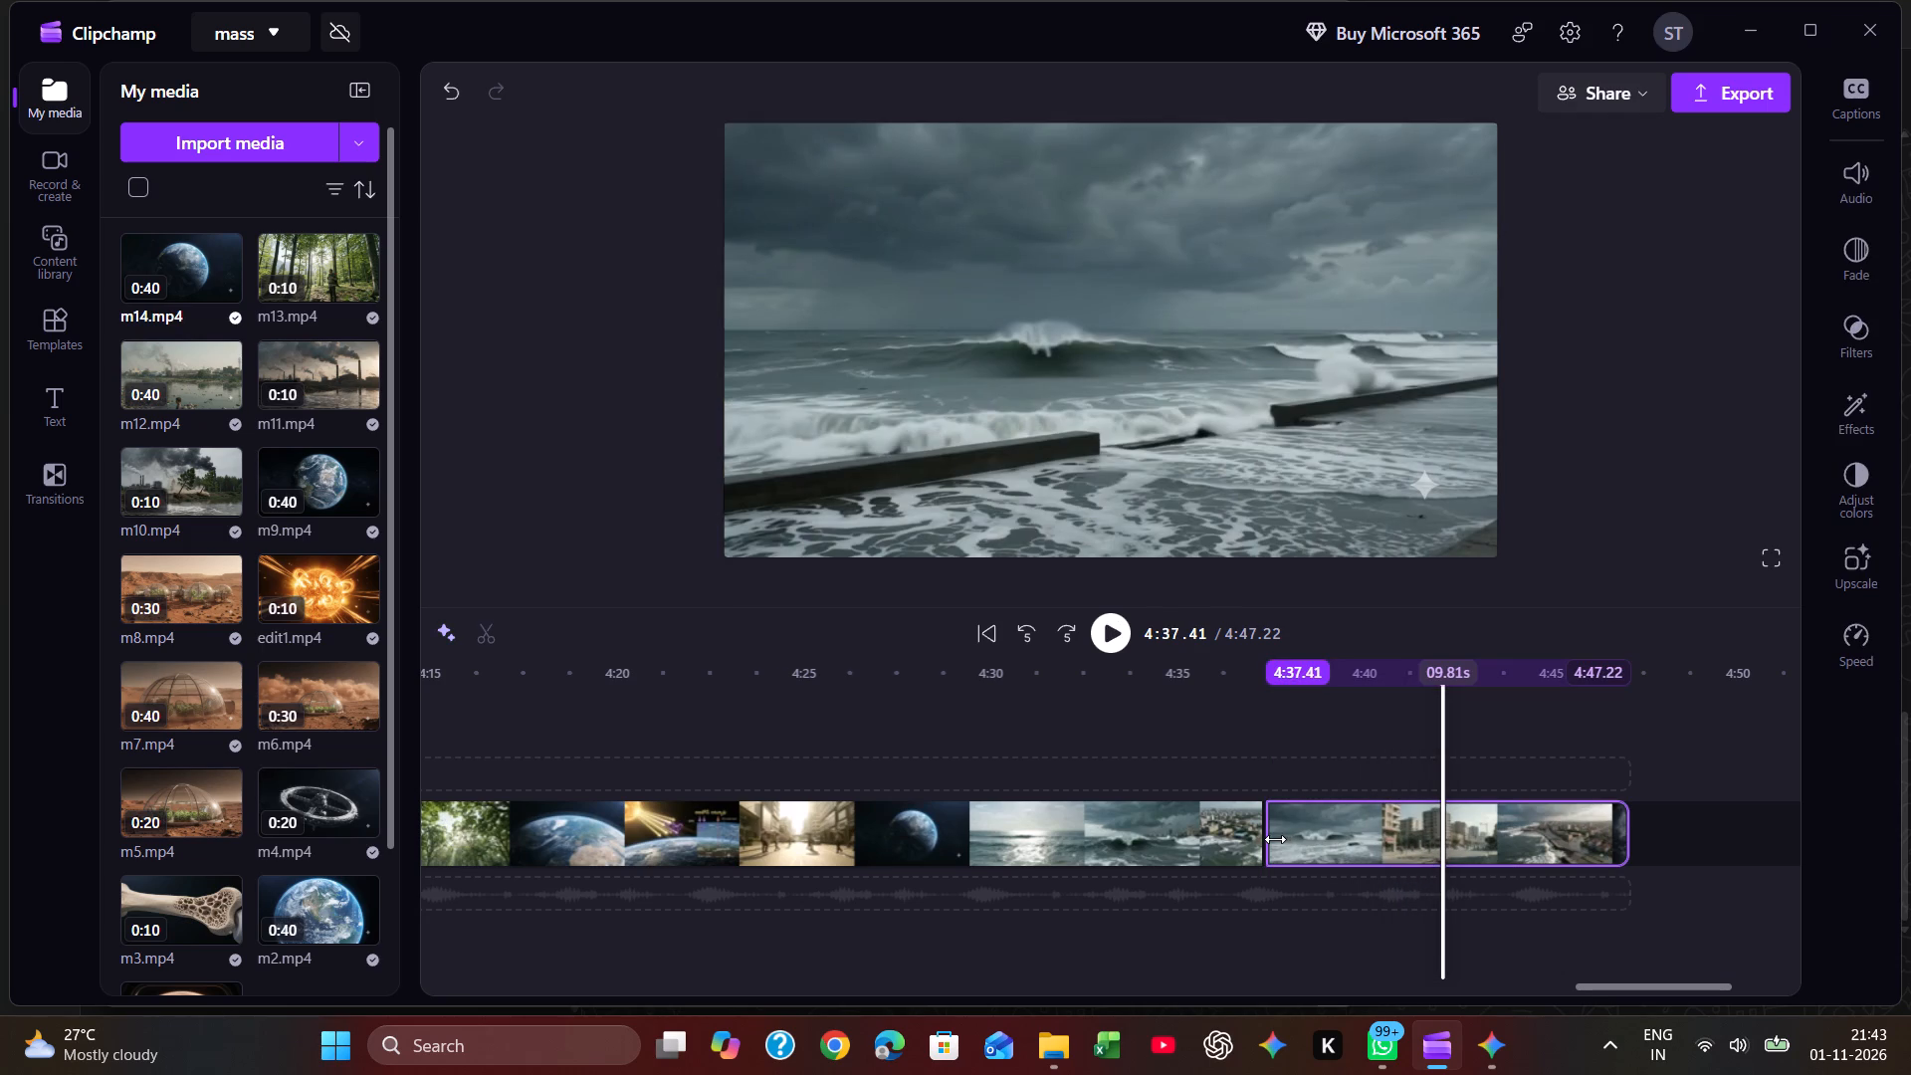
{"action": "left_click", "coordinate": [1224, 724]}
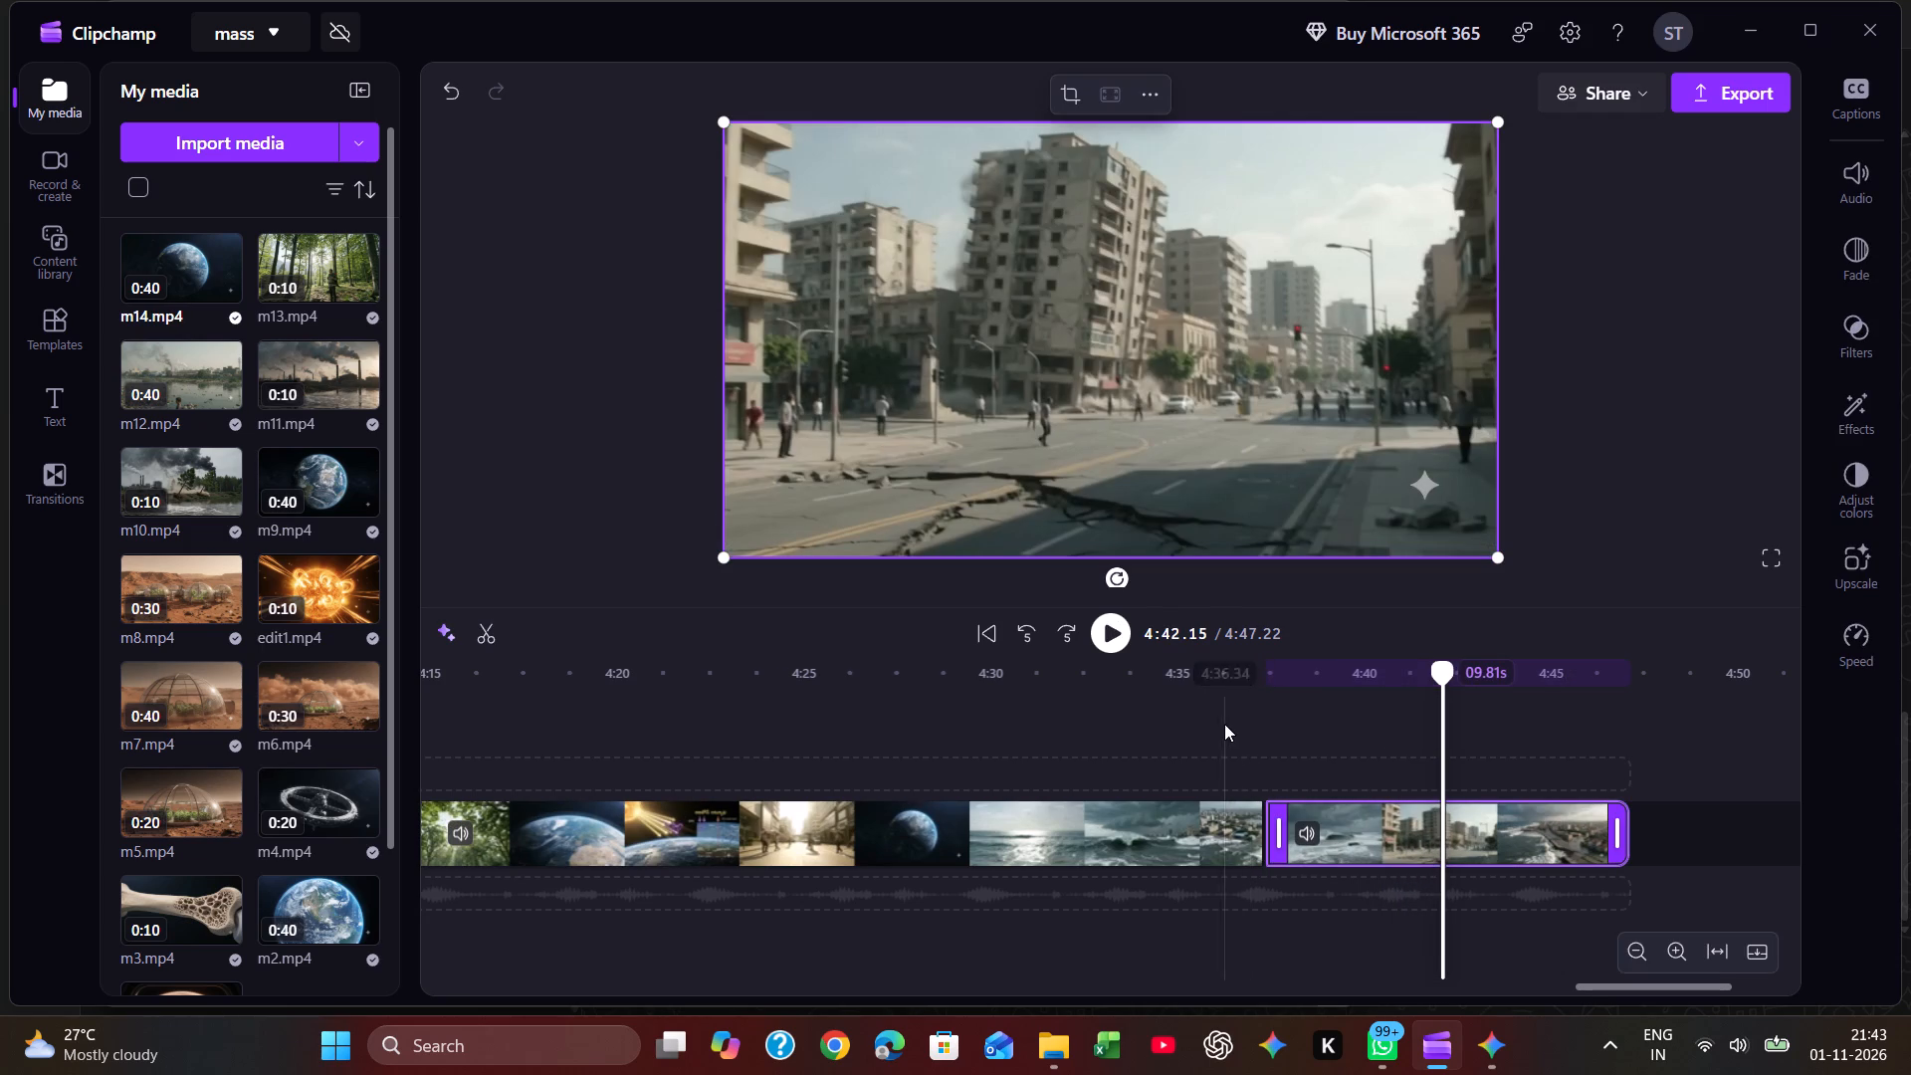
{"action": "key", "text": "space"}
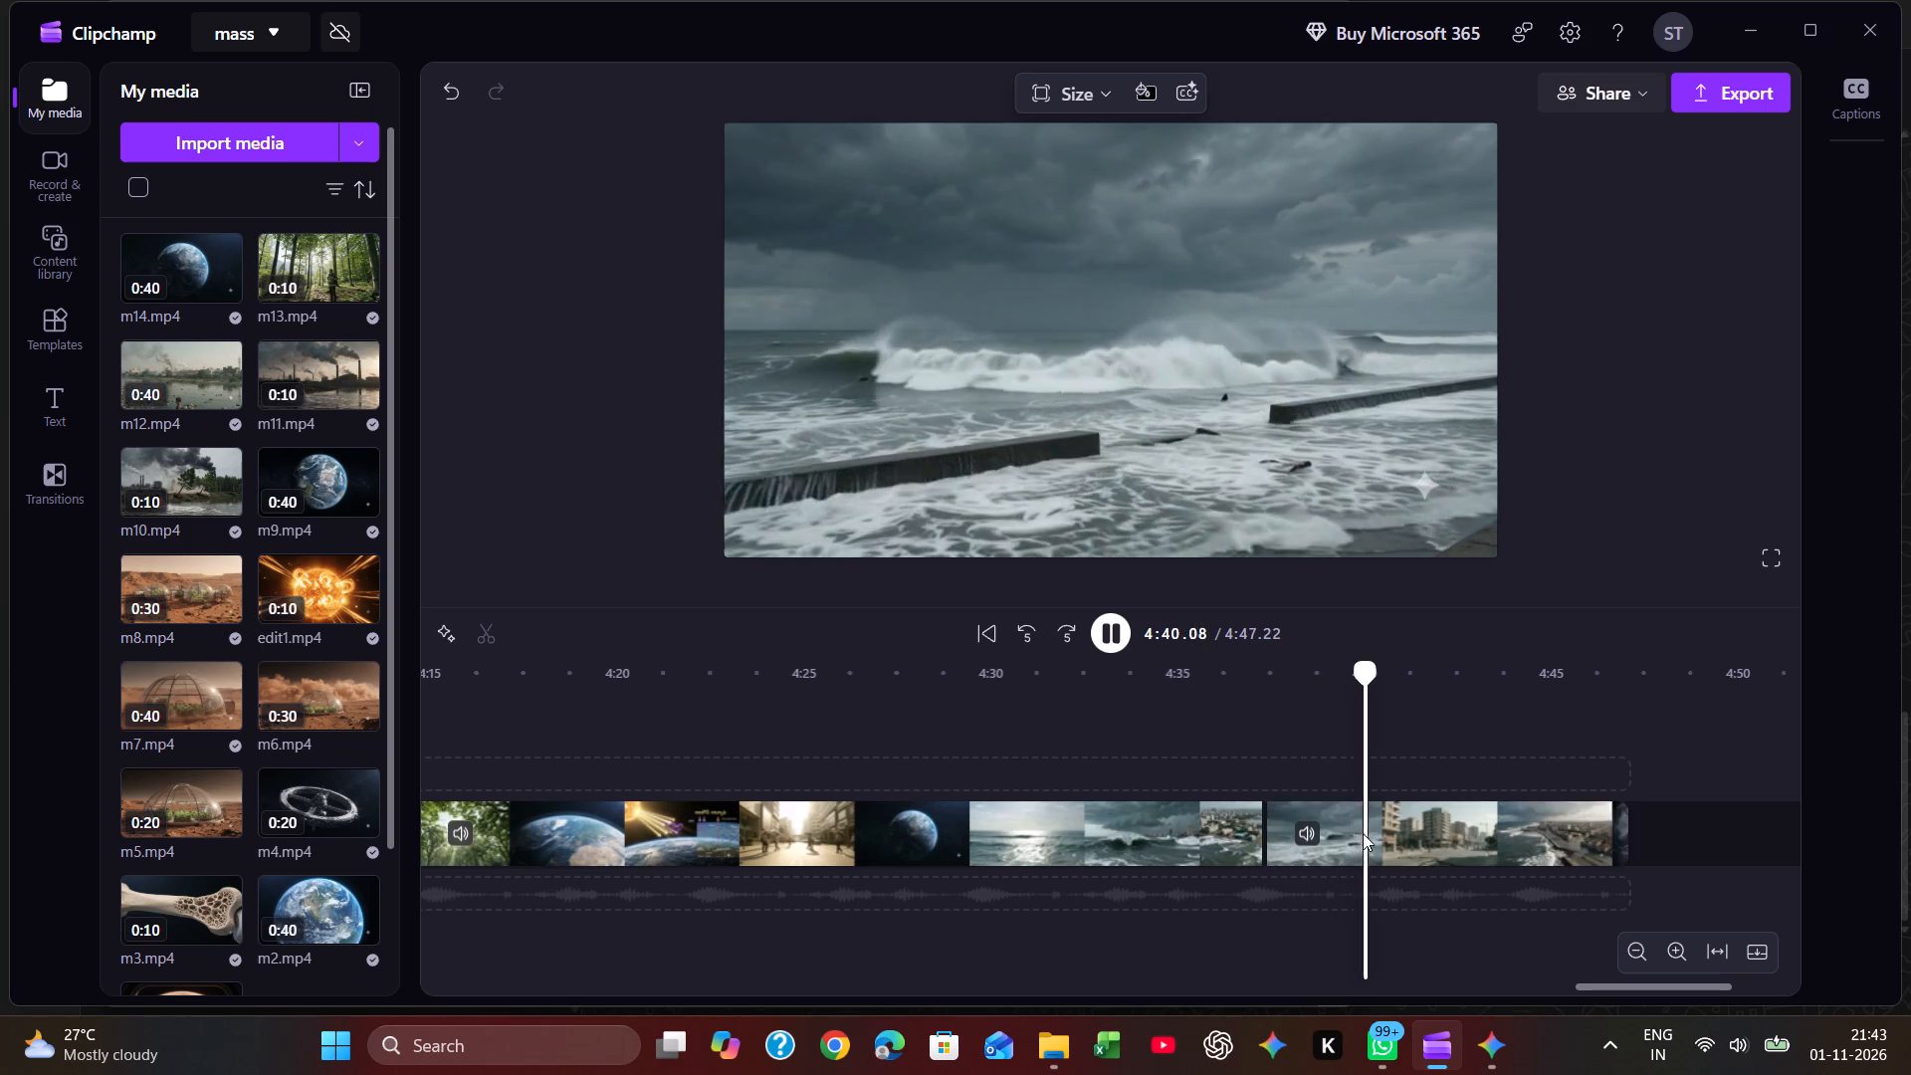
{"action": "left_click_drag", "start_coordinate": [1433, 831], "coordinate": [1454, 835]}
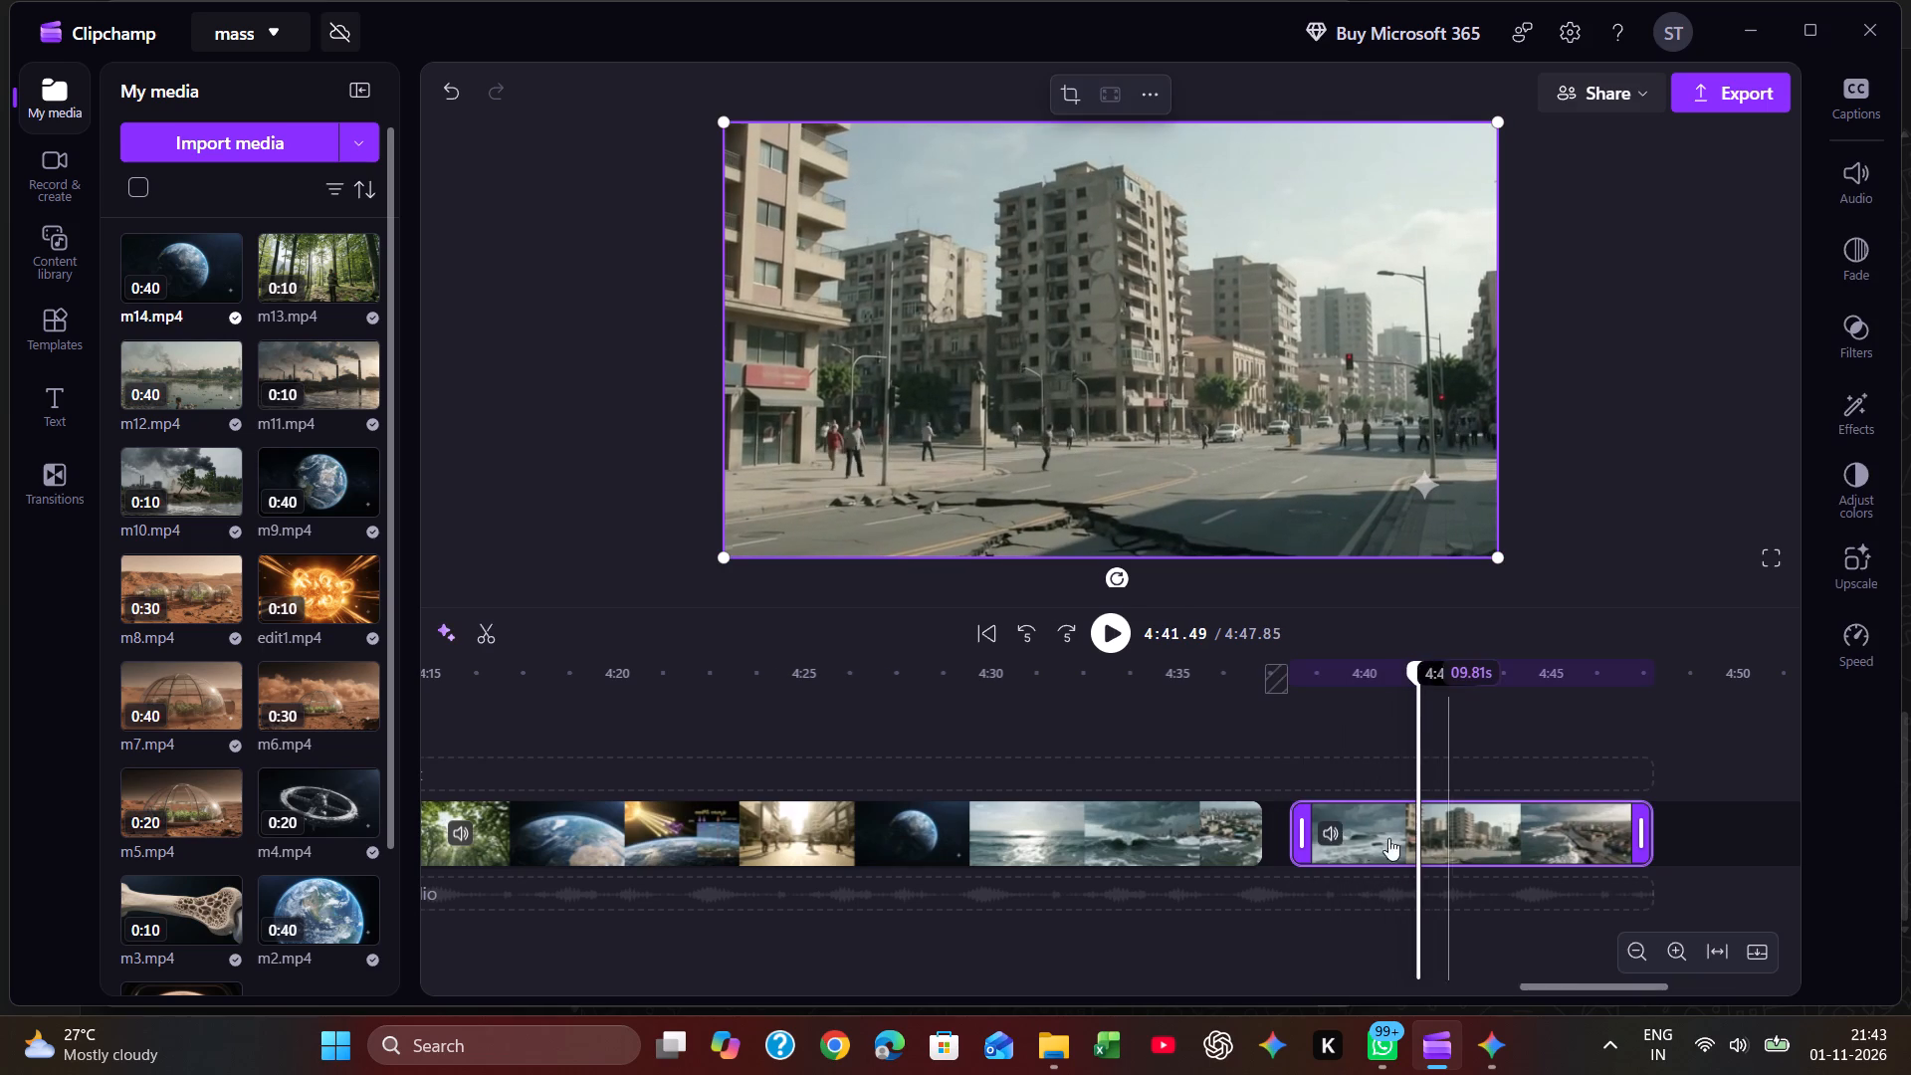
{"action": "left_click_drag", "start_coordinate": [1301, 830], "coordinate": [1290, 833]}
{"action": "left_click", "coordinate": [1213, 731]}
{"action": "key", "text": "space"}
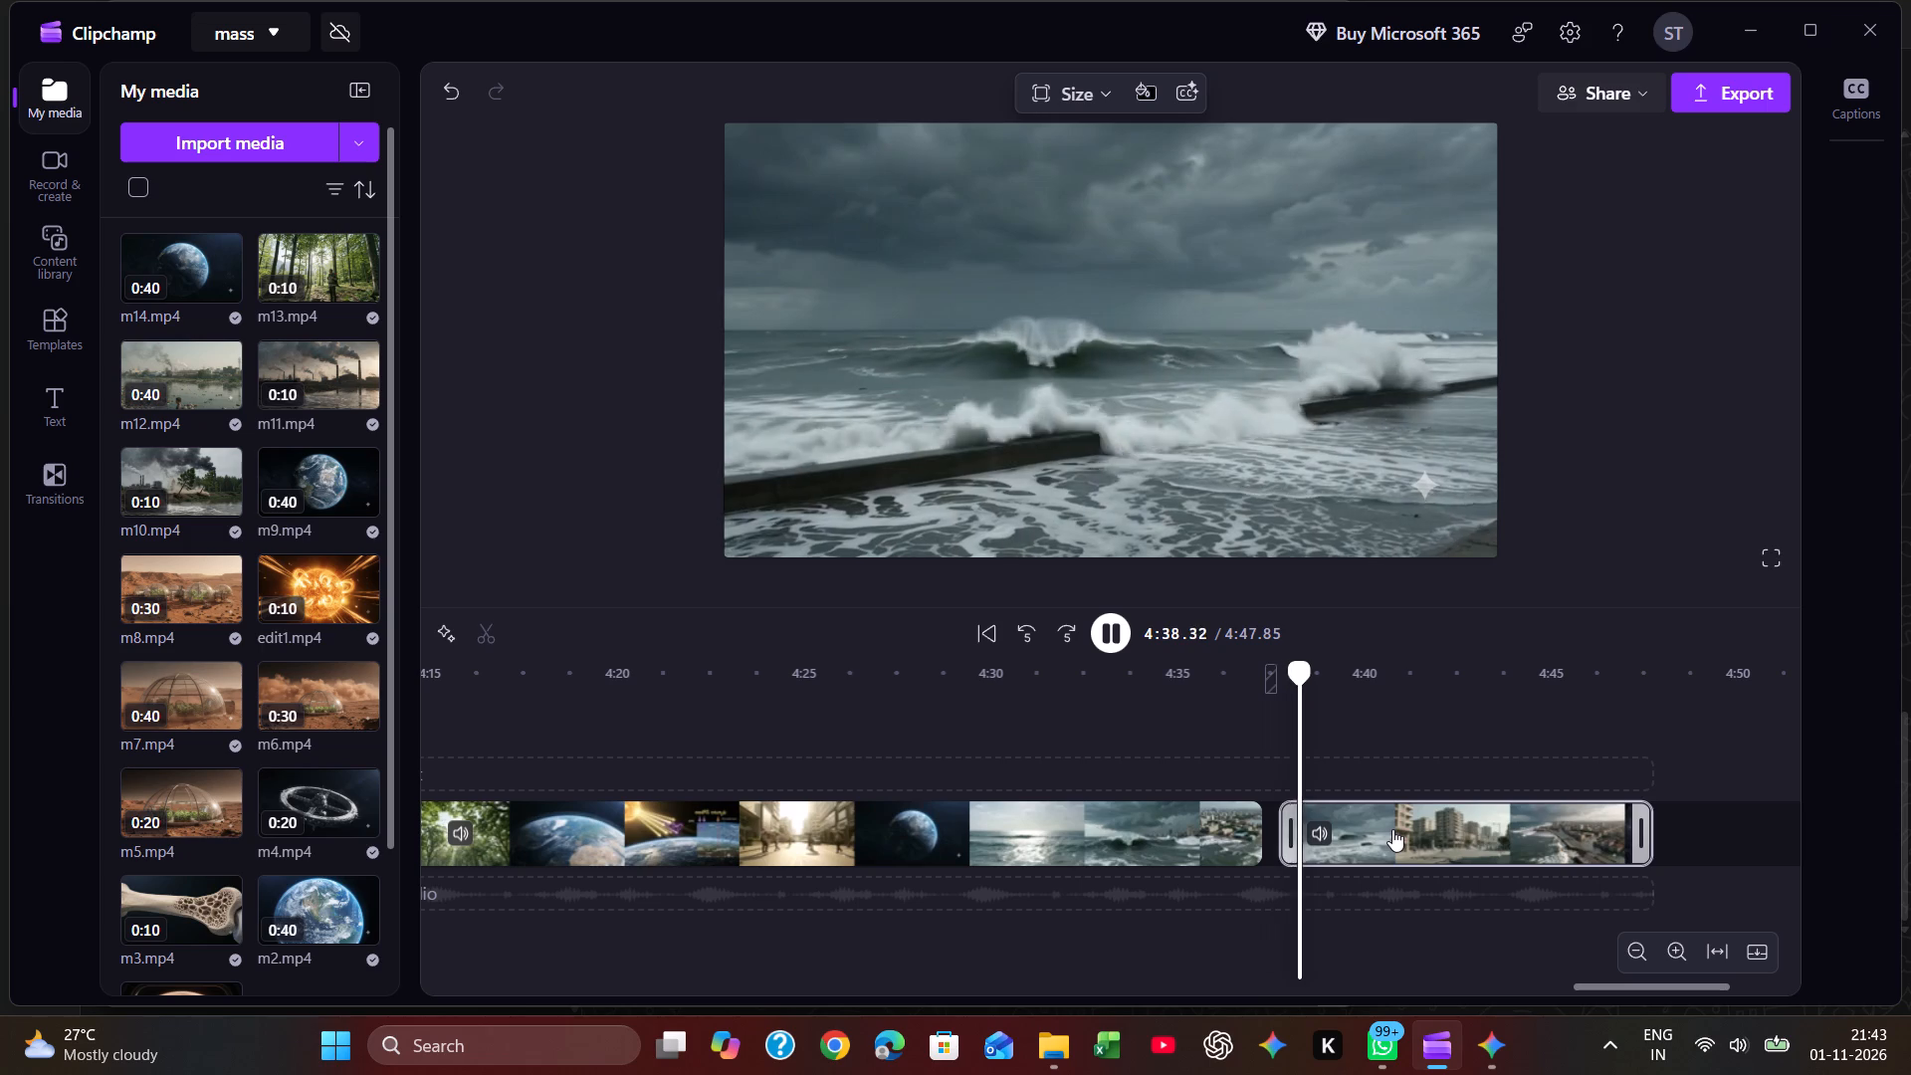
{"action": "left_click", "coordinate": [1289, 836]}
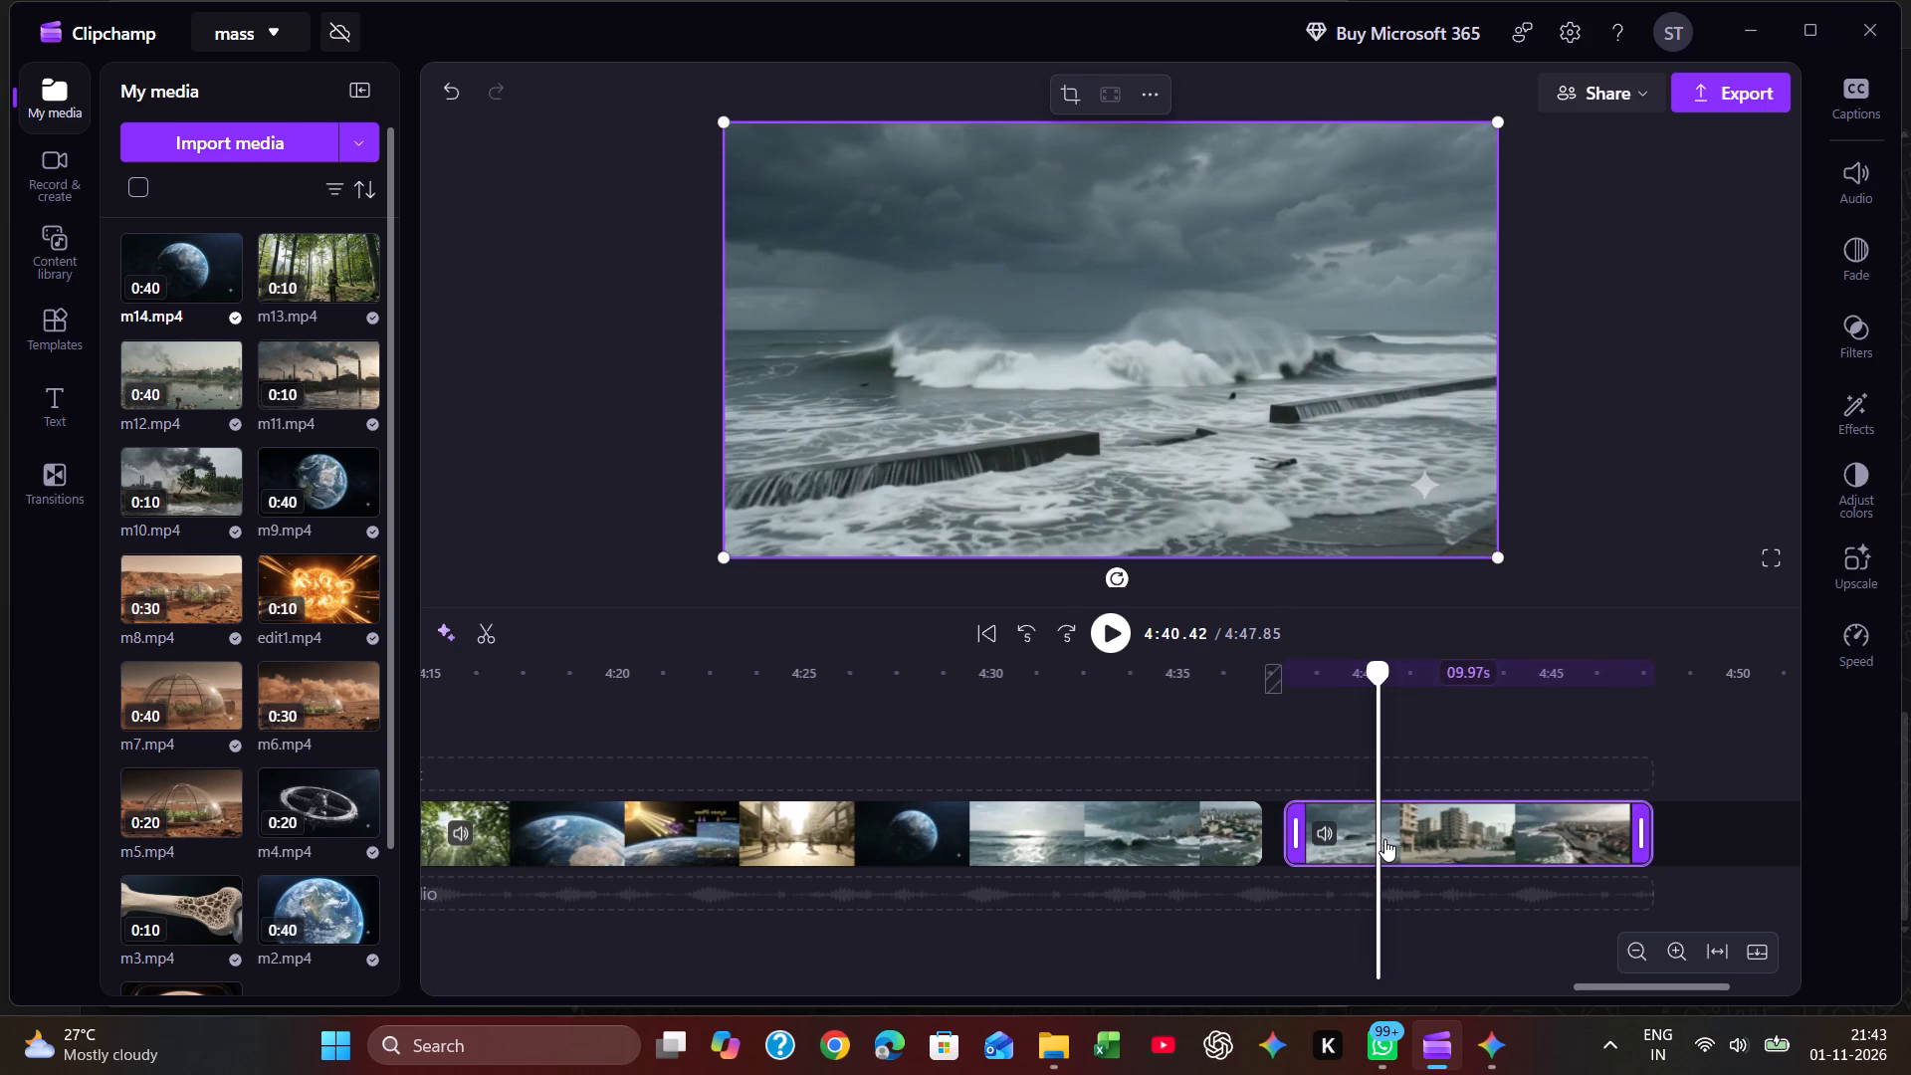
{"action": "left_click_drag", "start_coordinate": [1384, 839], "coordinate": [1365, 843]}
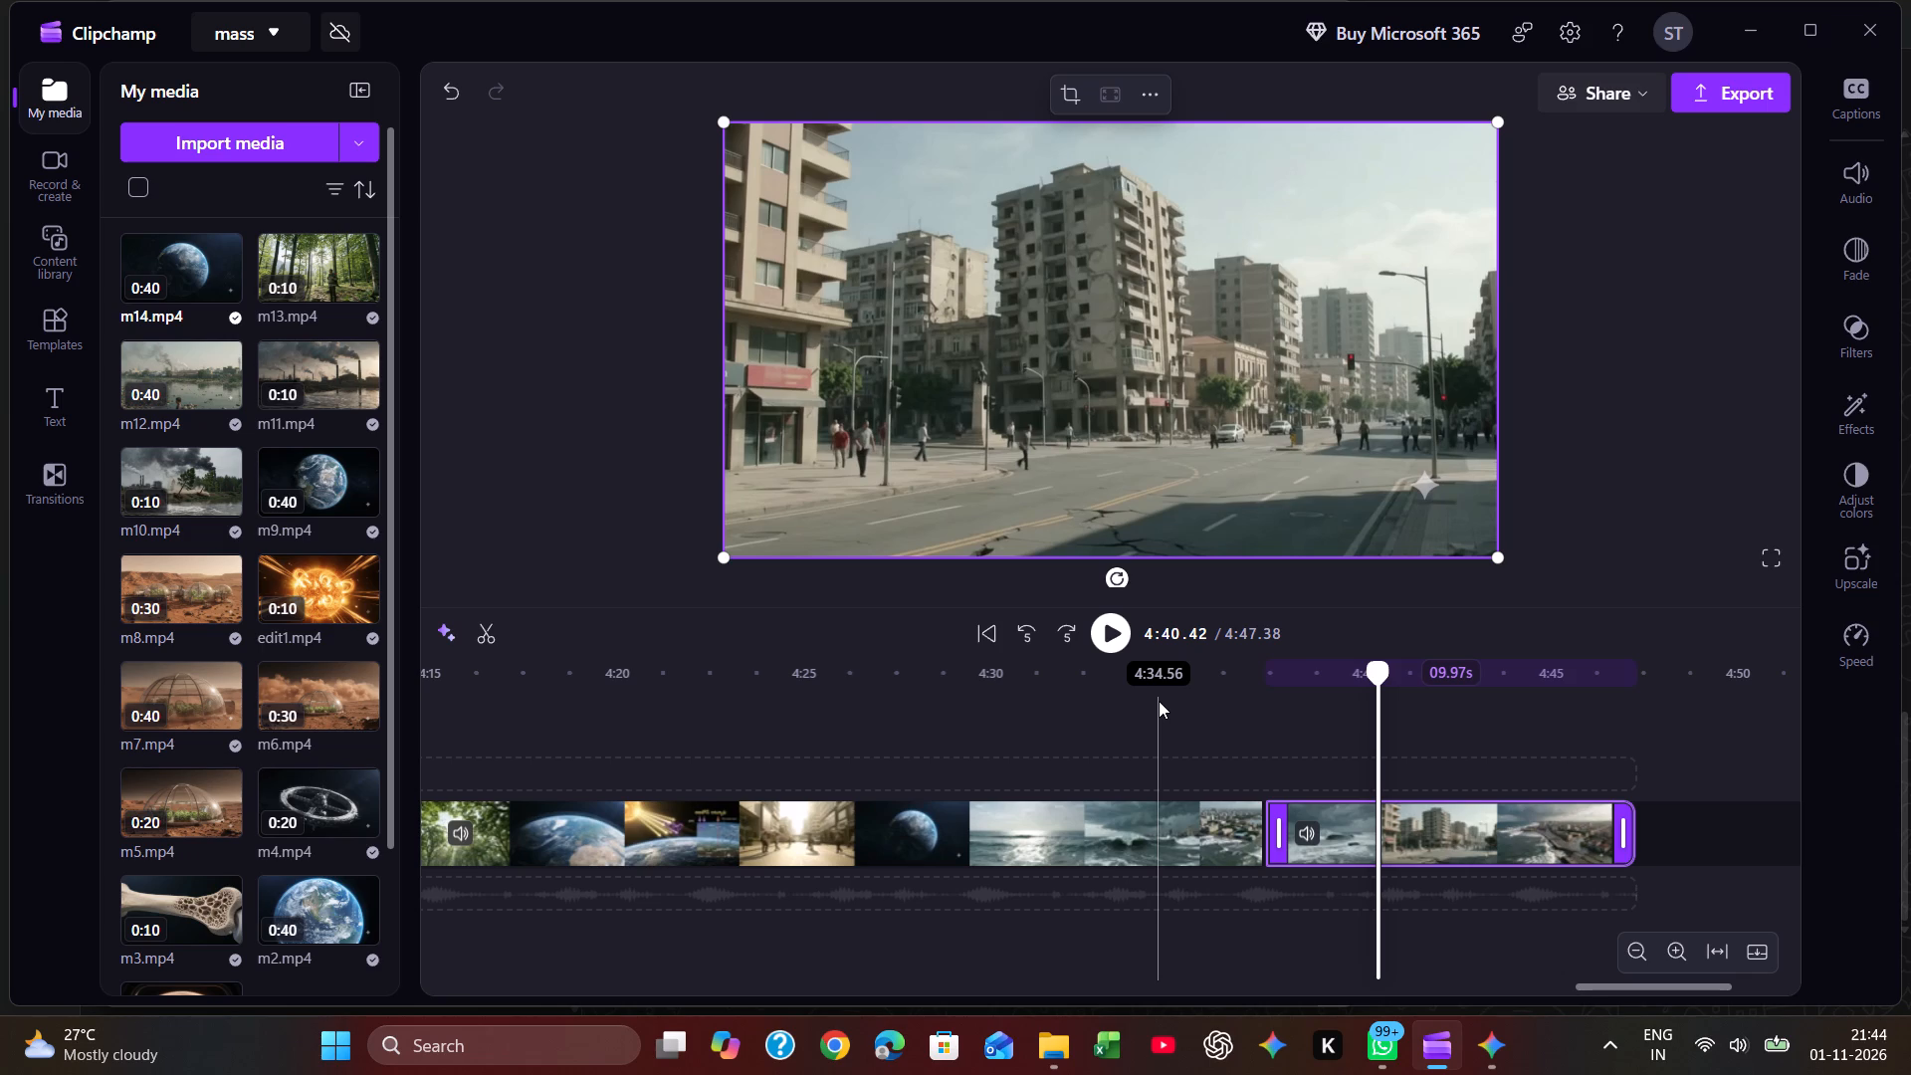
Play from about 4:35 to the end of the timeline to check the join between the m14 parts.
{"action": "key", "text": "space"}
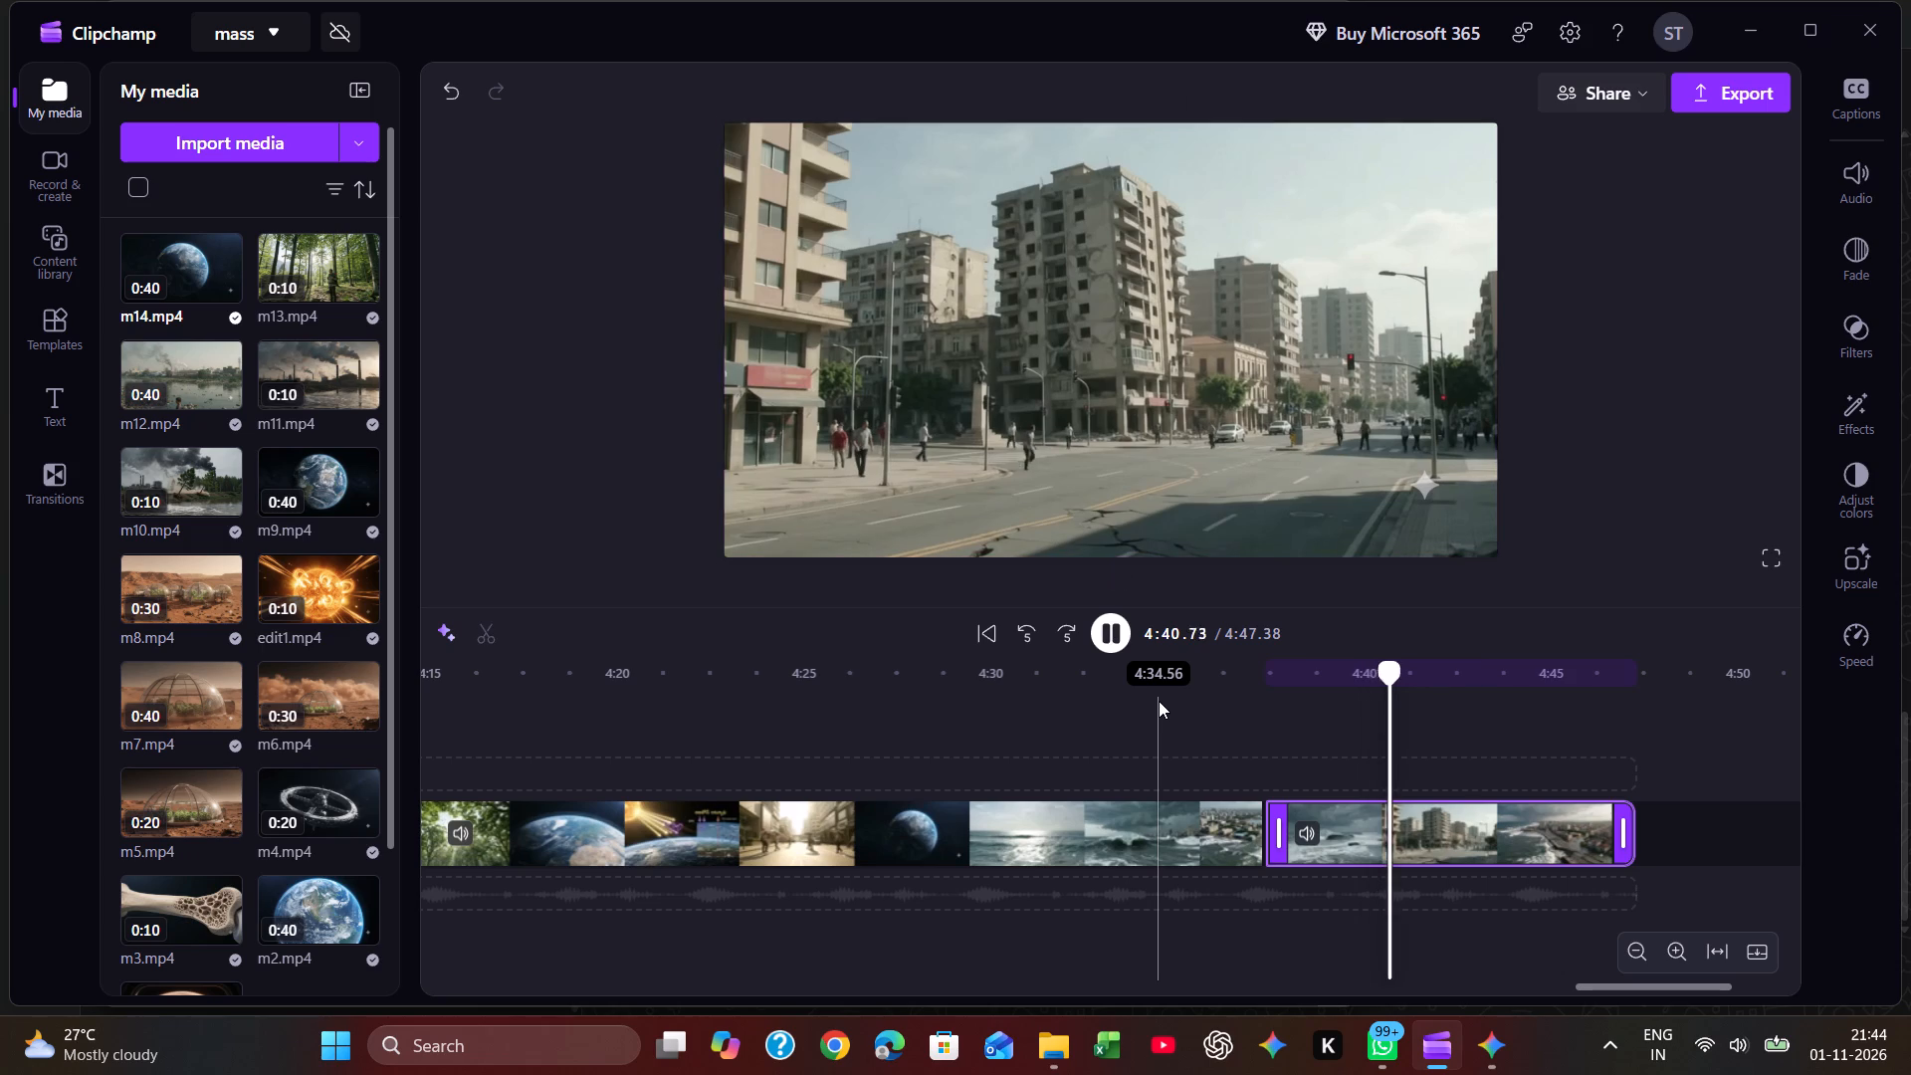
{"action": "left_click", "coordinate": [1175, 713]}
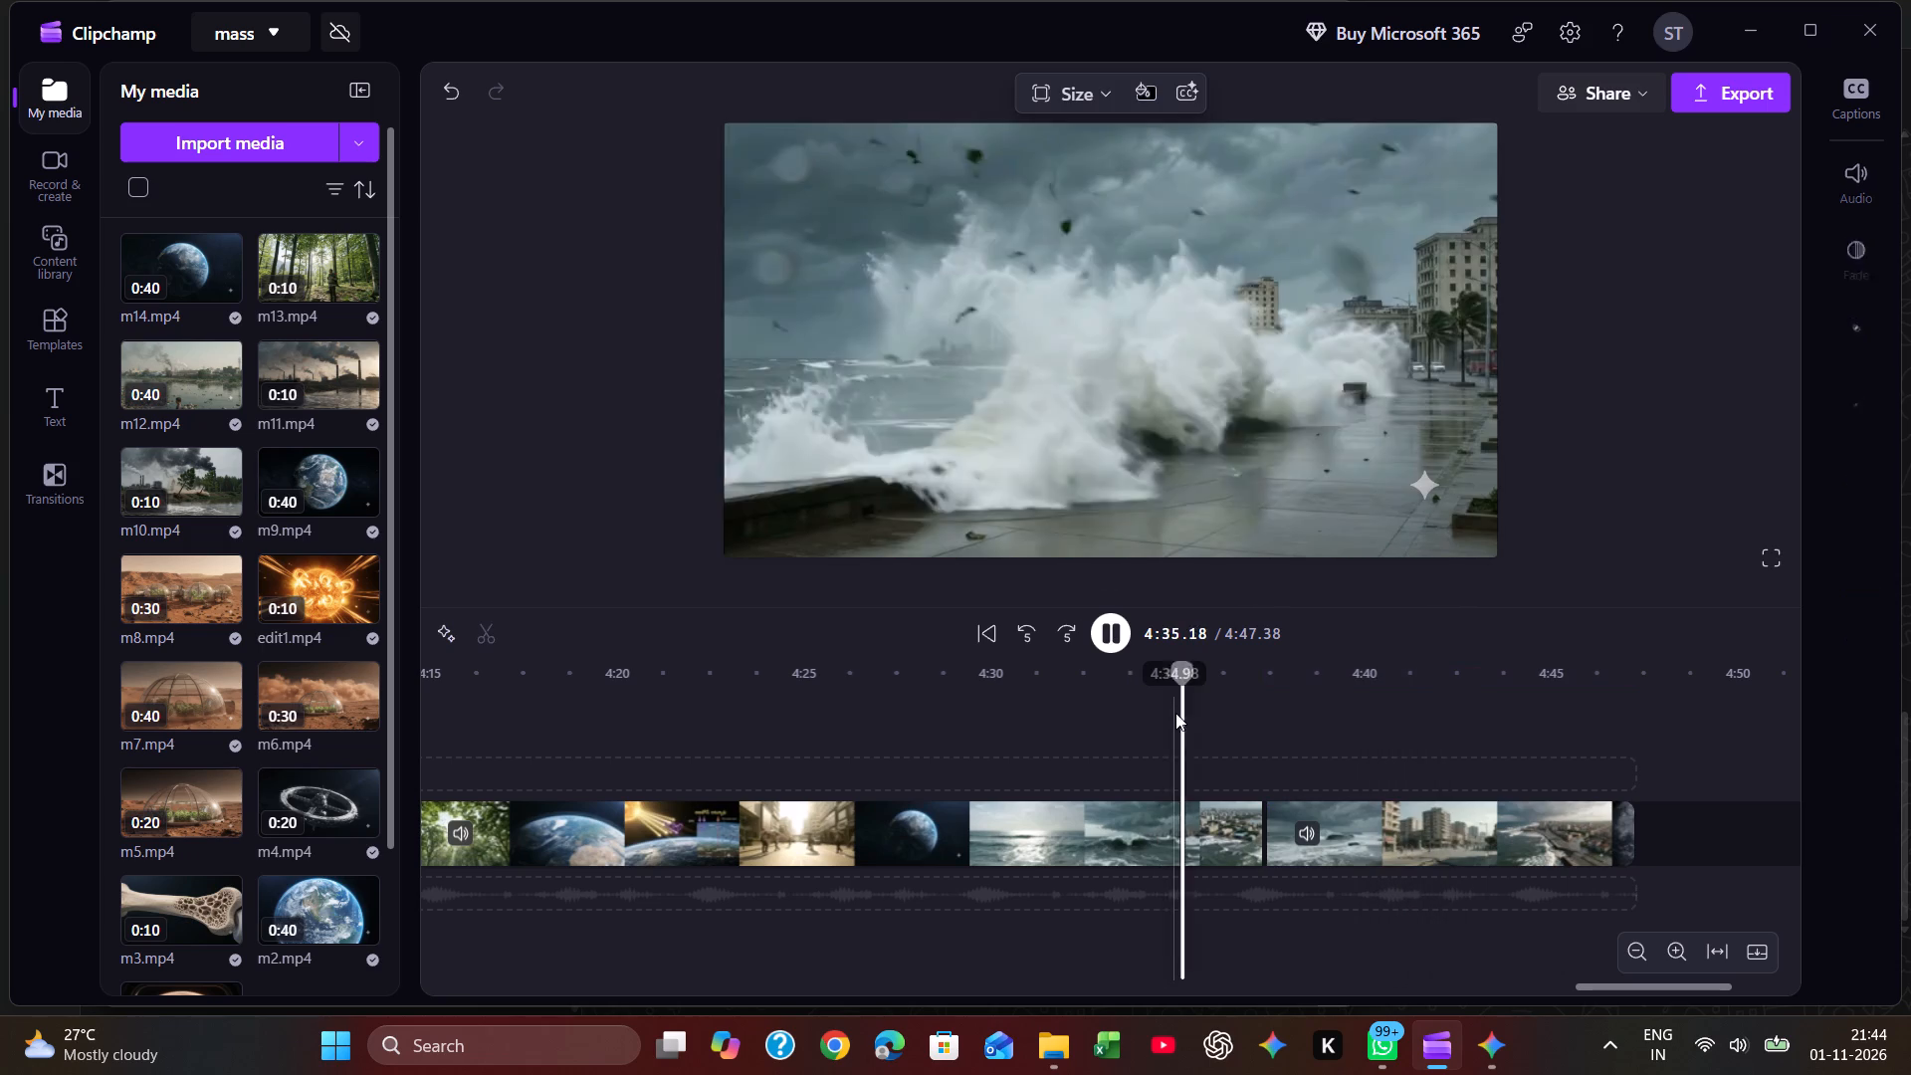
{"action": "key", "text": "space"}
{"action": "key", "text": "space"}
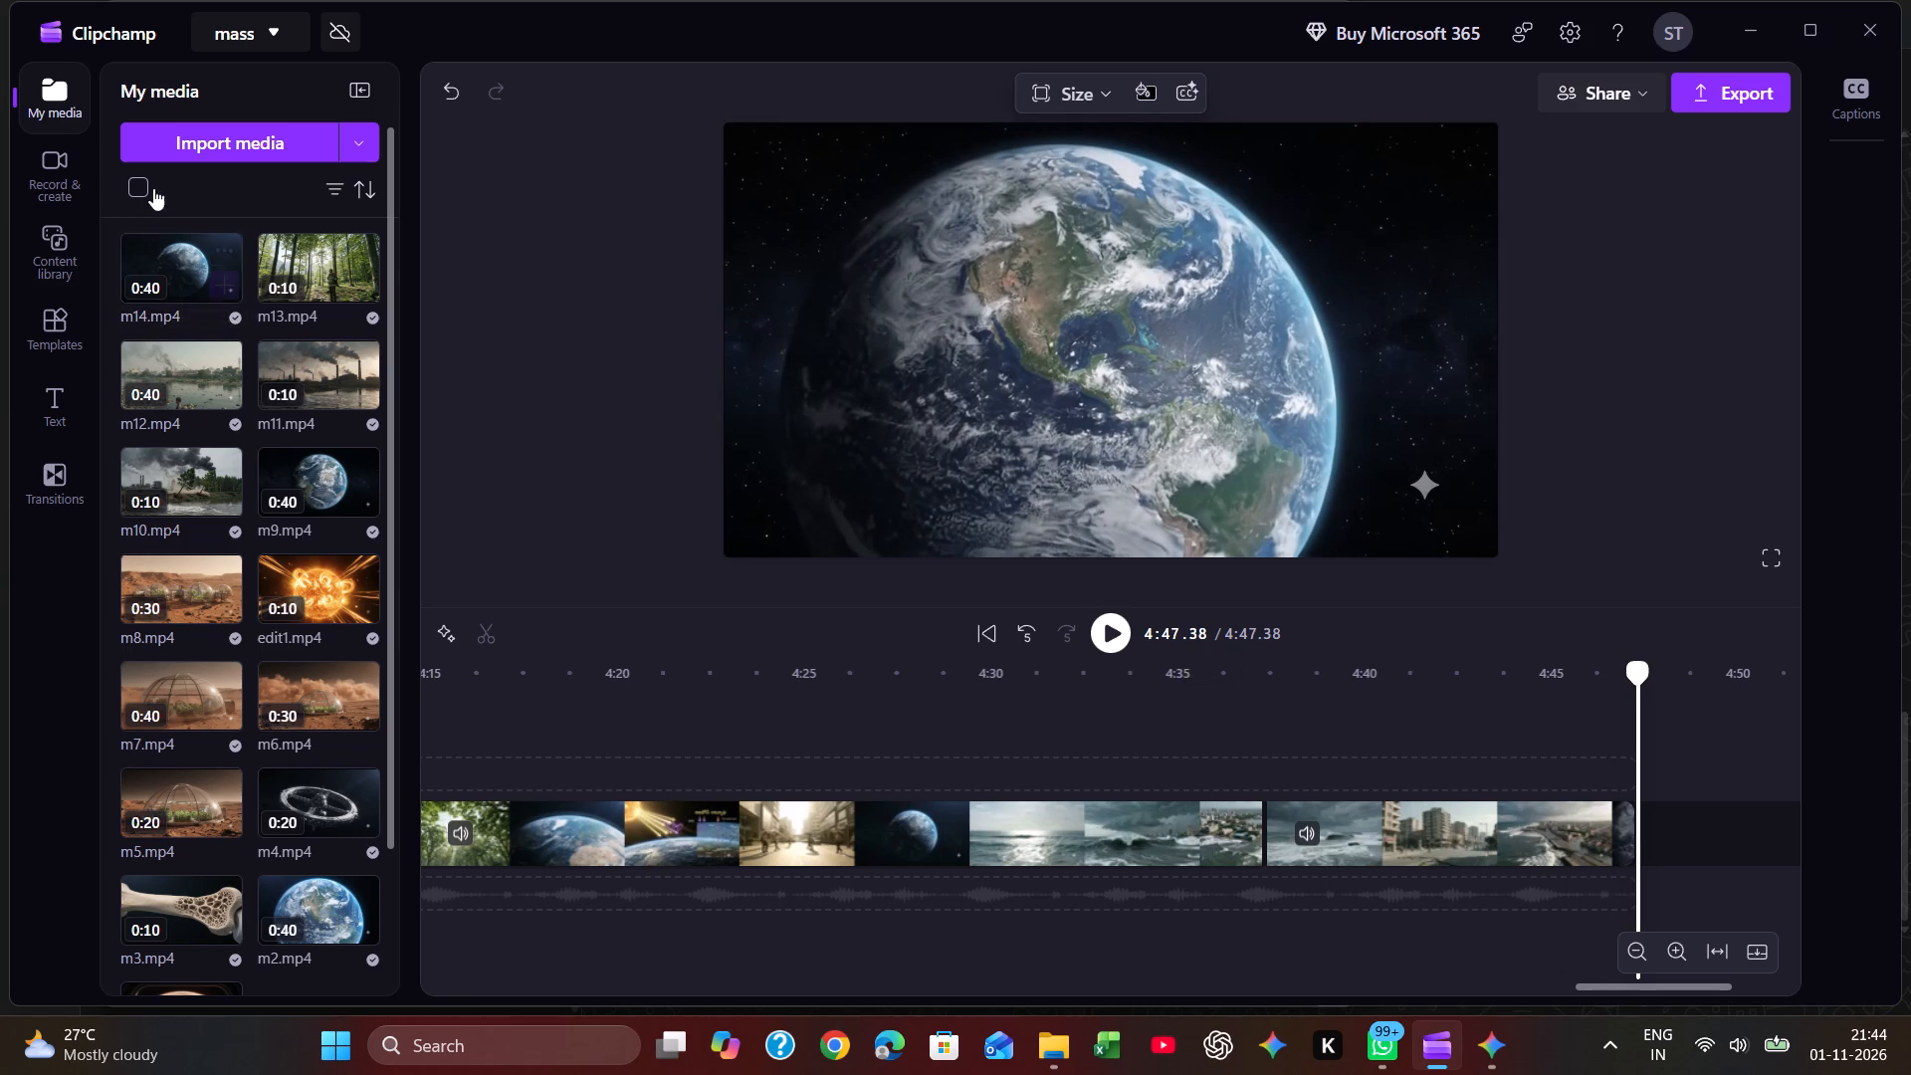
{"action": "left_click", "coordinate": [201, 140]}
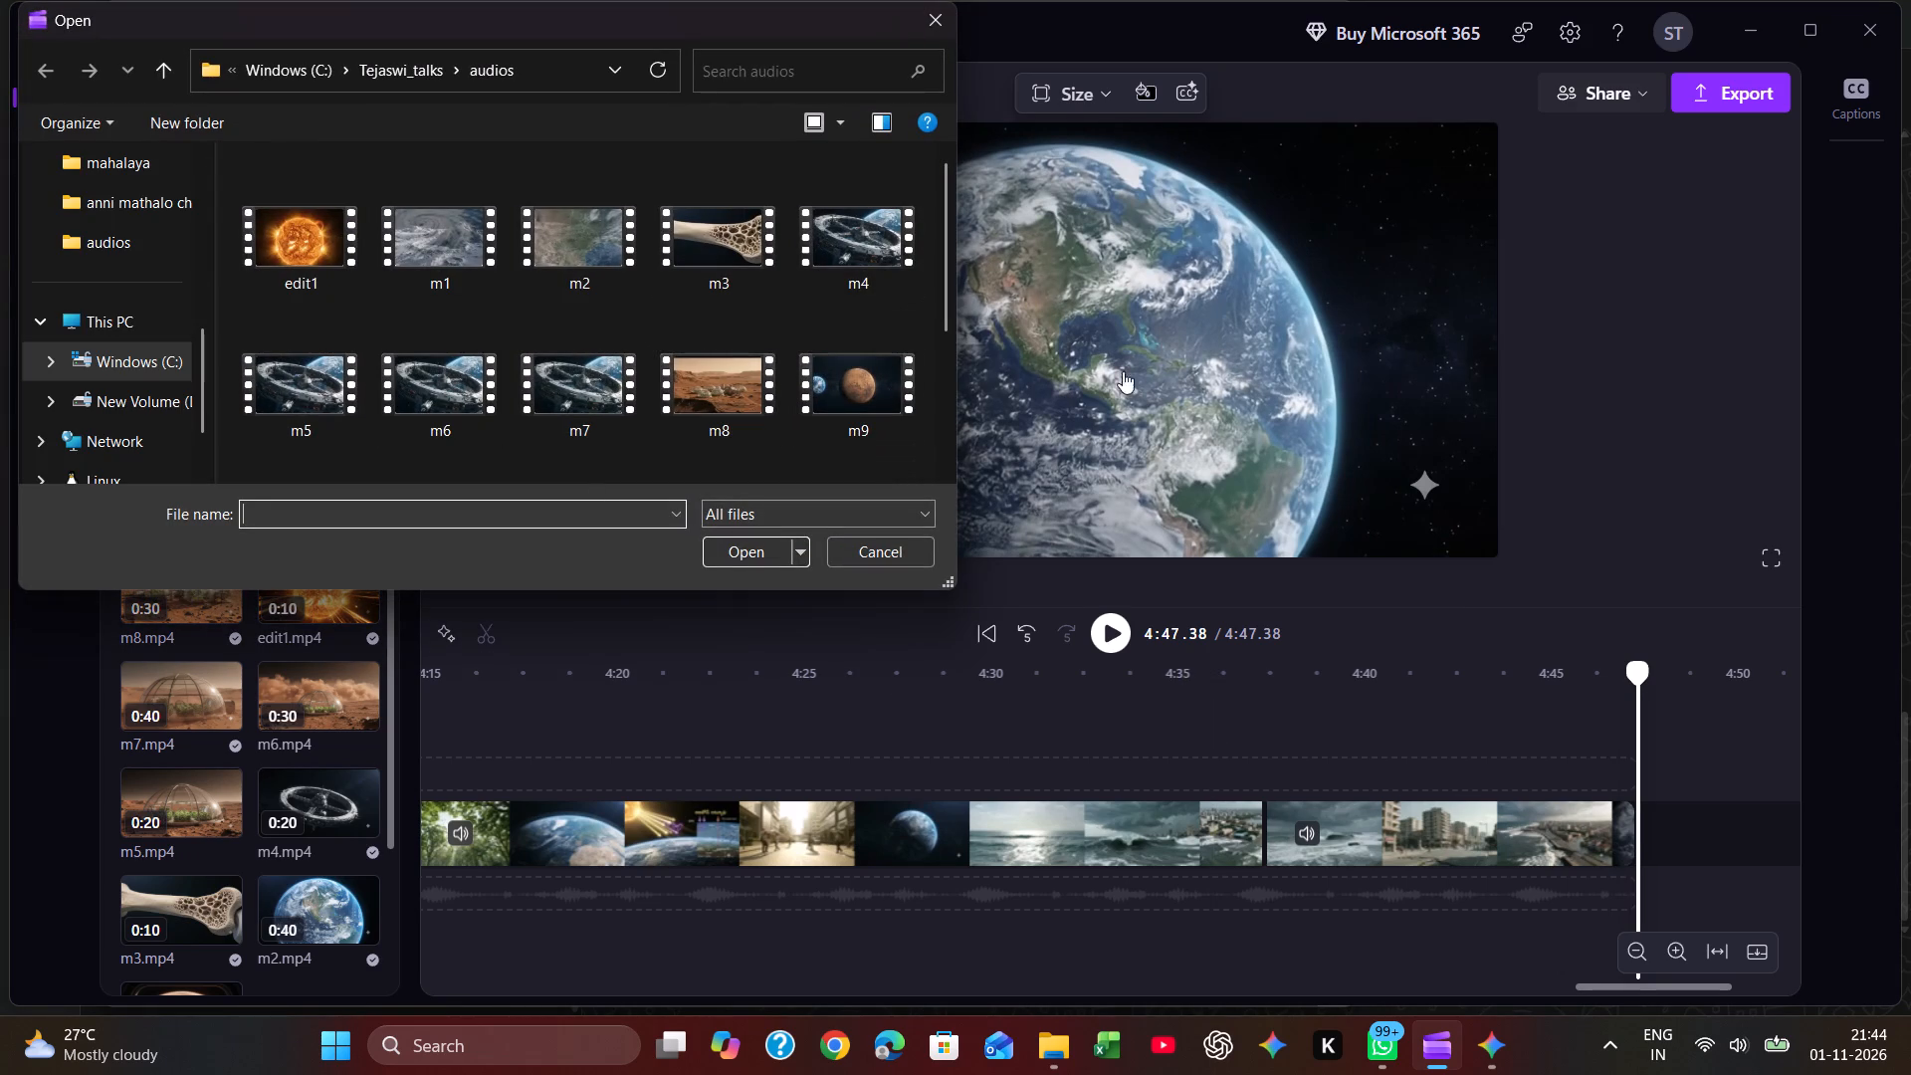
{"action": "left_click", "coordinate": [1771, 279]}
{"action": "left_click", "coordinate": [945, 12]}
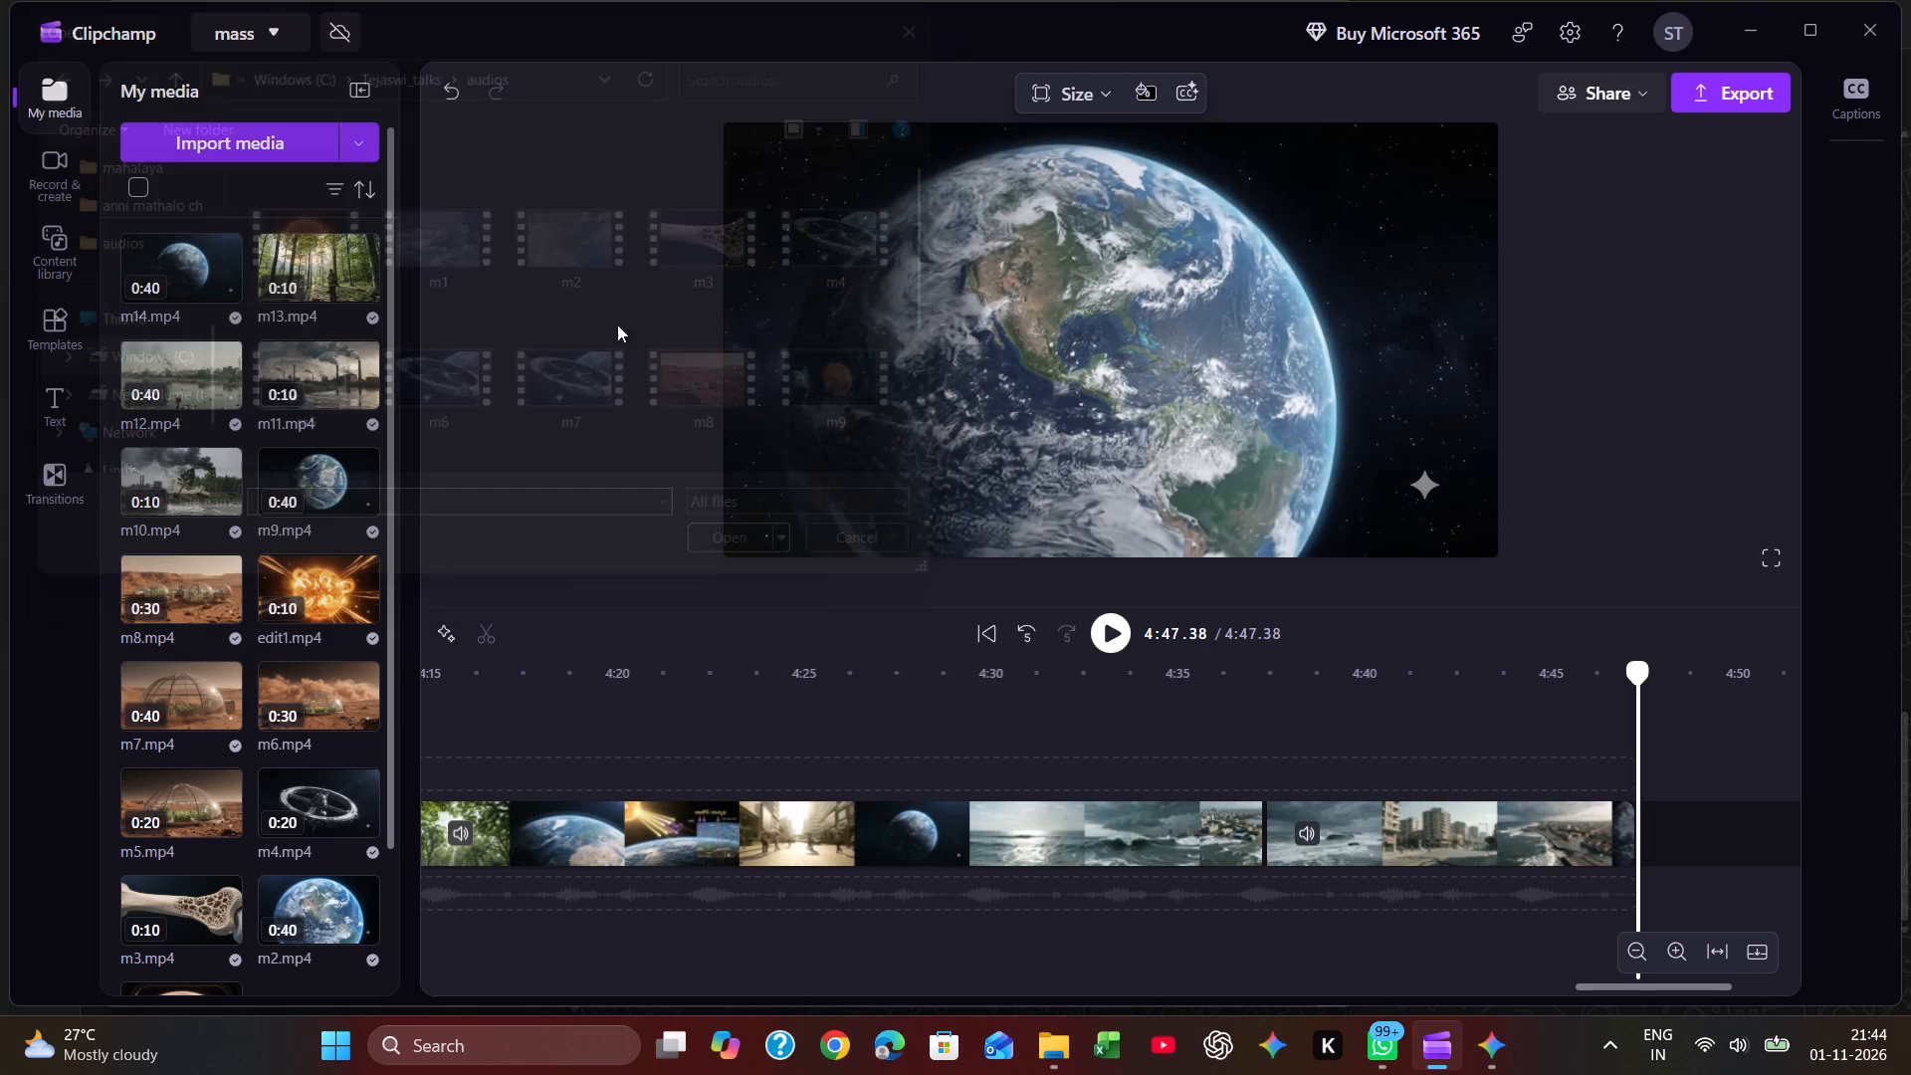
Import the m15 video from the audios folder and append it after m14 at the end of the timeline.
{"action": "left_click", "coordinate": [242, 153]}
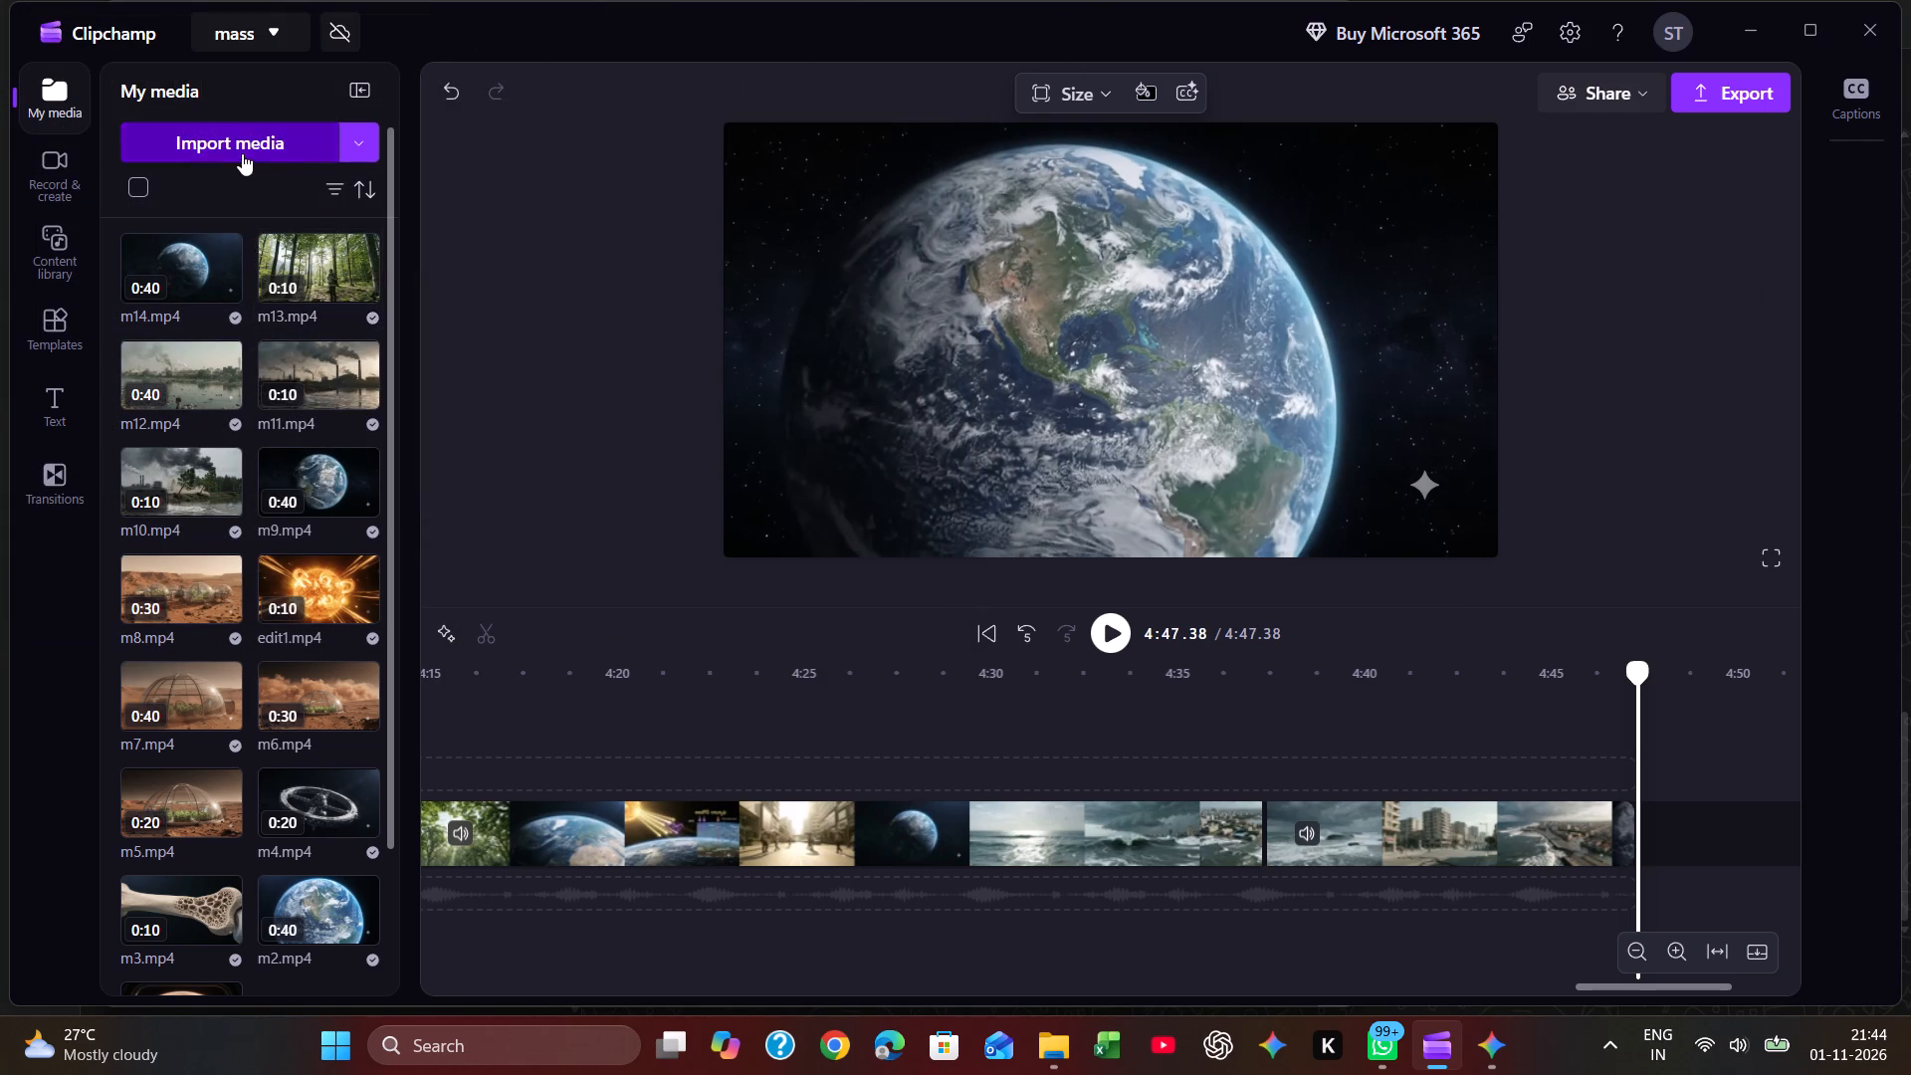
{"action": "scroll", "coordinate": [736, 421], "scroll_direction": "down", "scroll_amount": 6}
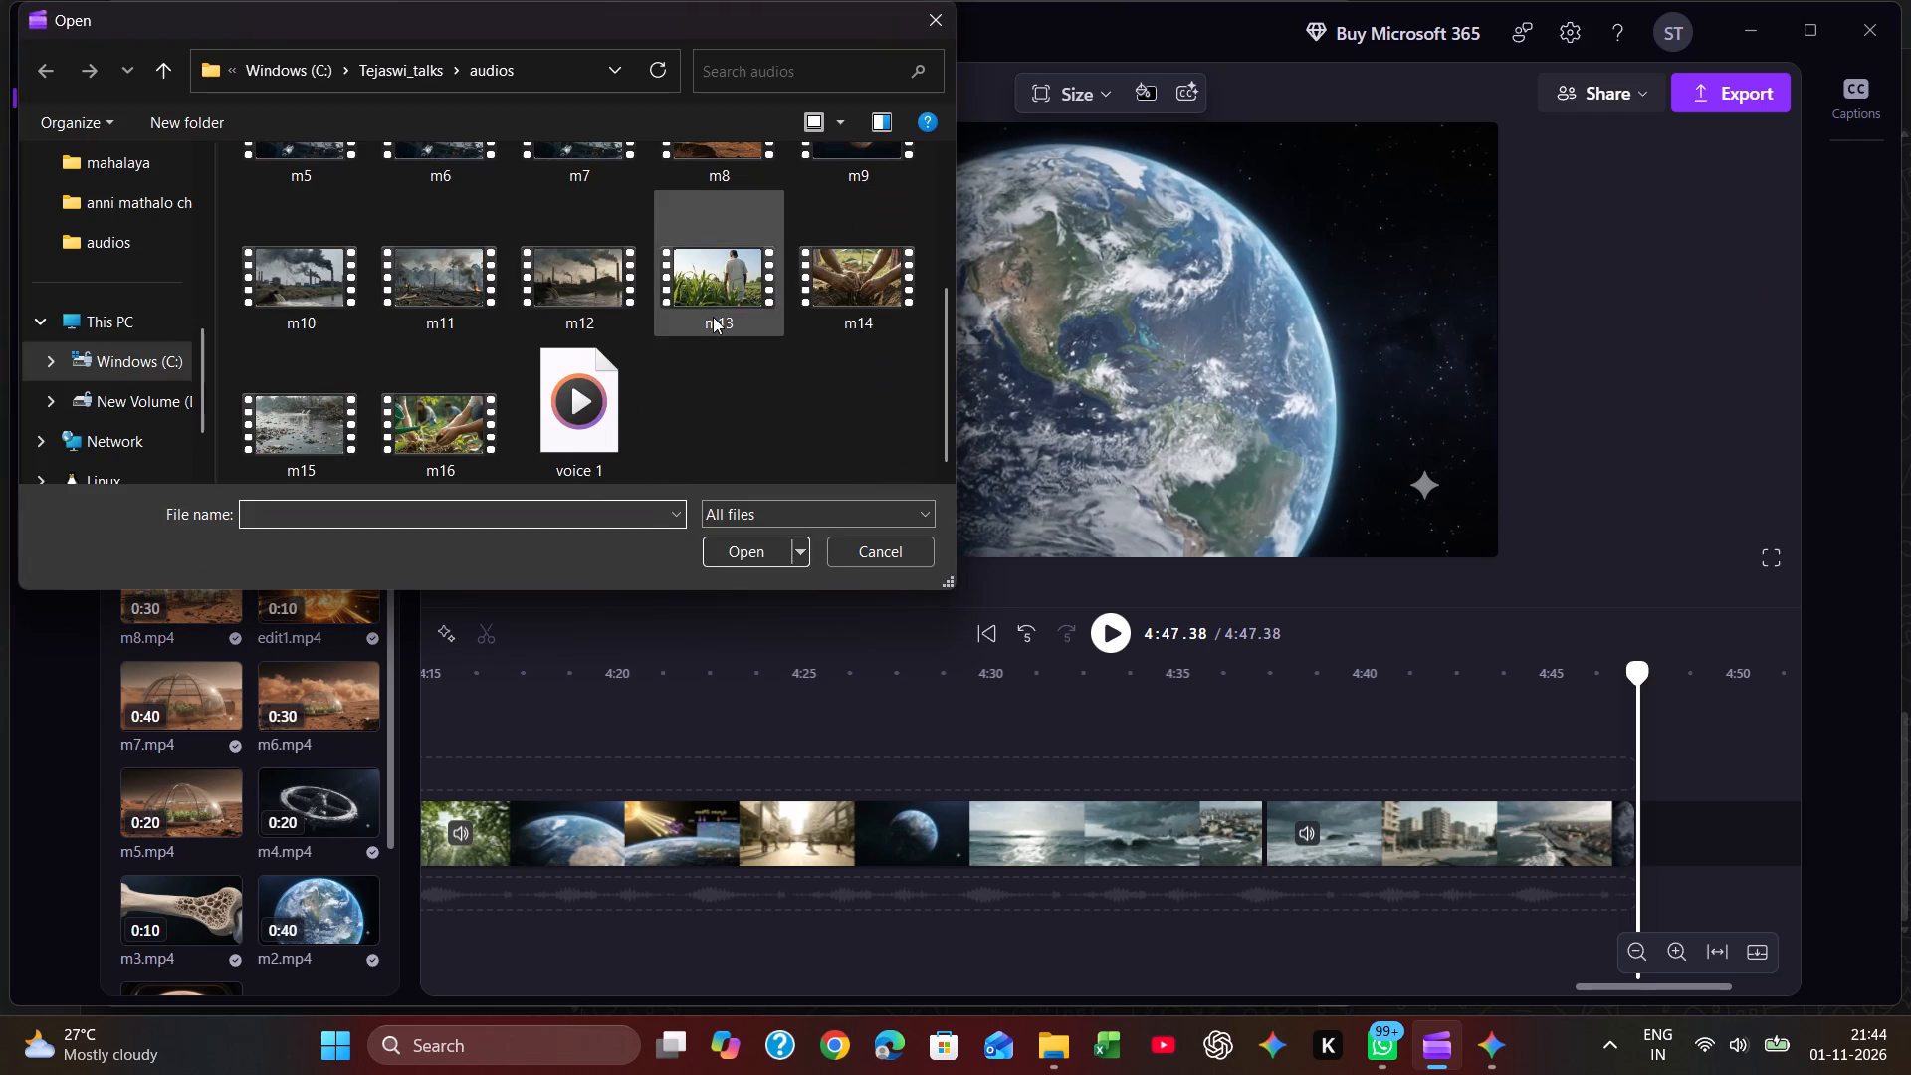
{"action": "left_click", "coordinate": [305, 406]}
{"action": "double_click", "coordinate": [305, 406]}
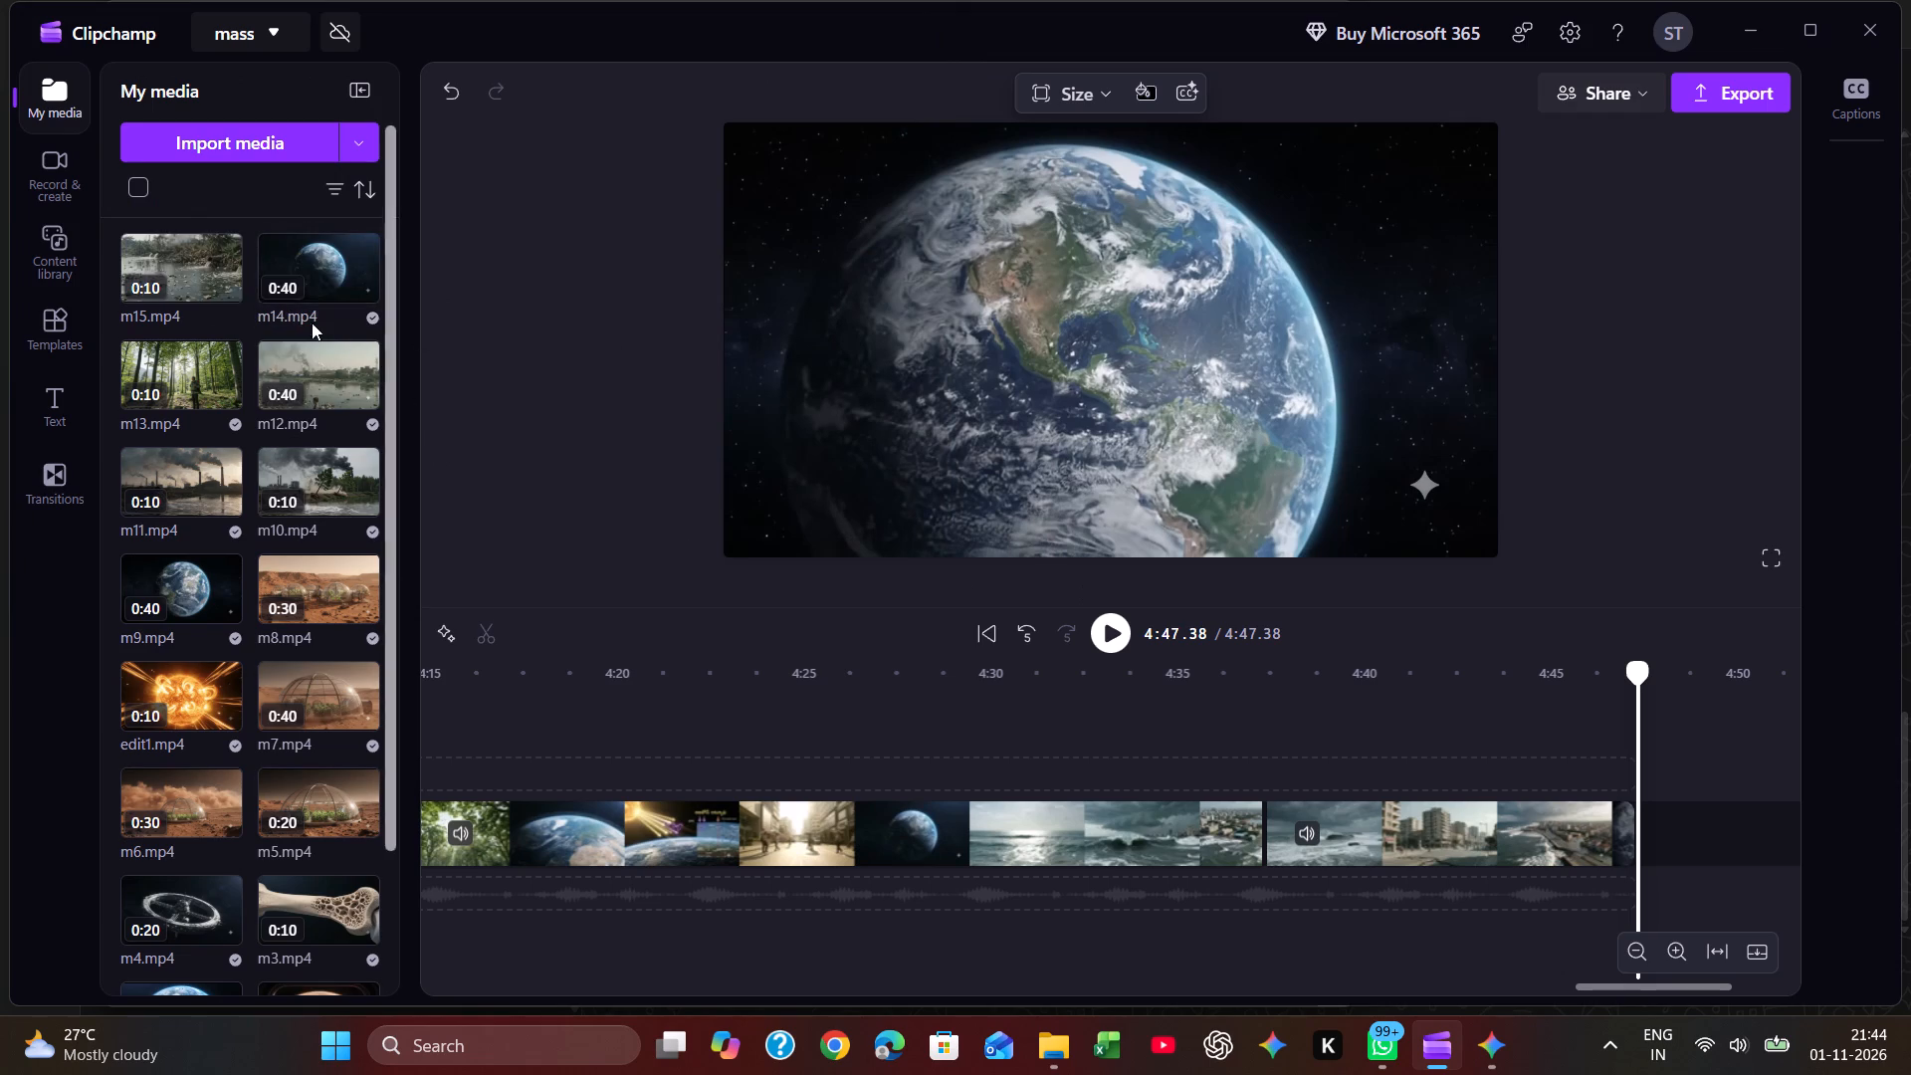
{"action": "left_click", "coordinate": [225, 277]}
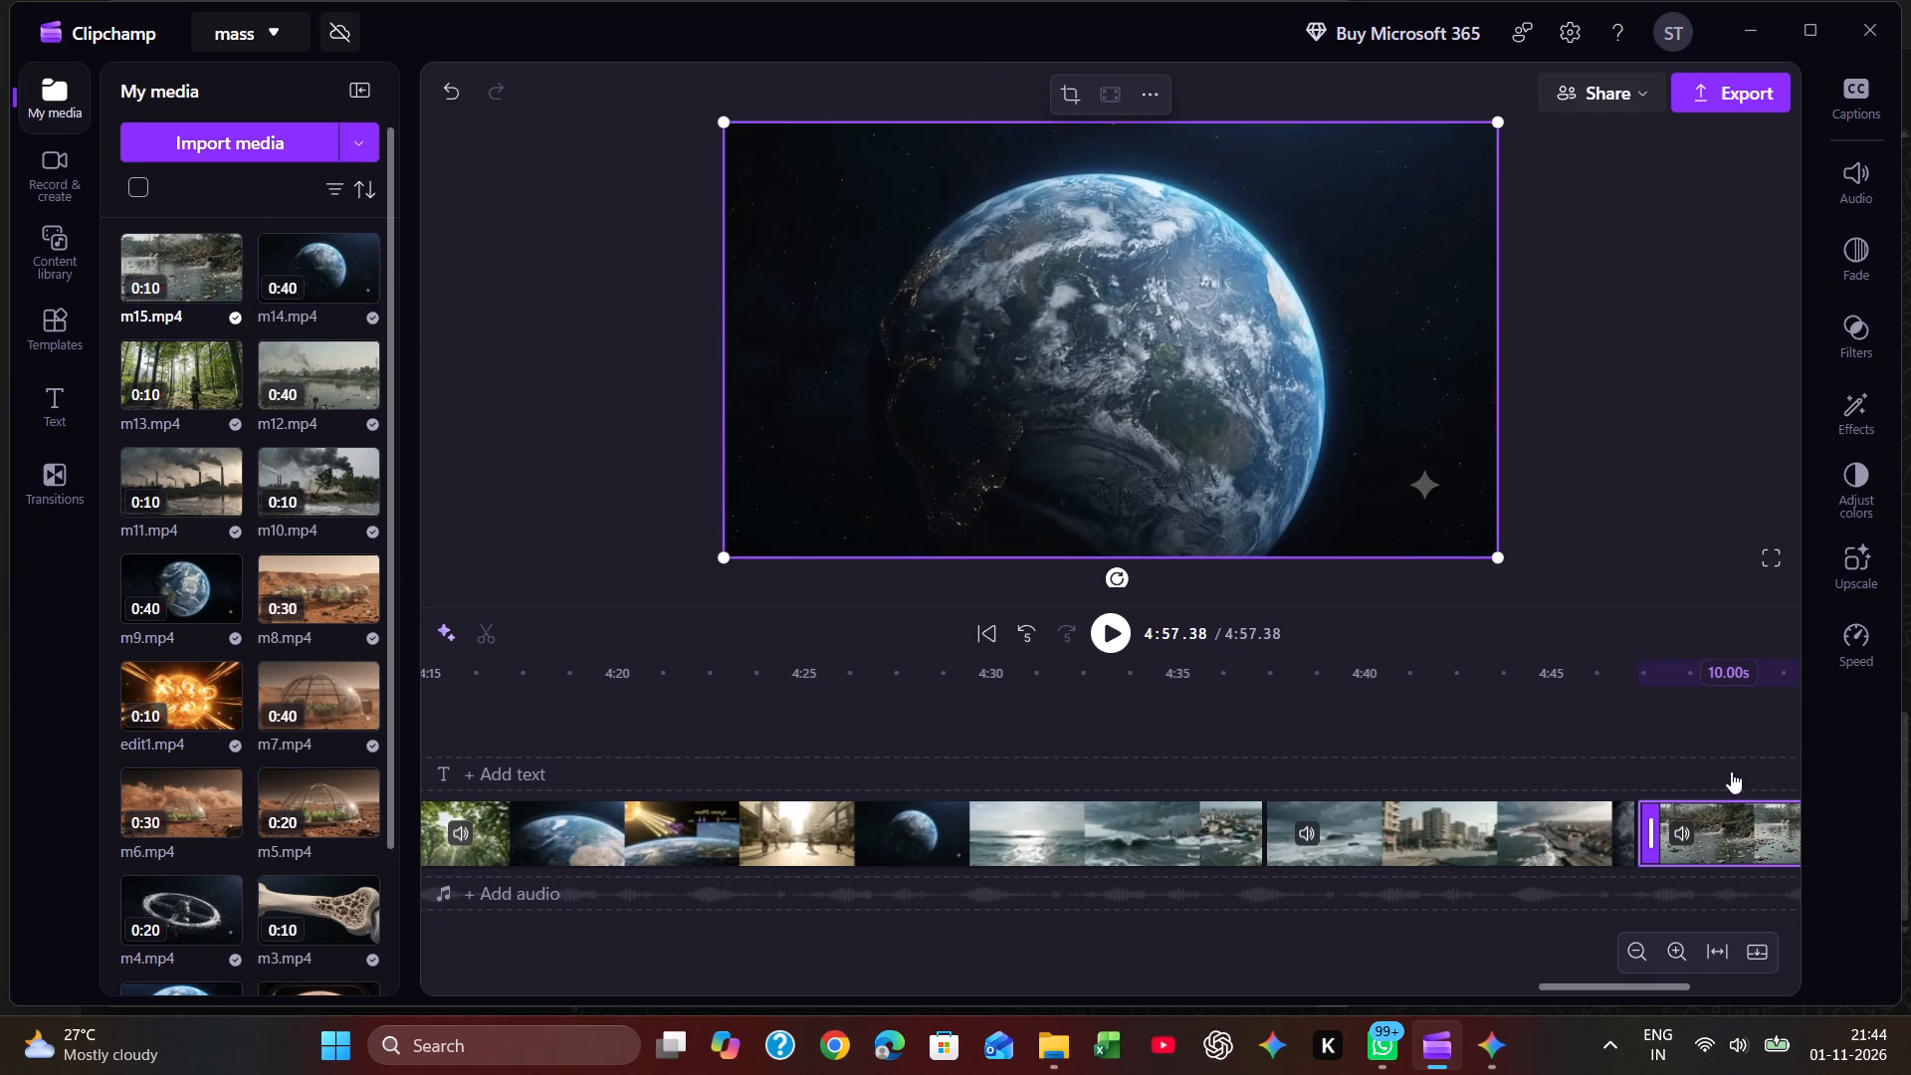
Play from about 4:44.16 through the m14-to-m15 join to the end of m15.
{"action": "left_click", "coordinate": [1517, 733]}
{"action": "key", "text": "space"}
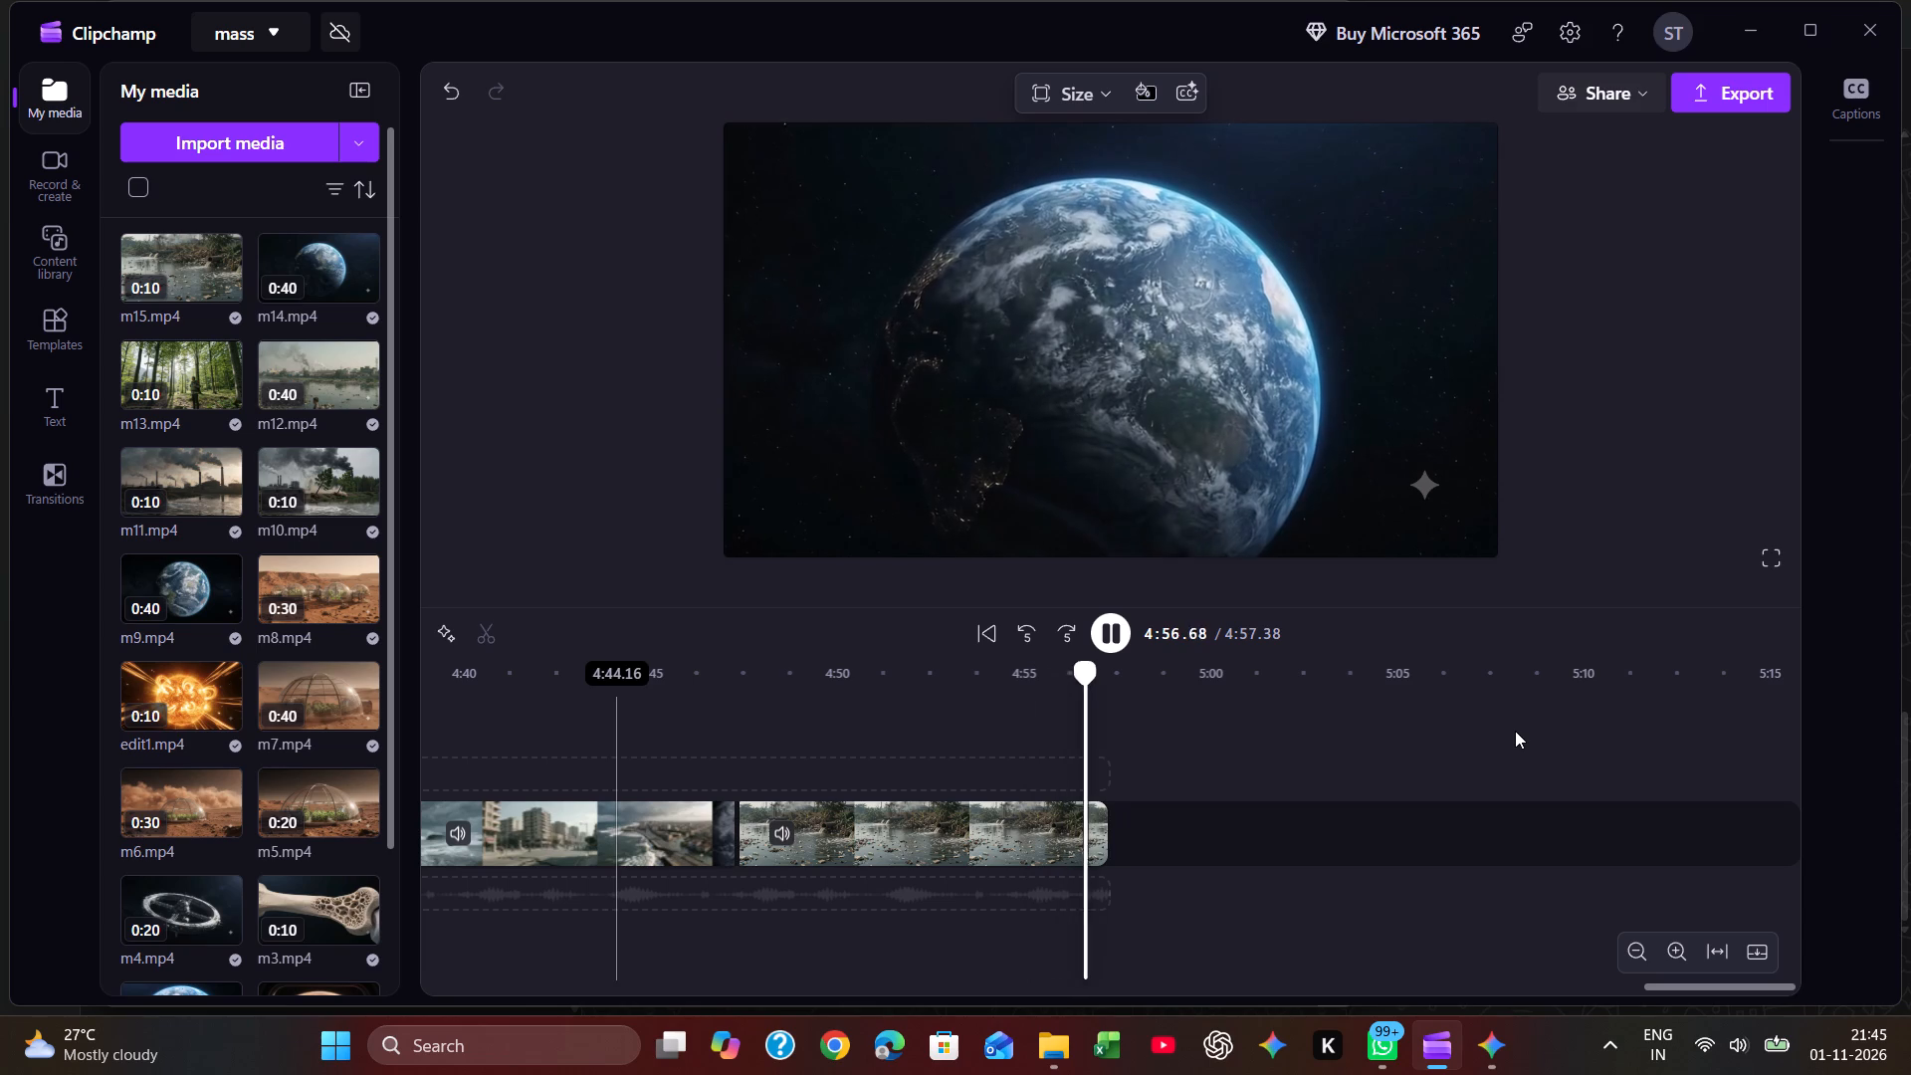
Import the m16 video from the audios folder and append it after m15 at the end of the timeline.
{"action": "left_click", "coordinate": [300, 137]}
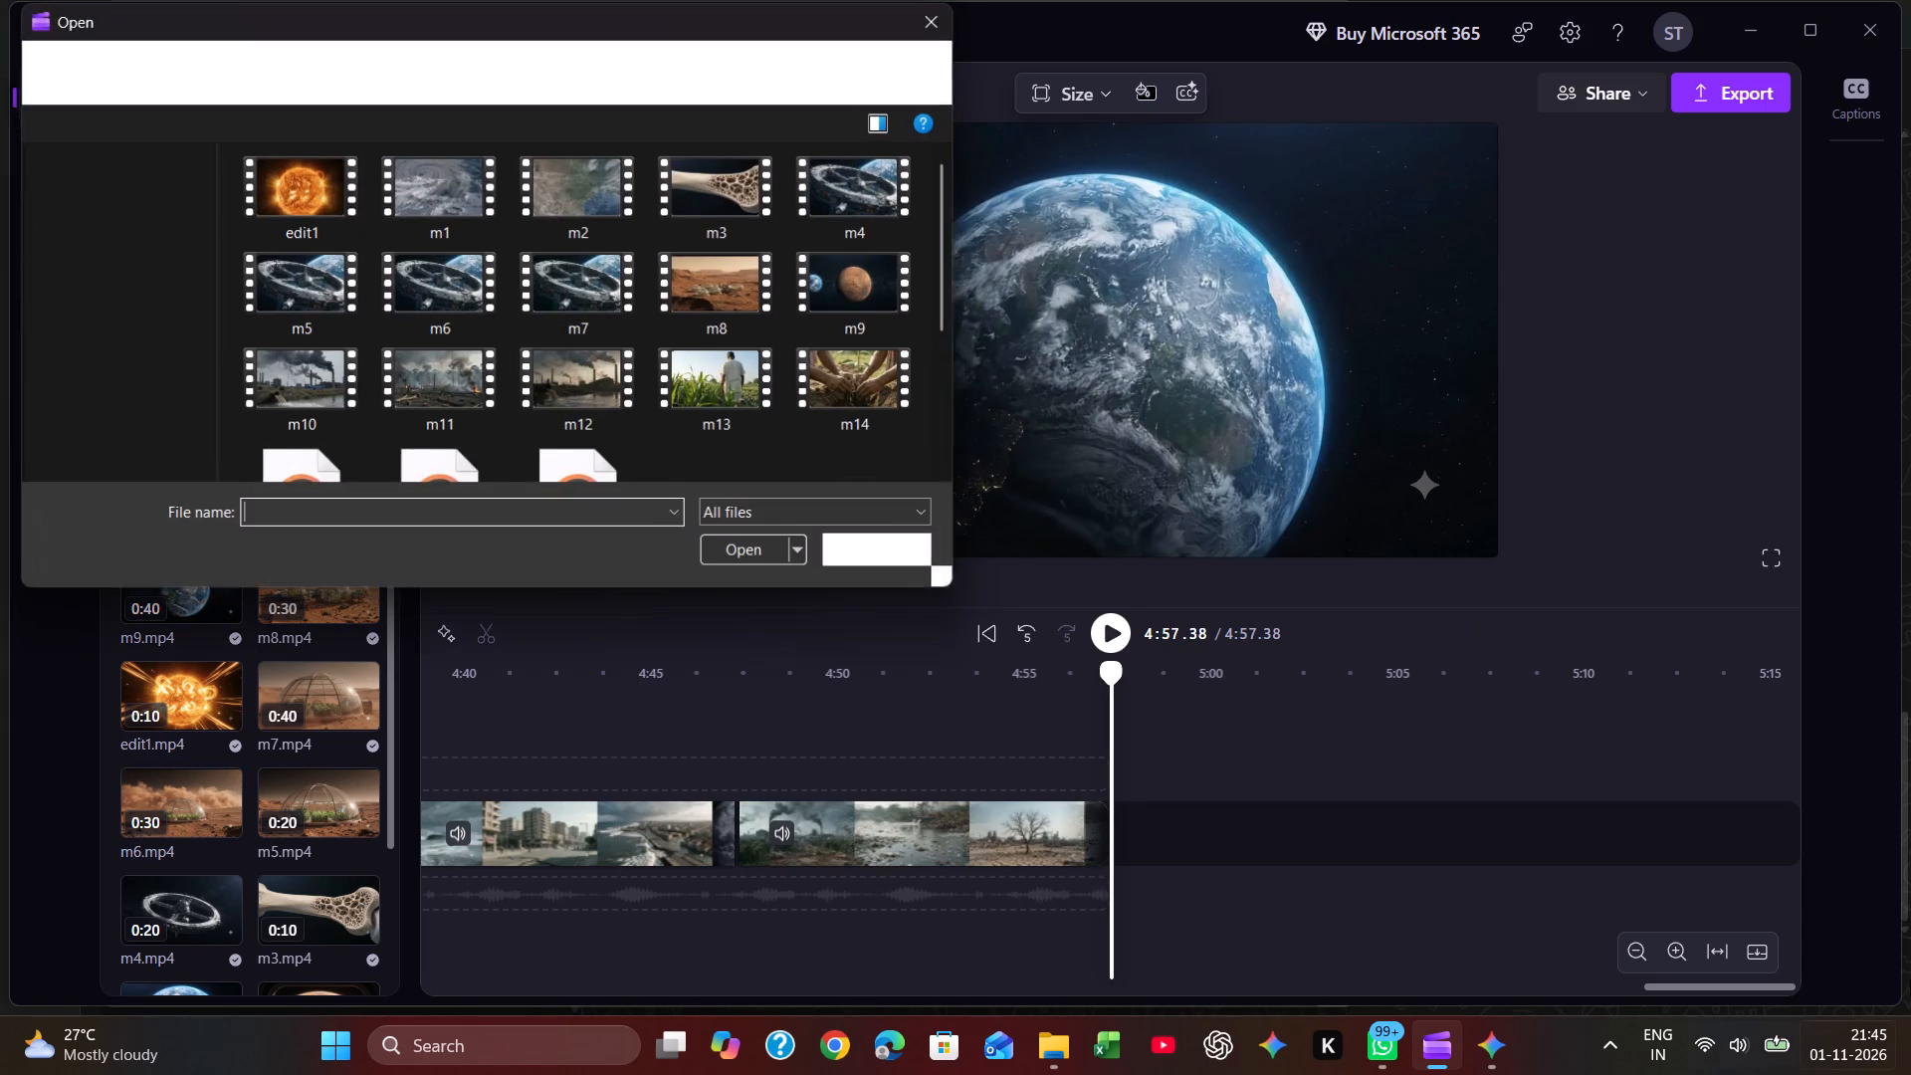
{"action": "scroll", "coordinate": [736, 372], "scroll_direction": "down", "scroll_amount": 3}
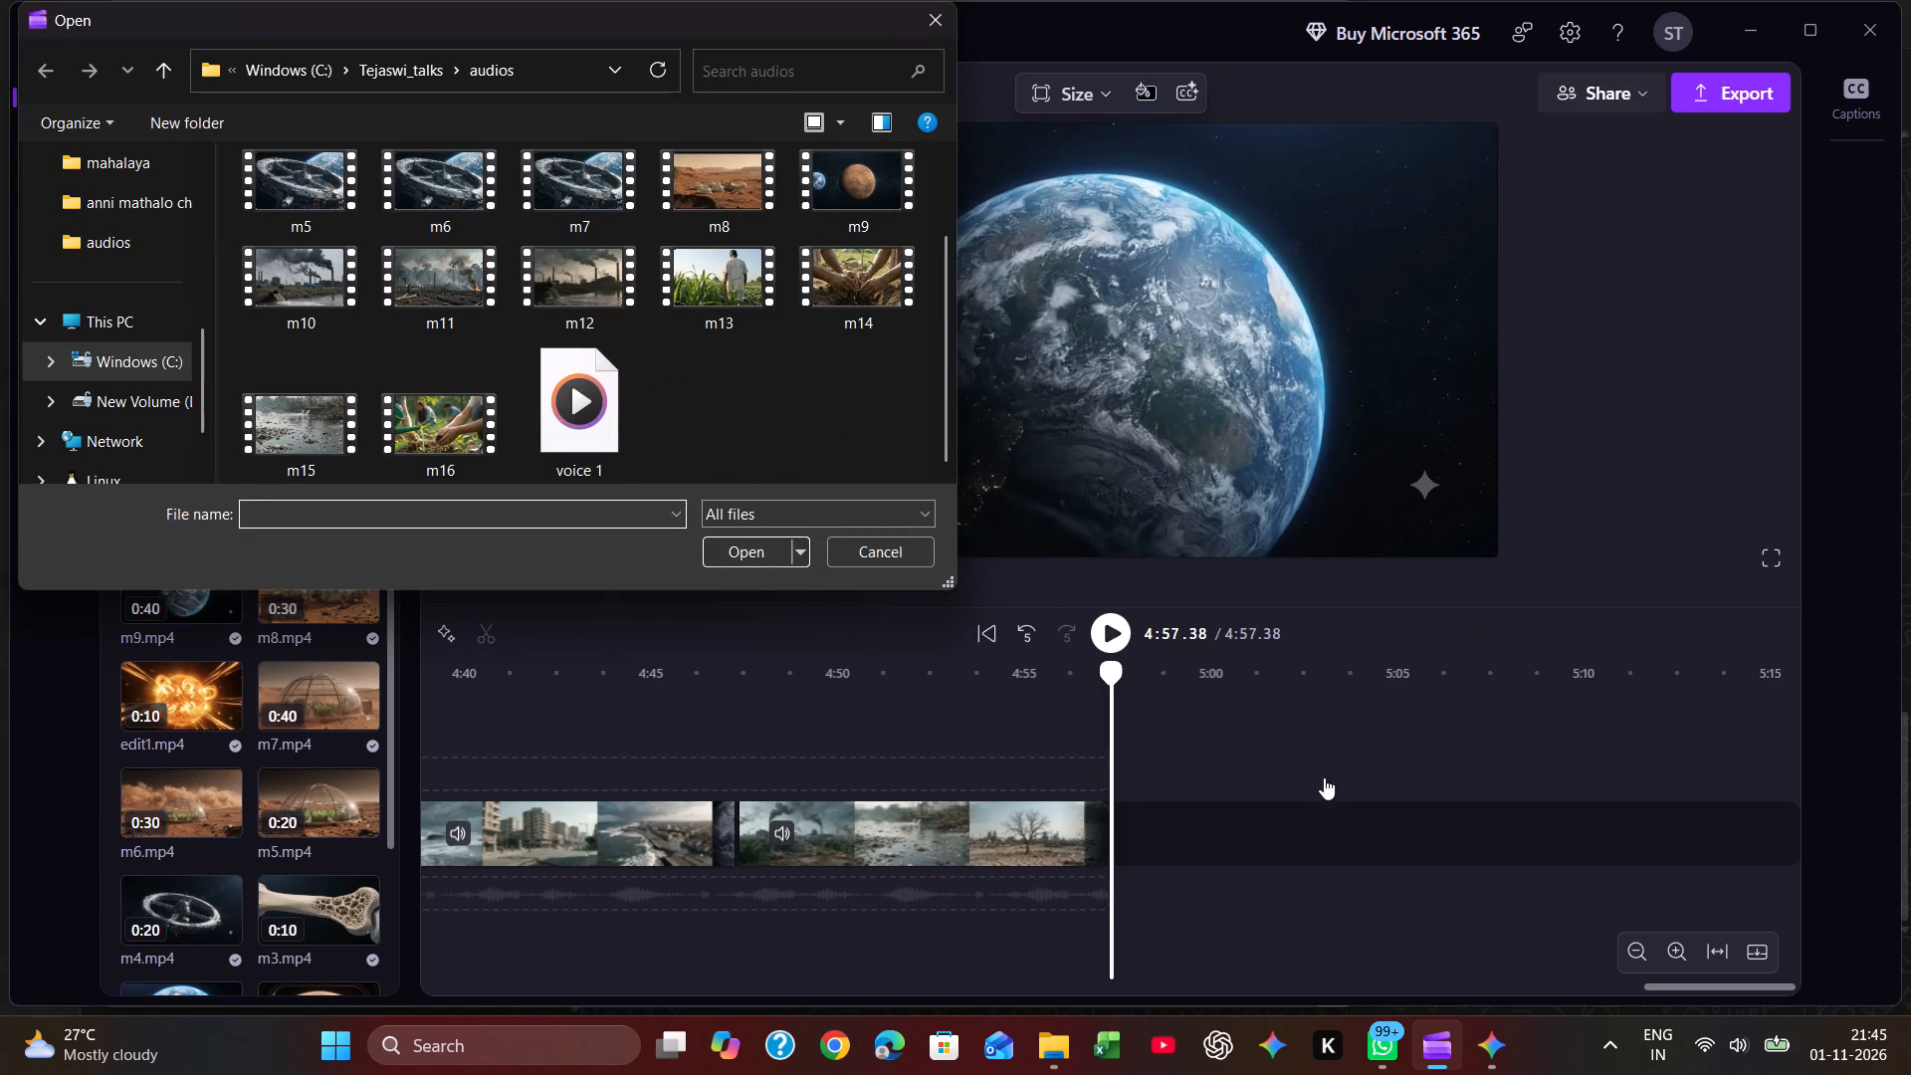
{"action": "double_click", "coordinate": [428, 413]}
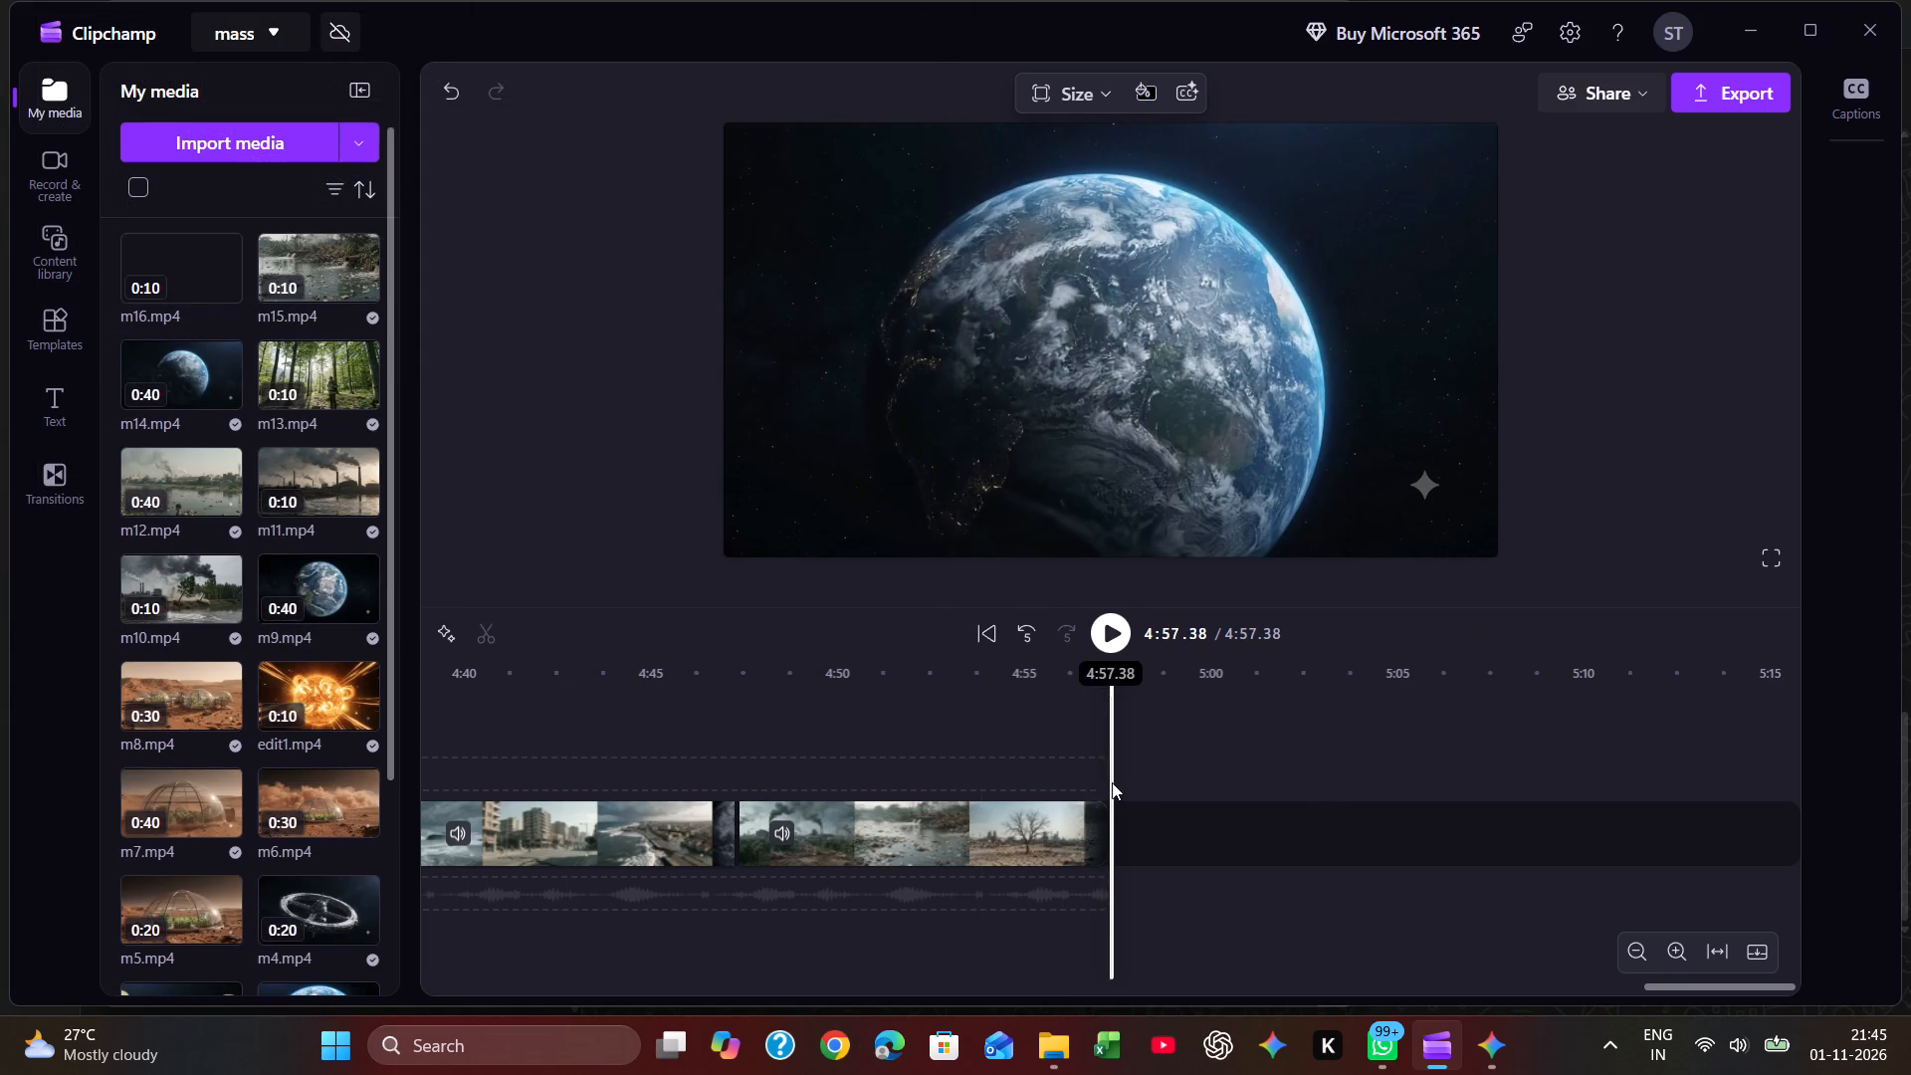
{"action": "double_click", "coordinate": [149, 257]}
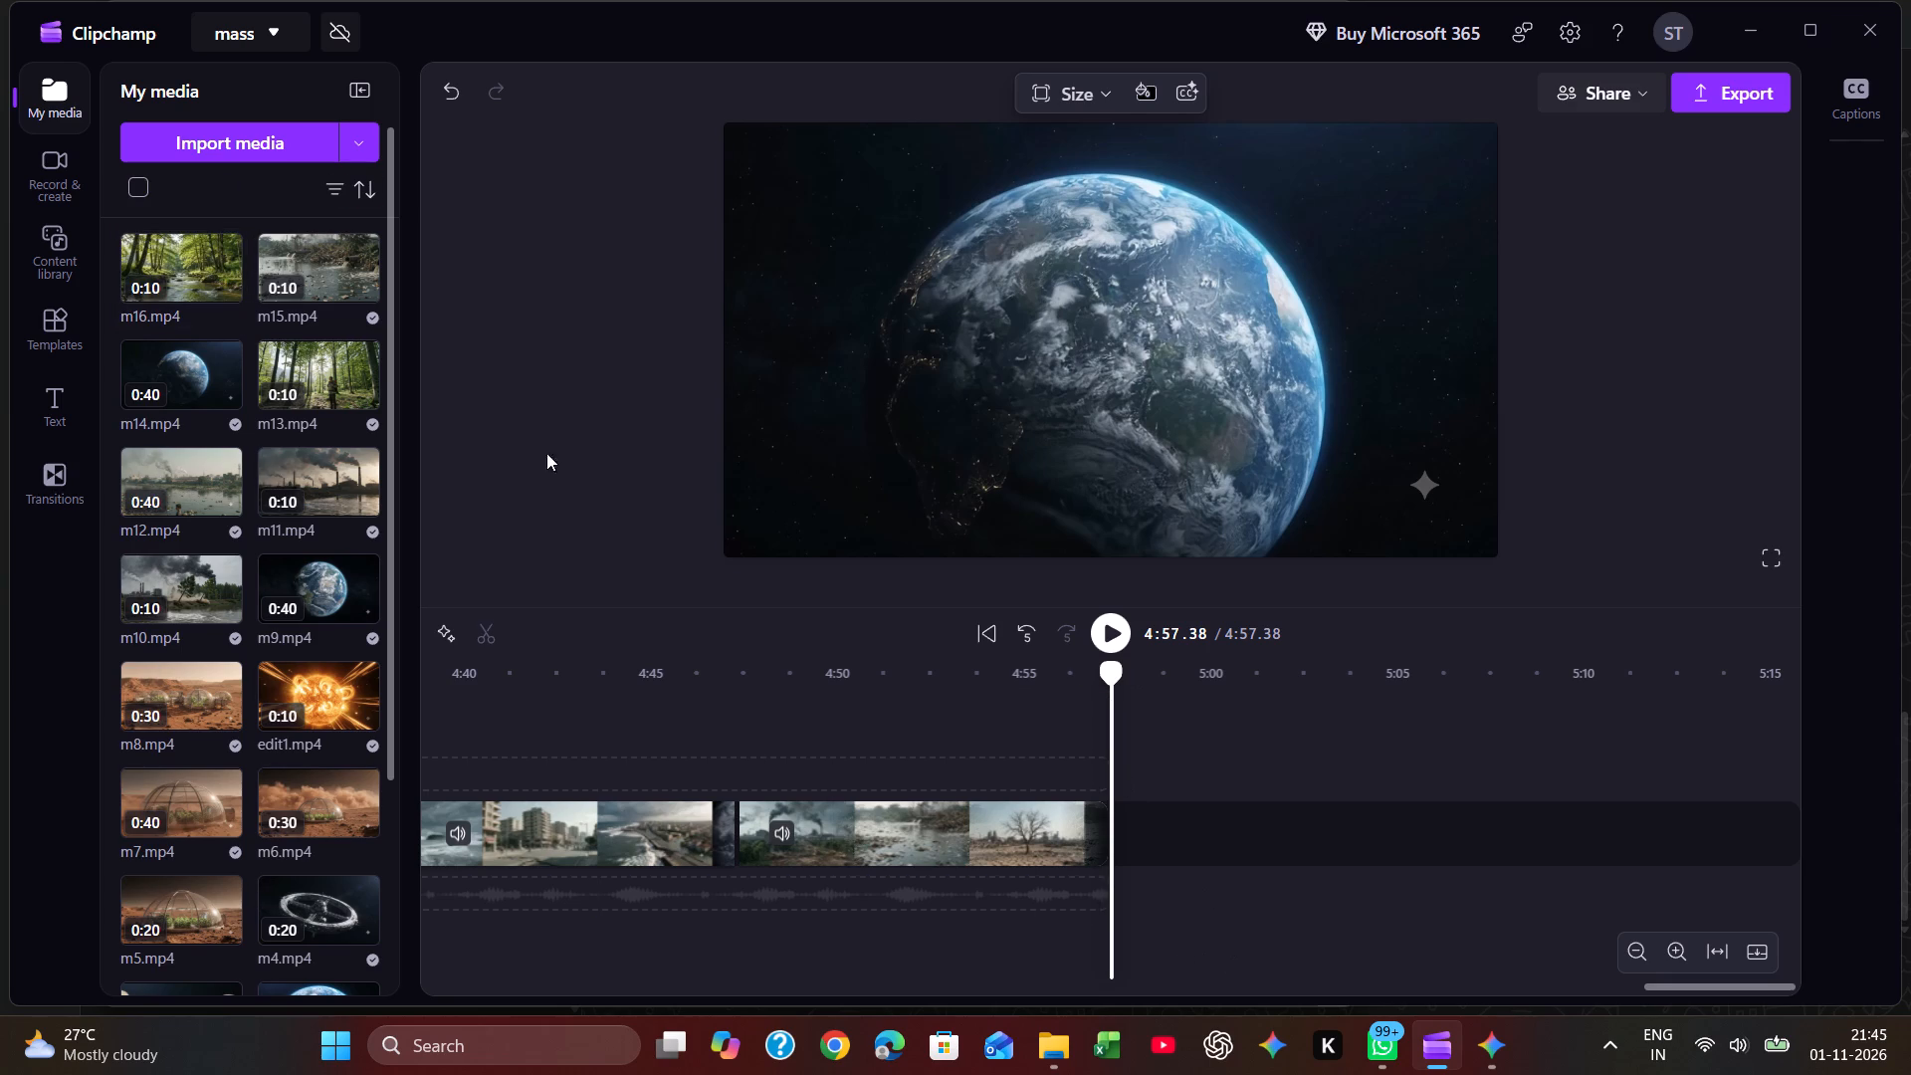
{"action": "left_click", "coordinate": [220, 288]}
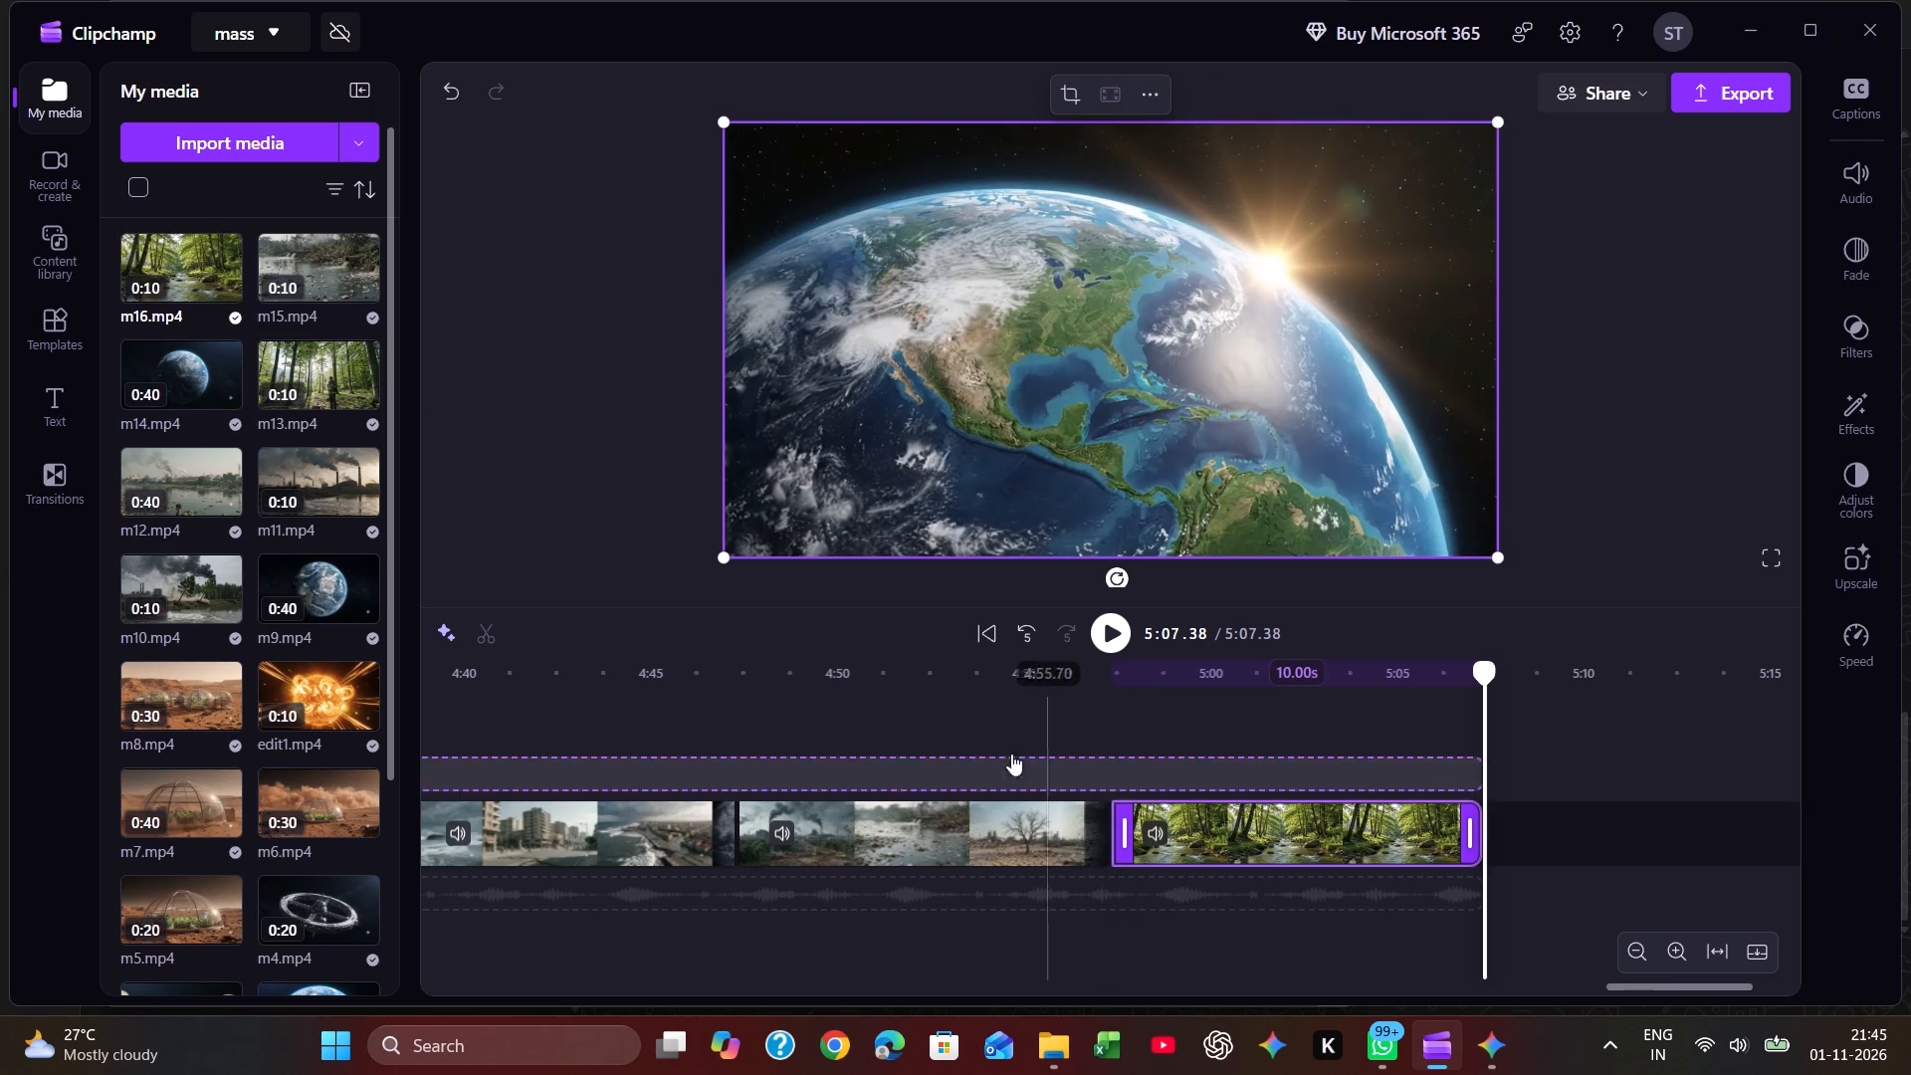
Play from about 4:54.80 through the m15-to-m16 join to the end of m16.
{"action": "left_click", "coordinate": [1014, 727]}
{"action": "key", "text": "space"}
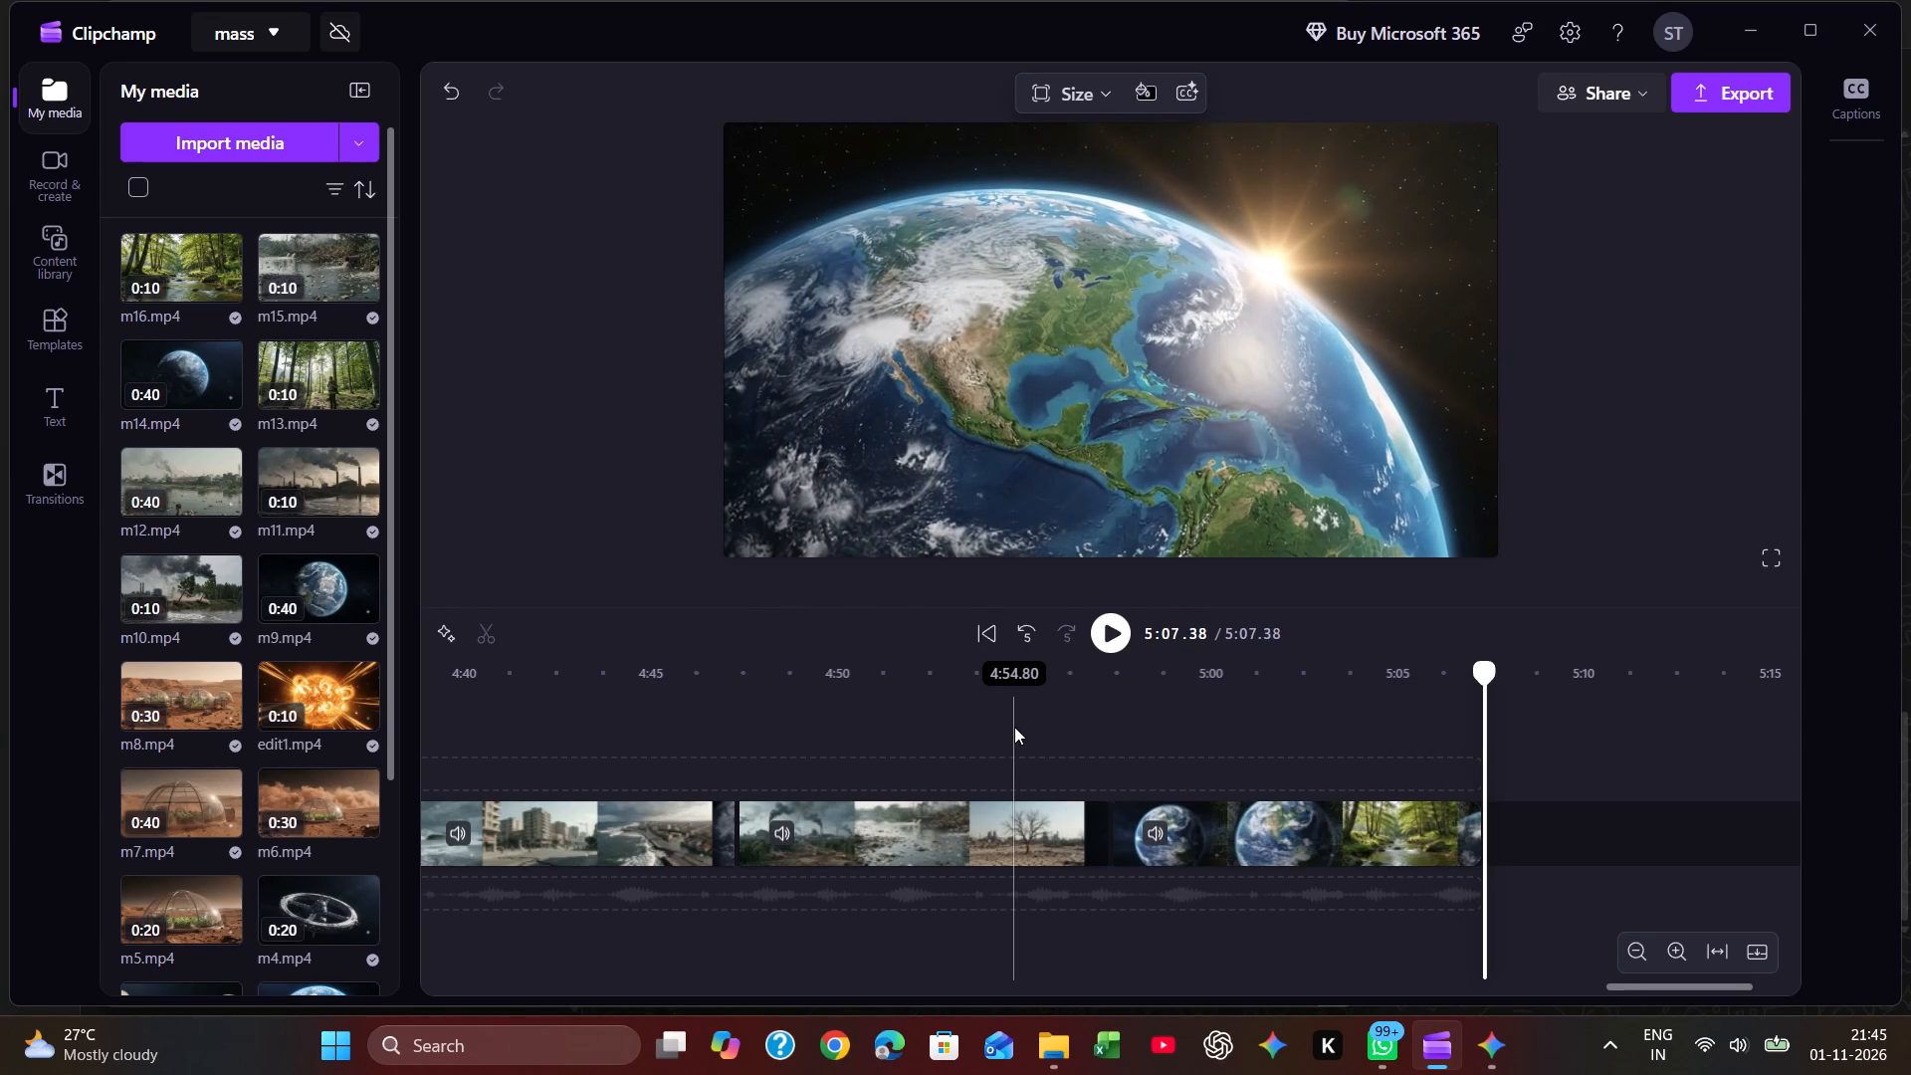
Export the video in 1080p quality with the file name mass, without storing it in the cloud.
{"action": "left_click", "coordinate": [1737, 95]}
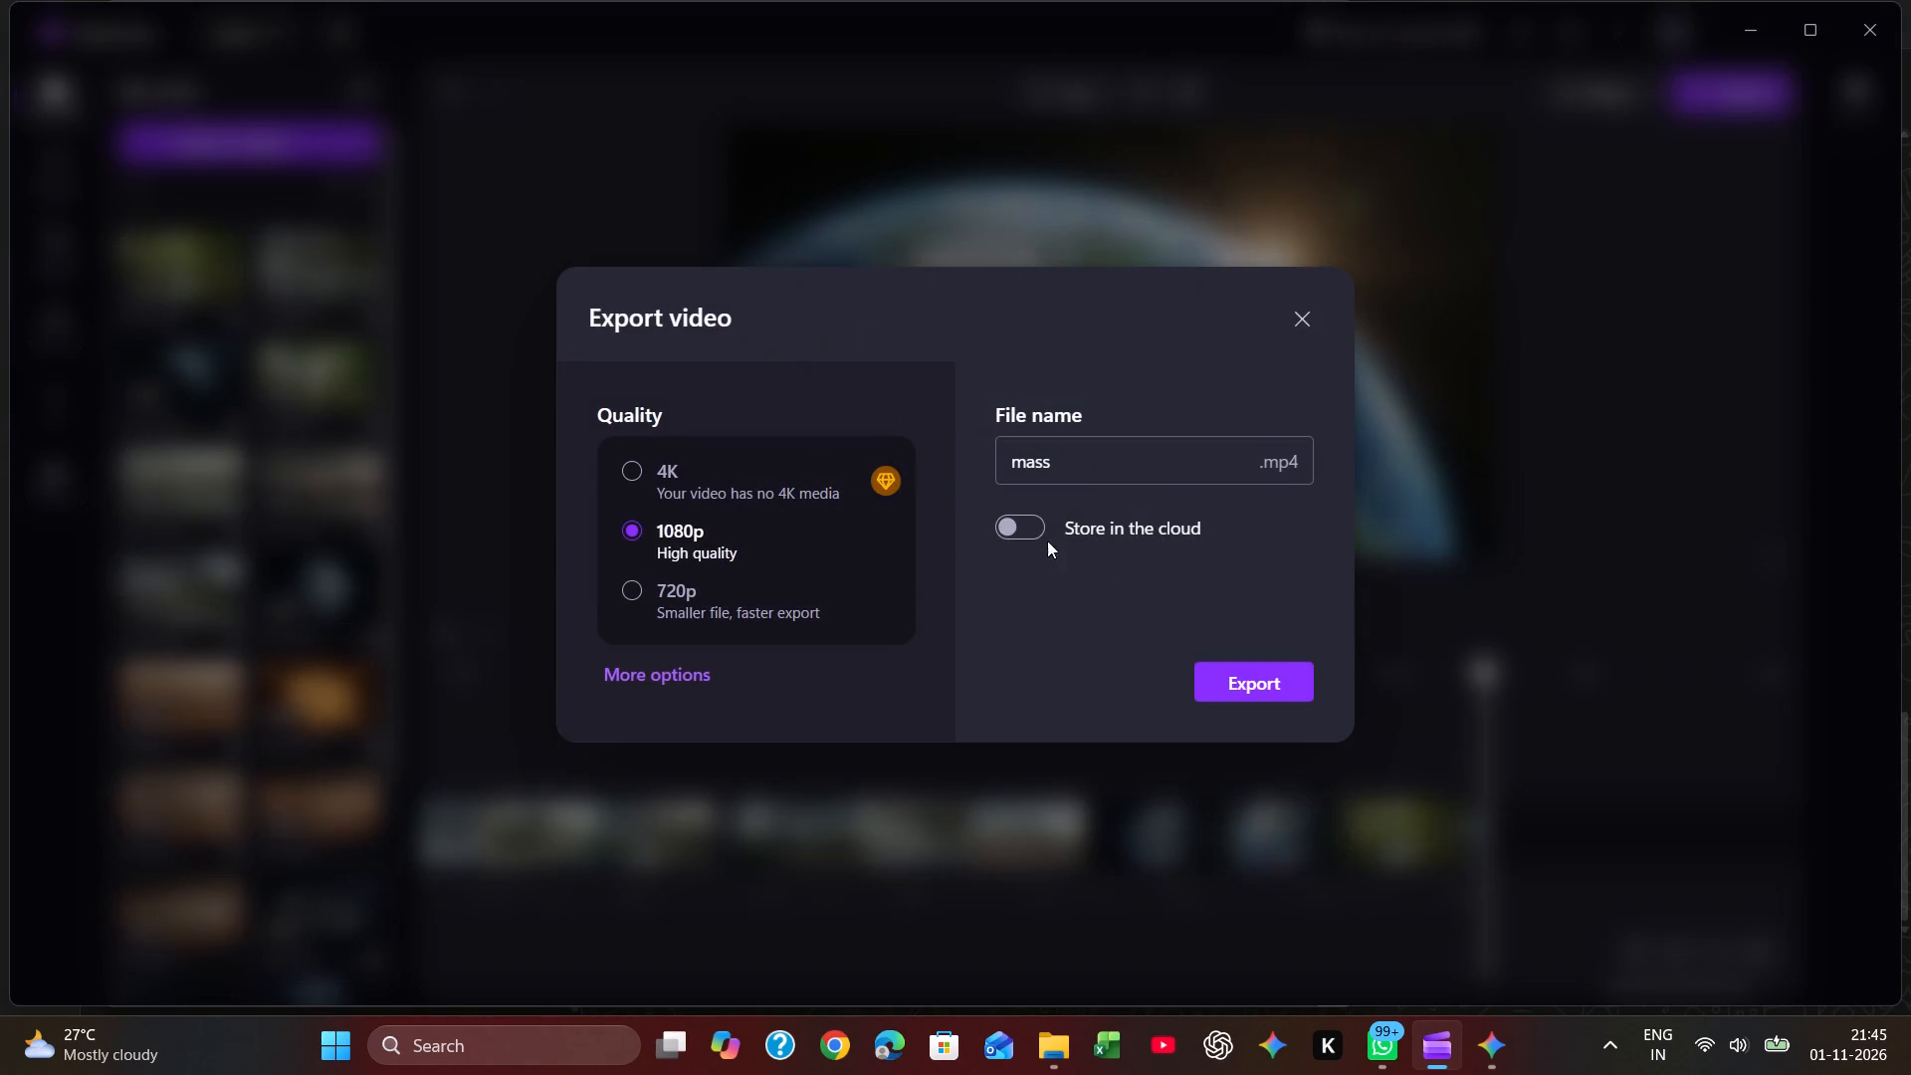
{"action": "left_click", "coordinate": [1262, 679]}
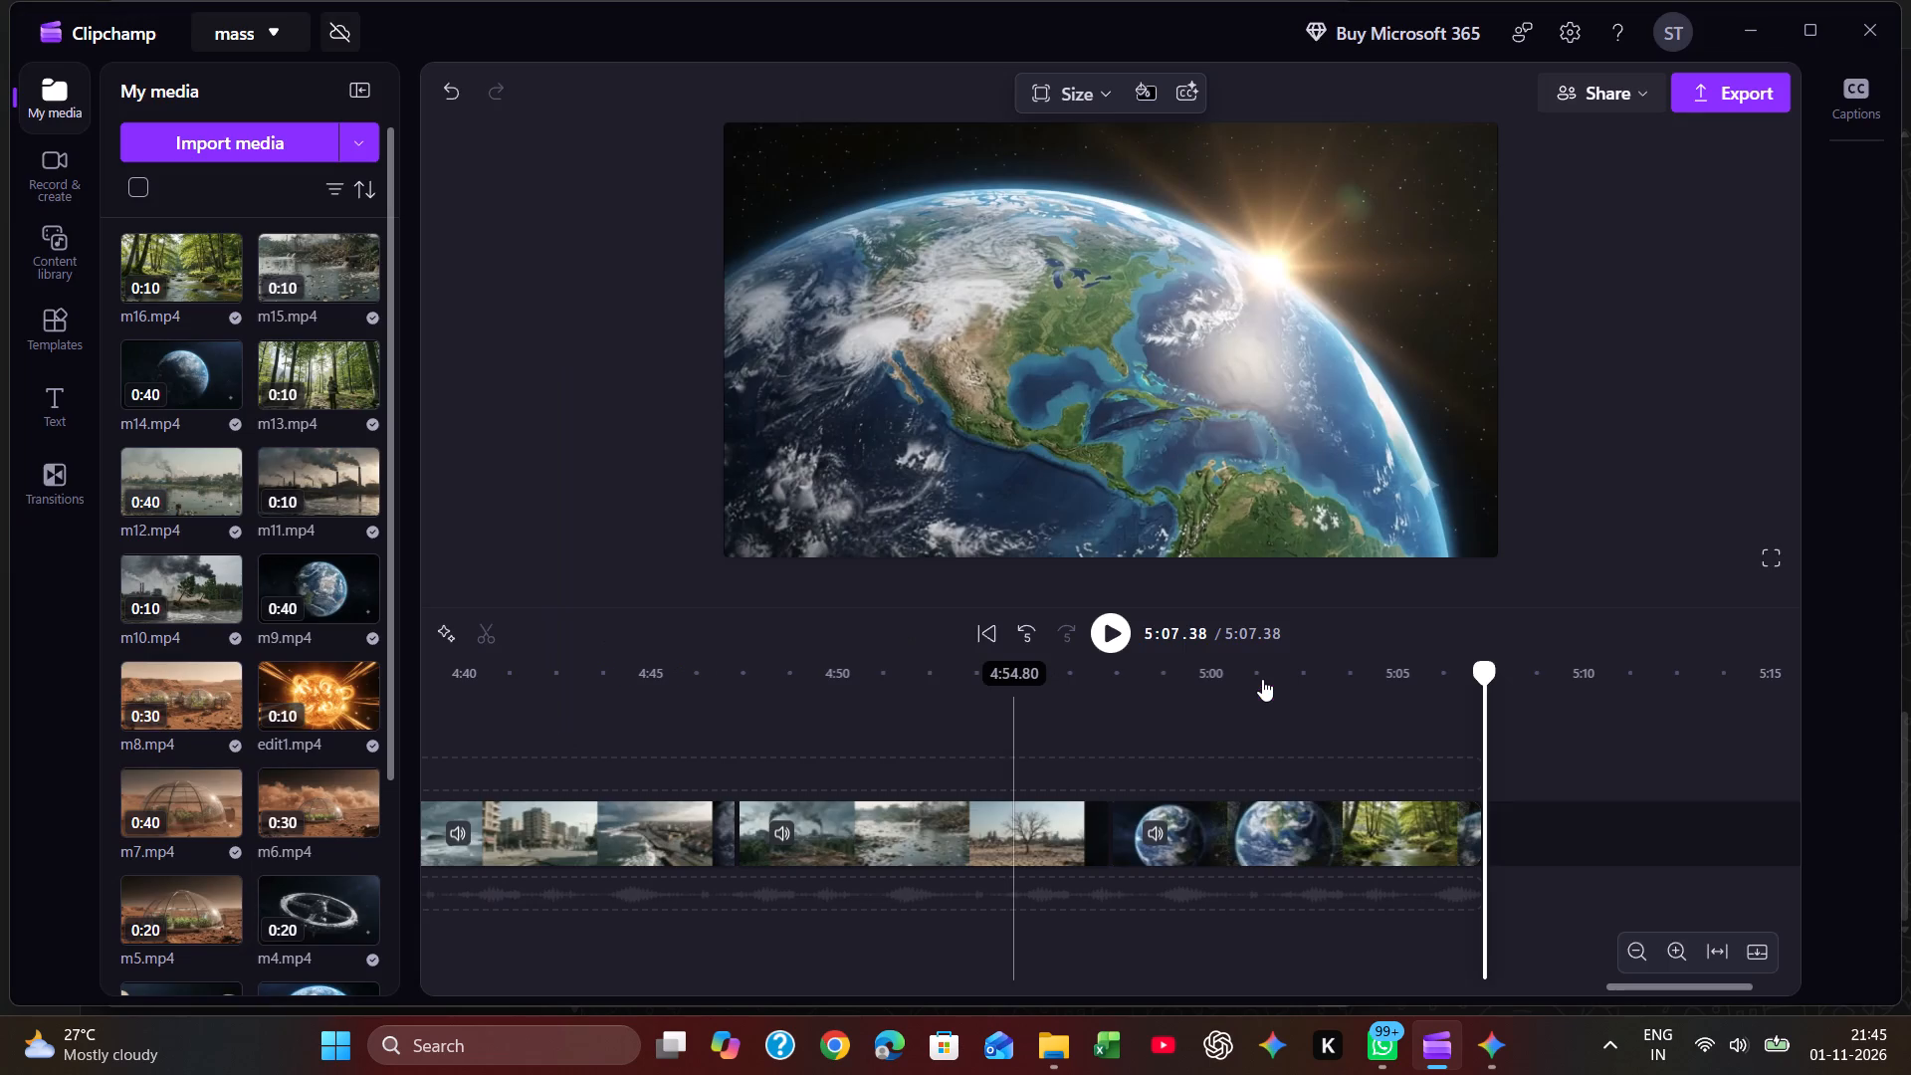